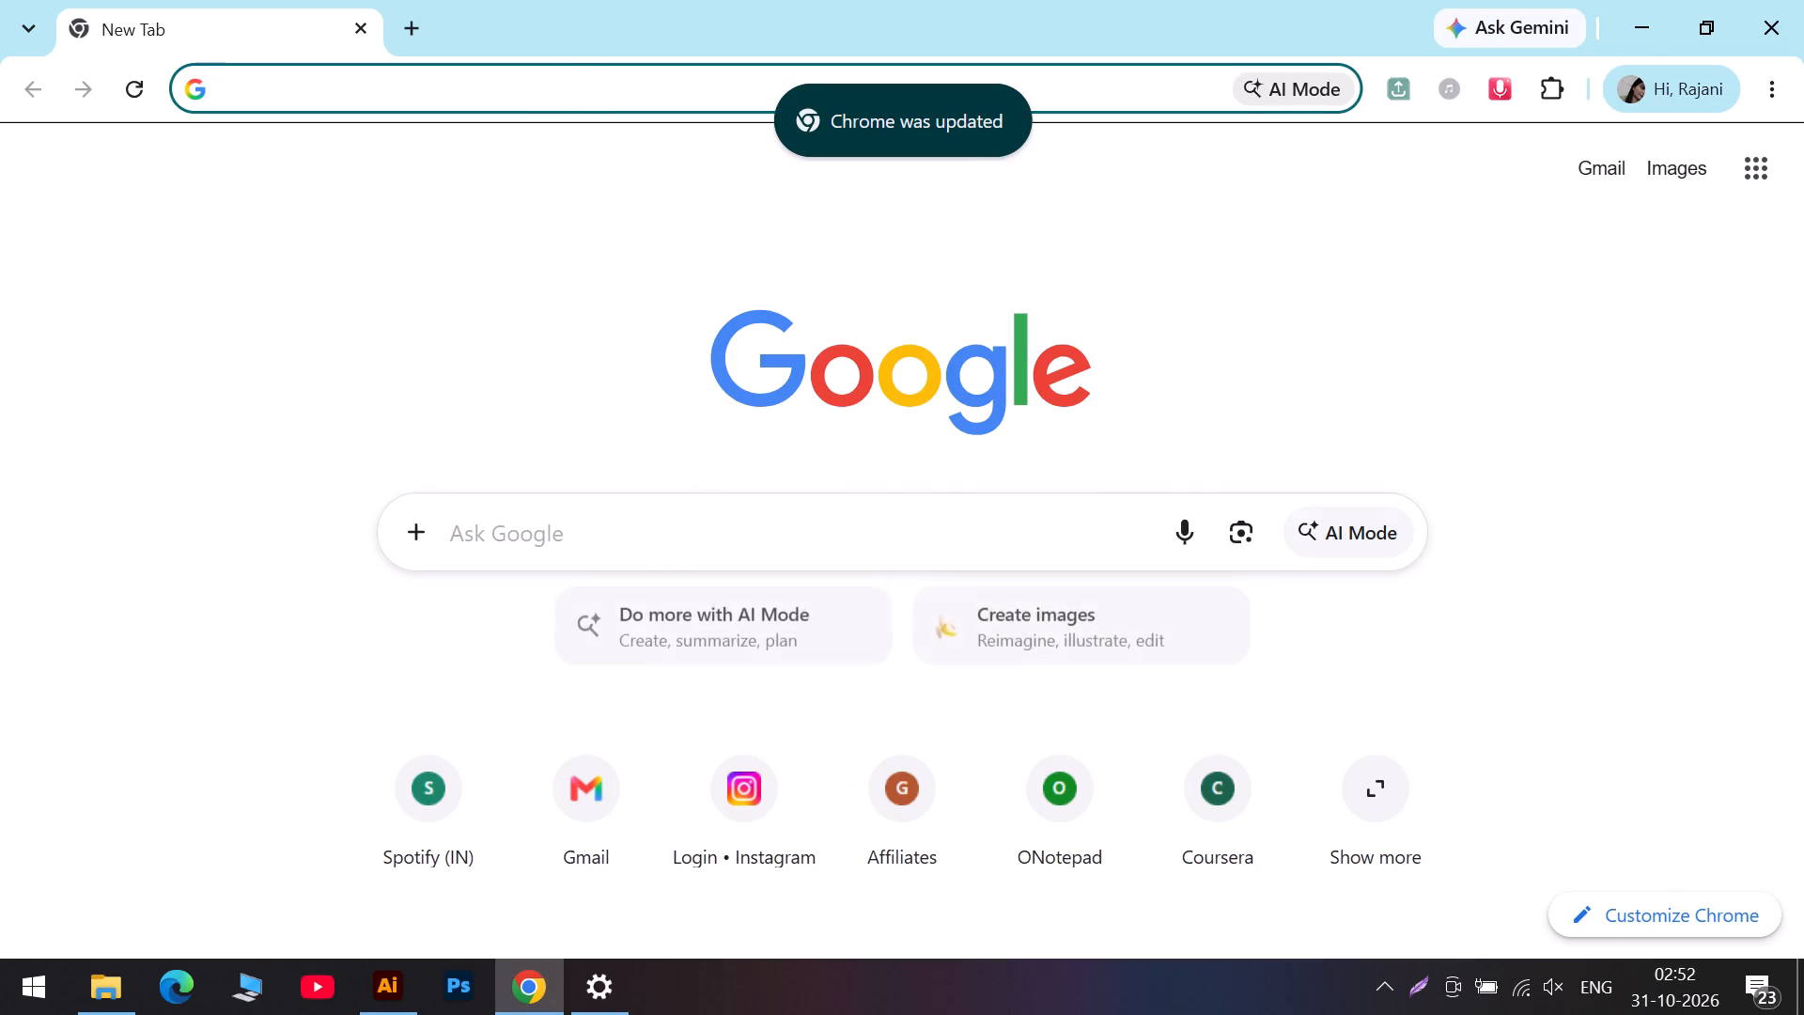
Search Google for "kfc font".
left_click(702, 537)
key("k")
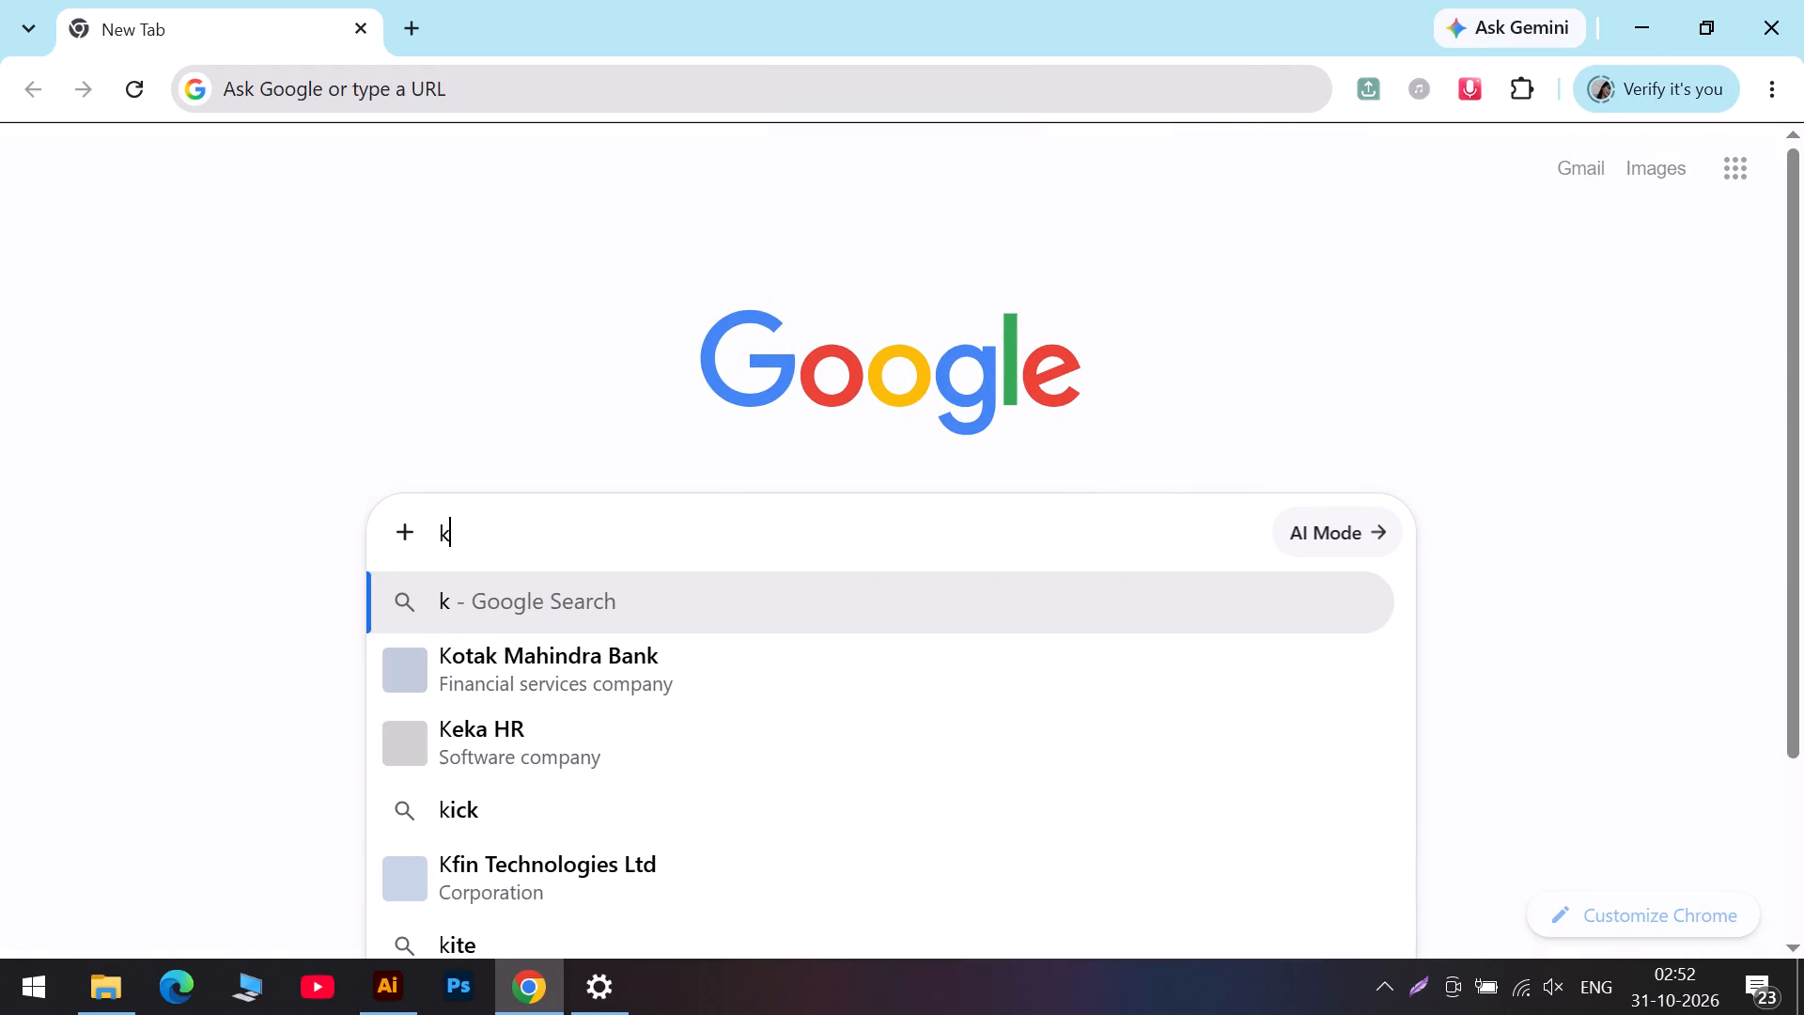
type("fc font")
key("Return")
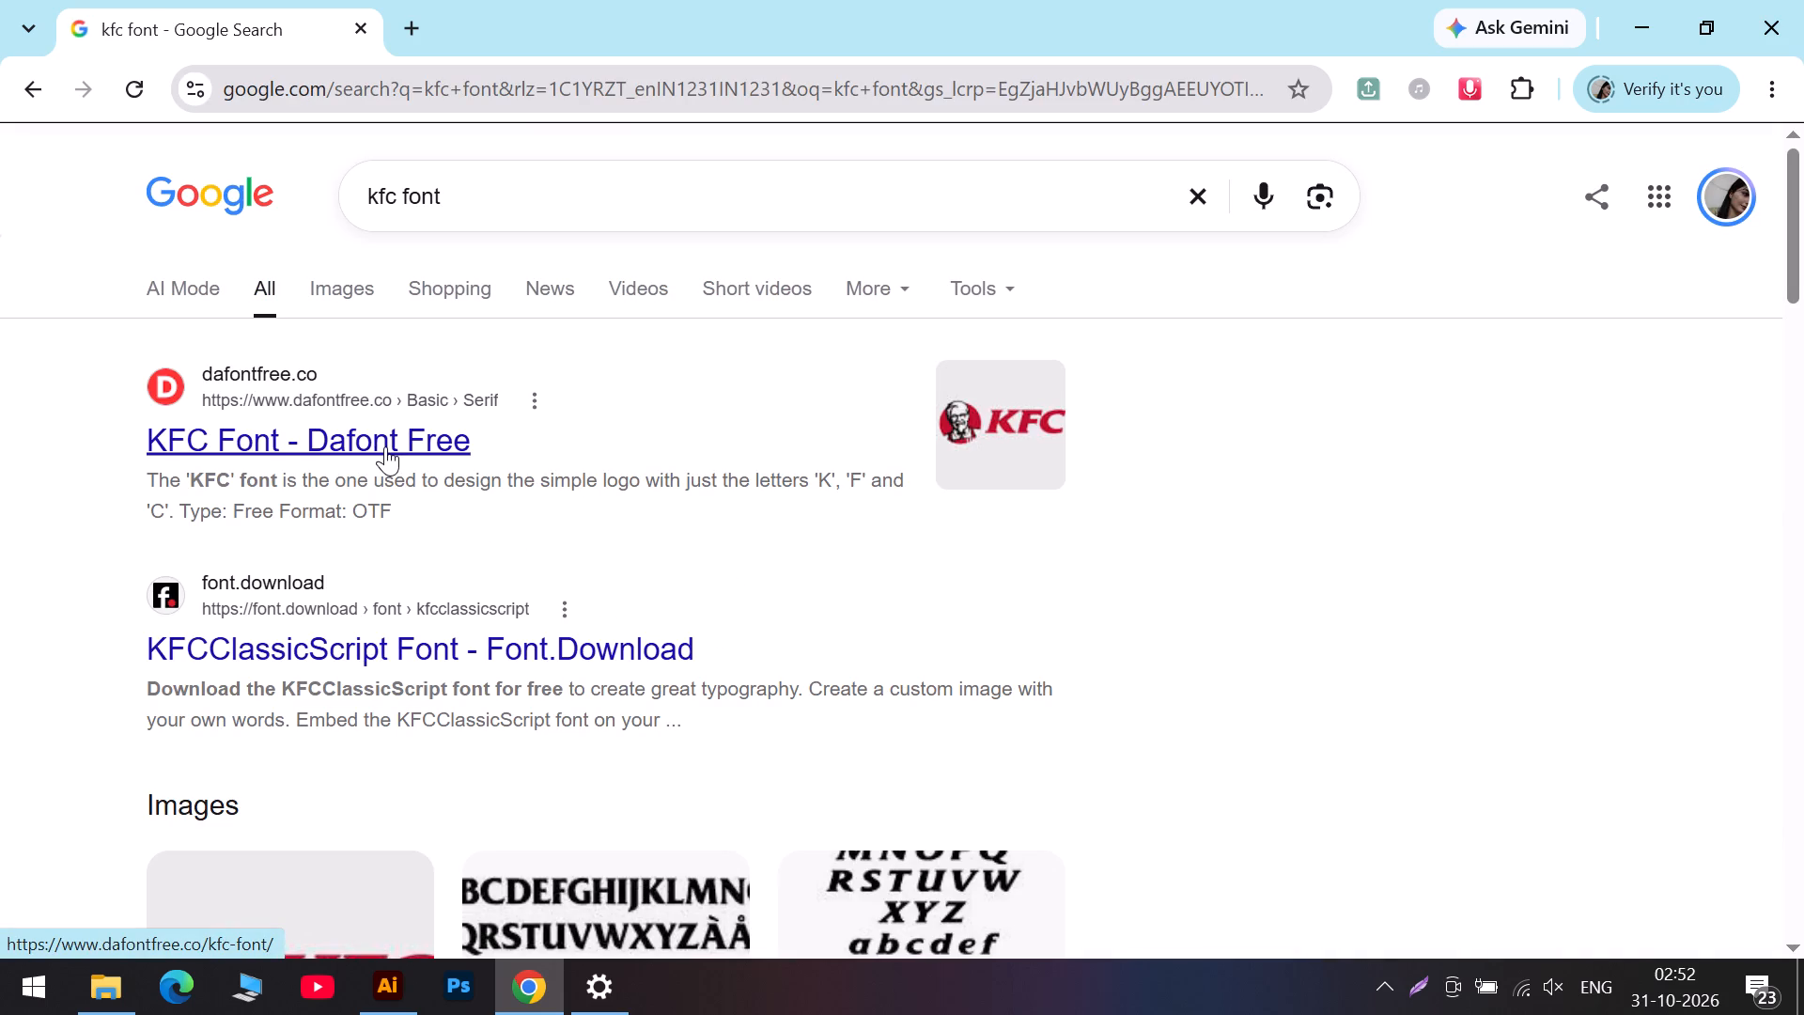
Open the KFCClassicScript result on Font.Download and examine the font's preview, variants and similar fonts.
scroll(385, 449, "down", 4)
scroll(385, 450, "up", 3)
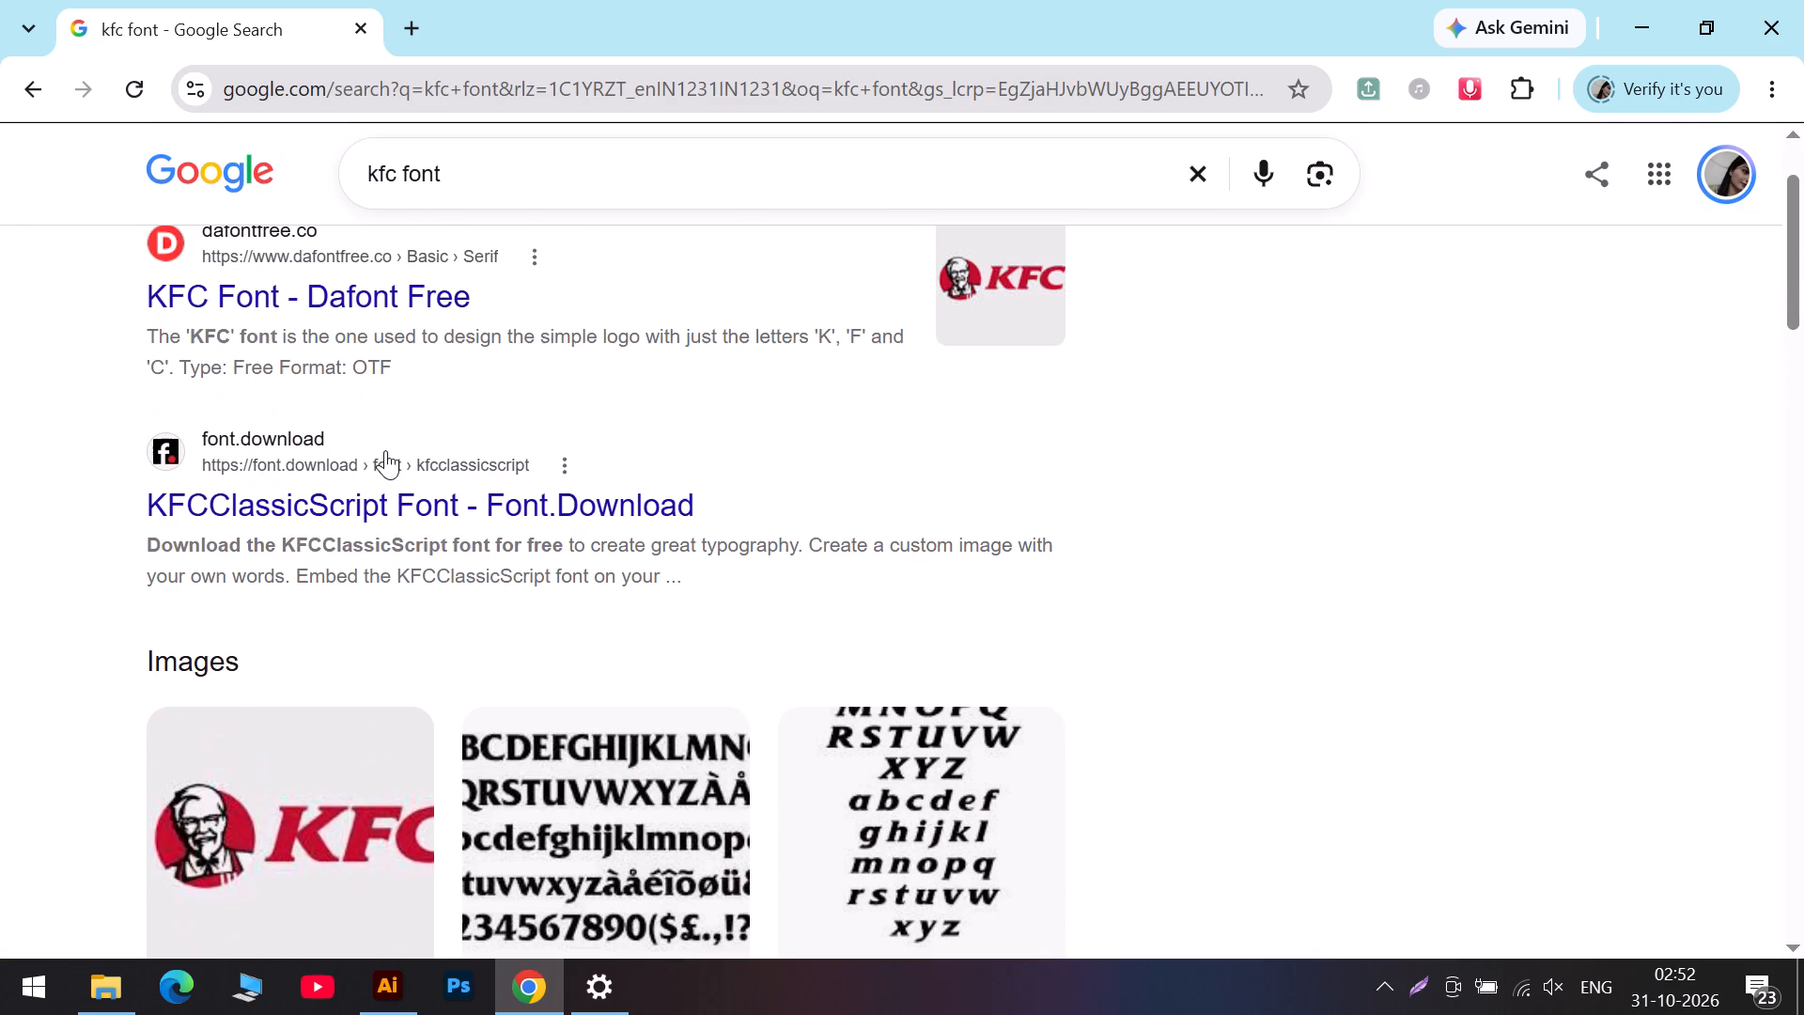
left_click(372, 506)
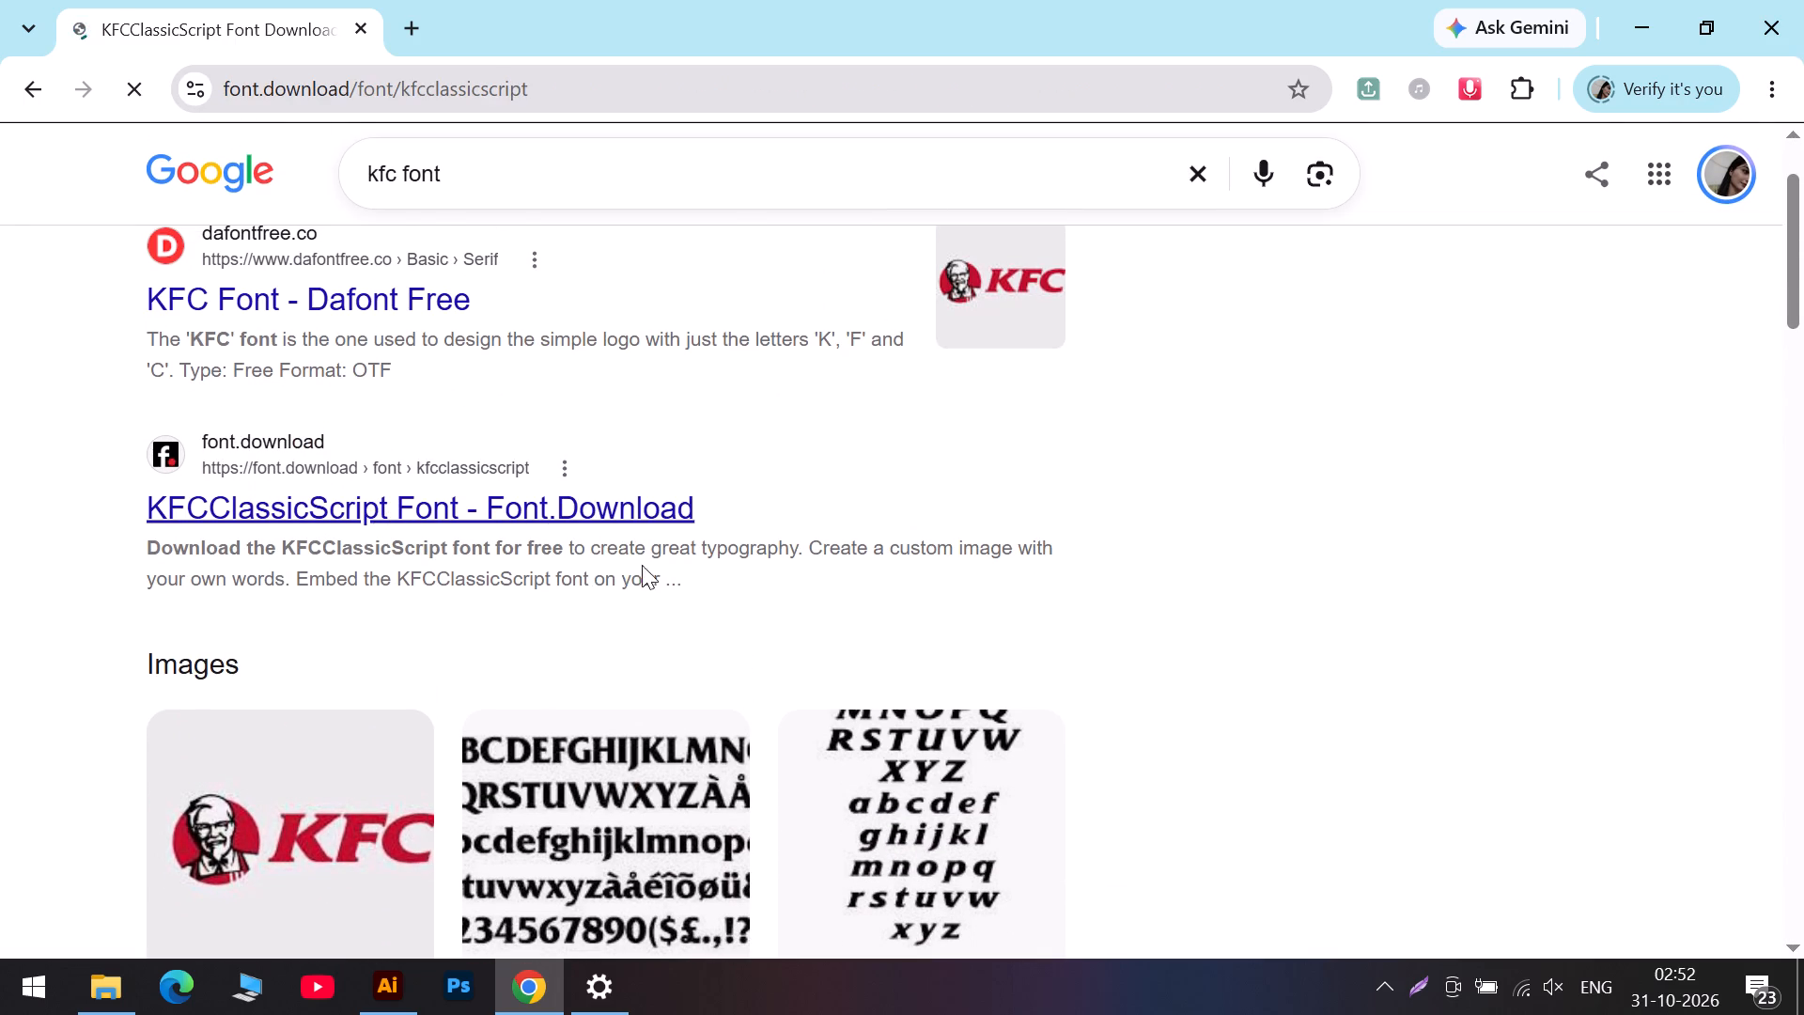
scroll(673, 565, "down", 5)
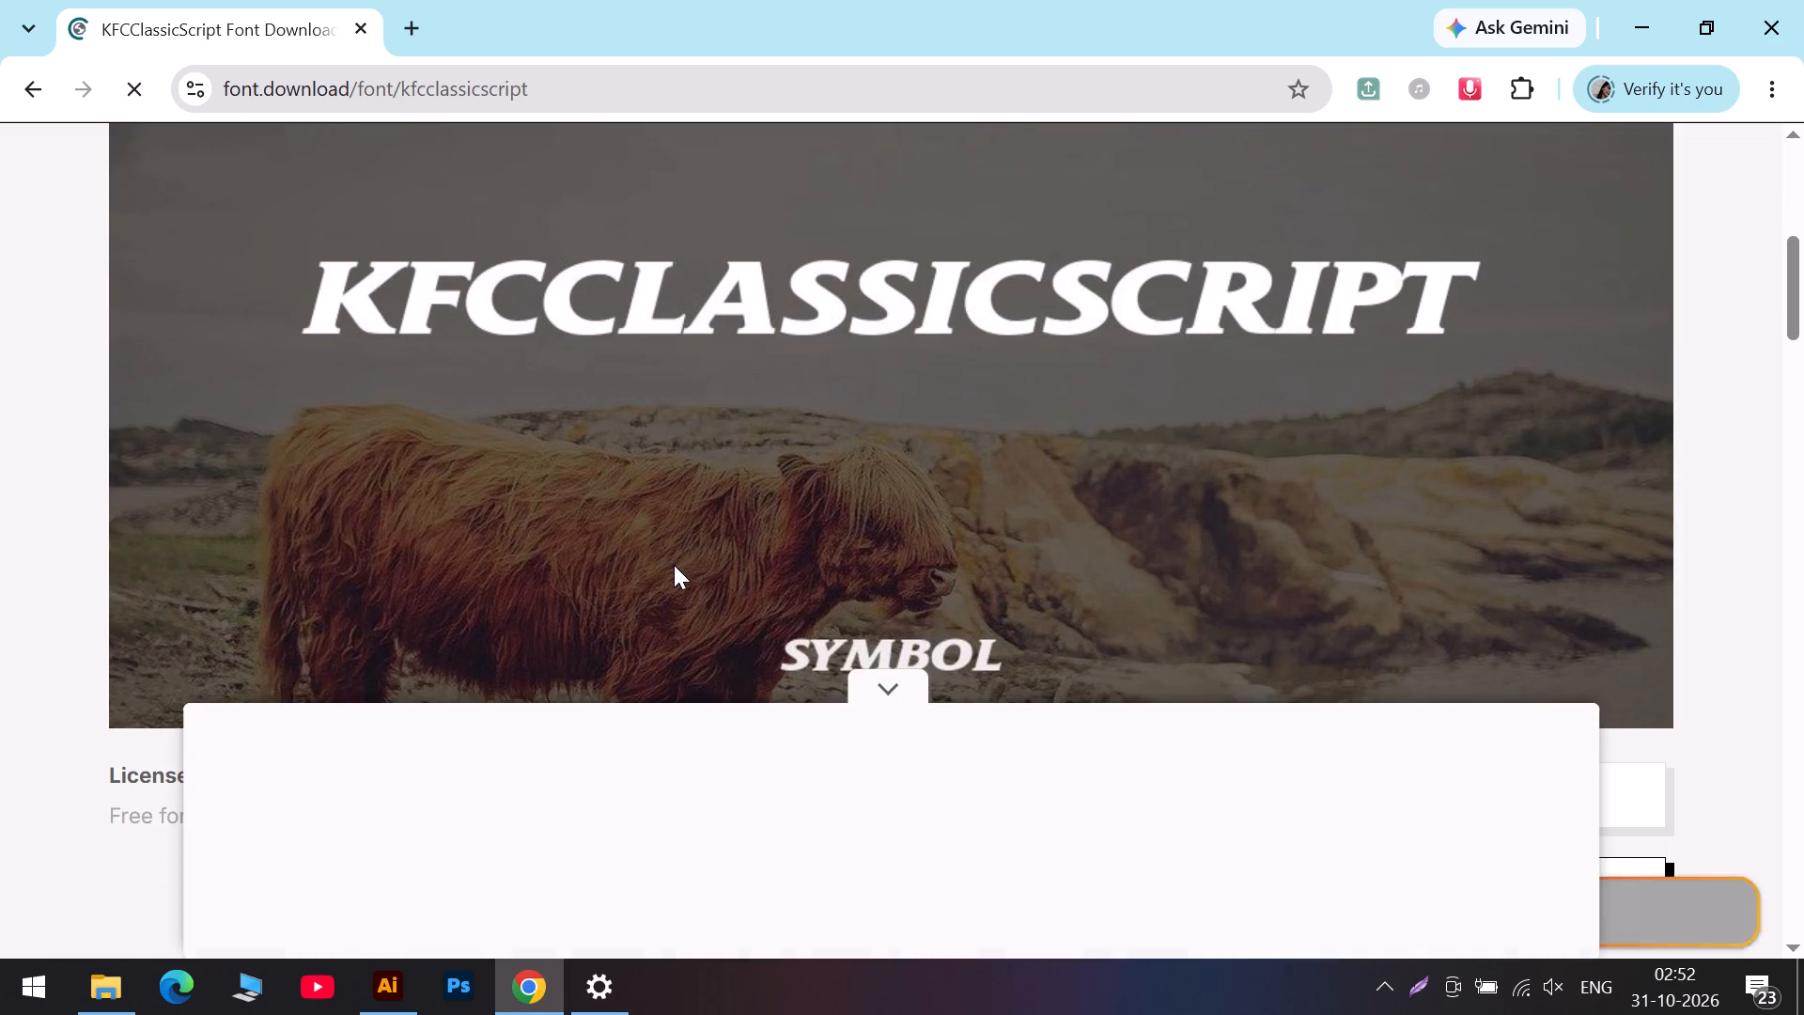
scroll(674, 565, "down", 4)
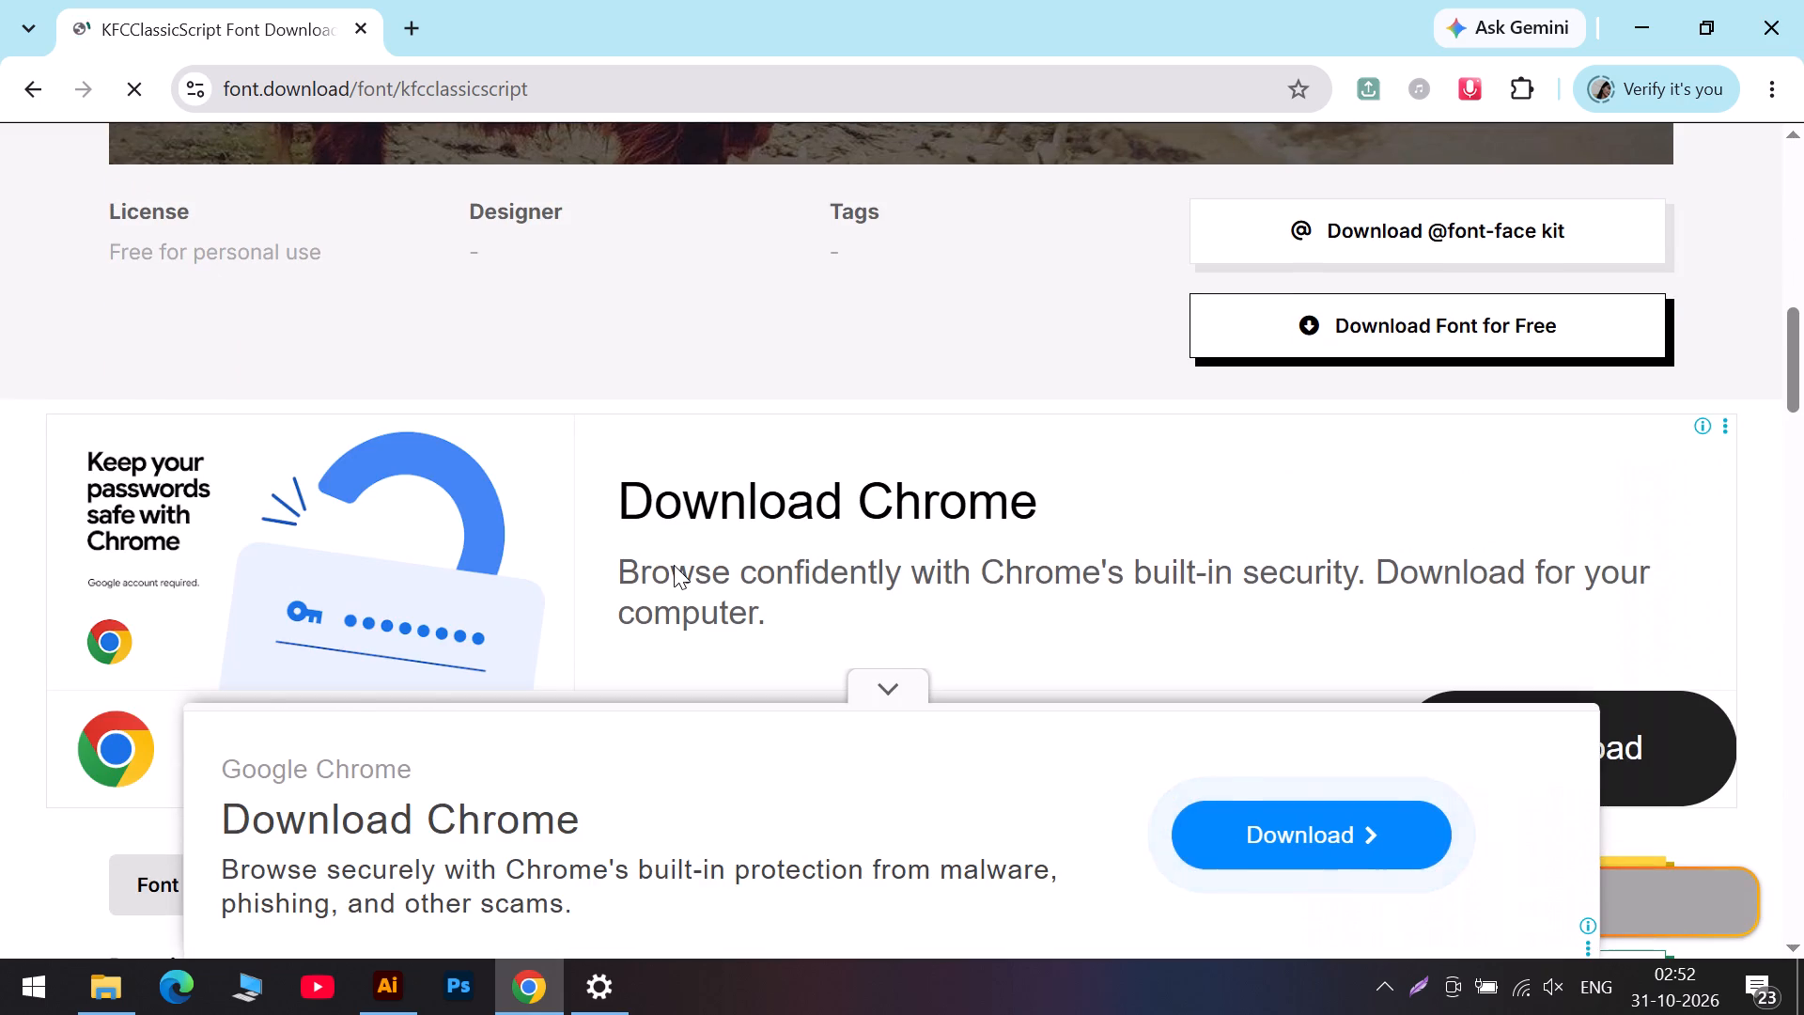
scroll(674, 565, "down", 2)
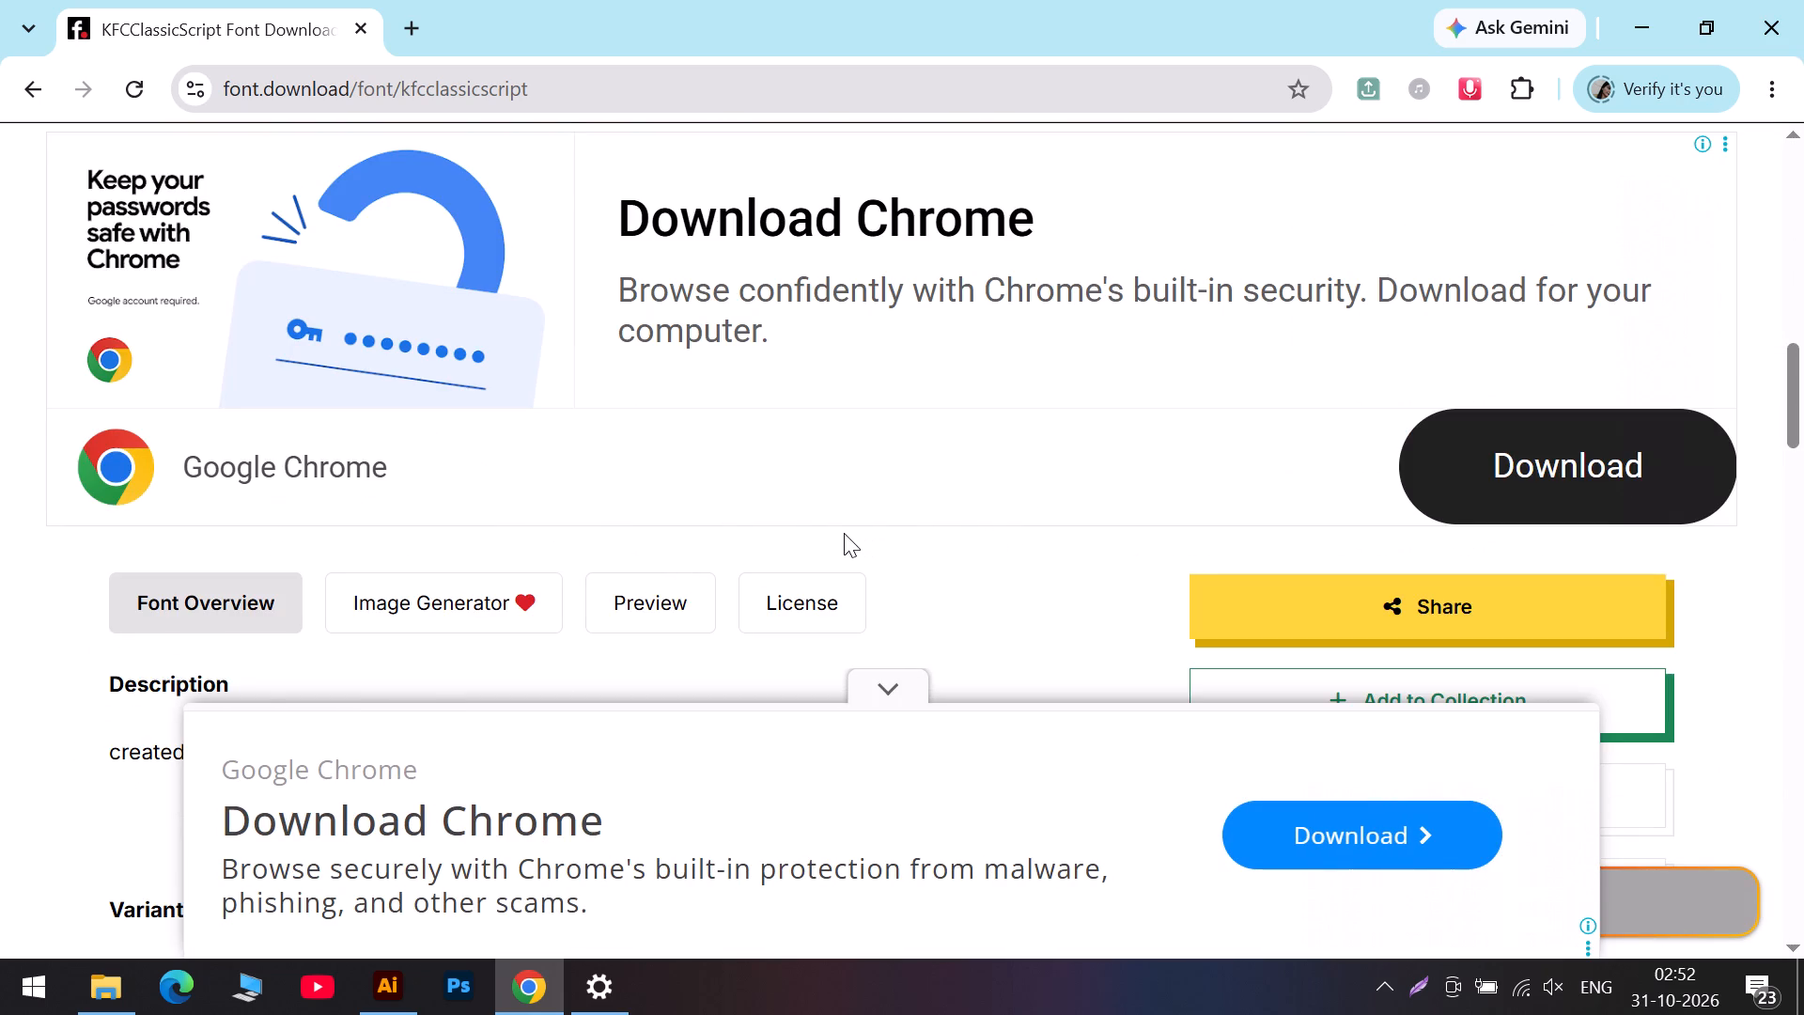
scroll(832, 533, "down", 4)
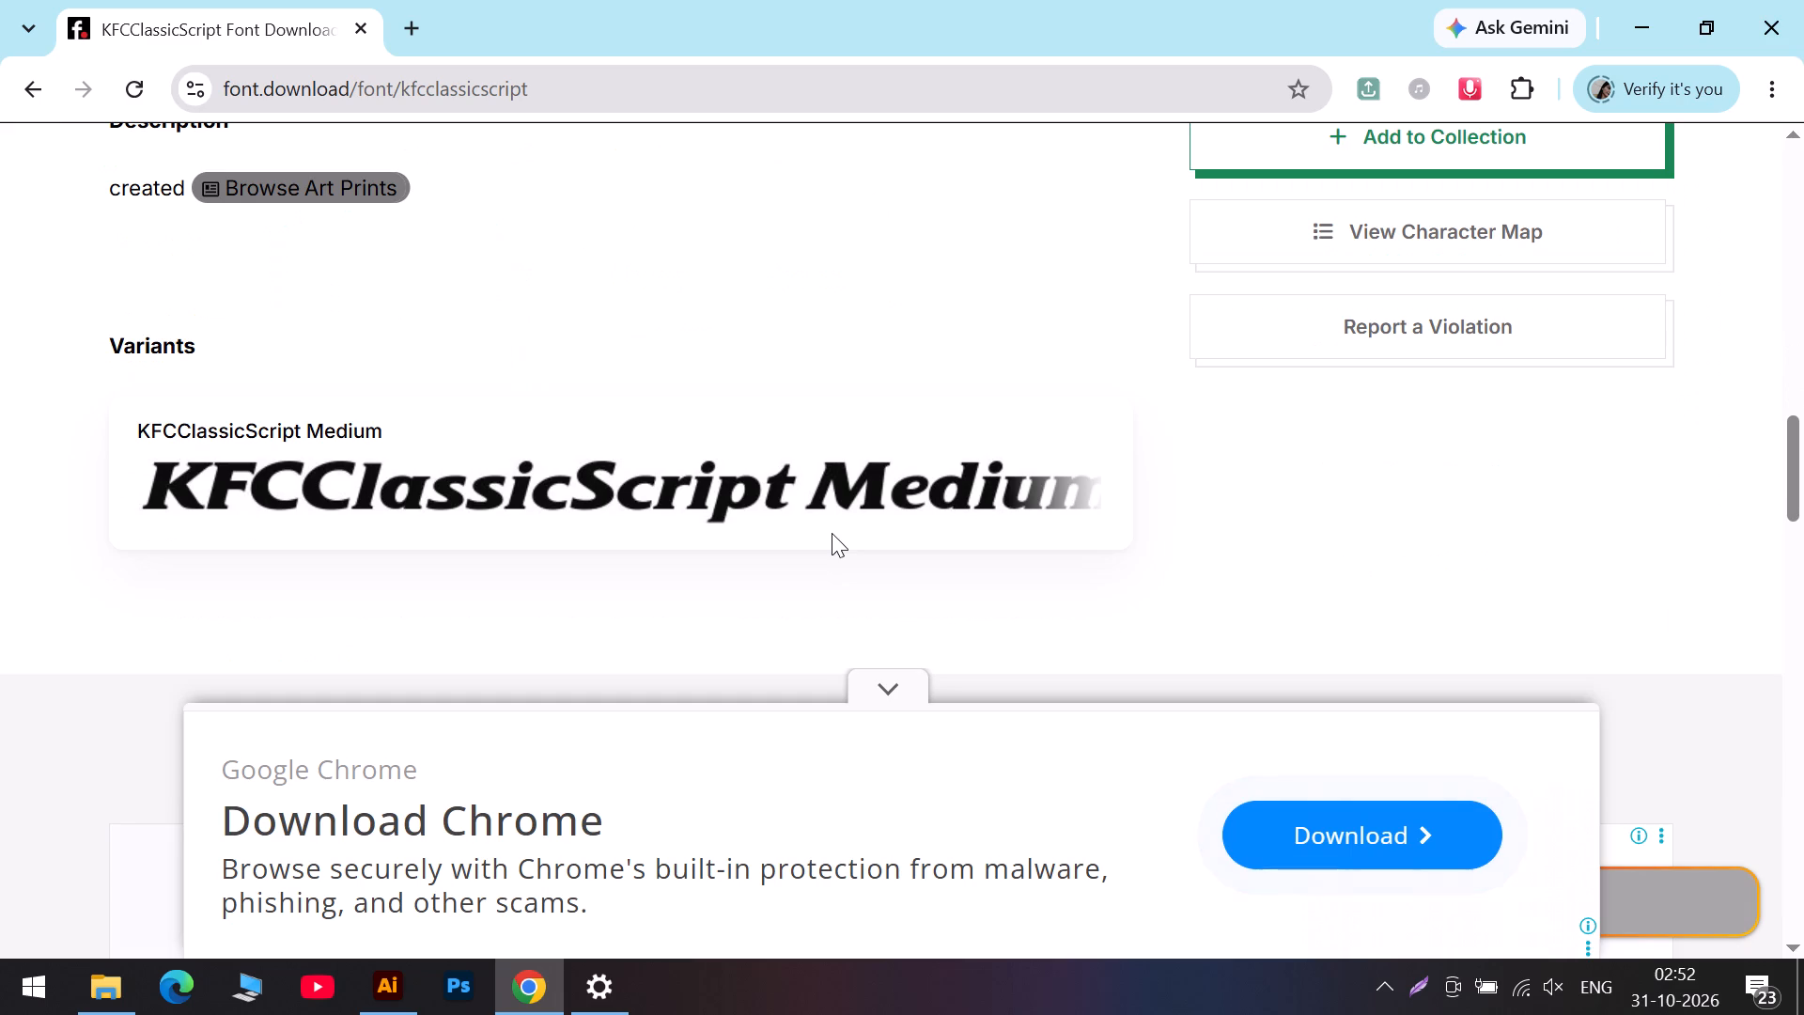
scroll(832, 533, "down", 4)
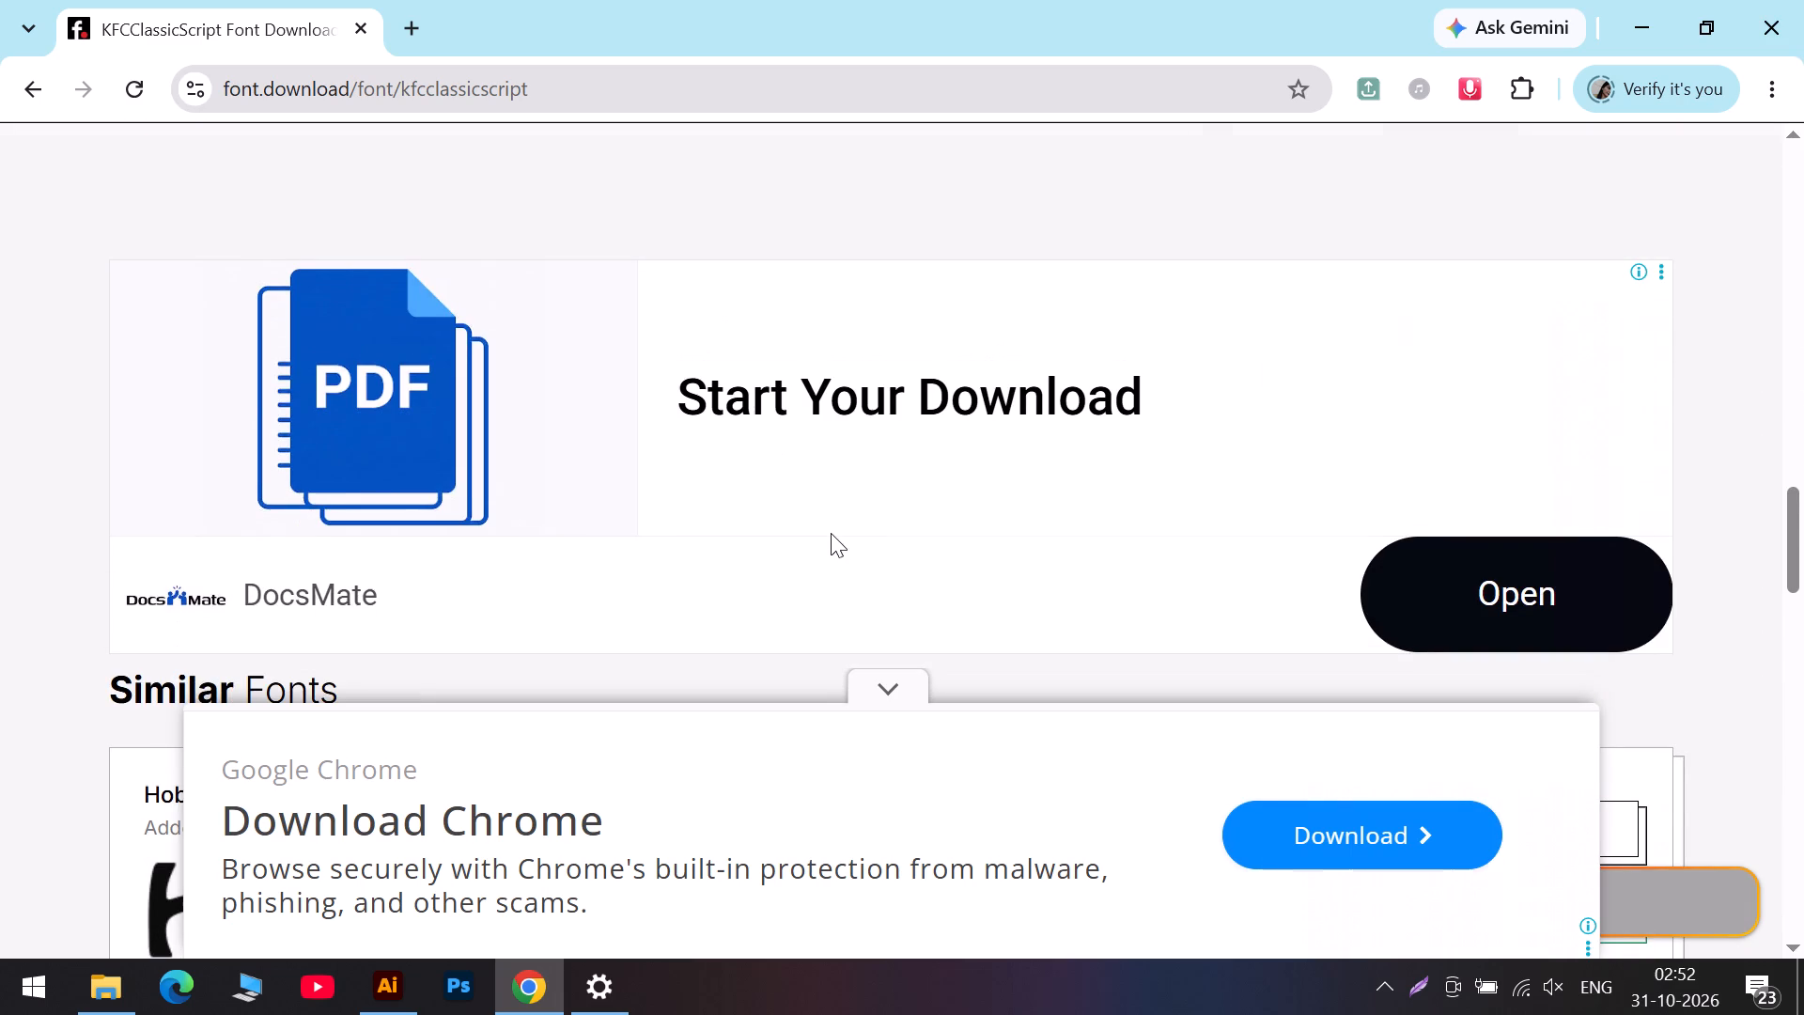
scroll(831, 533, "down", 3)
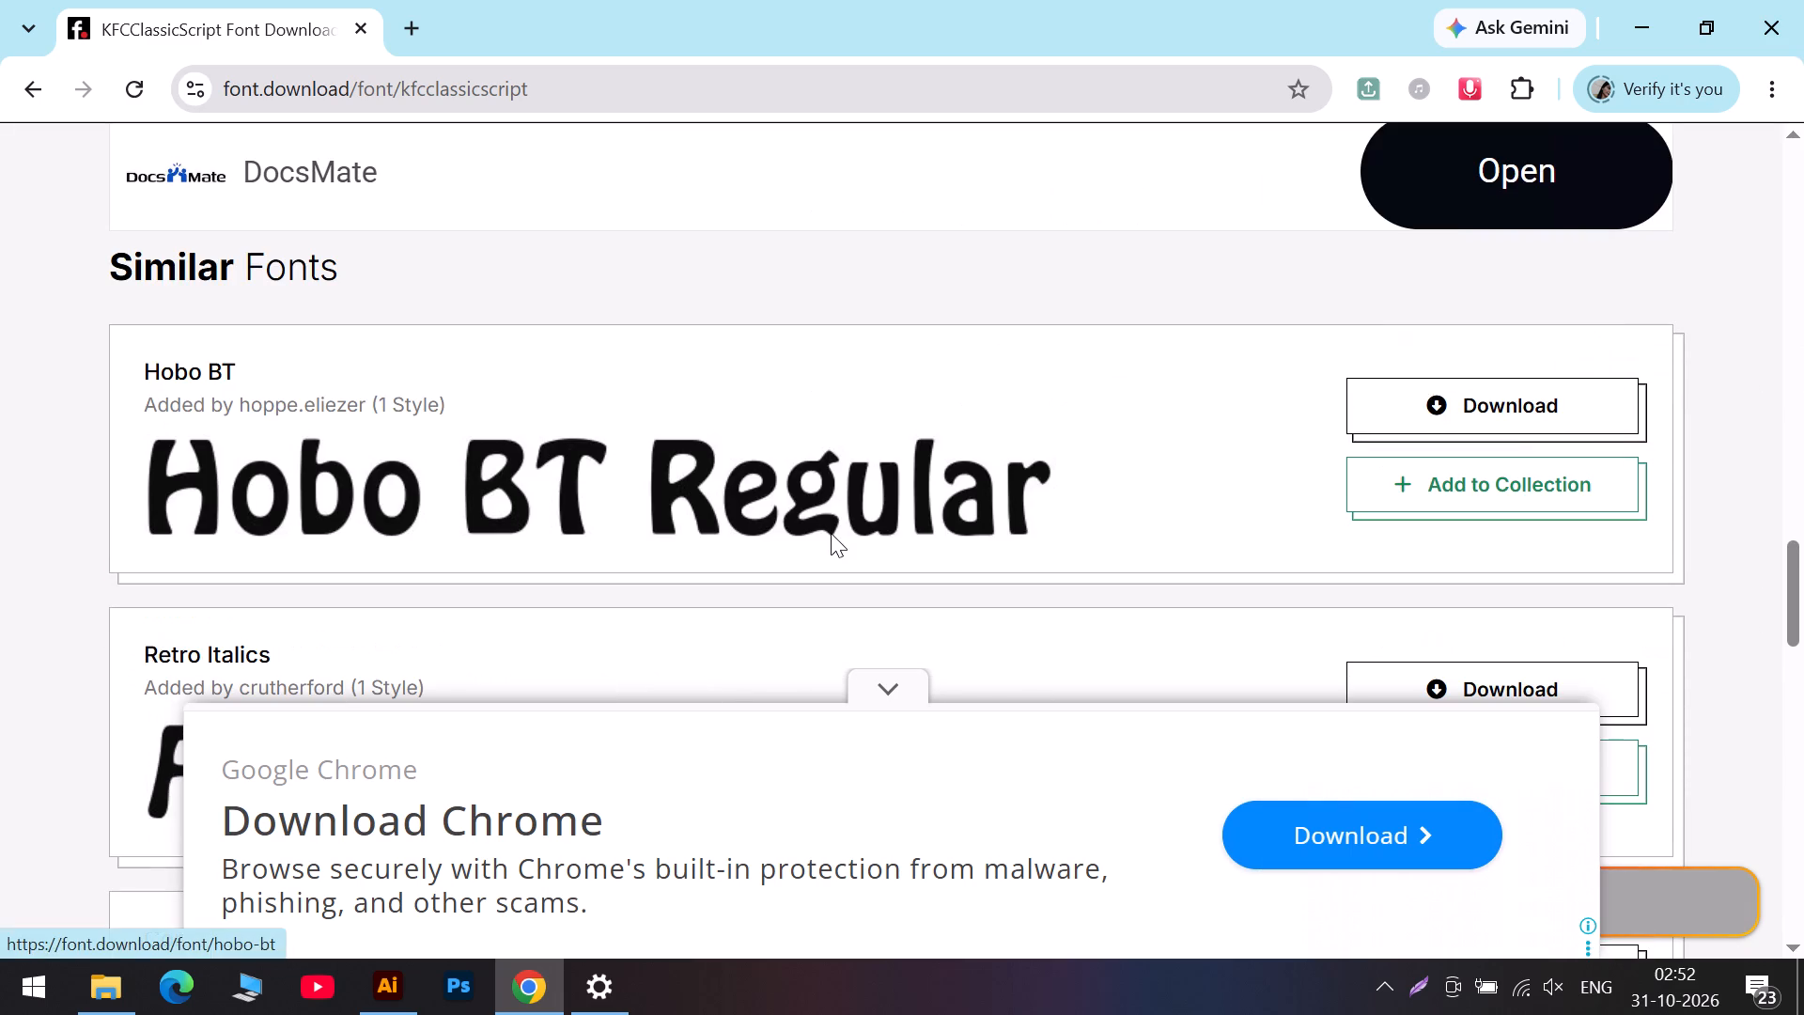
scroll(831, 533, "down", 2)
scroll(831, 533, "up", 2)
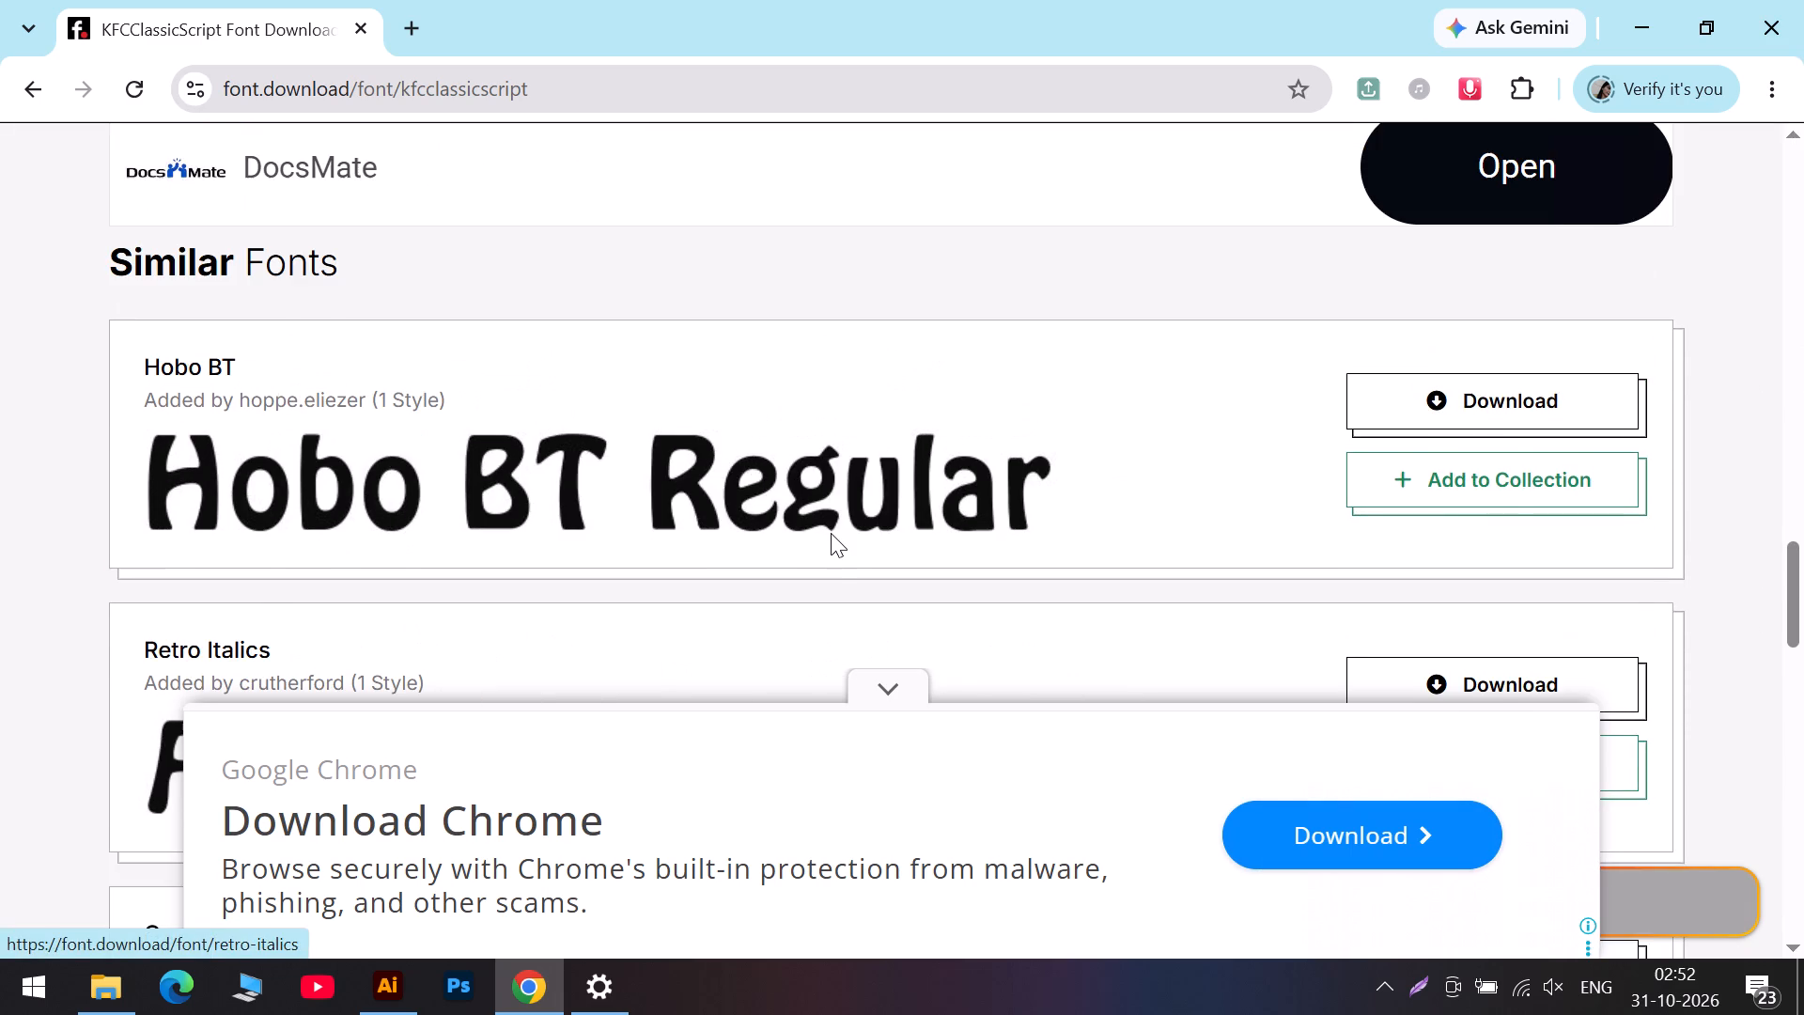
scroll(831, 533, "up", 1)
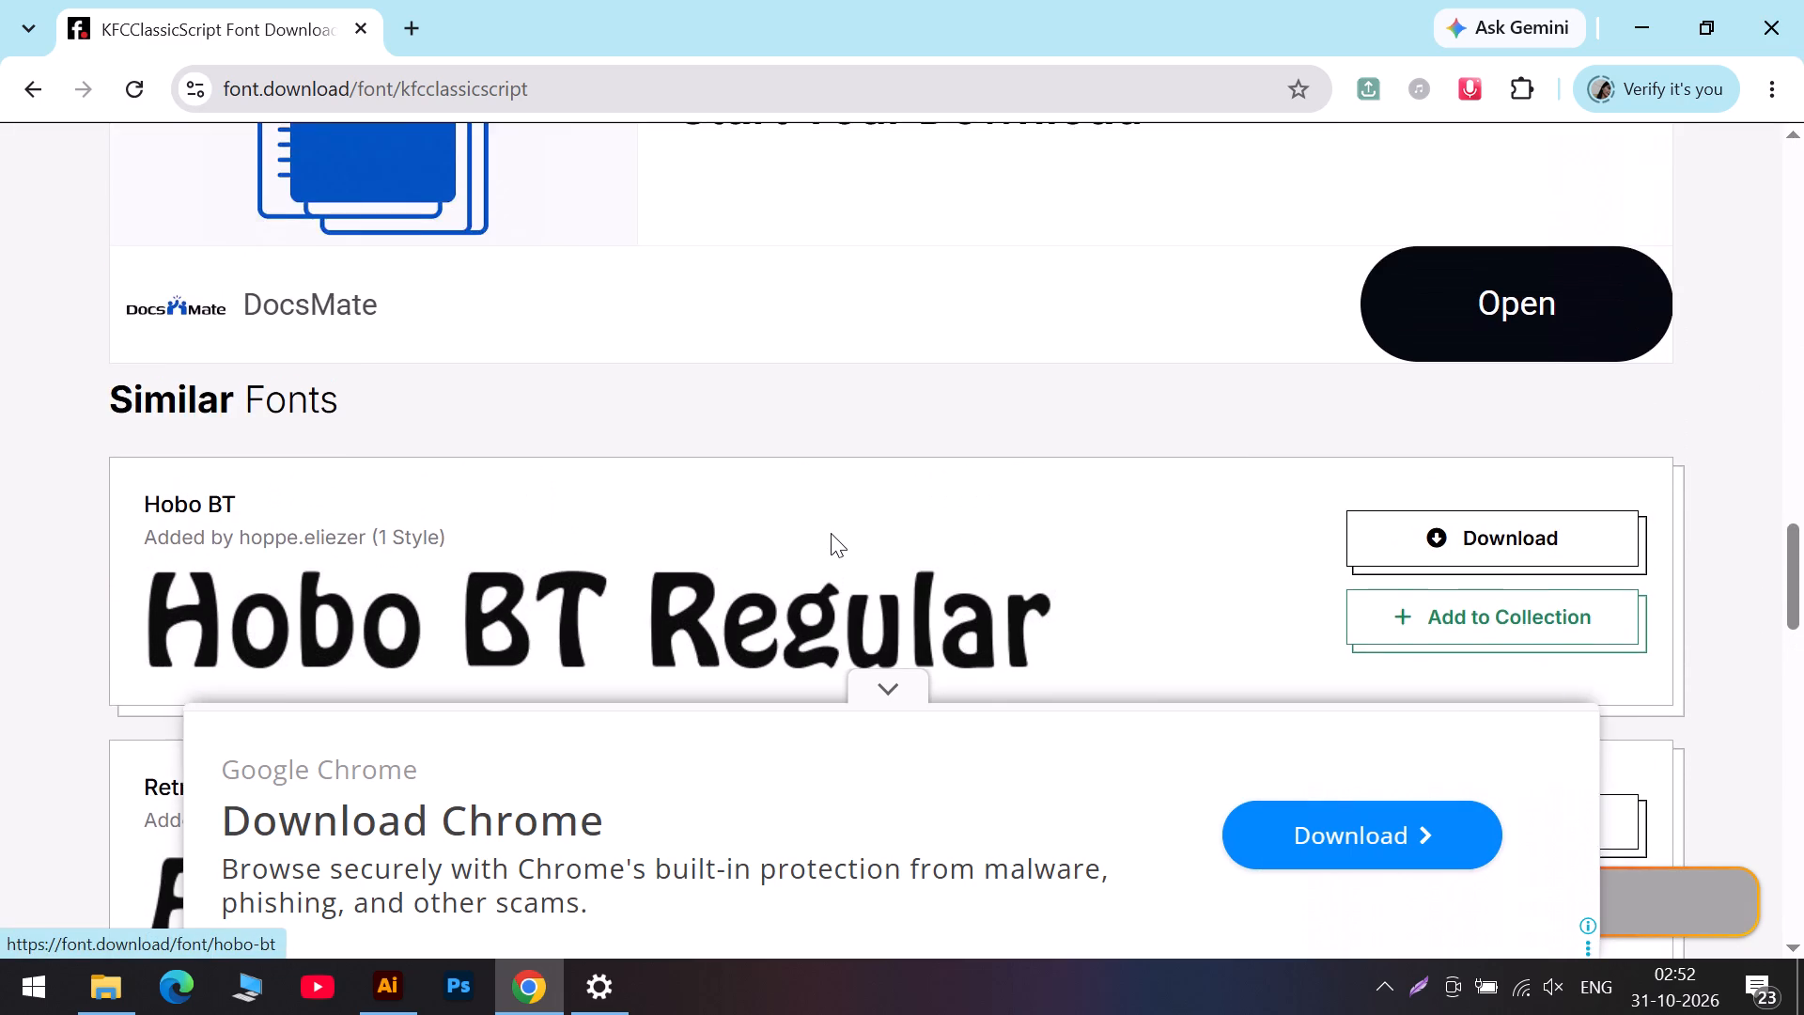
scroll(831, 533, "up", 10)
scroll(833, 533, "down", 2)
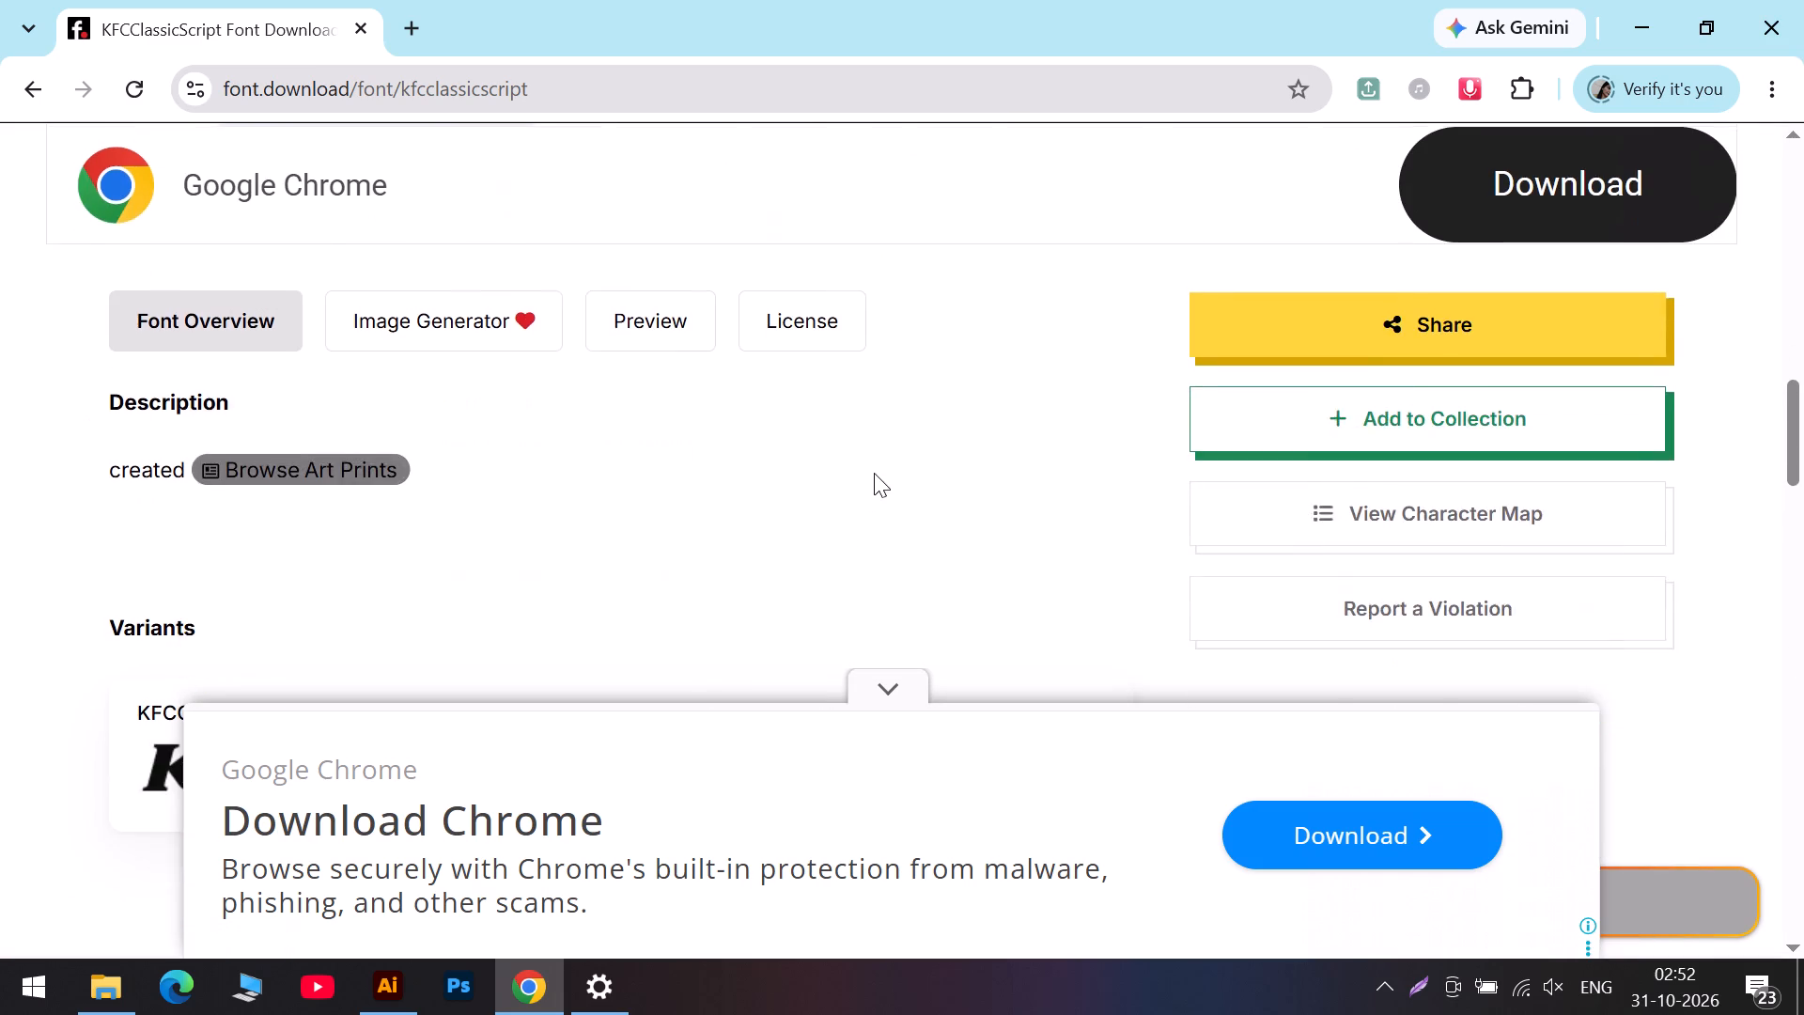
scroll(874, 473, "up", 2)
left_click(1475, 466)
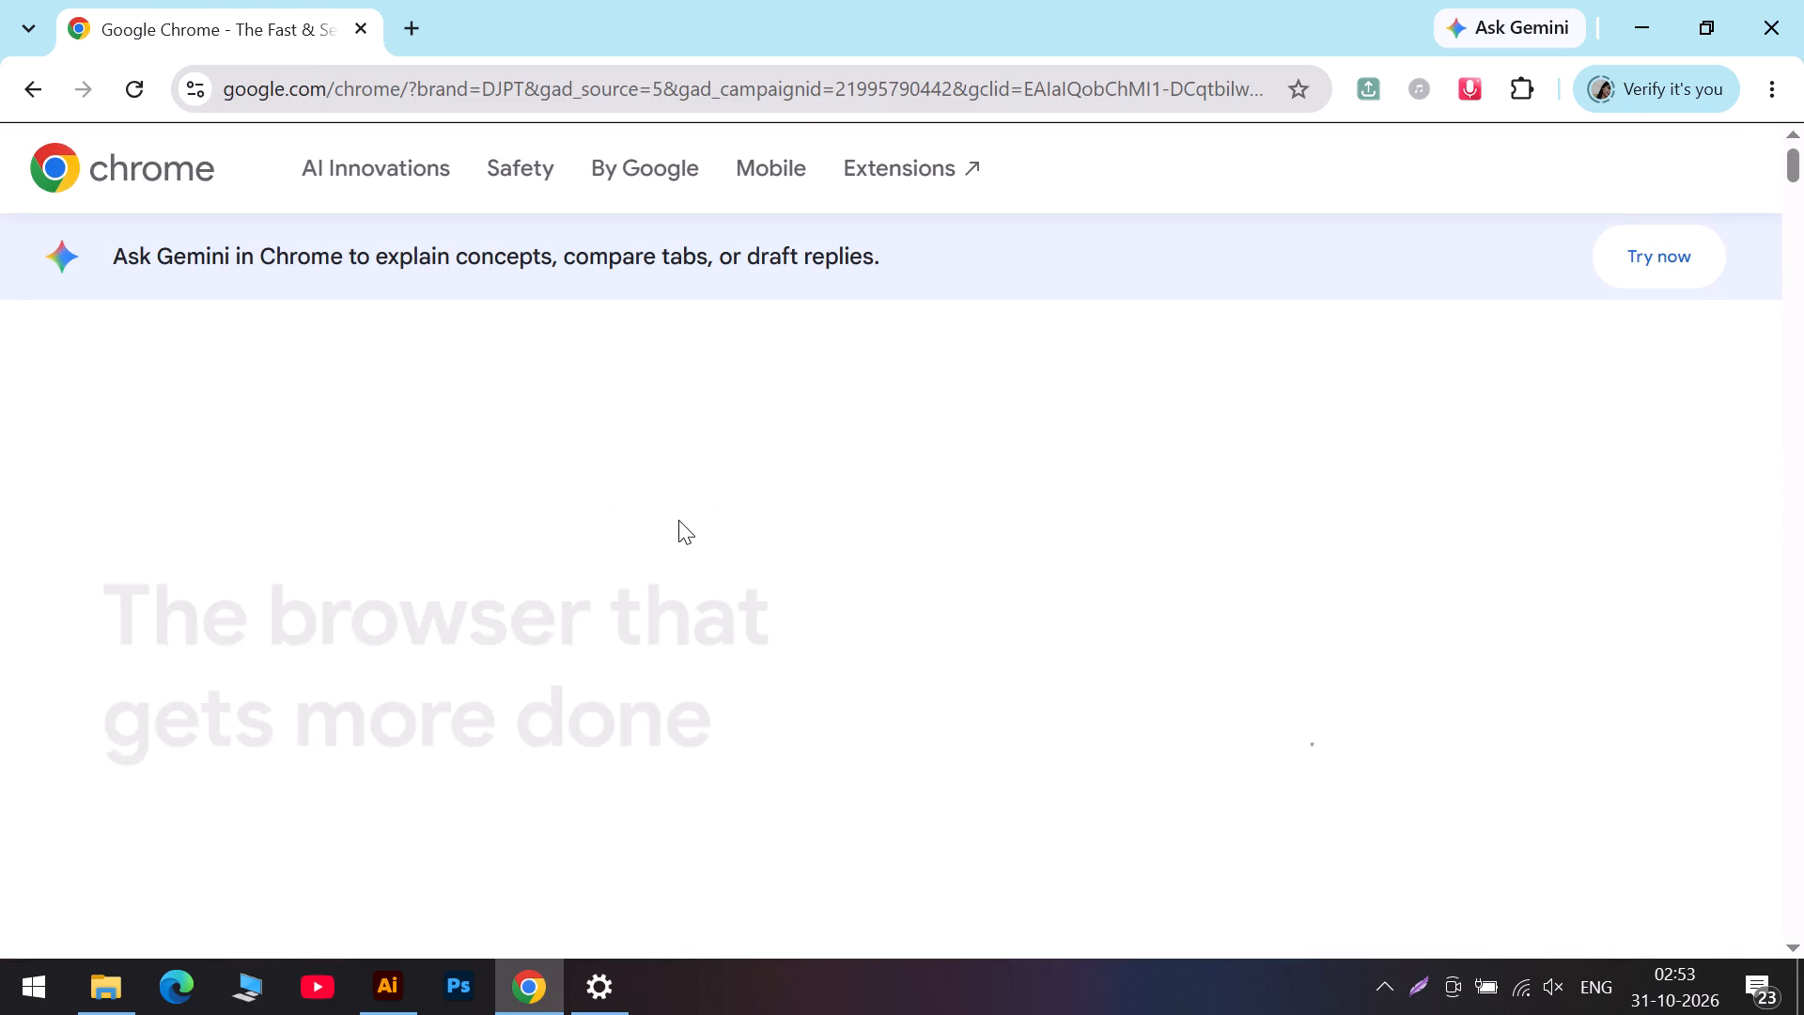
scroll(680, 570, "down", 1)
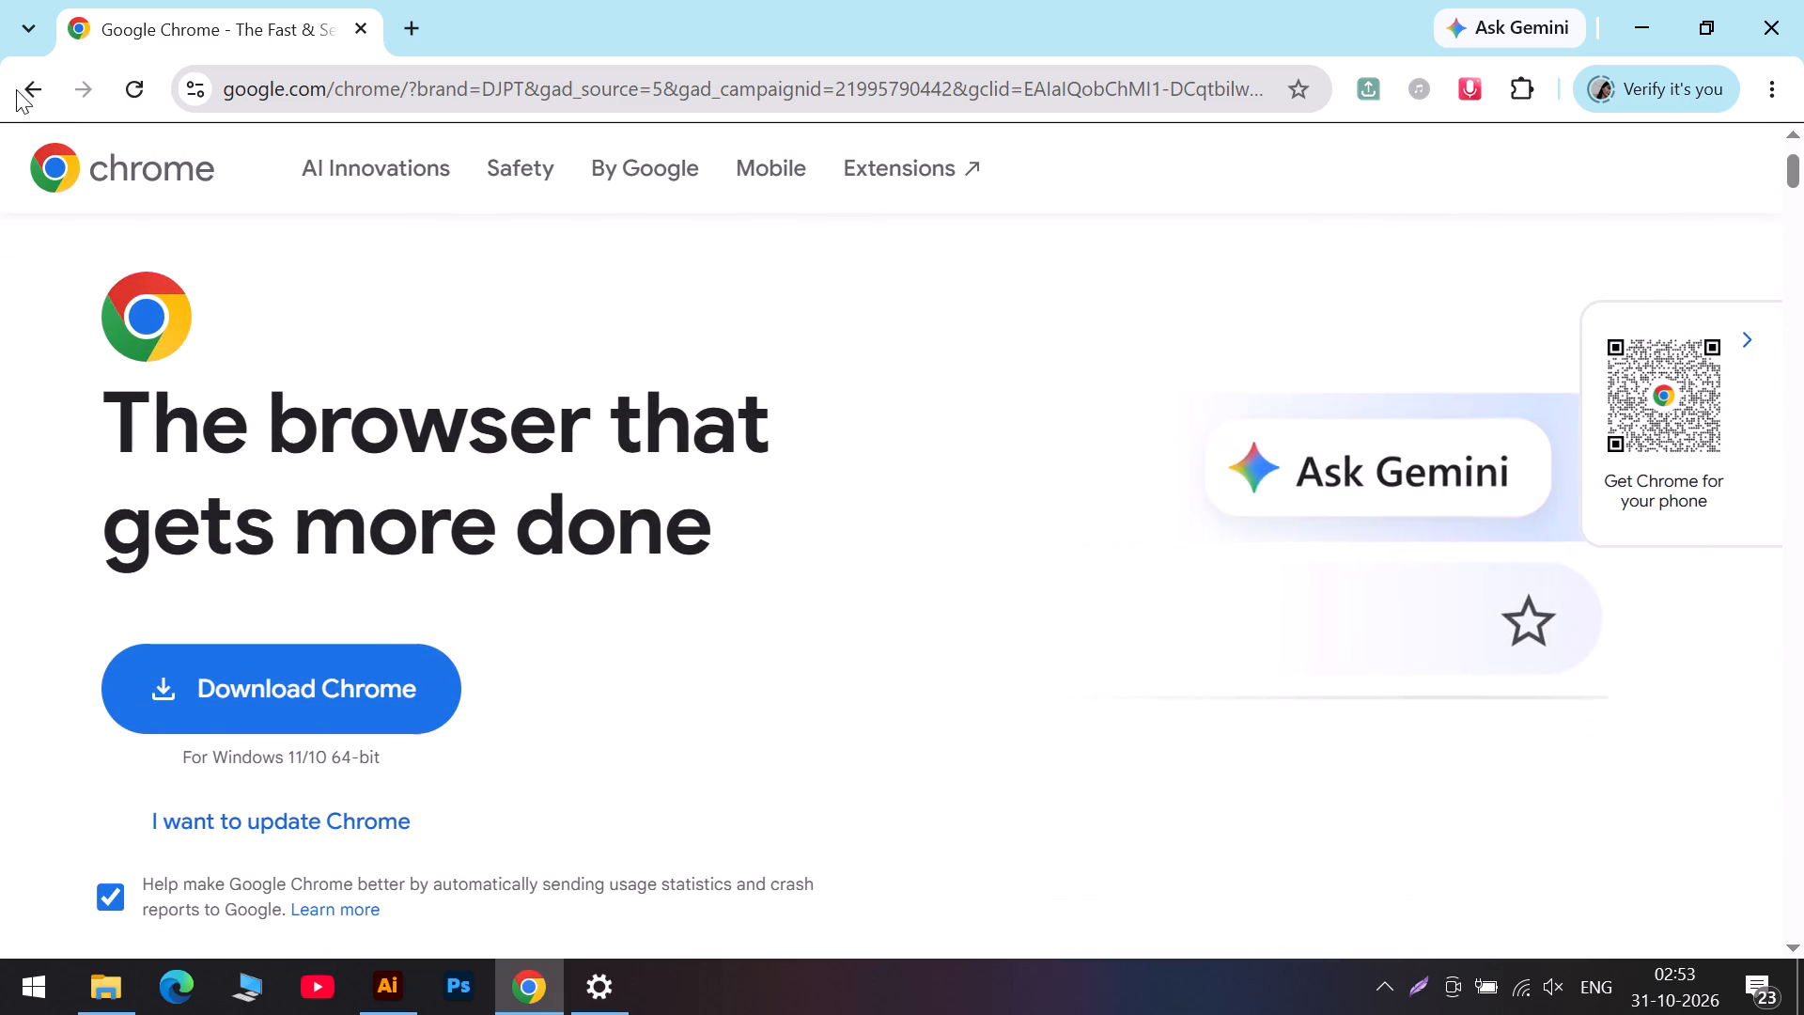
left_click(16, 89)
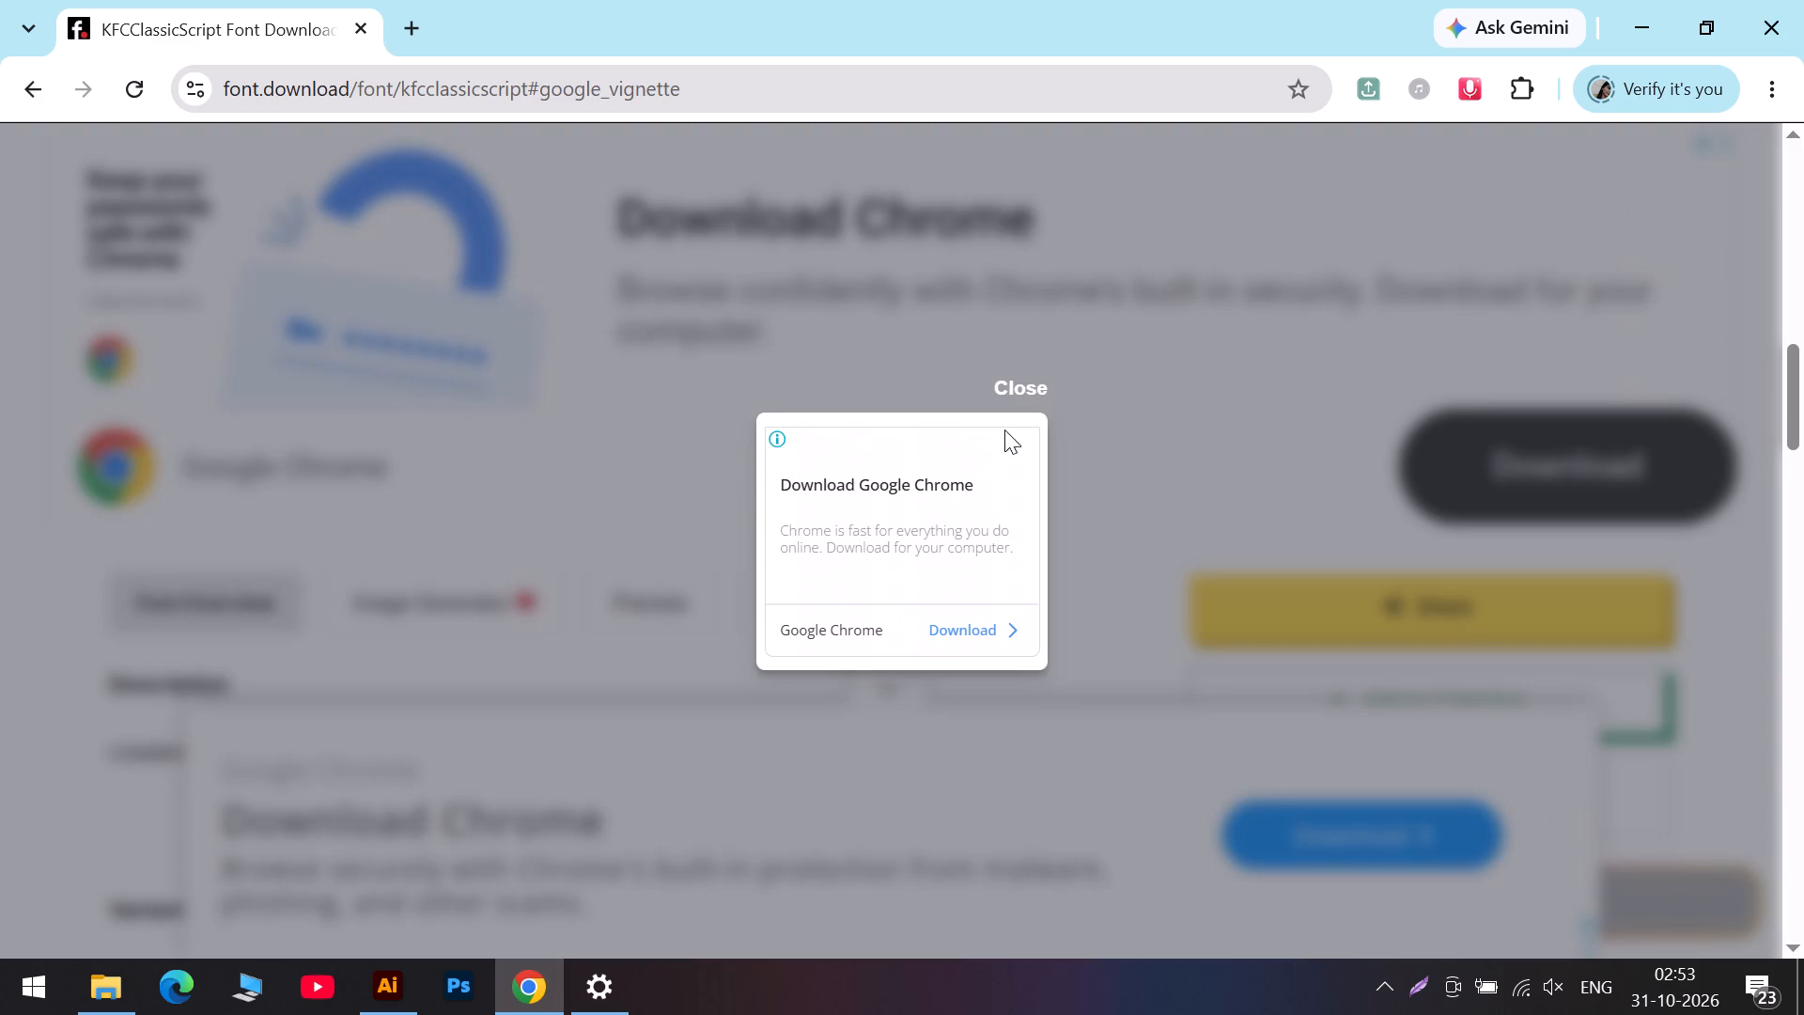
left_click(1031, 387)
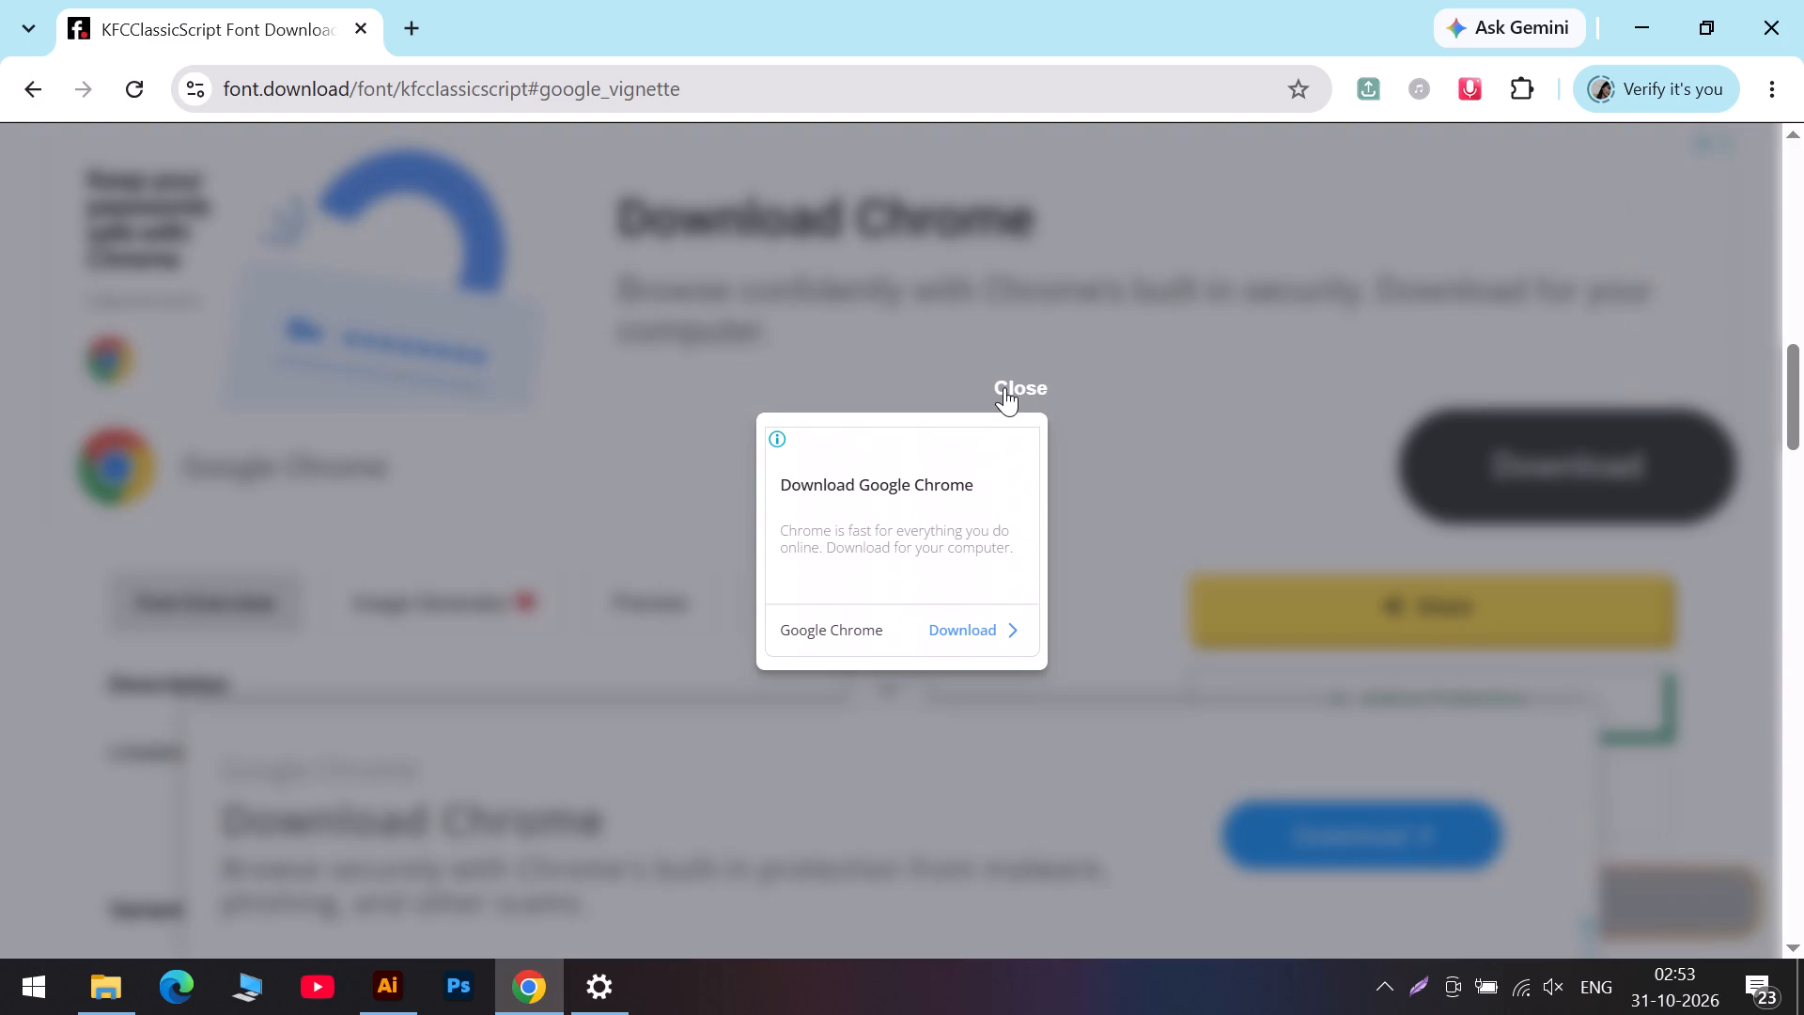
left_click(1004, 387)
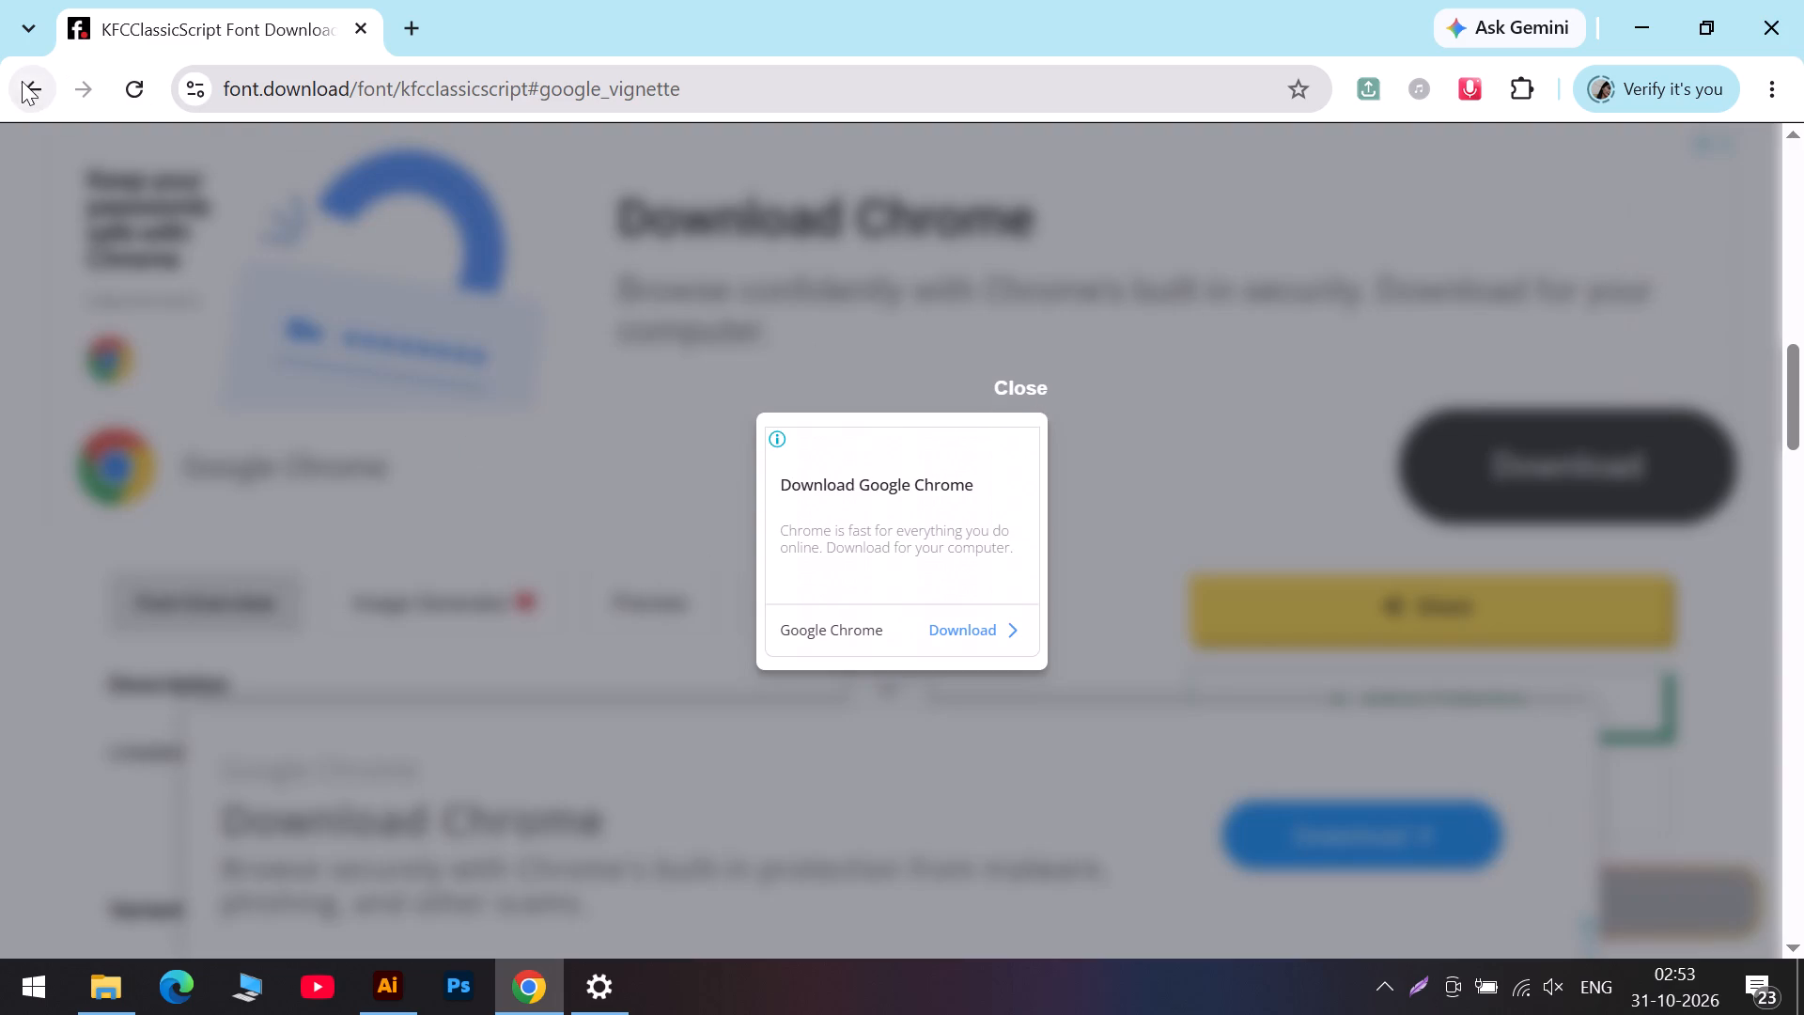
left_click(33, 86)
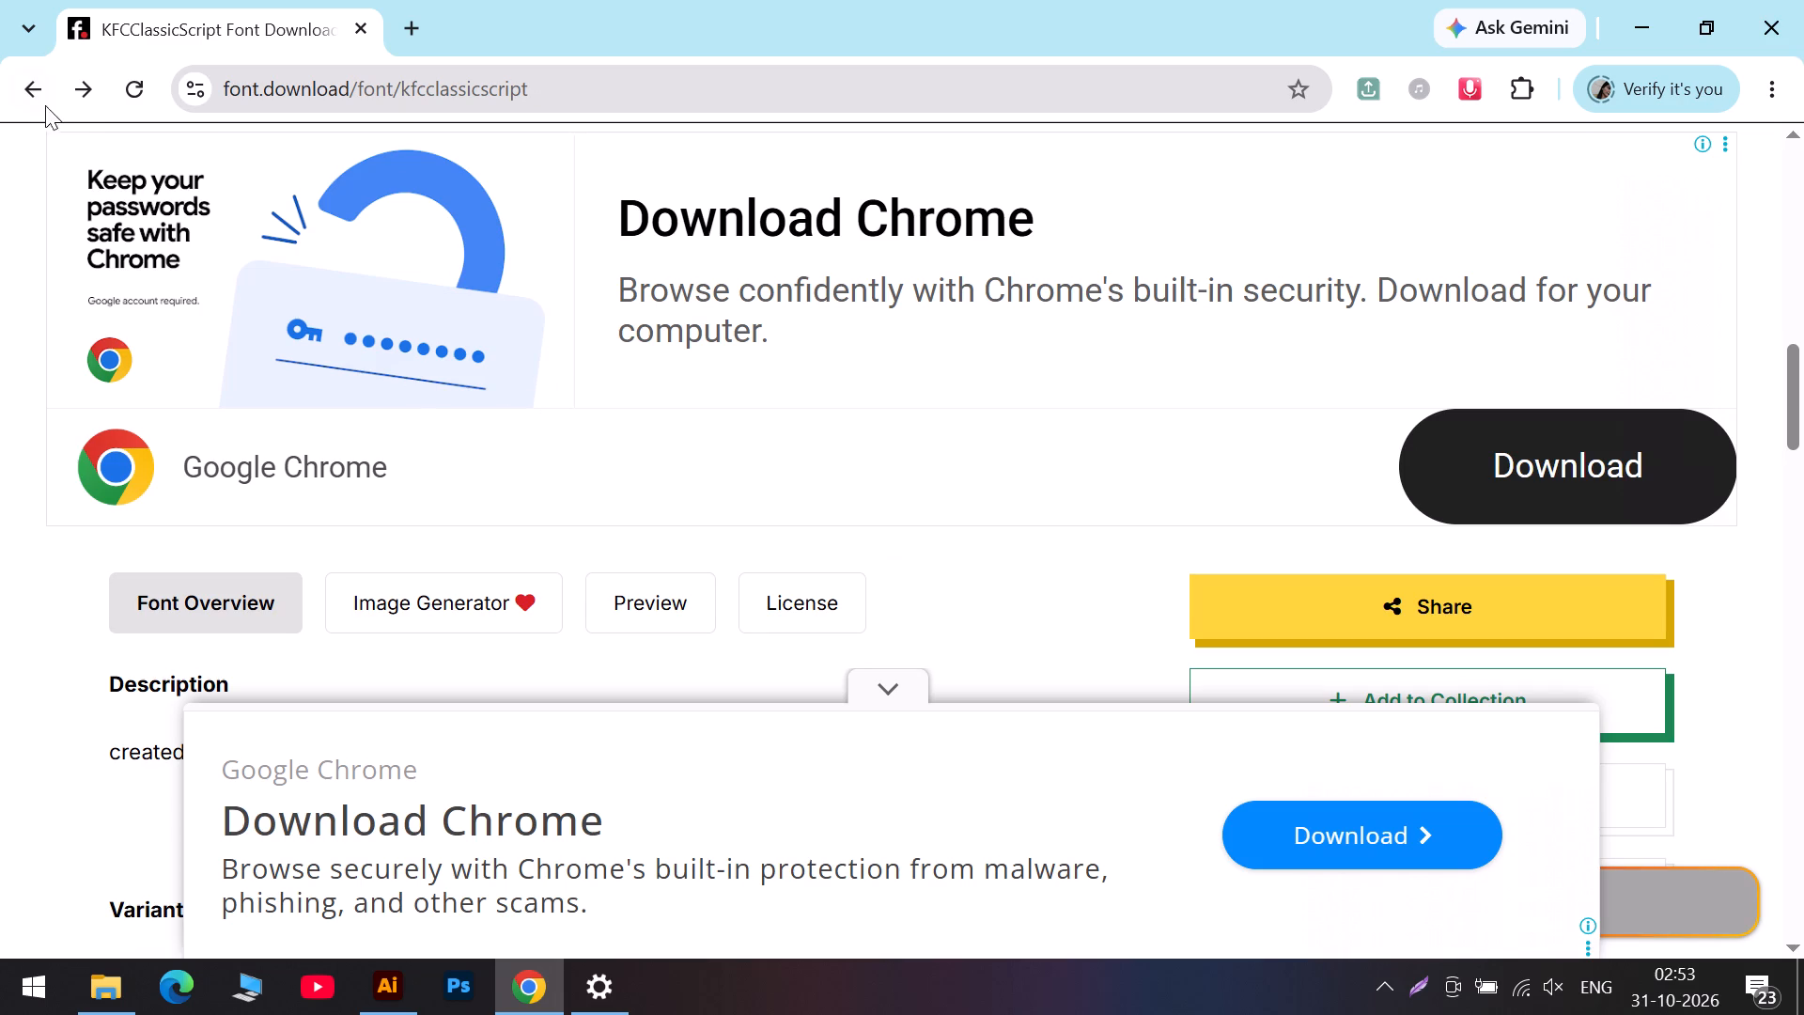
Look through the KFCClassicScript page again, examining its variant and the list of similar fonts.
scroll(428, 398, "down", 4)
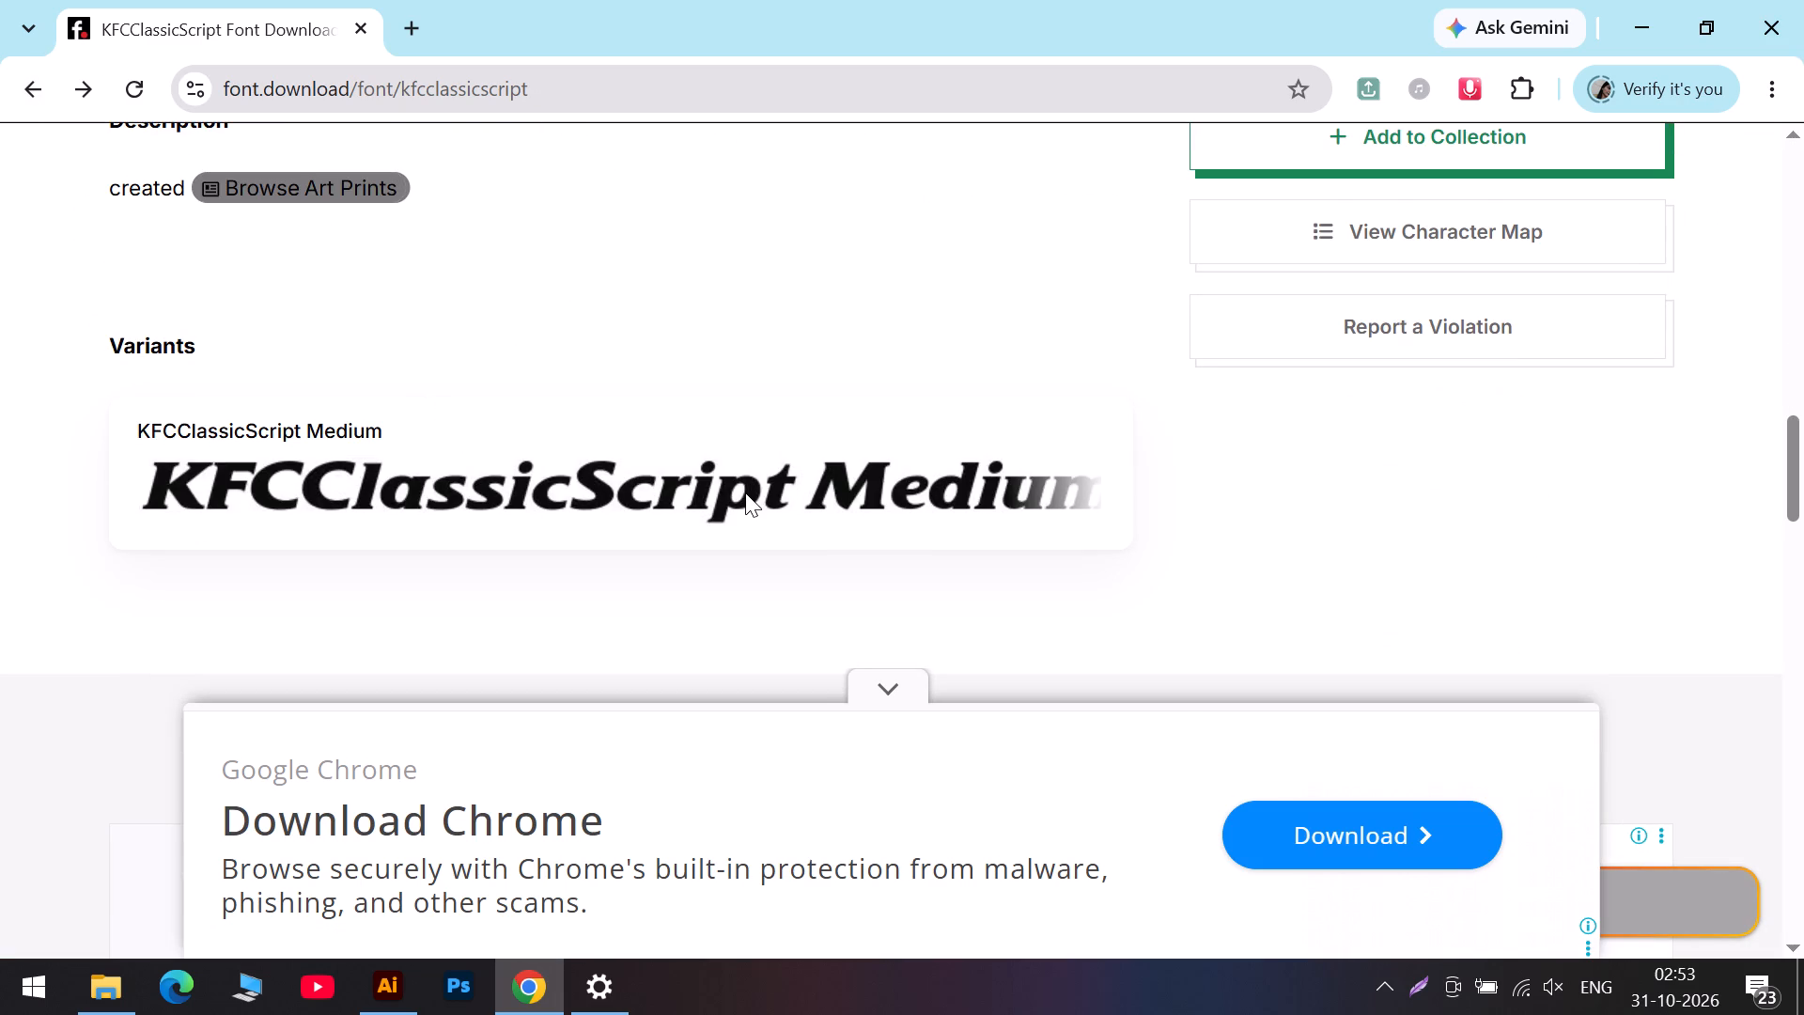
scroll(745, 492, "down", 7)
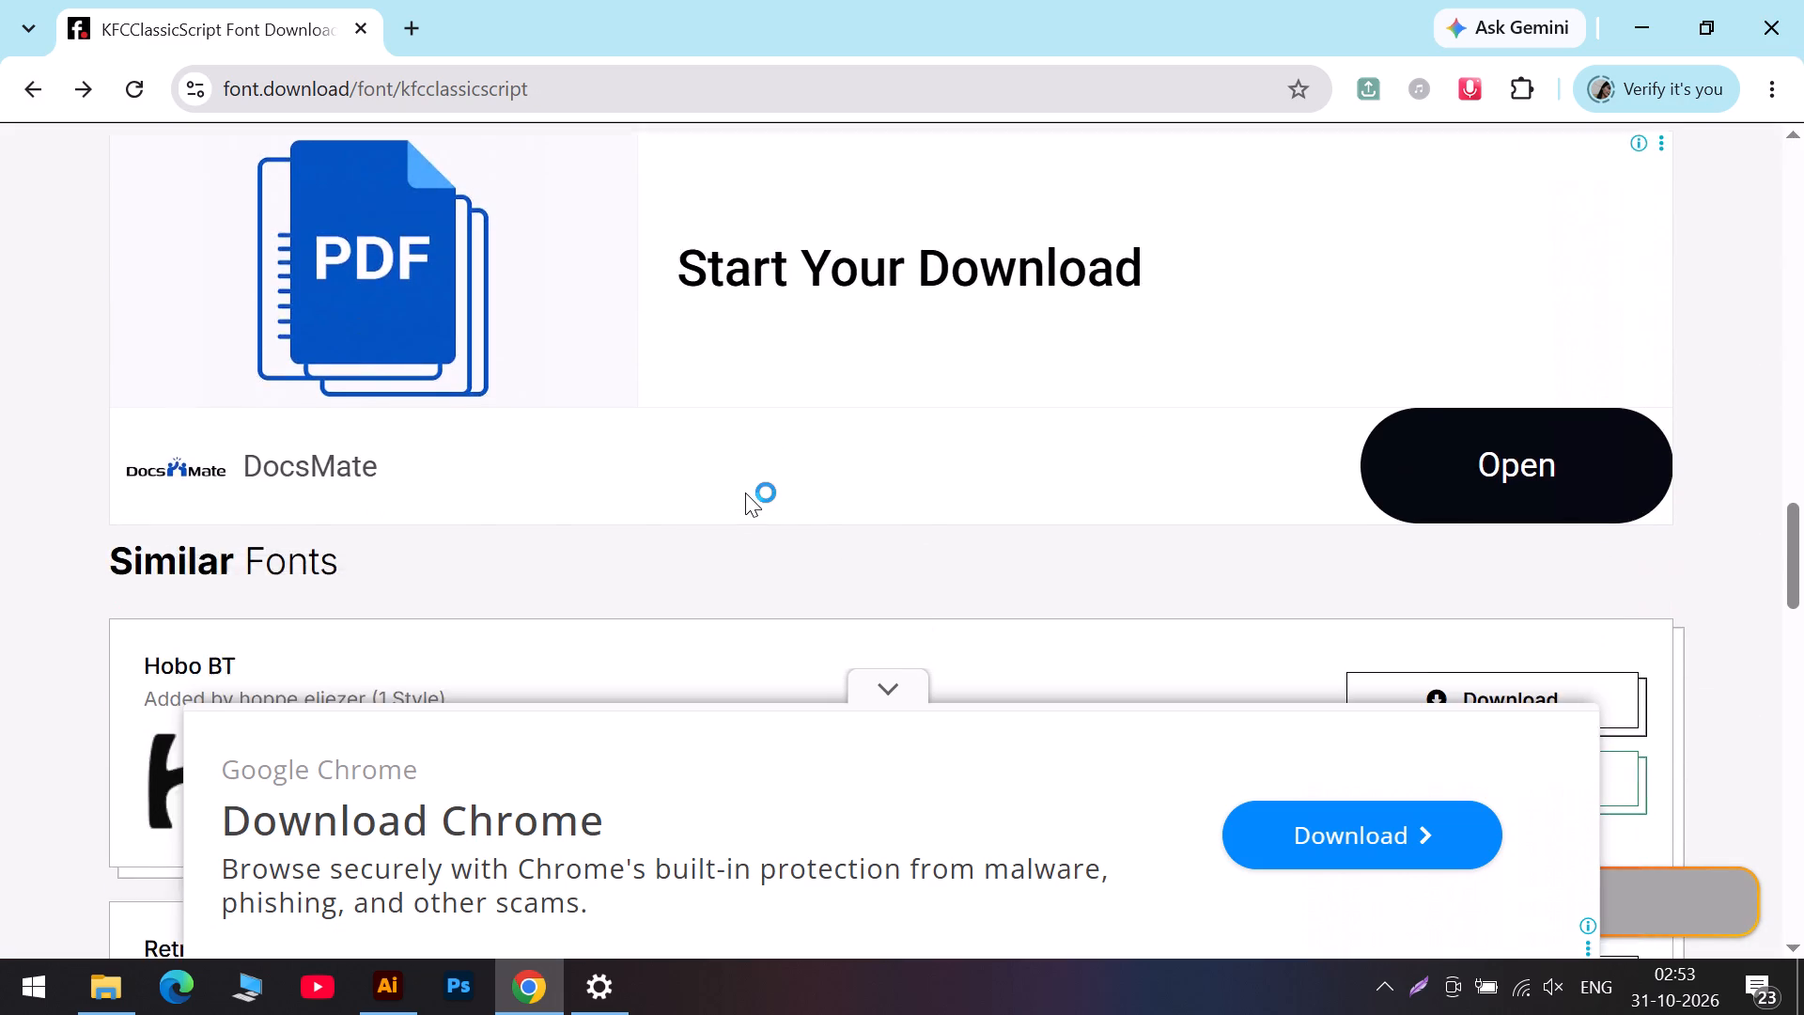
scroll(745, 492, "down", 10)
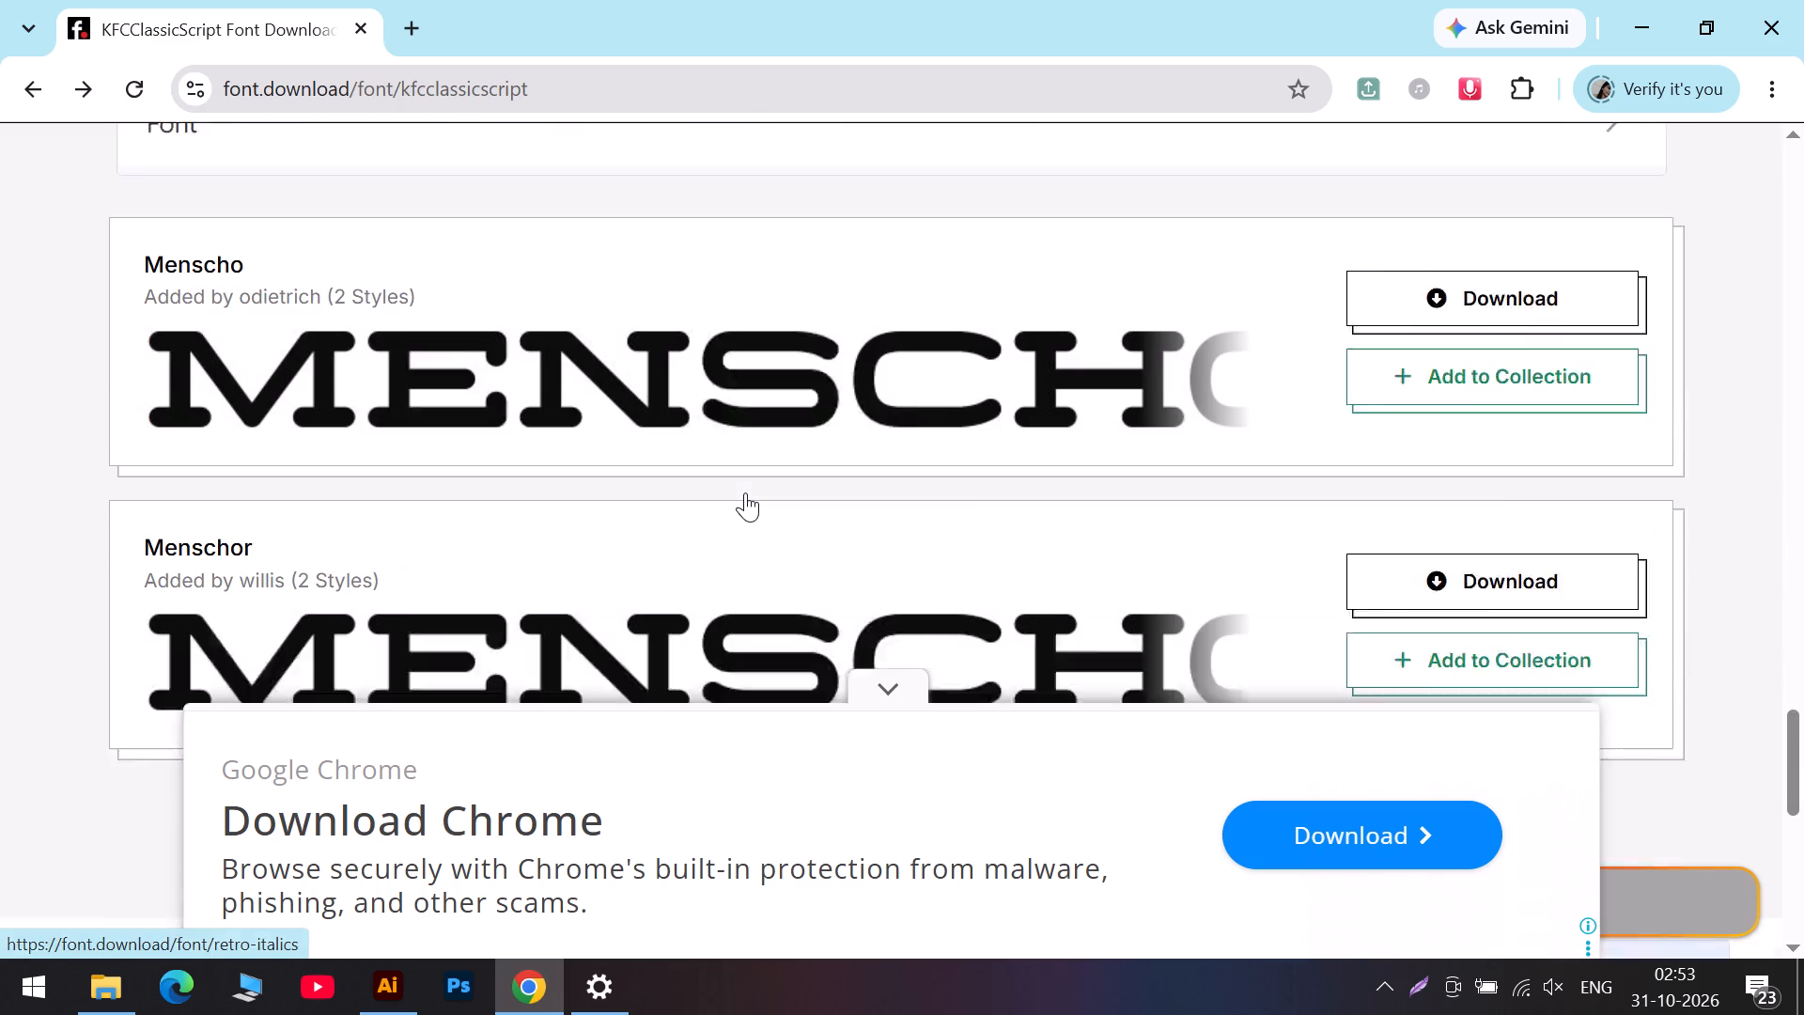
scroll(745, 492, "down", 4)
scroll(696, 476, "up", 5)
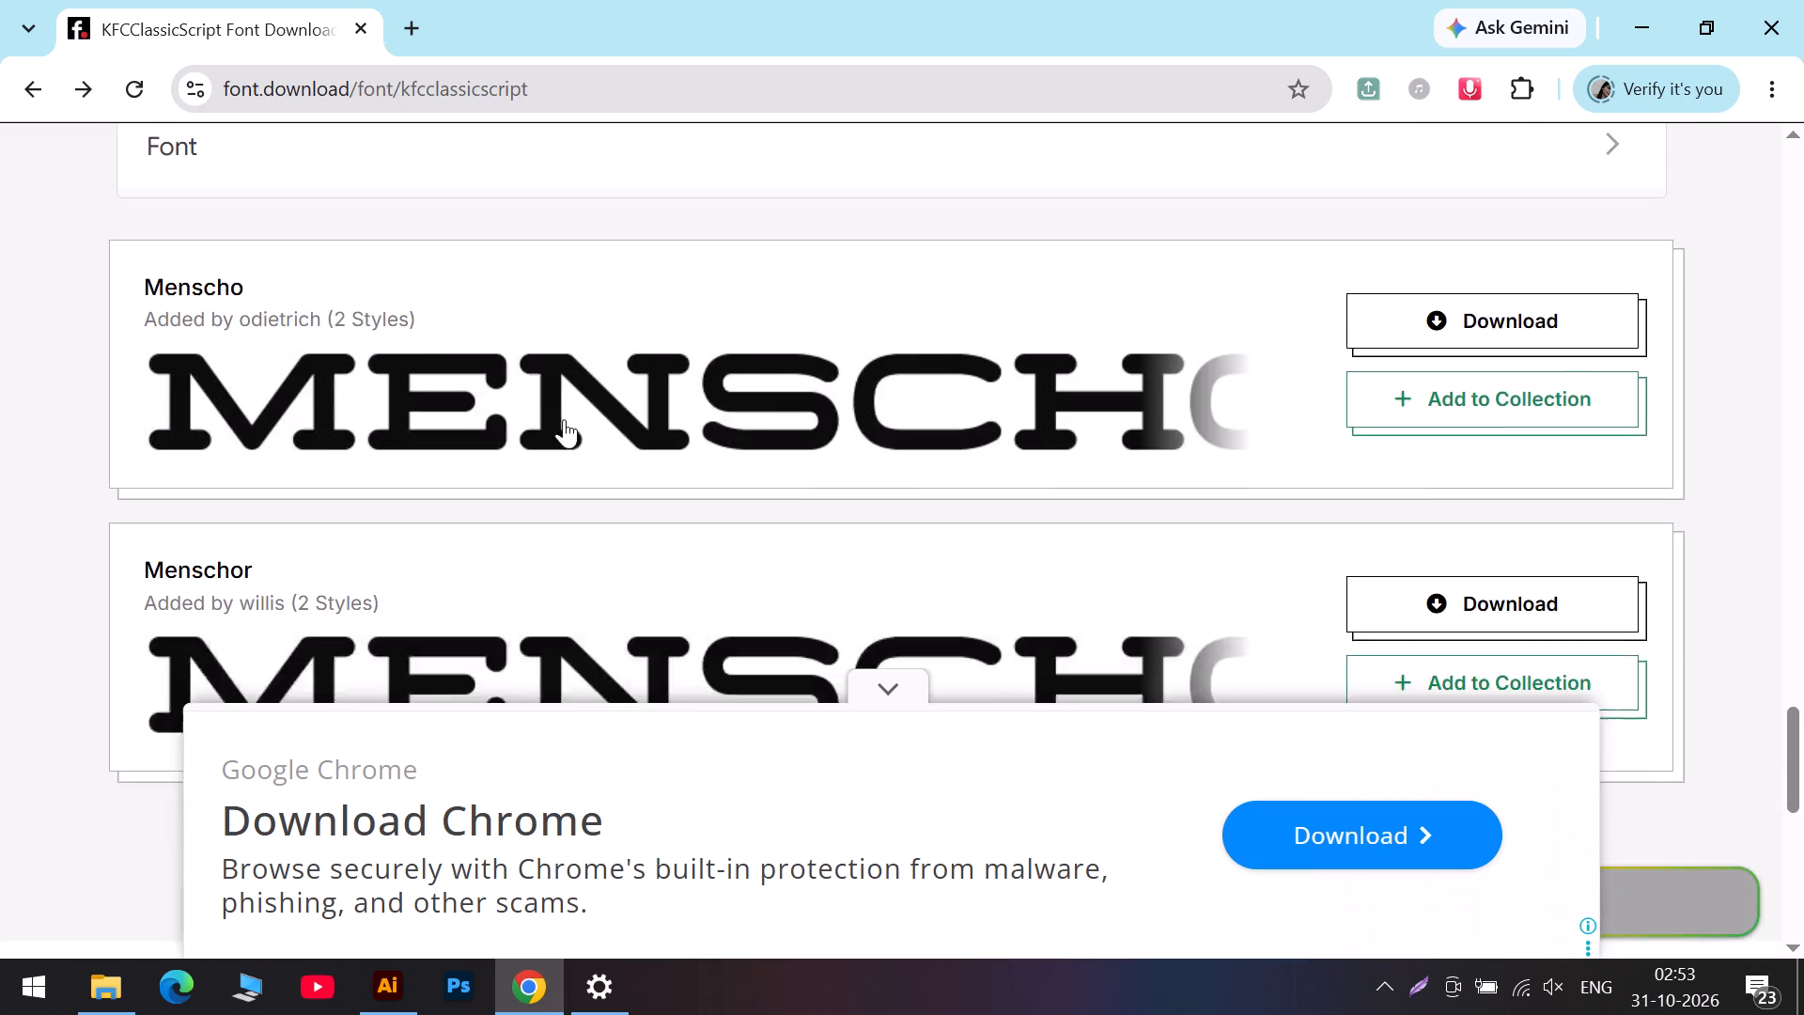
scroll(399, 380, "up", 6)
scroll(184, 295, "up", 5)
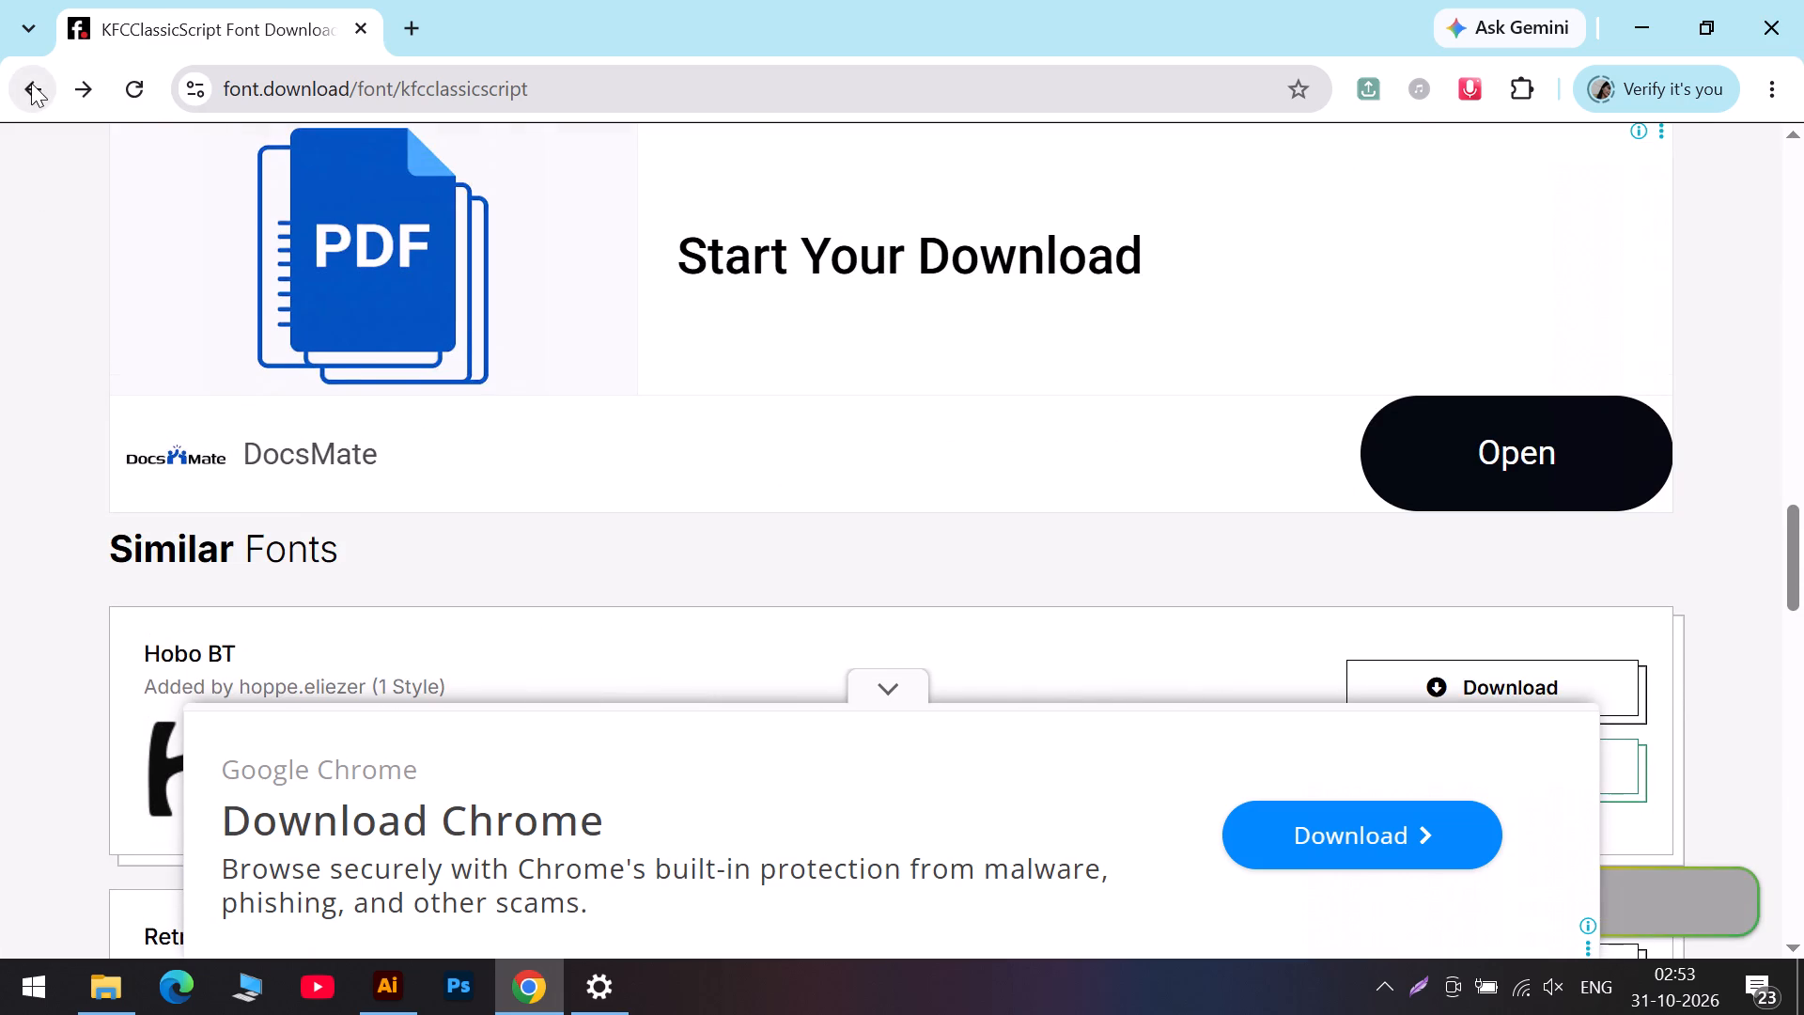
Return to the "kfc font" search results and open the KFC Font page on Dafont Free.
left_click(31, 83)
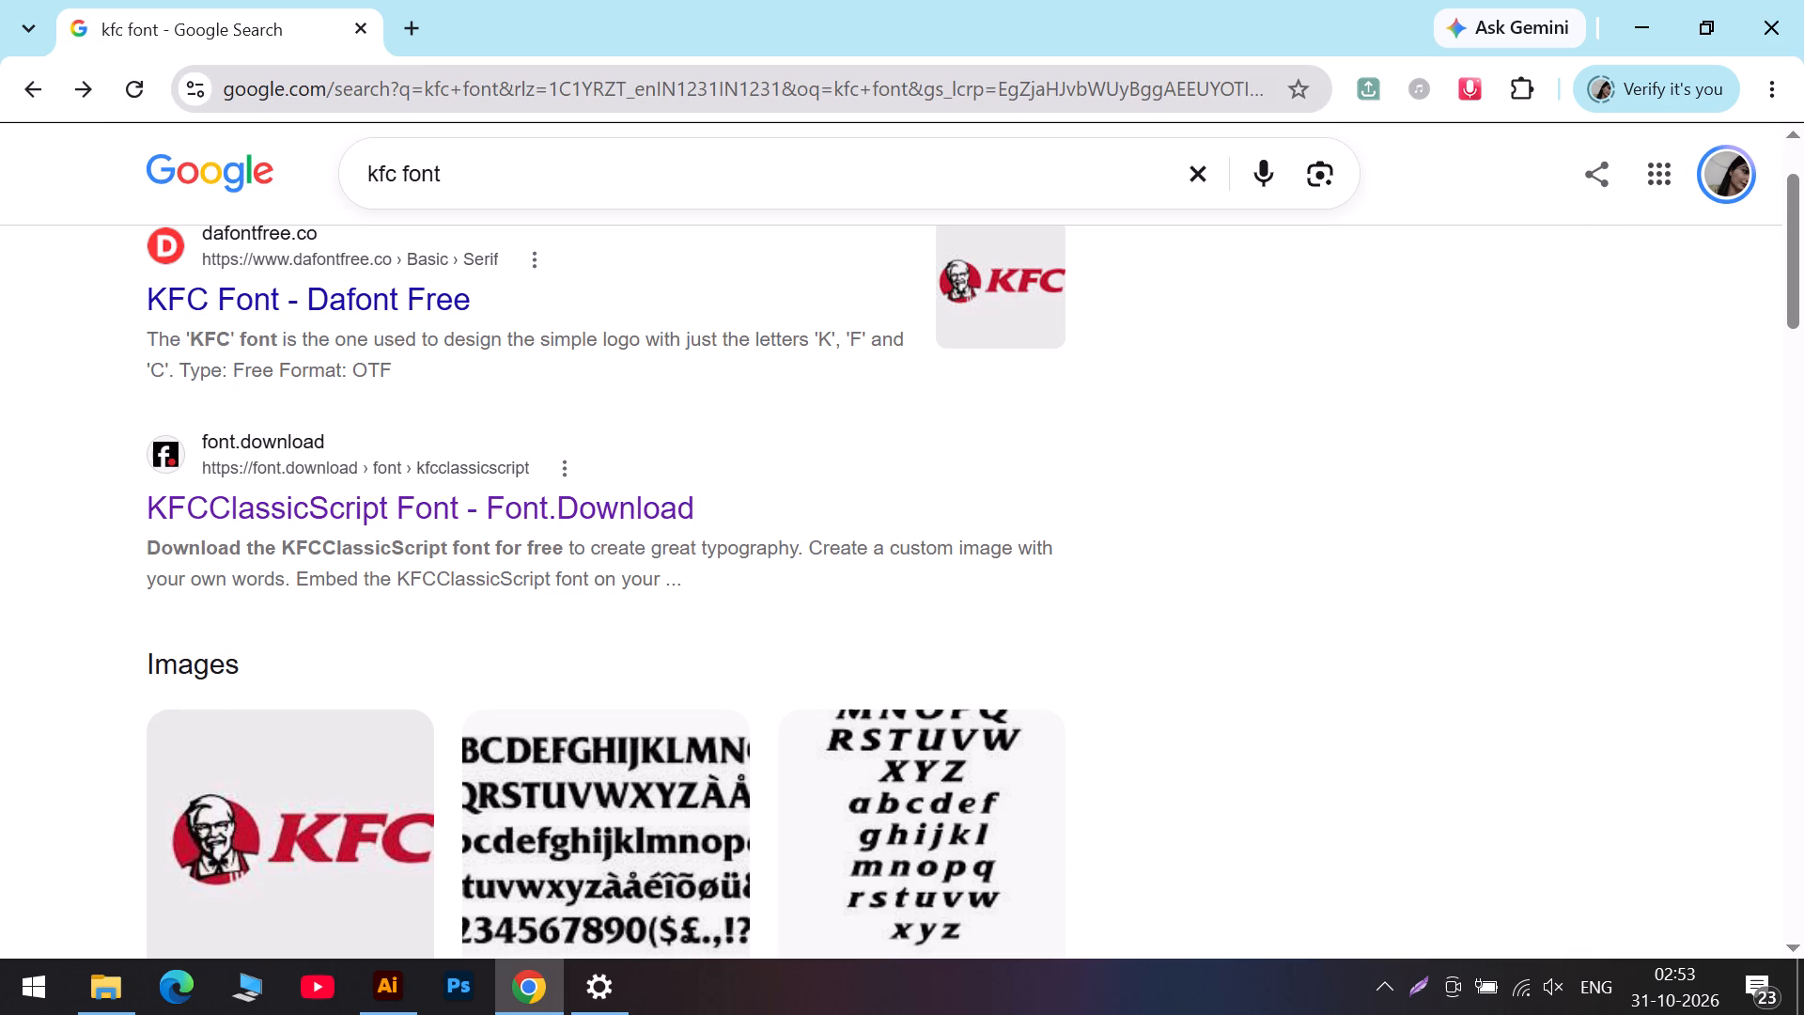
scroll(602, 411, "down", 2)
scroll(601, 412, "up", 2)
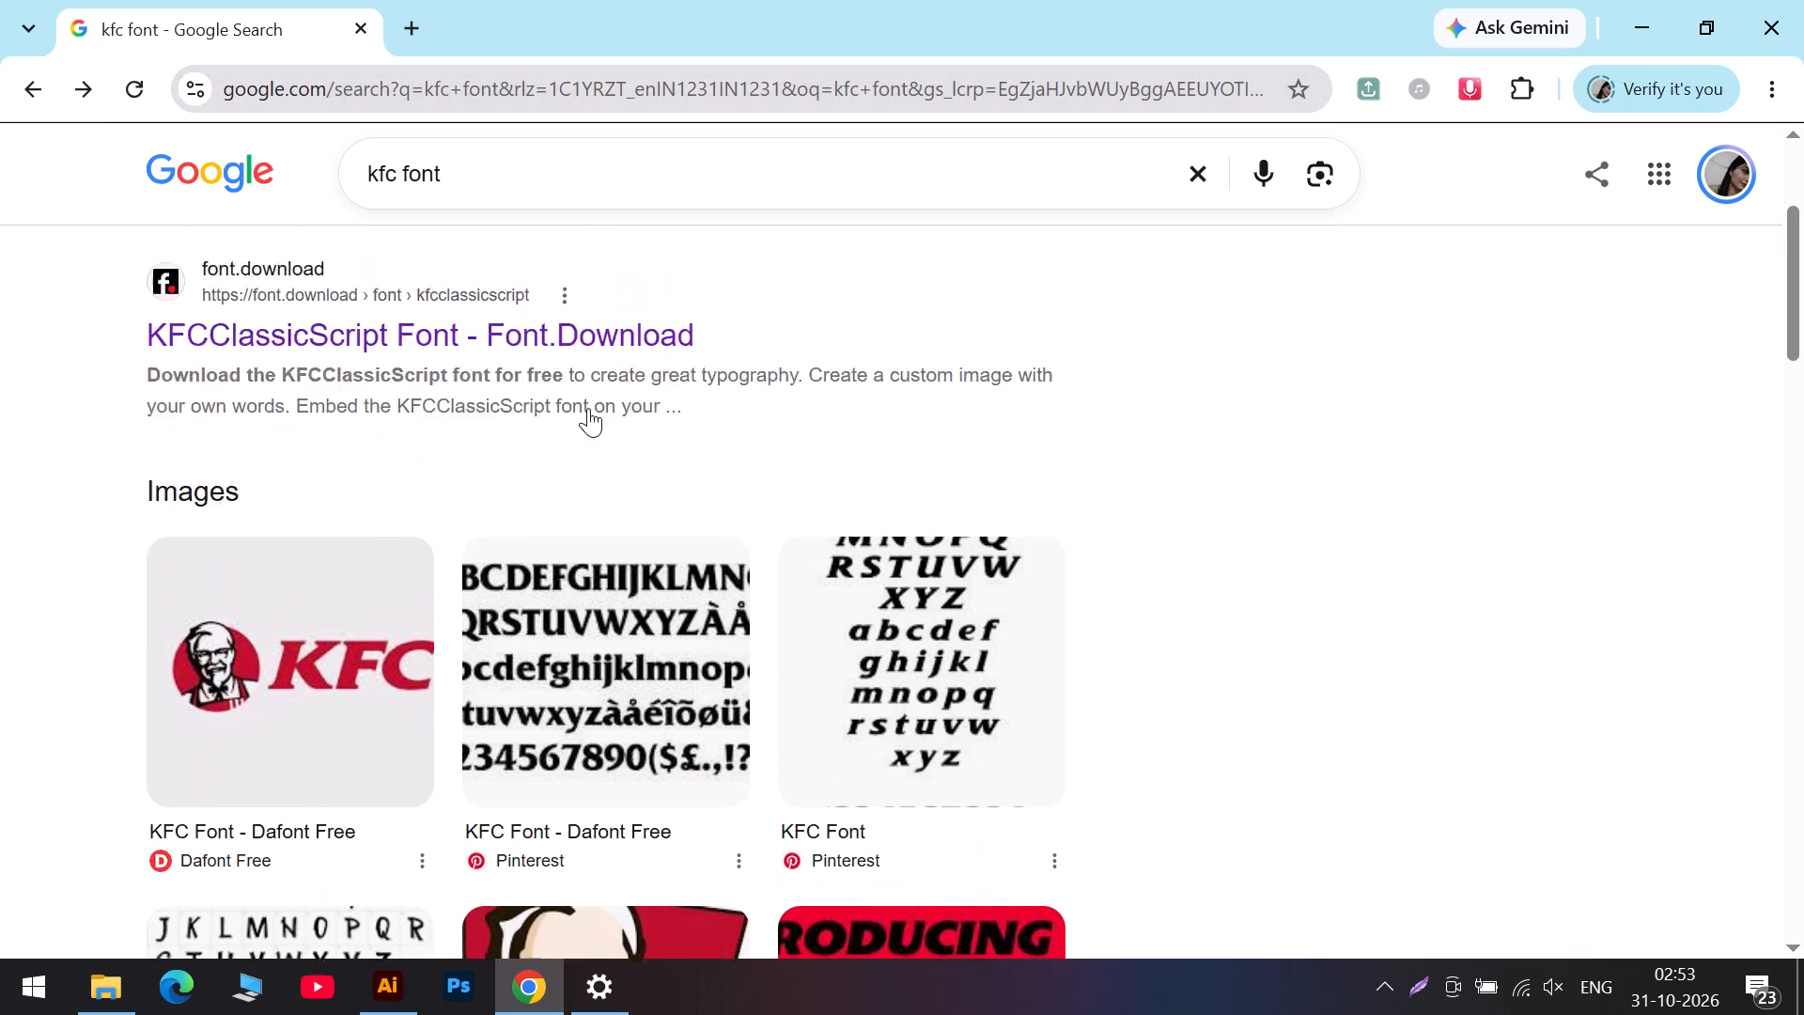
scroll(583, 406, "up", 1)
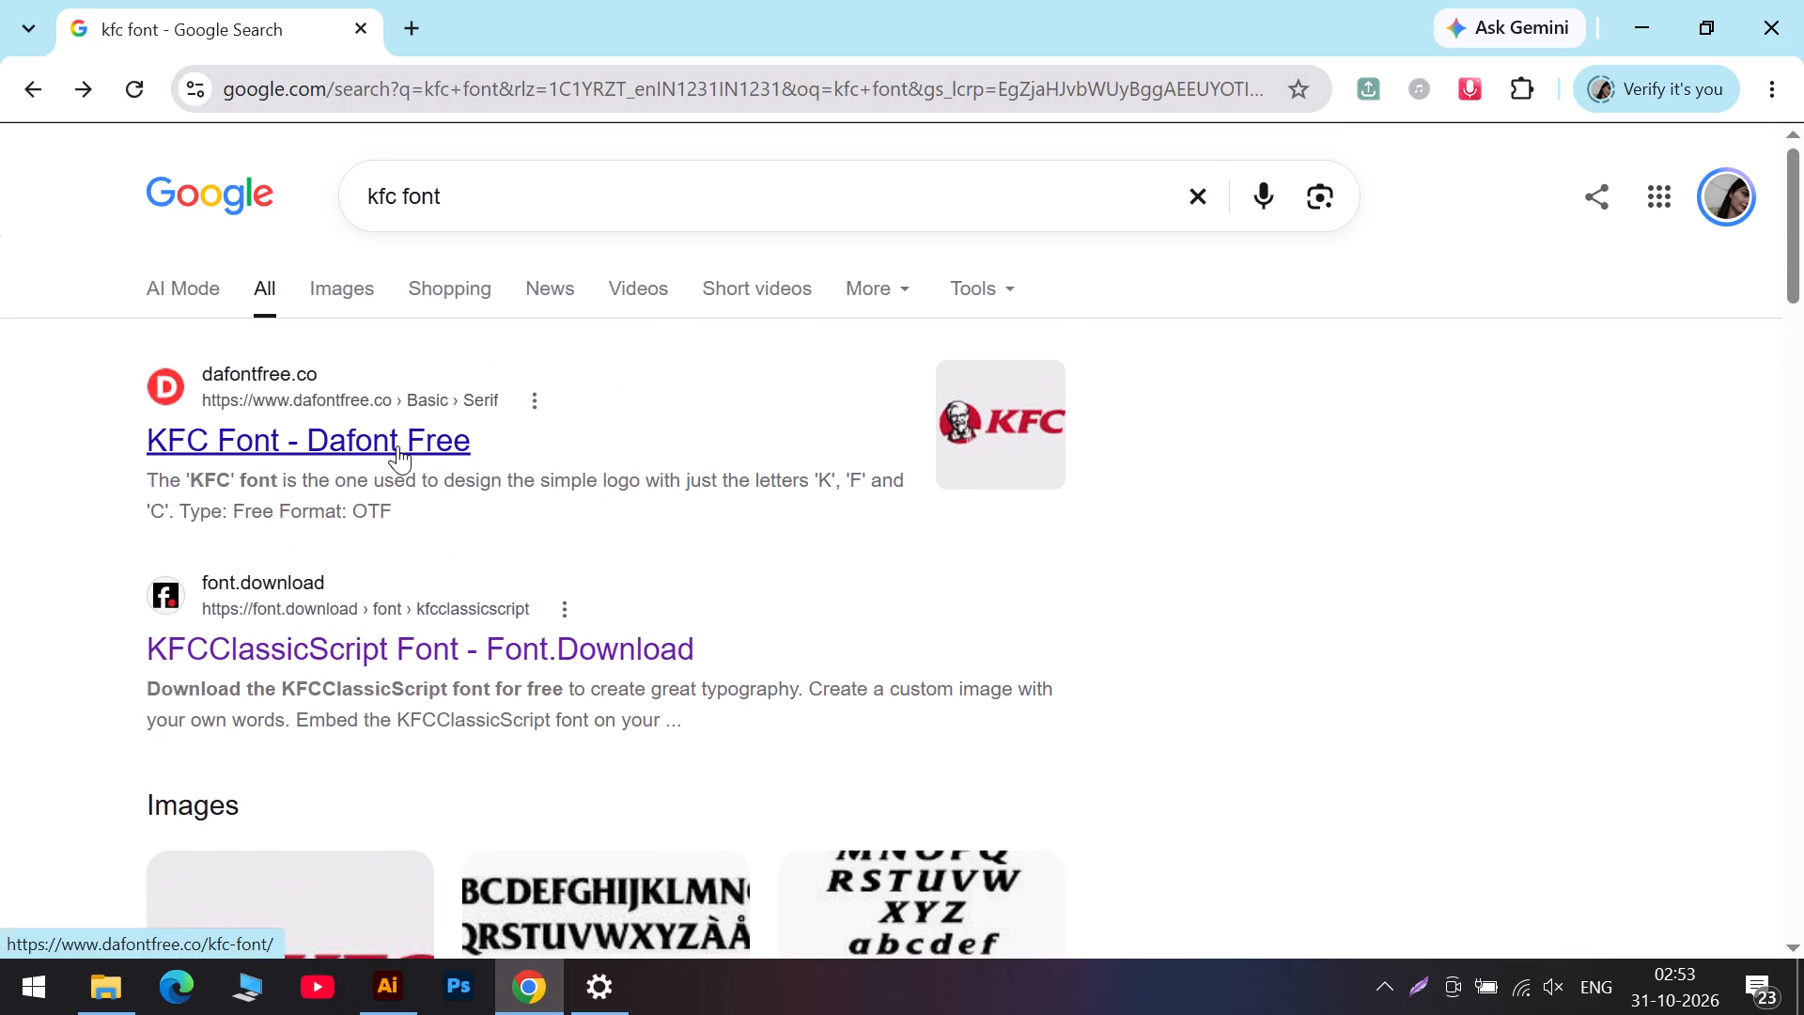
left_click(397, 445)
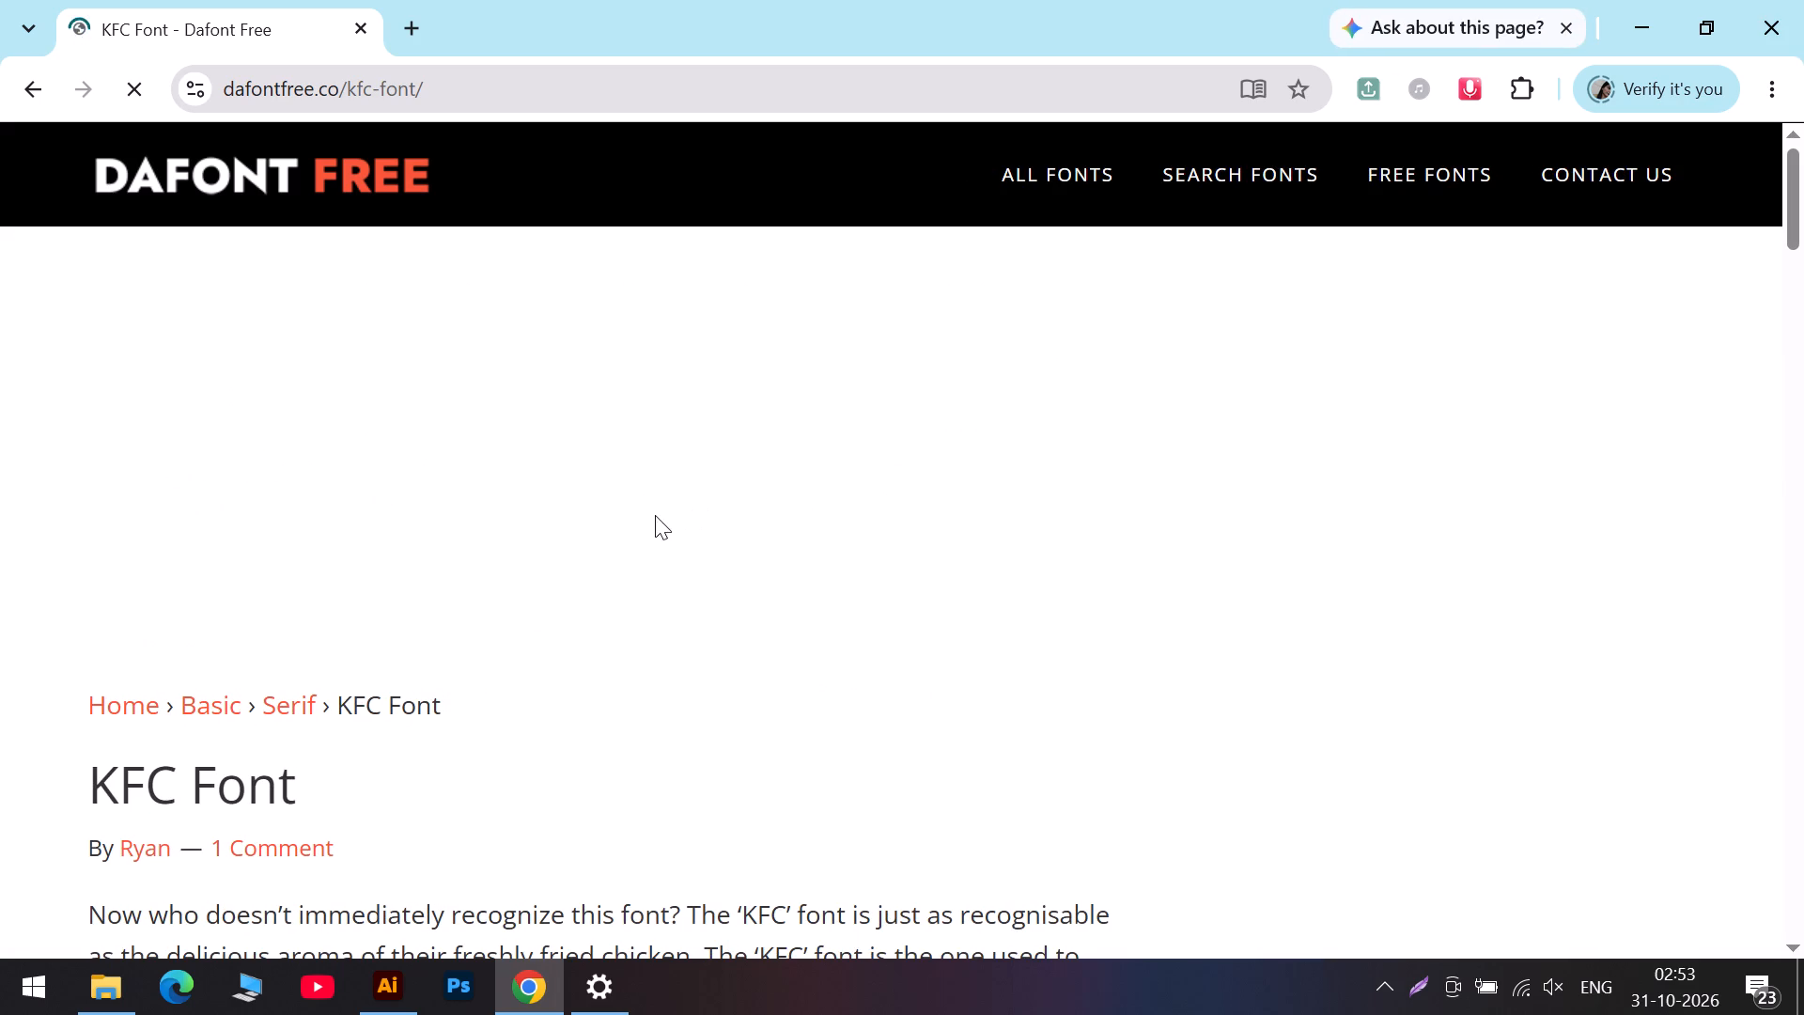
Go to the KFC font's download page and download KFC-Font.zip, closing the interrupting advertisement.
scroll(614, 522, "down", 9)
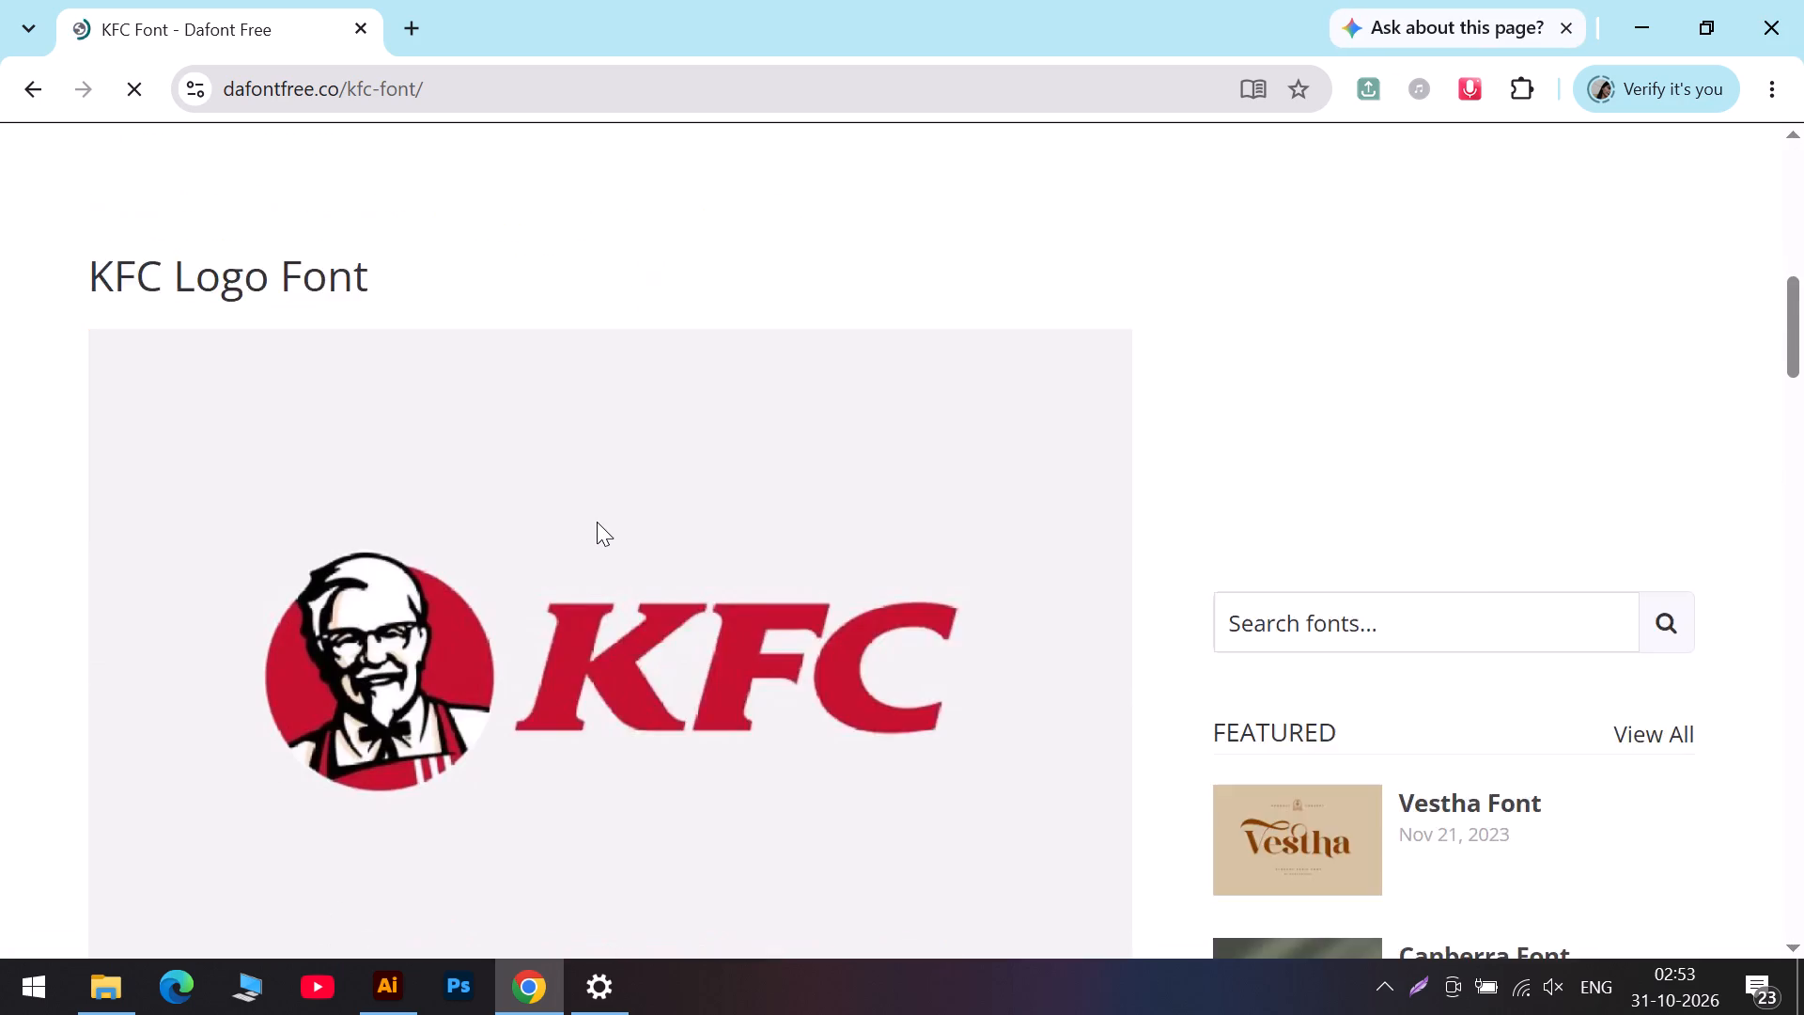
scroll(597, 522, "down", 4)
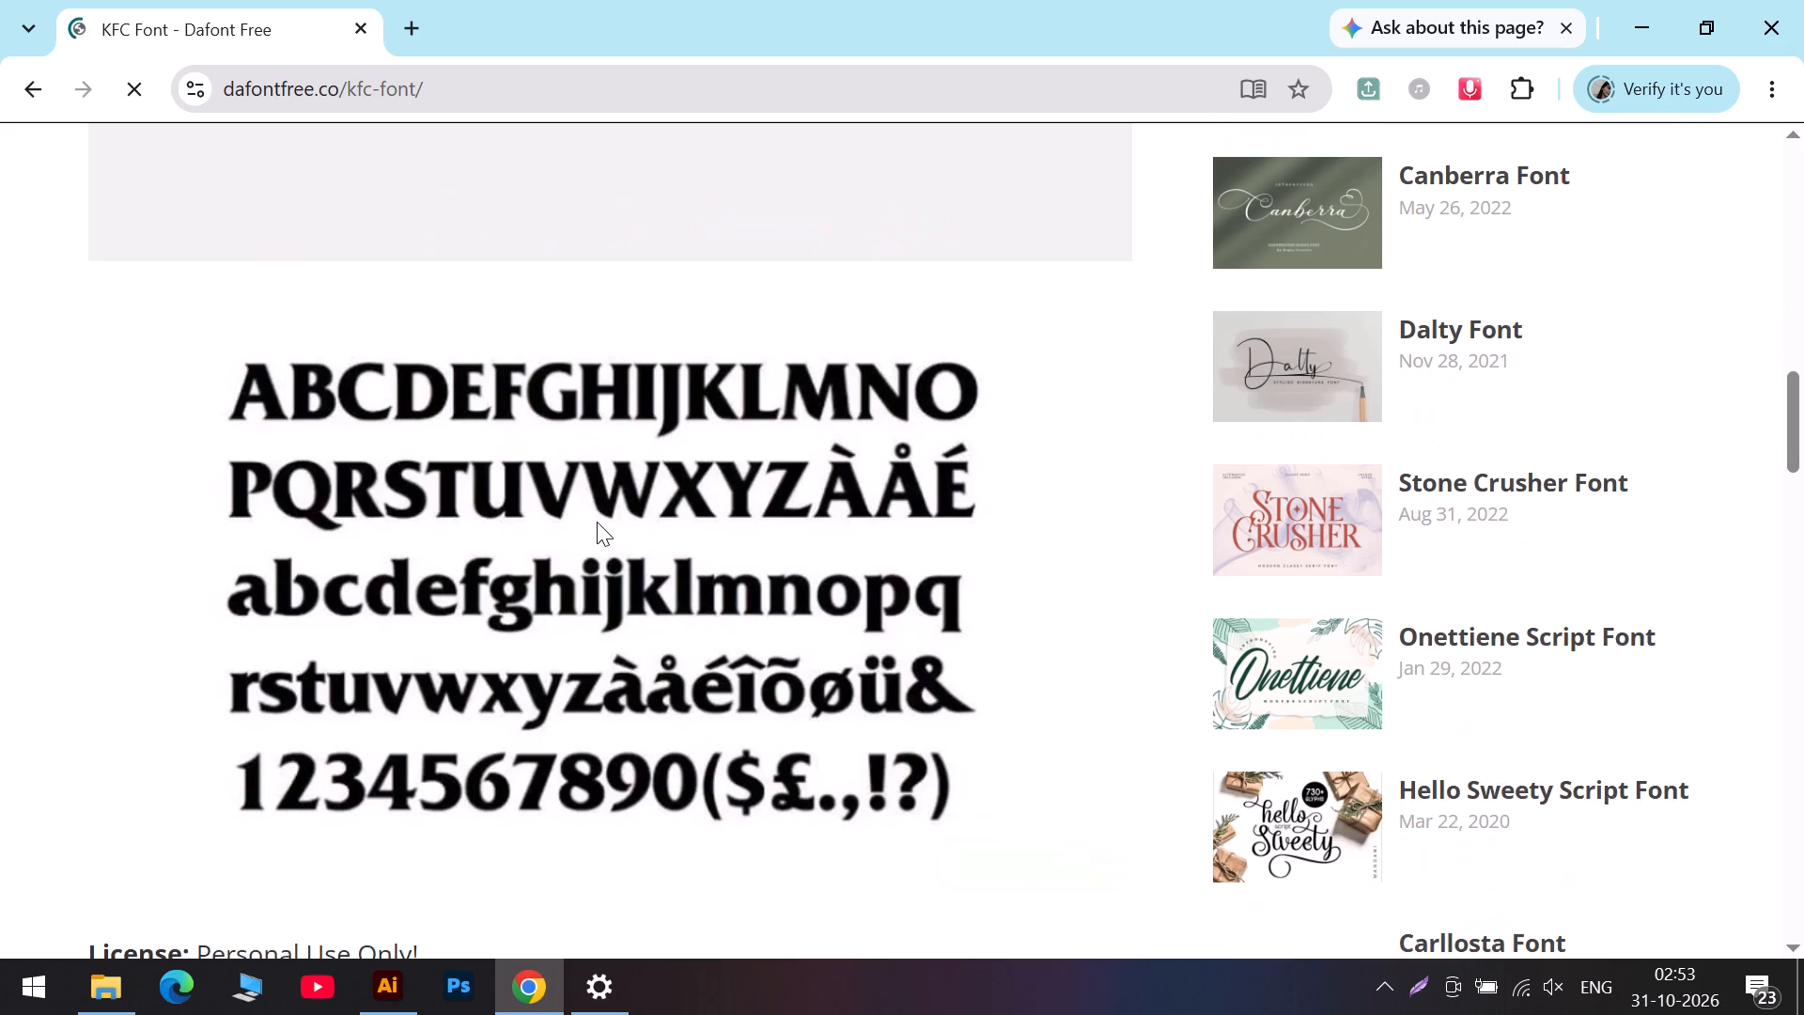
scroll(597, 522, "down", 4)
left_click(498, 636)
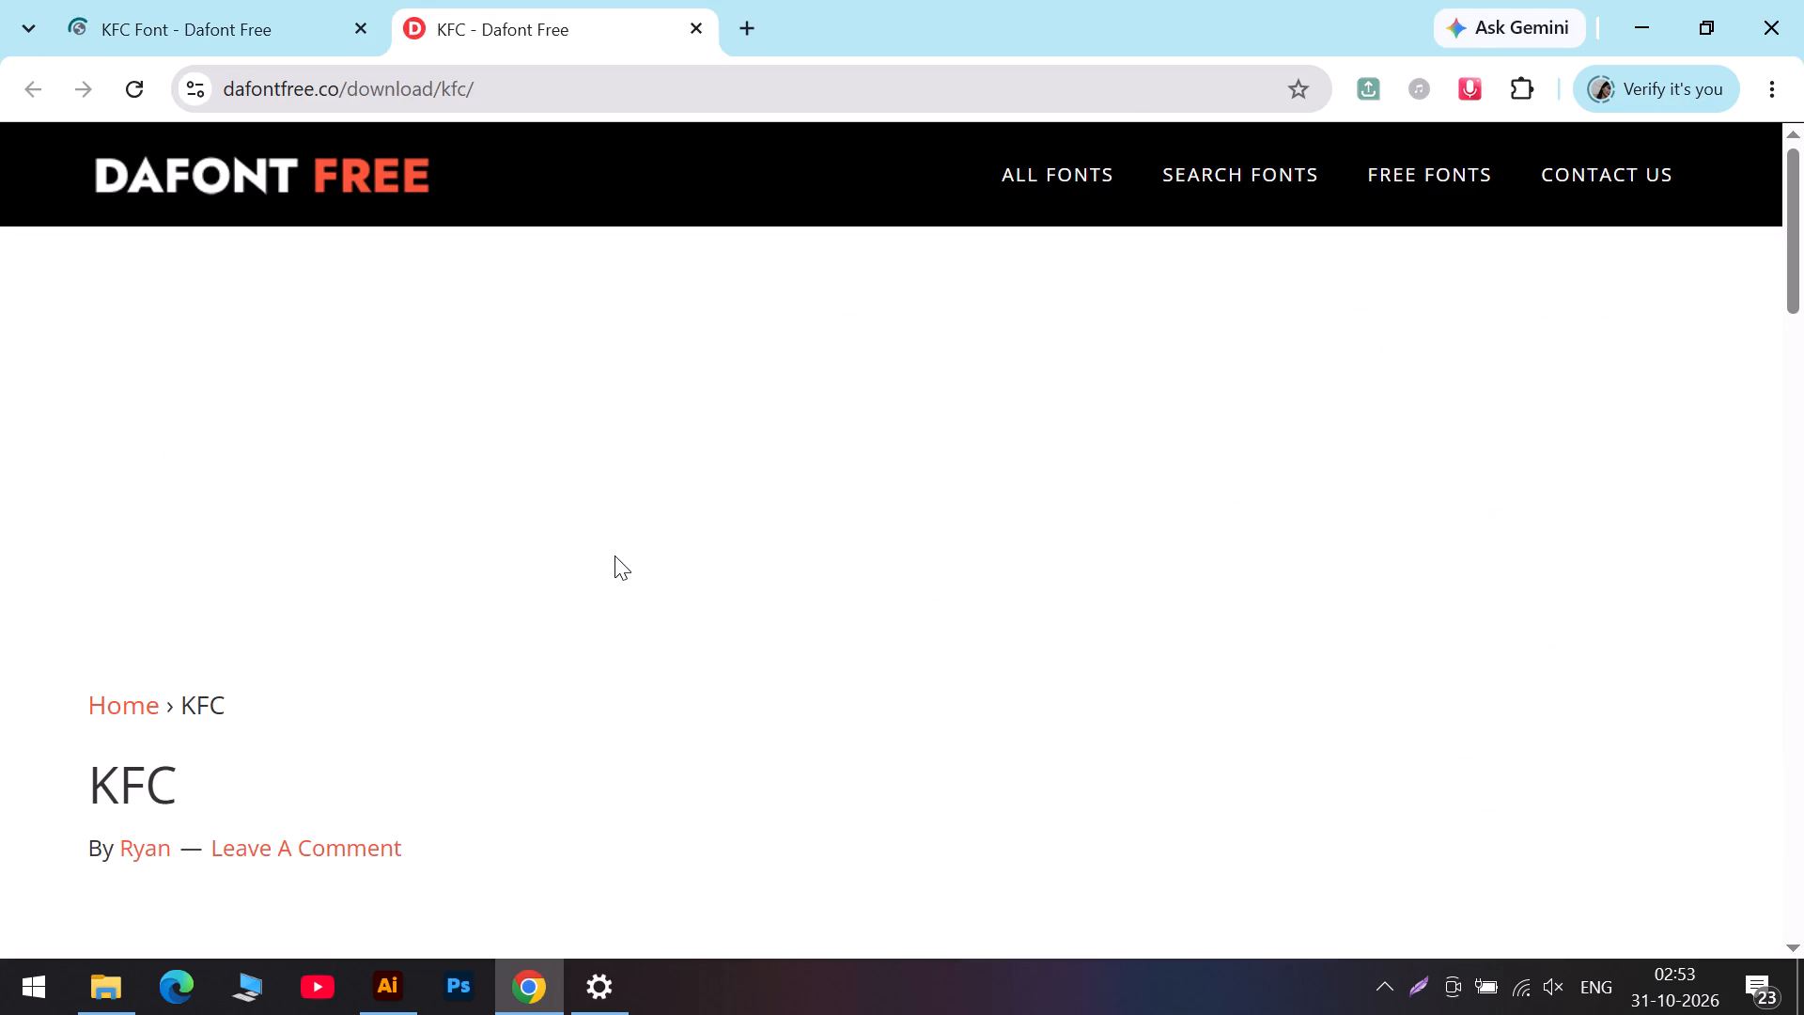
scroll(614, 555, "down", 5)
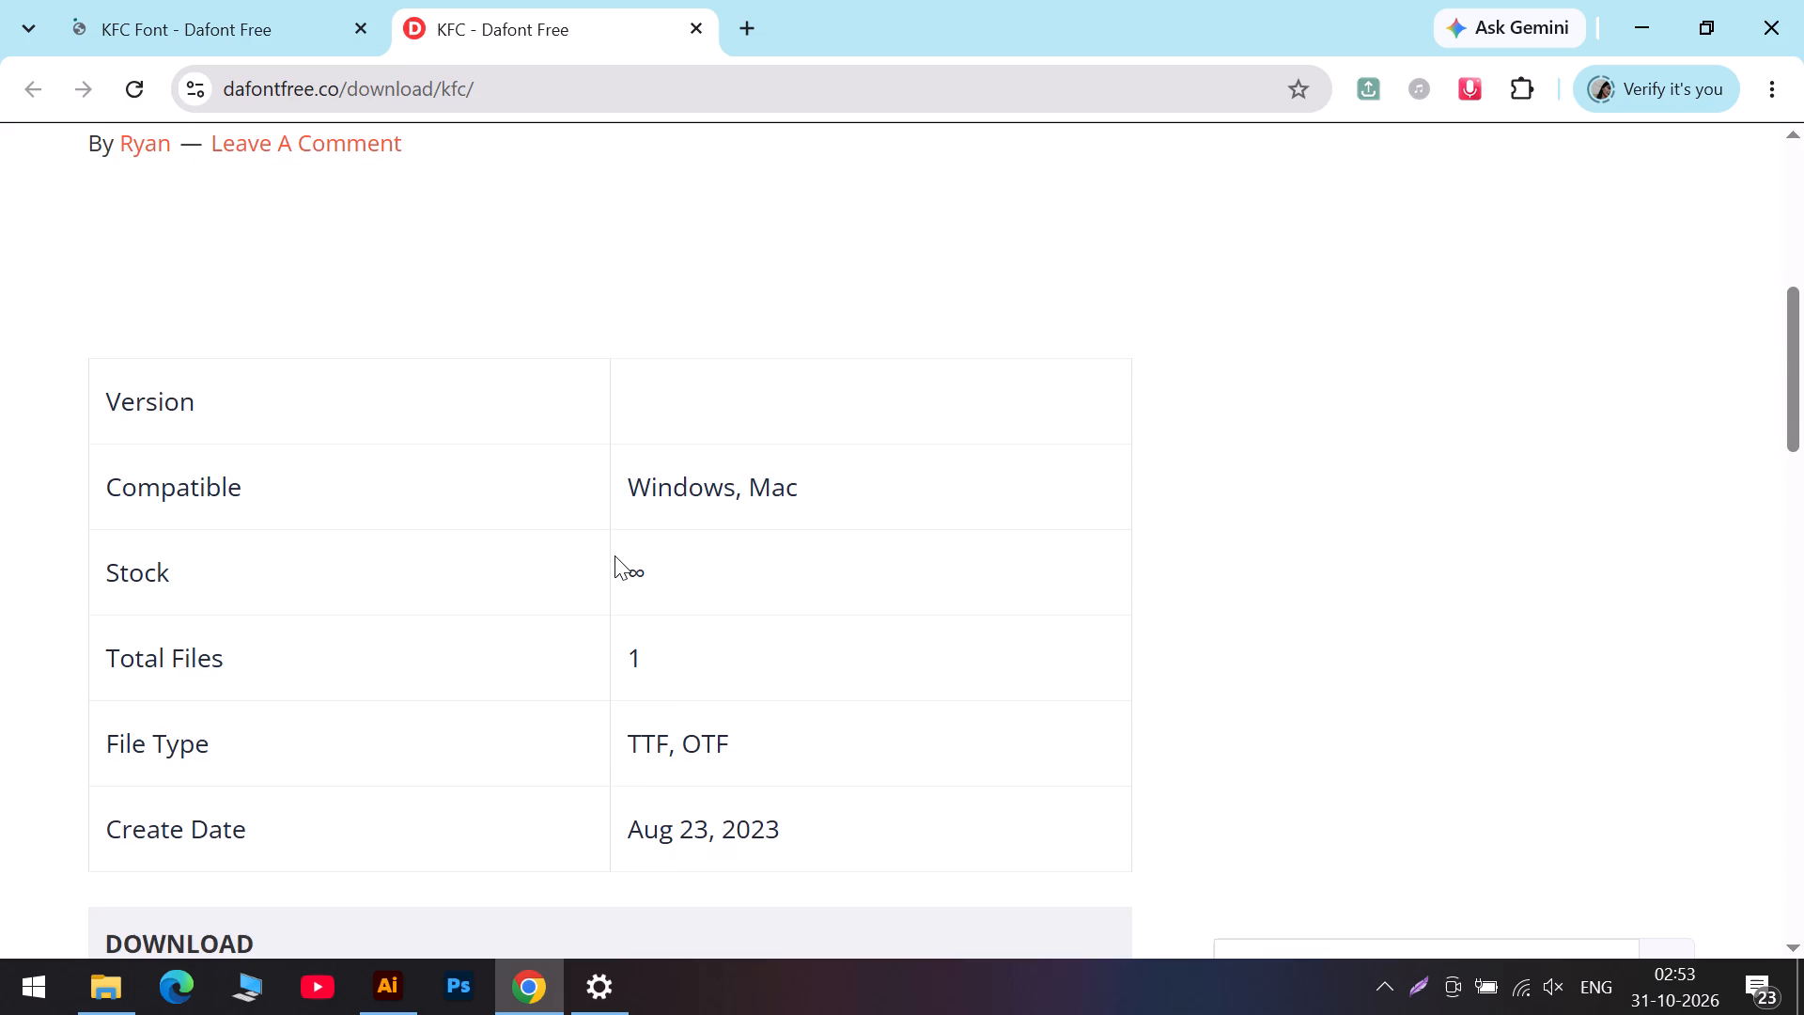
scroll(614, 555, "down", 5)
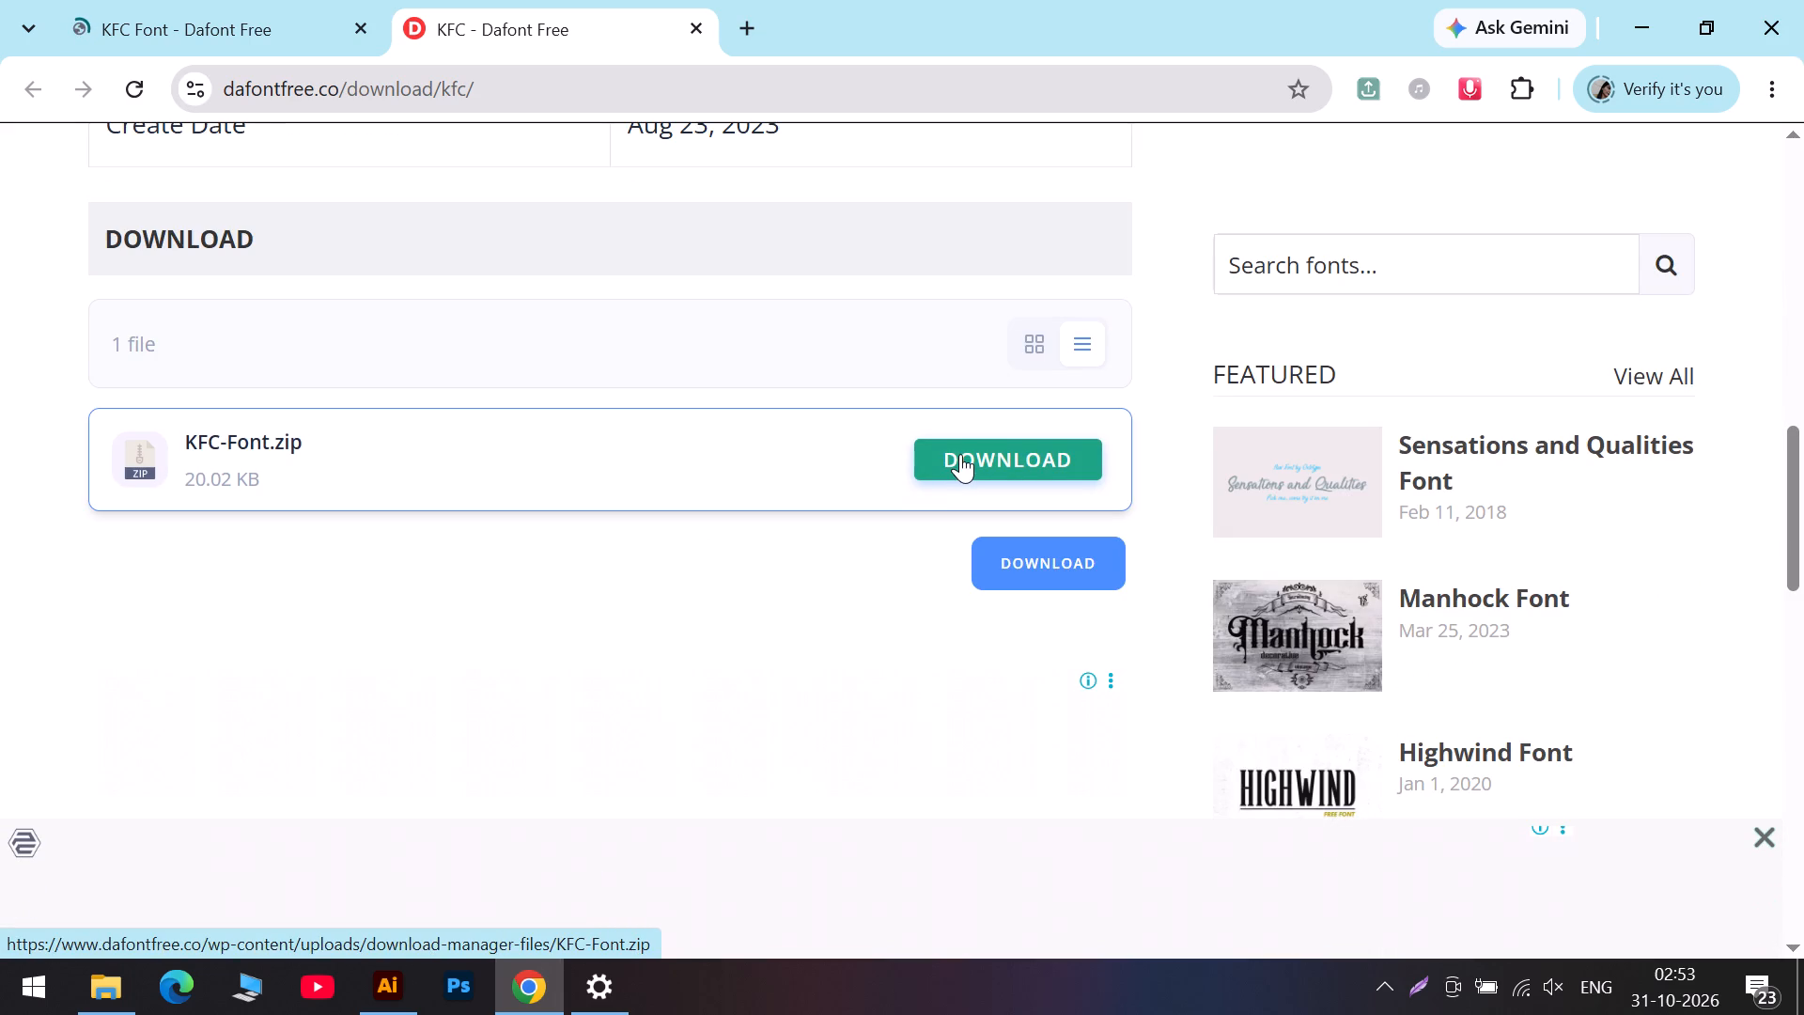
left_click(960, 454)
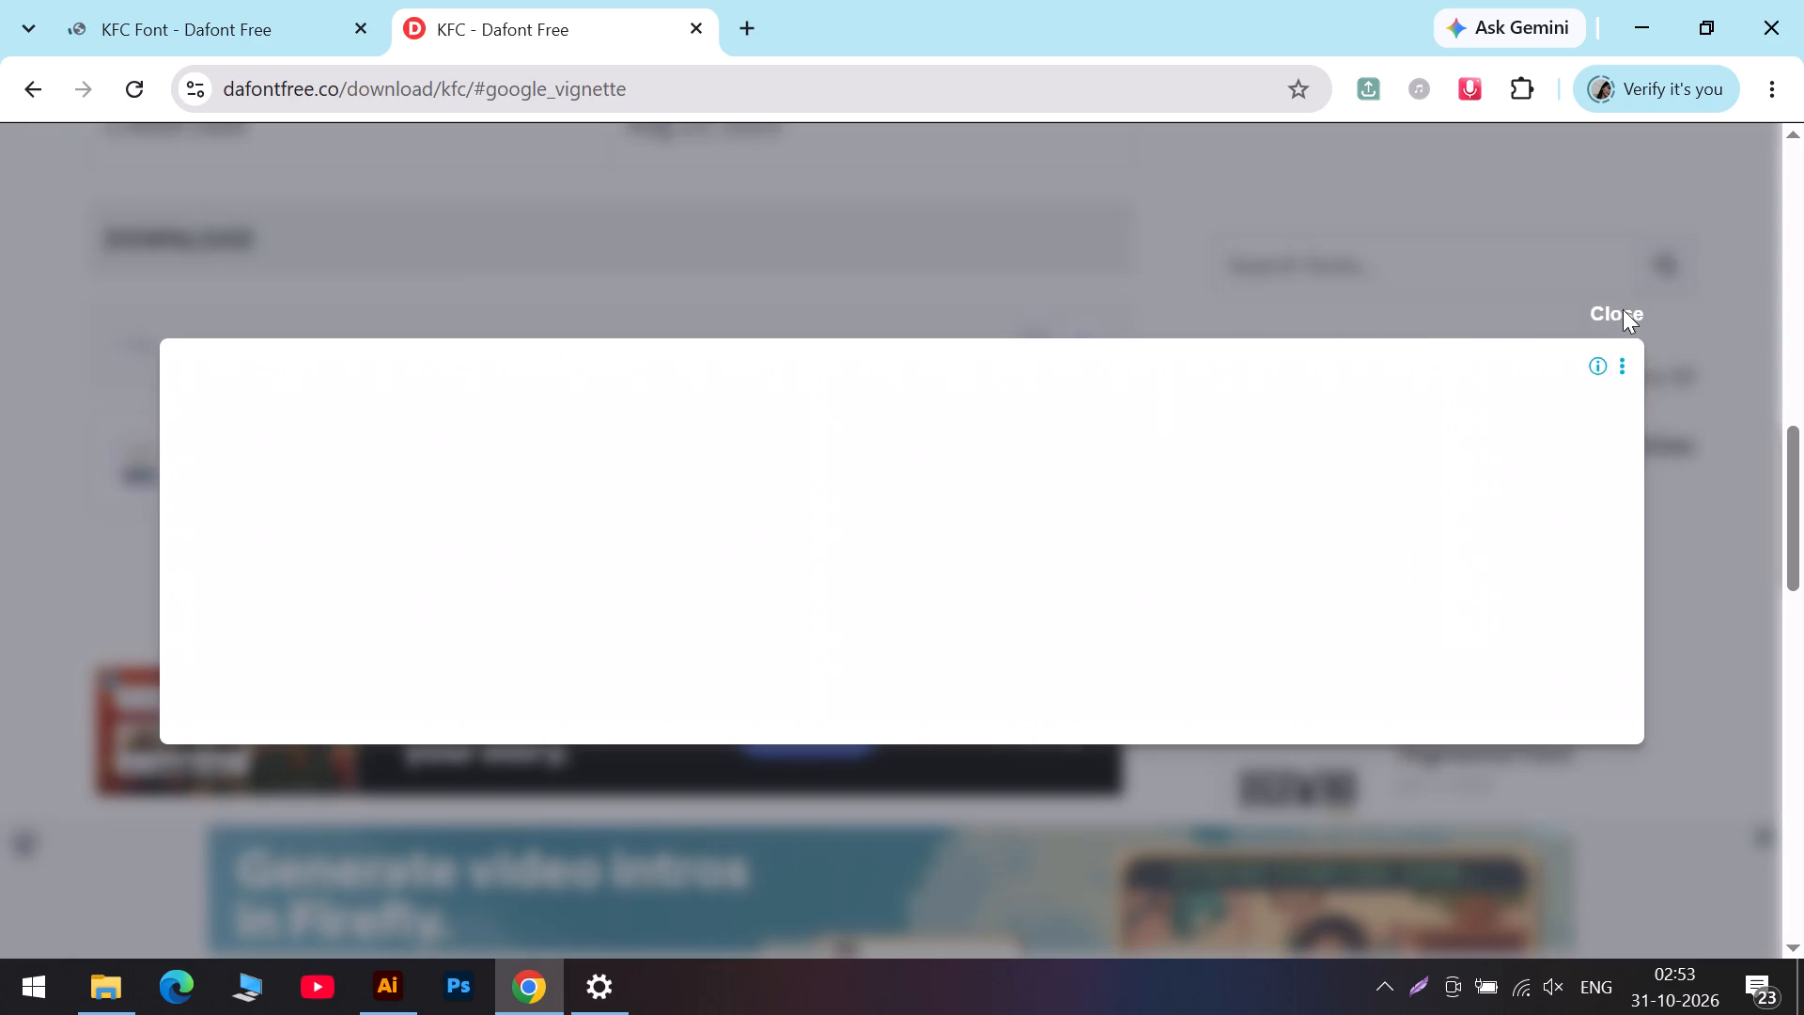
left_click(1619, 309)
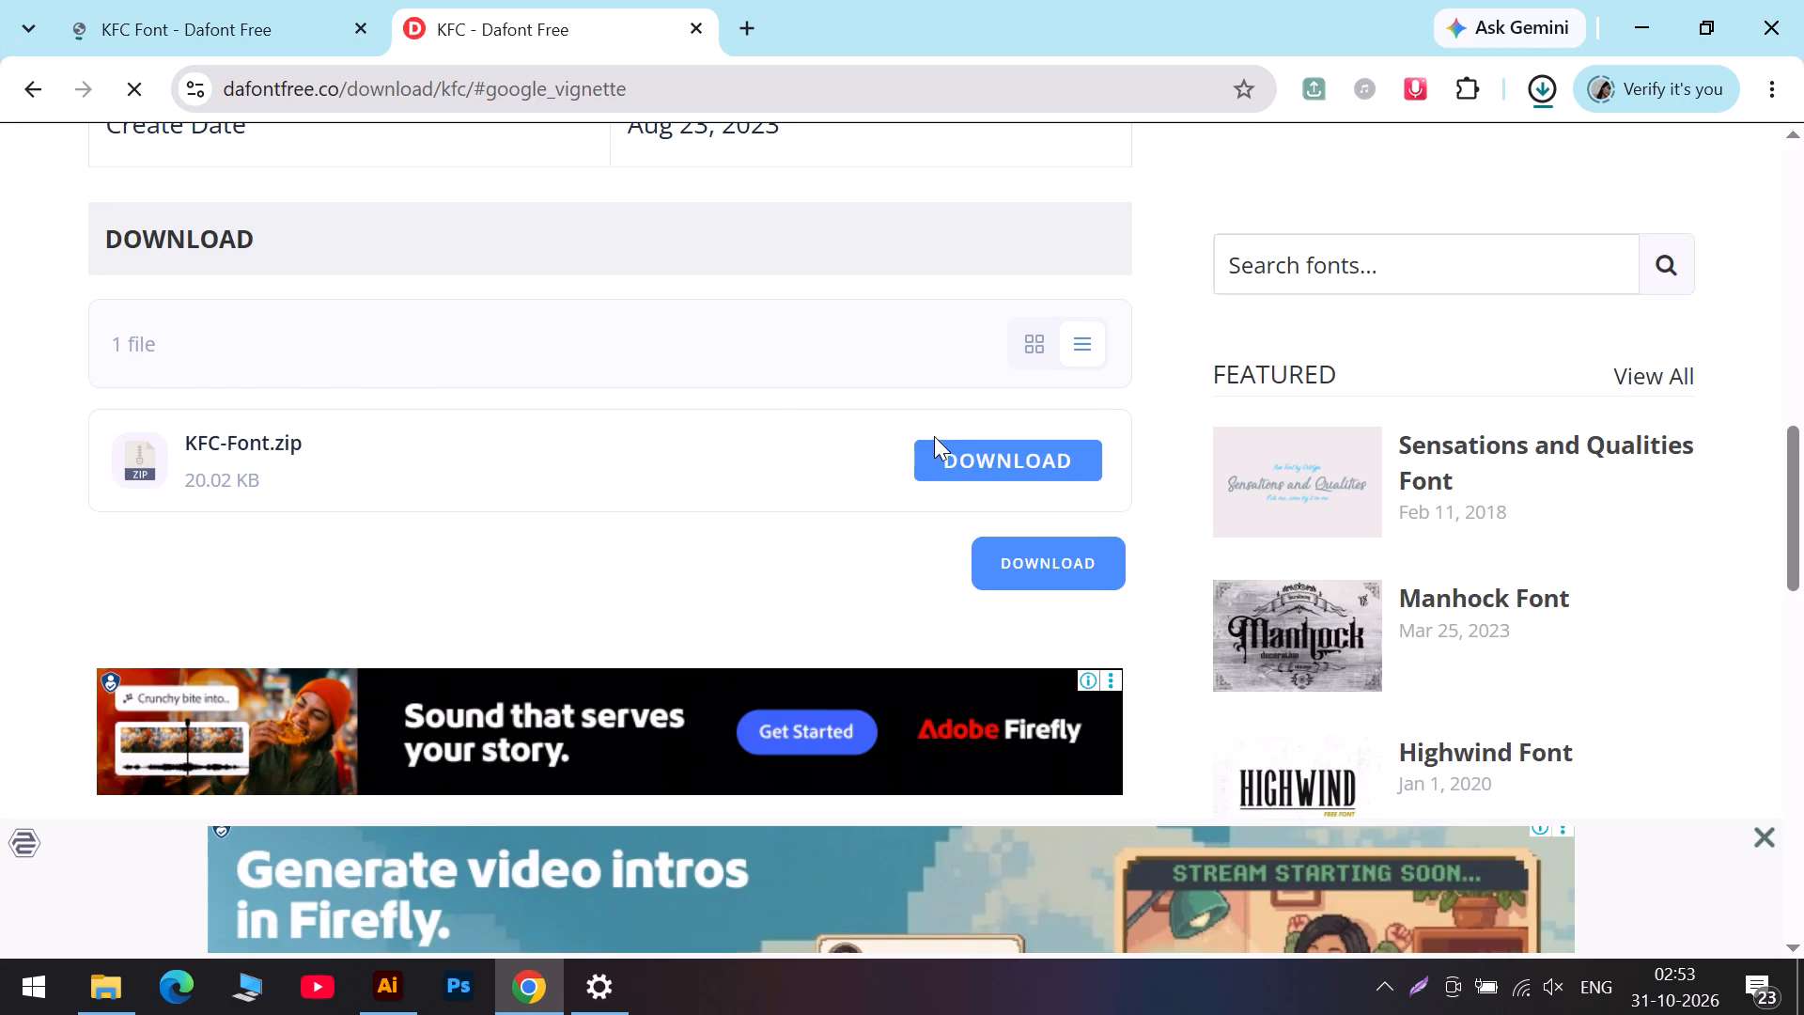
Open the downloaded KFC-Font.zip archive from the browser's recent downloads.
left_click(1540, 92)
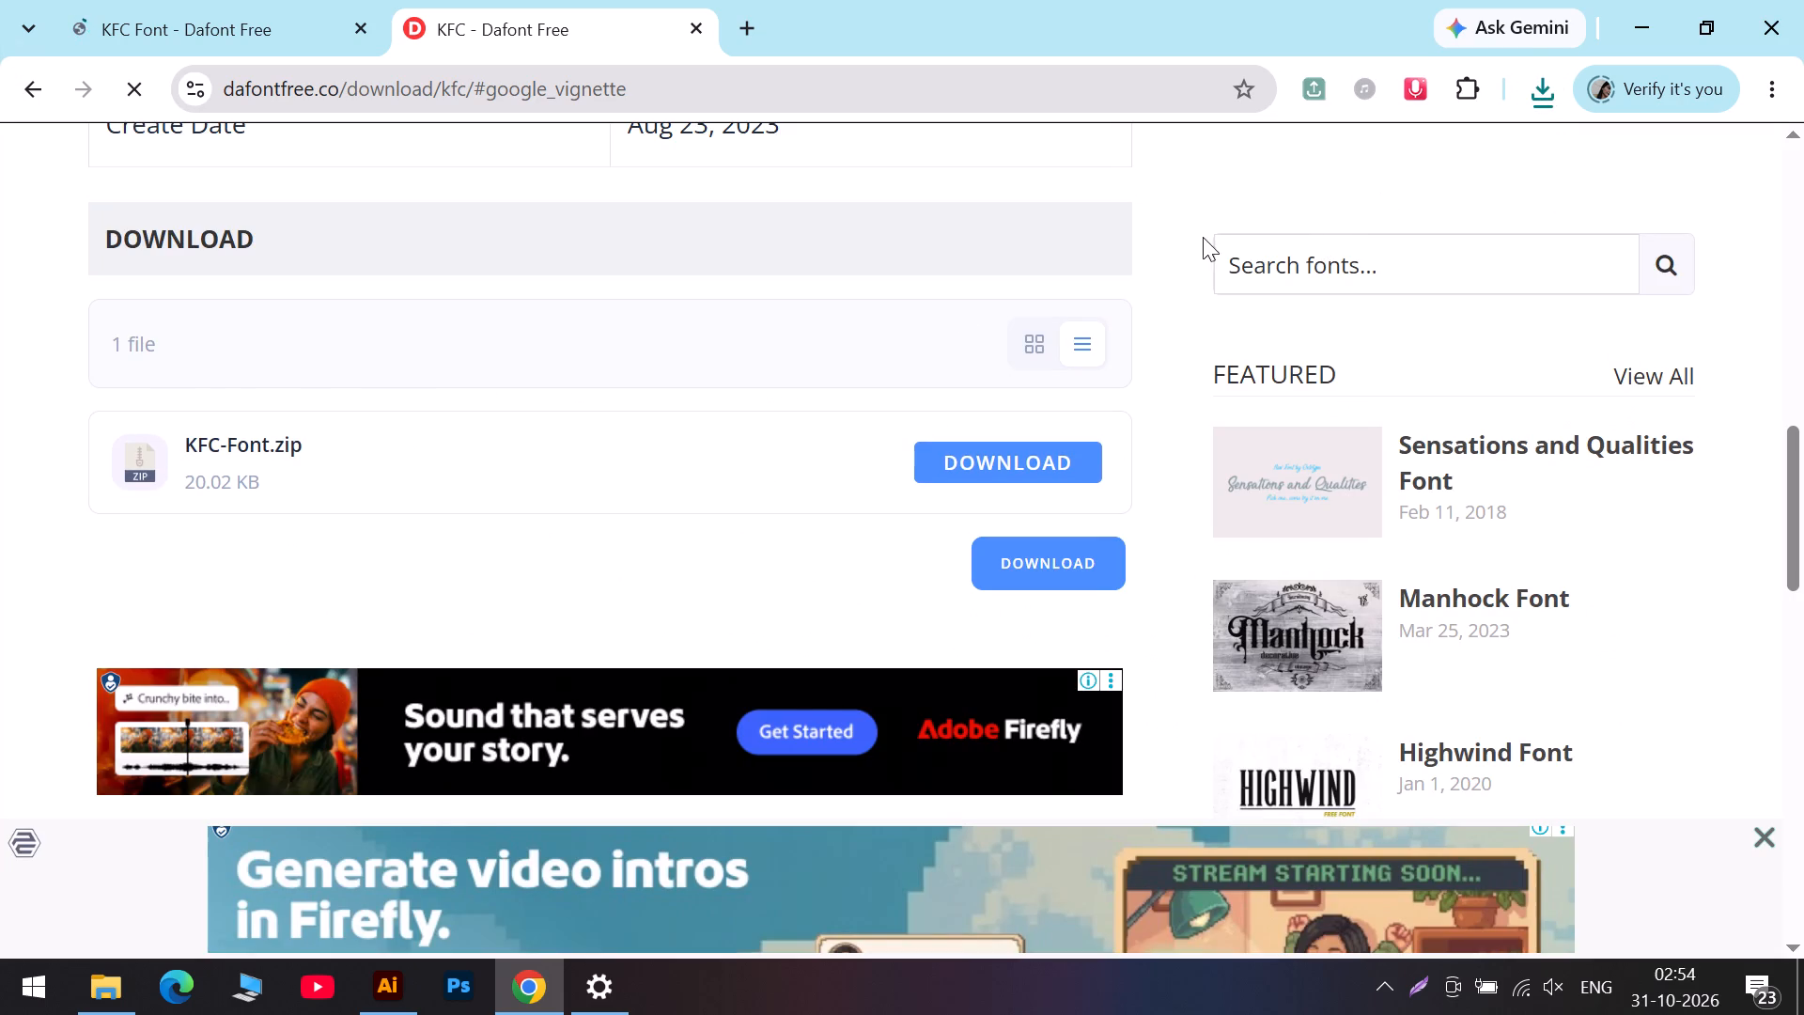
left_click(1536, 82)
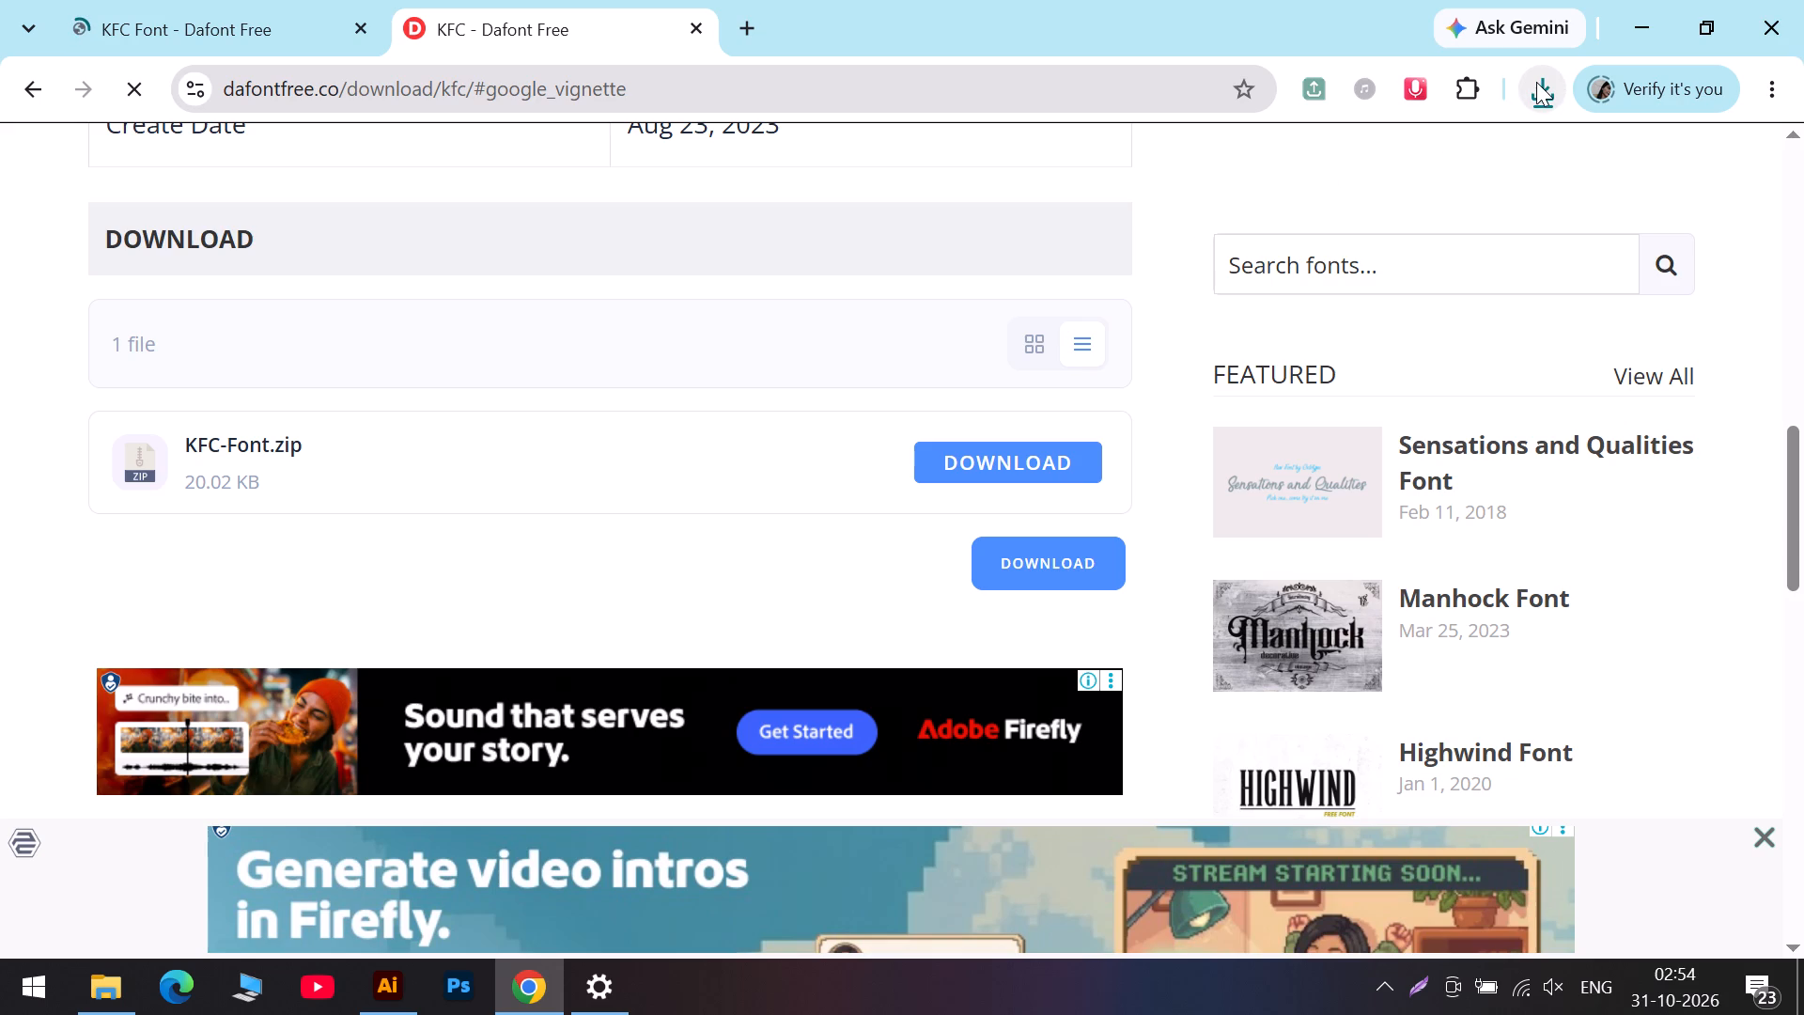
left_click(1541, 91)
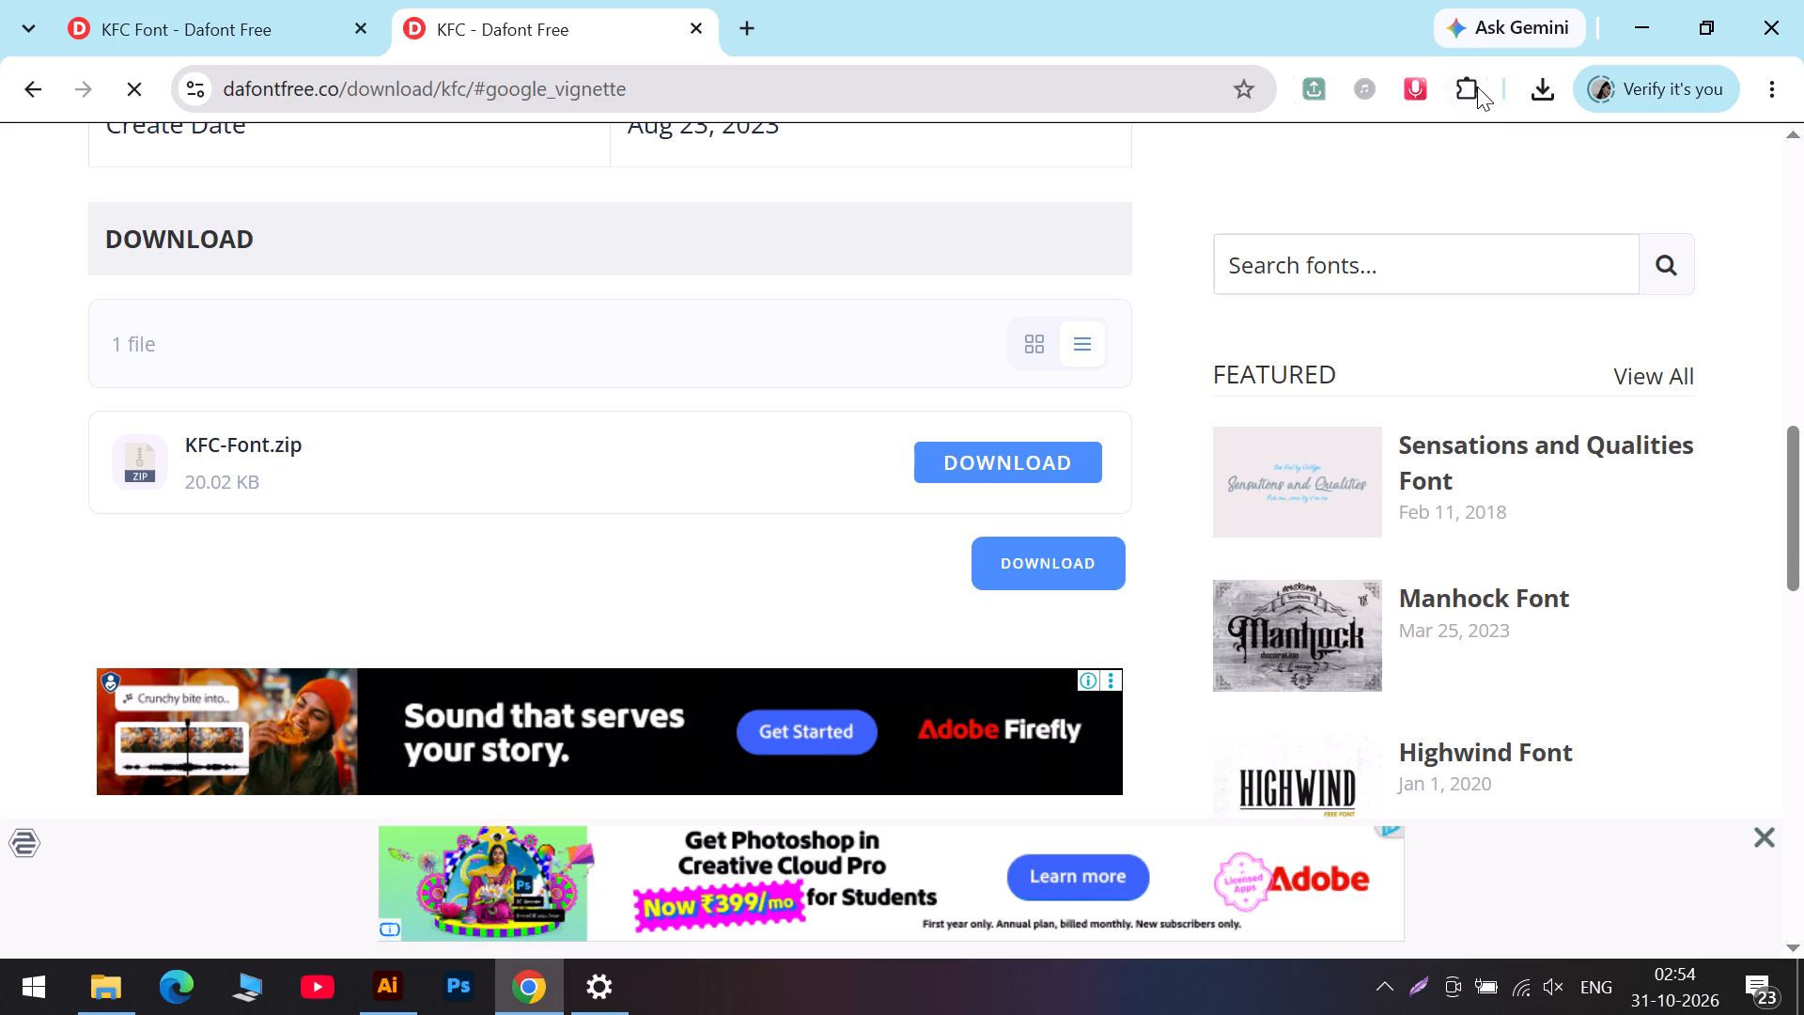
left_click(1540, 81)
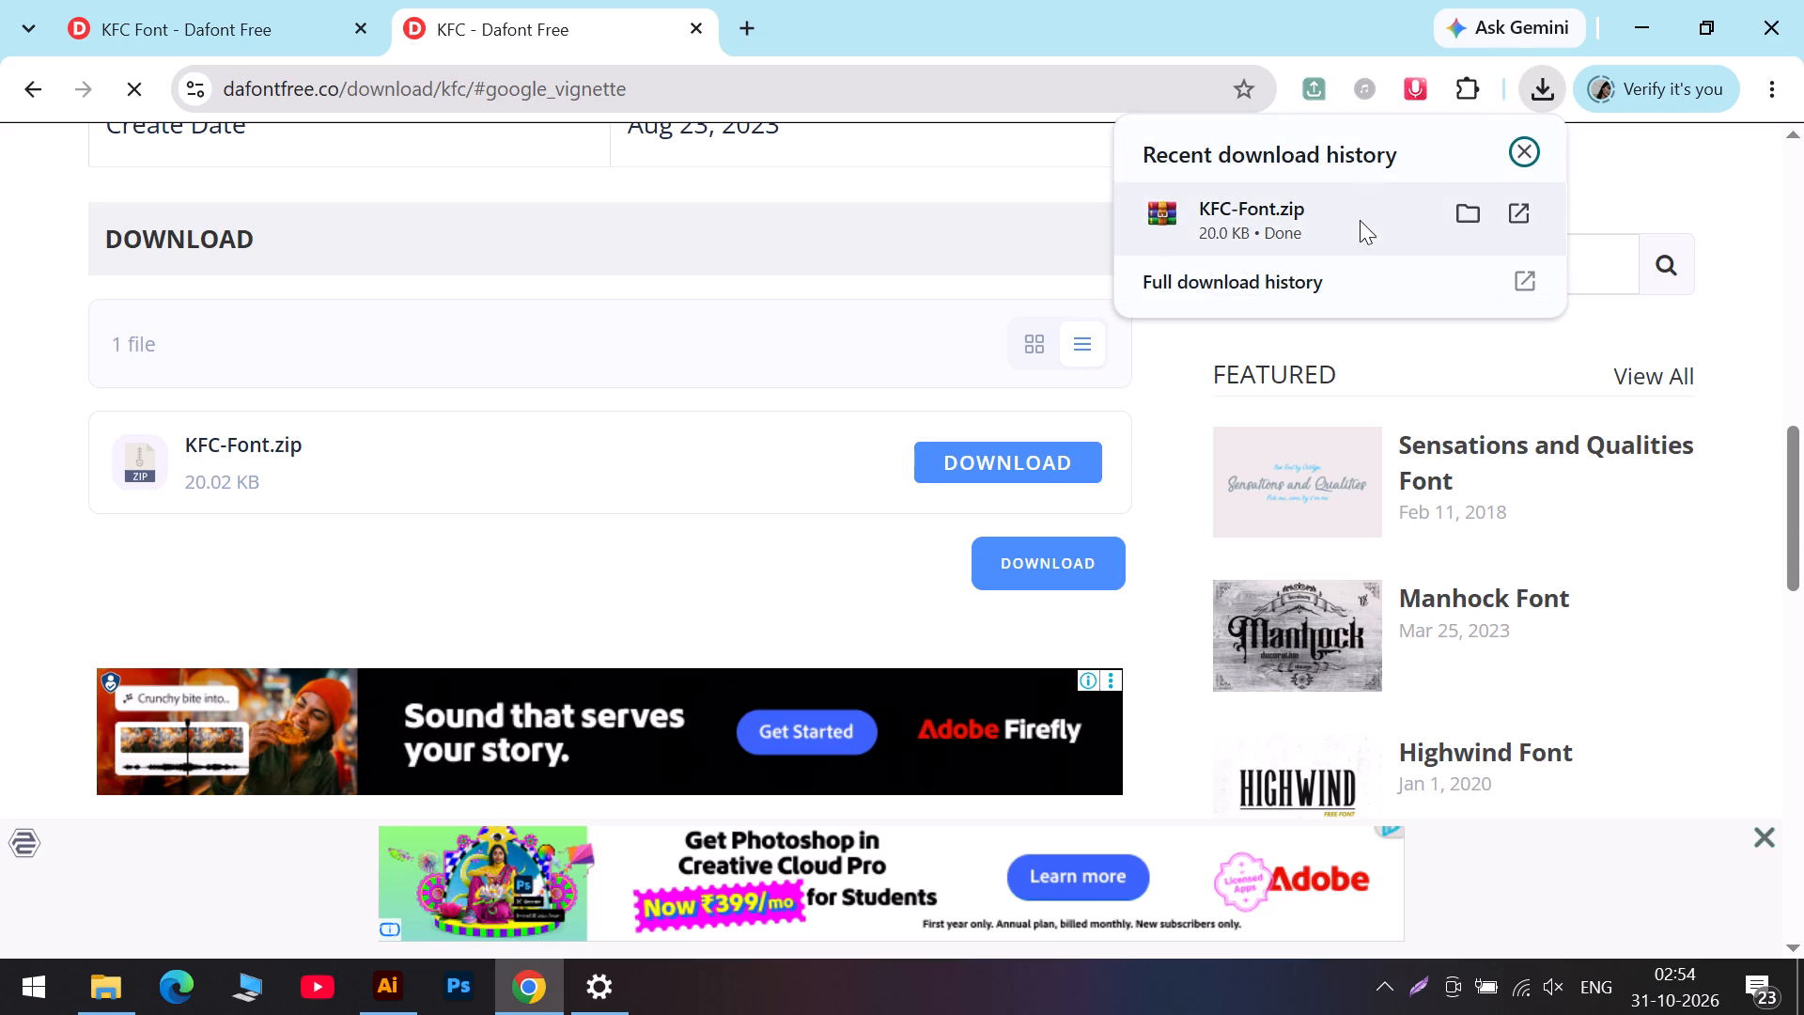
left_click(1358, 221)
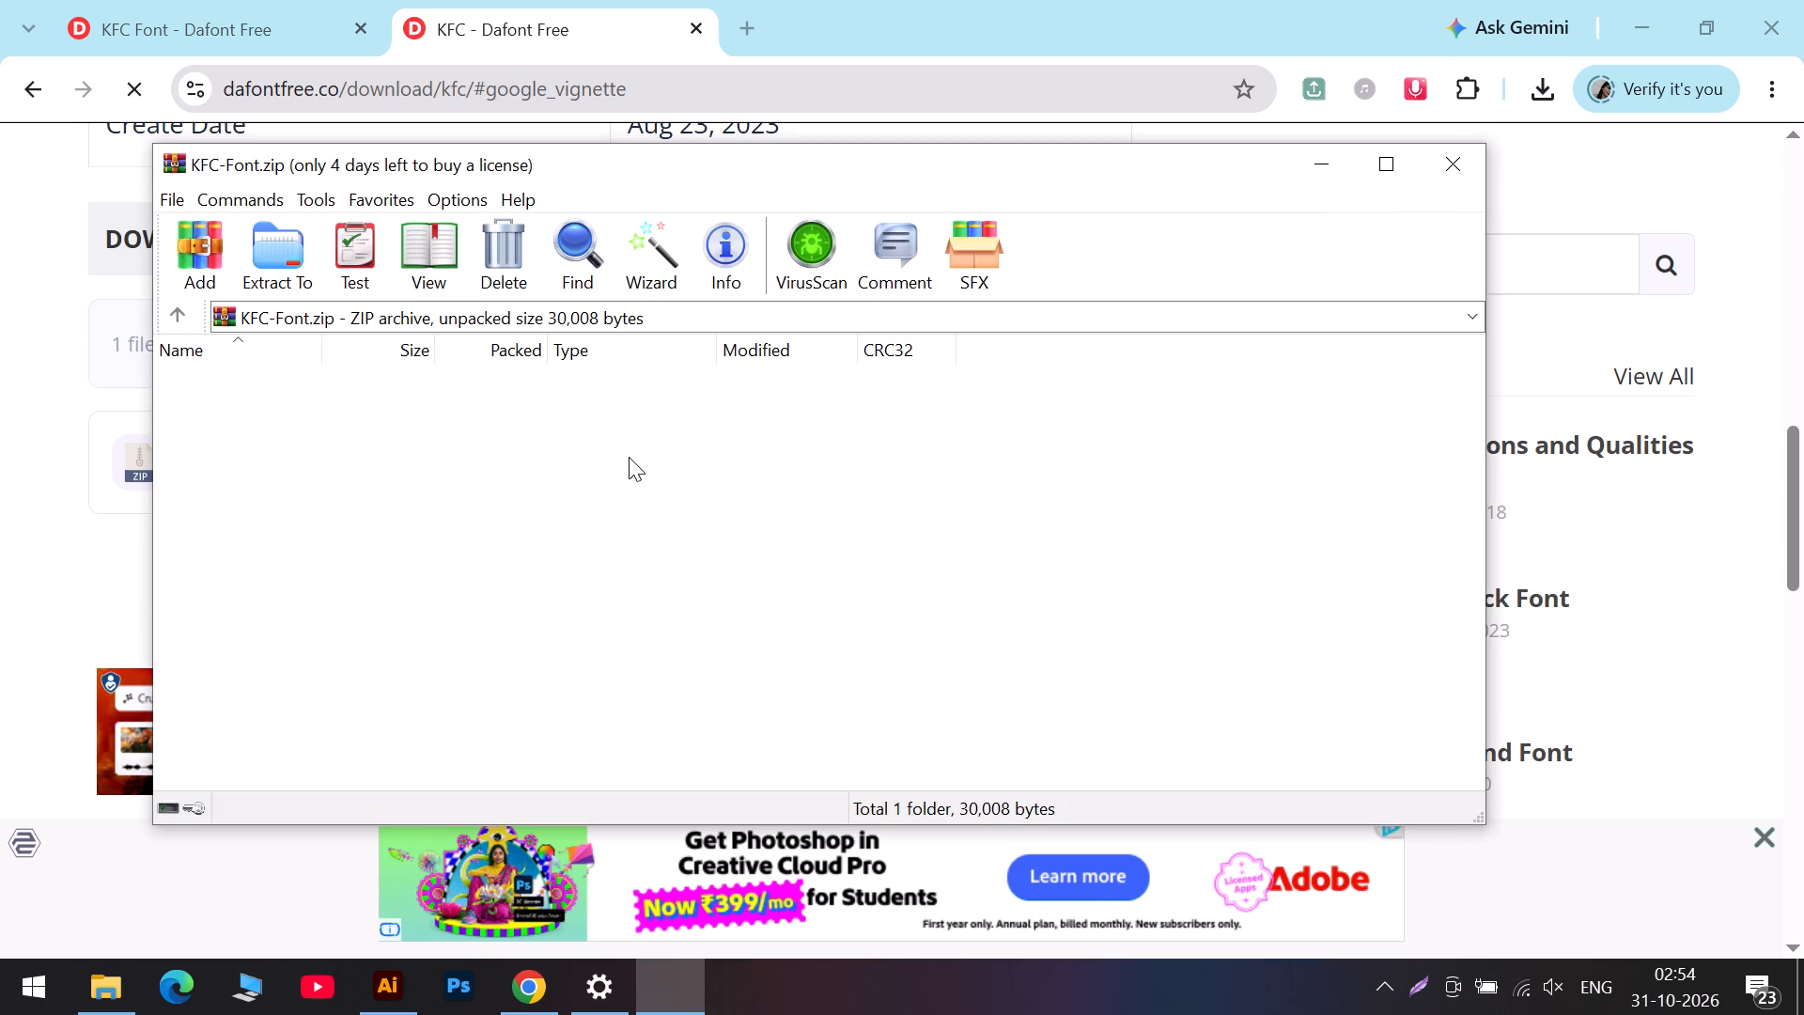
Extract the contents of the KFC-Font.zip archive to the Desktop.
right_click(583, 381)
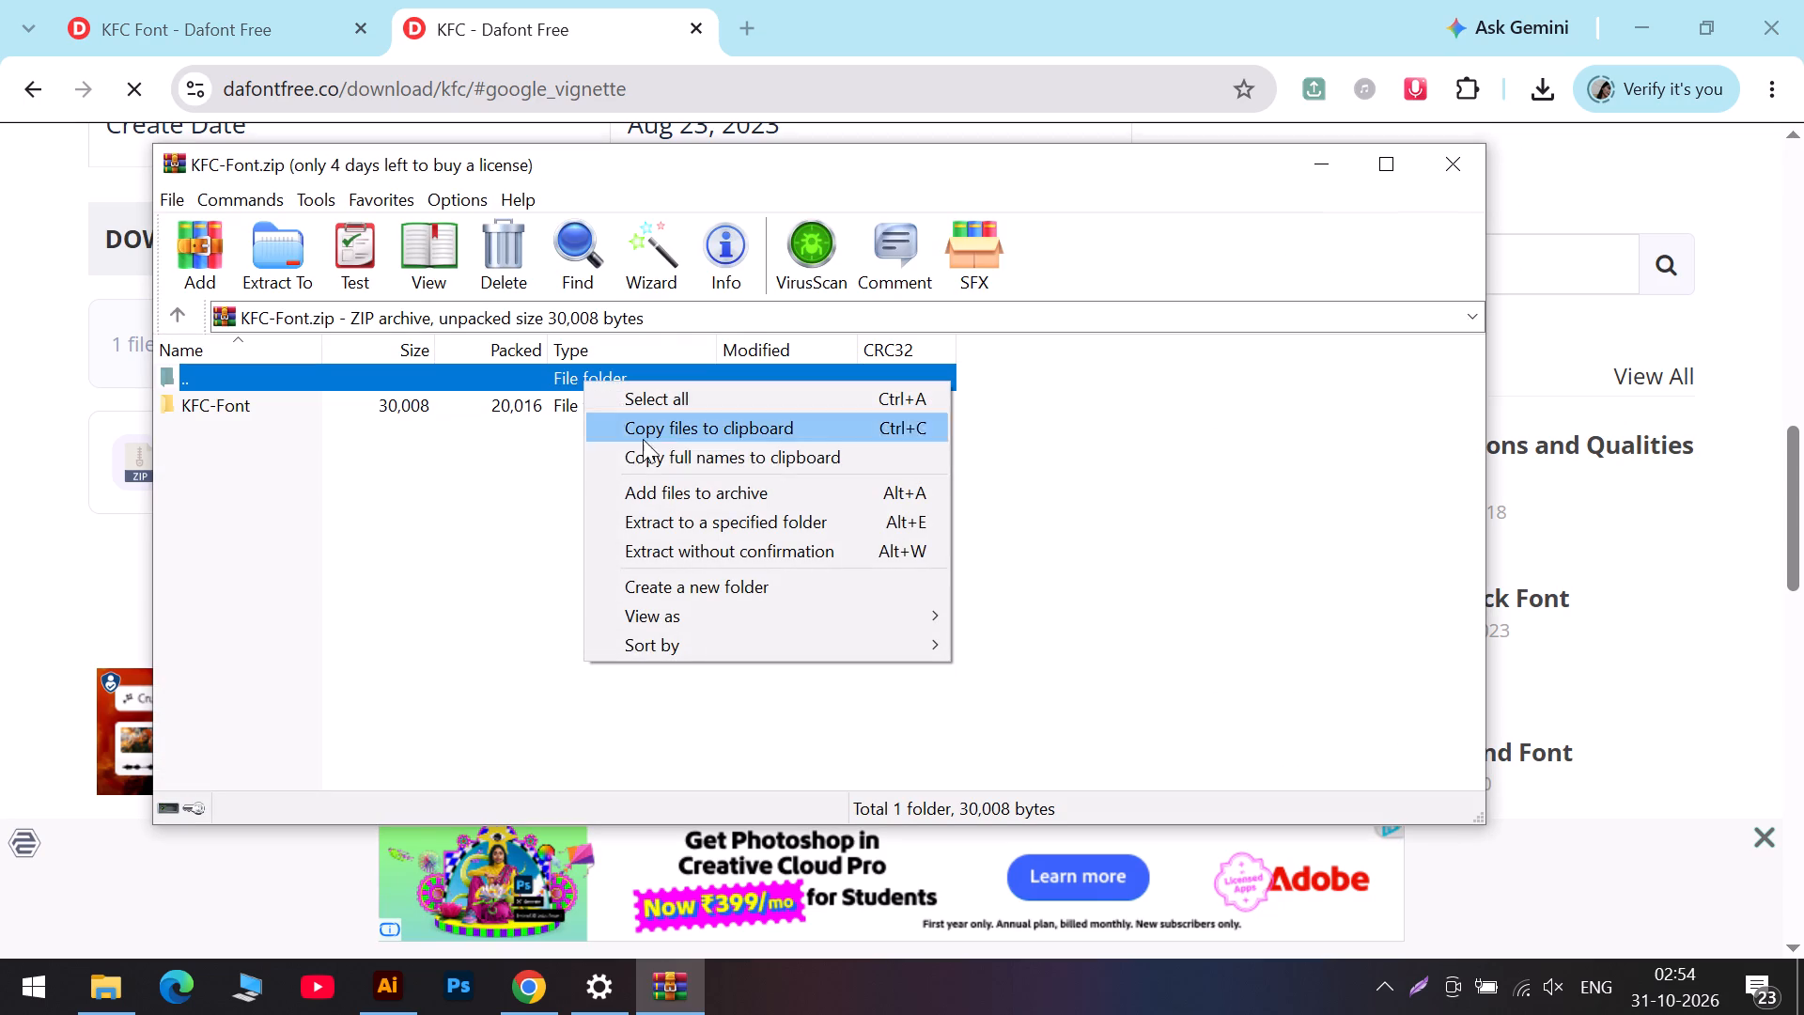
left_click(696, 531)
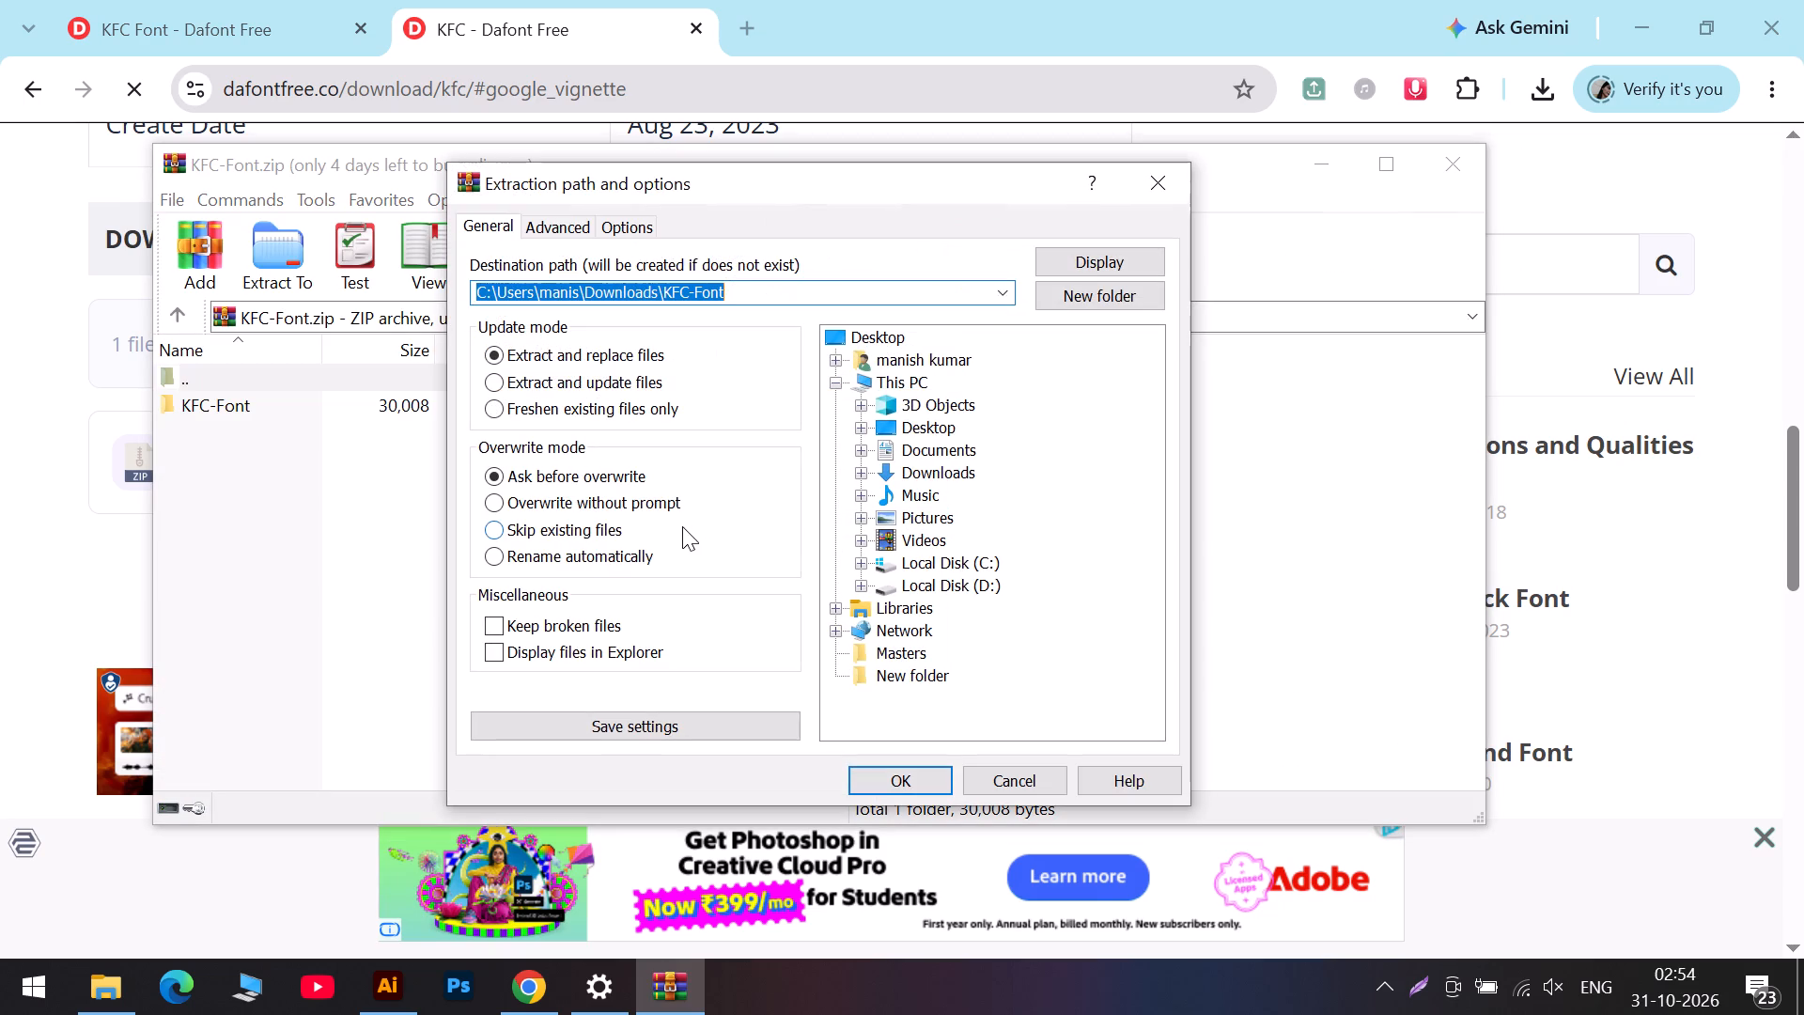
left_click(904, 337)
left_click(922, 780)
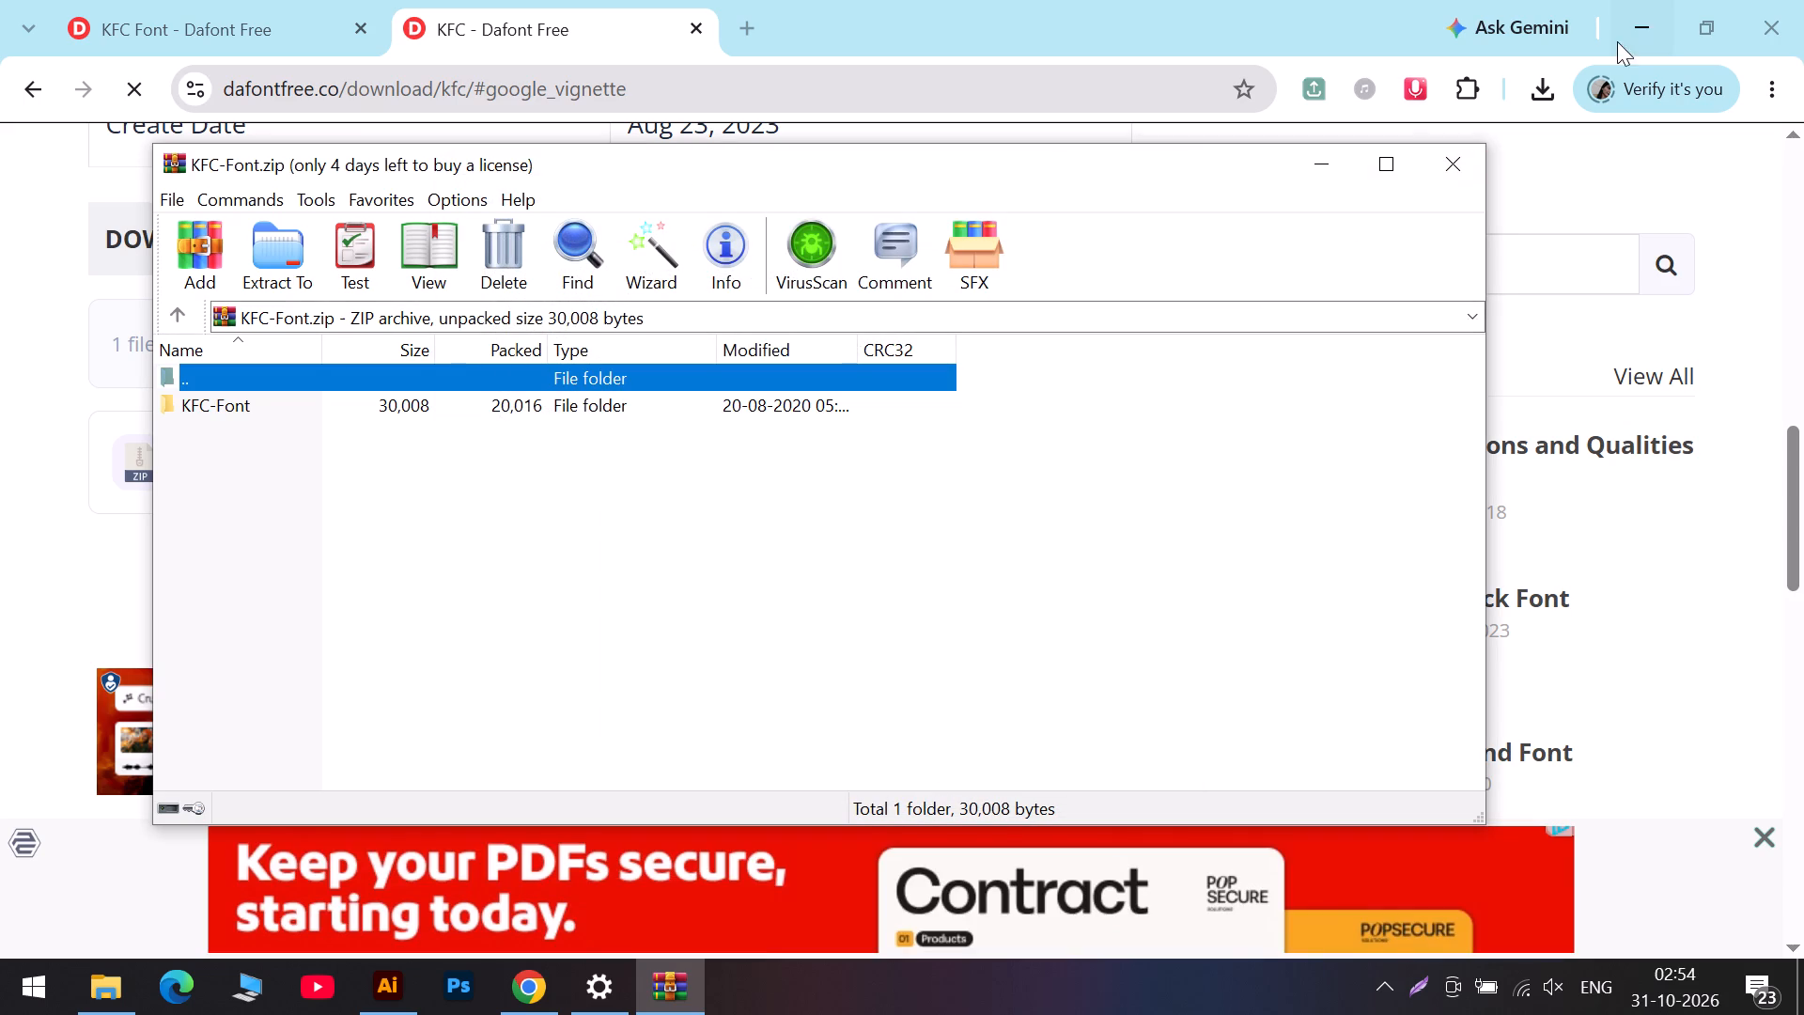
Minimize the browser, archive and Illustrator windows and open the extracted KFC-Font folder on the desktop.
left_click(1641, 10)
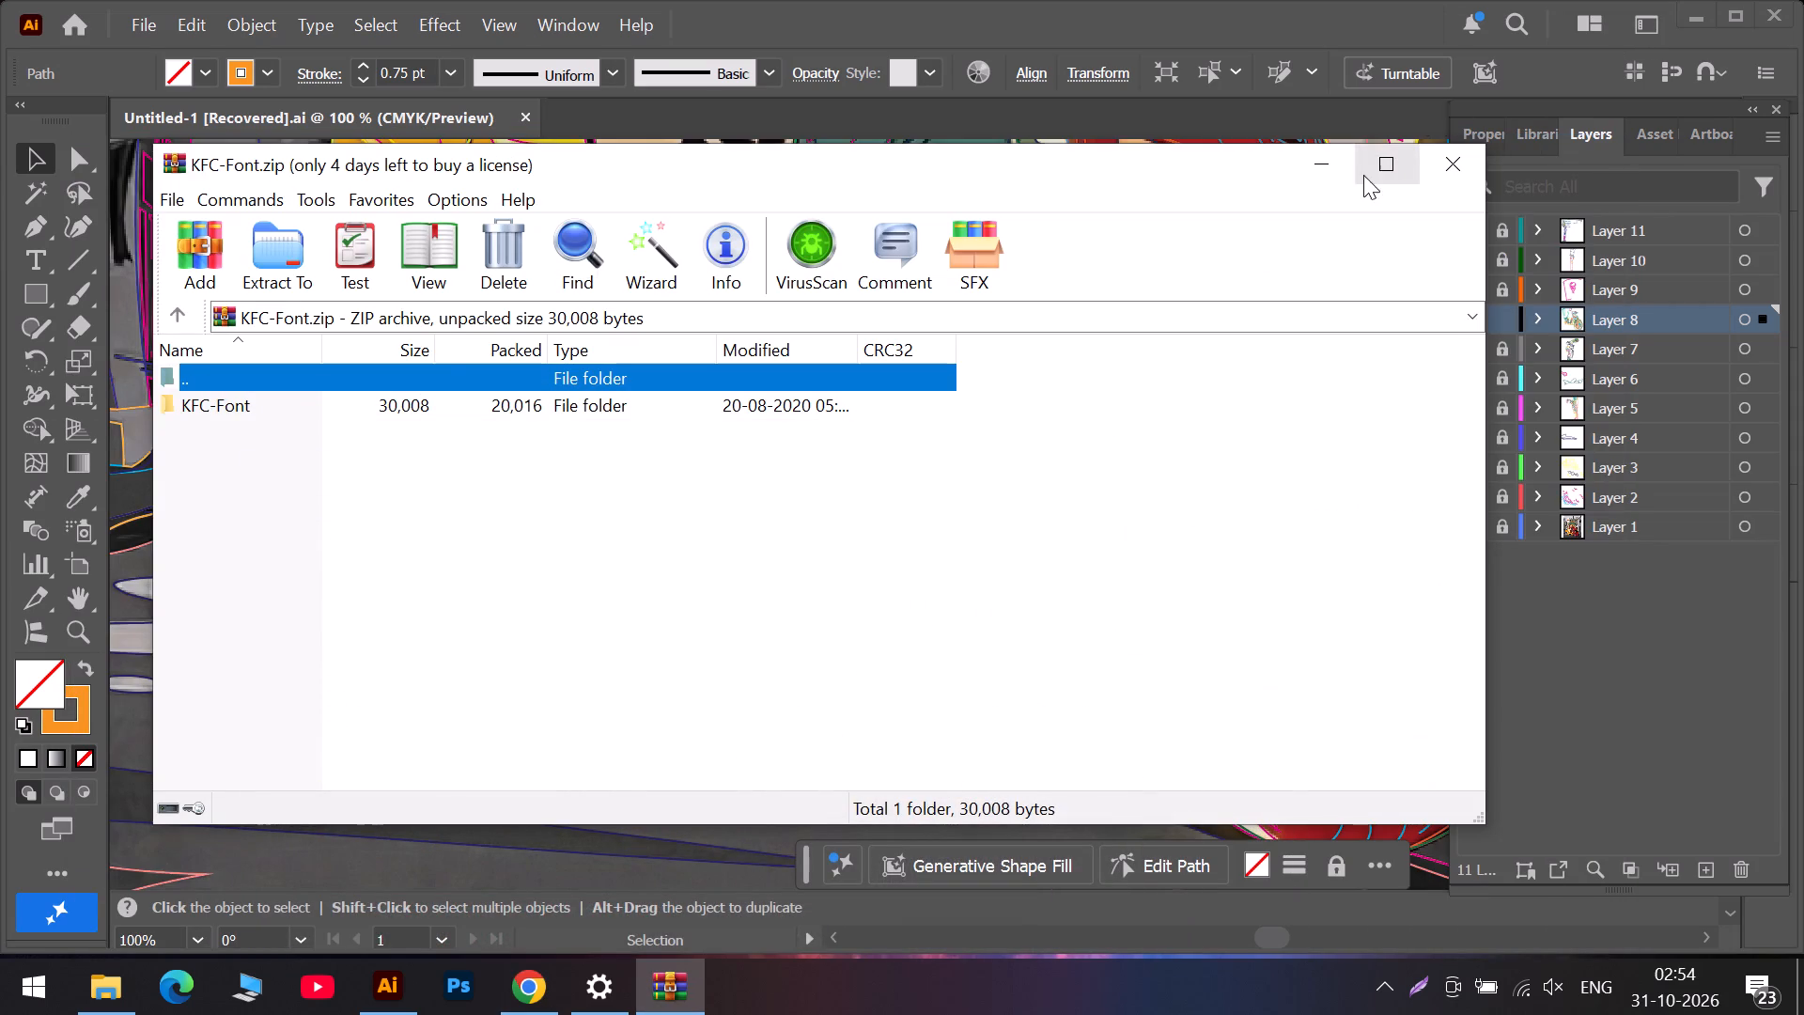
left_click(1321, 174)
left_click(1701, 4)
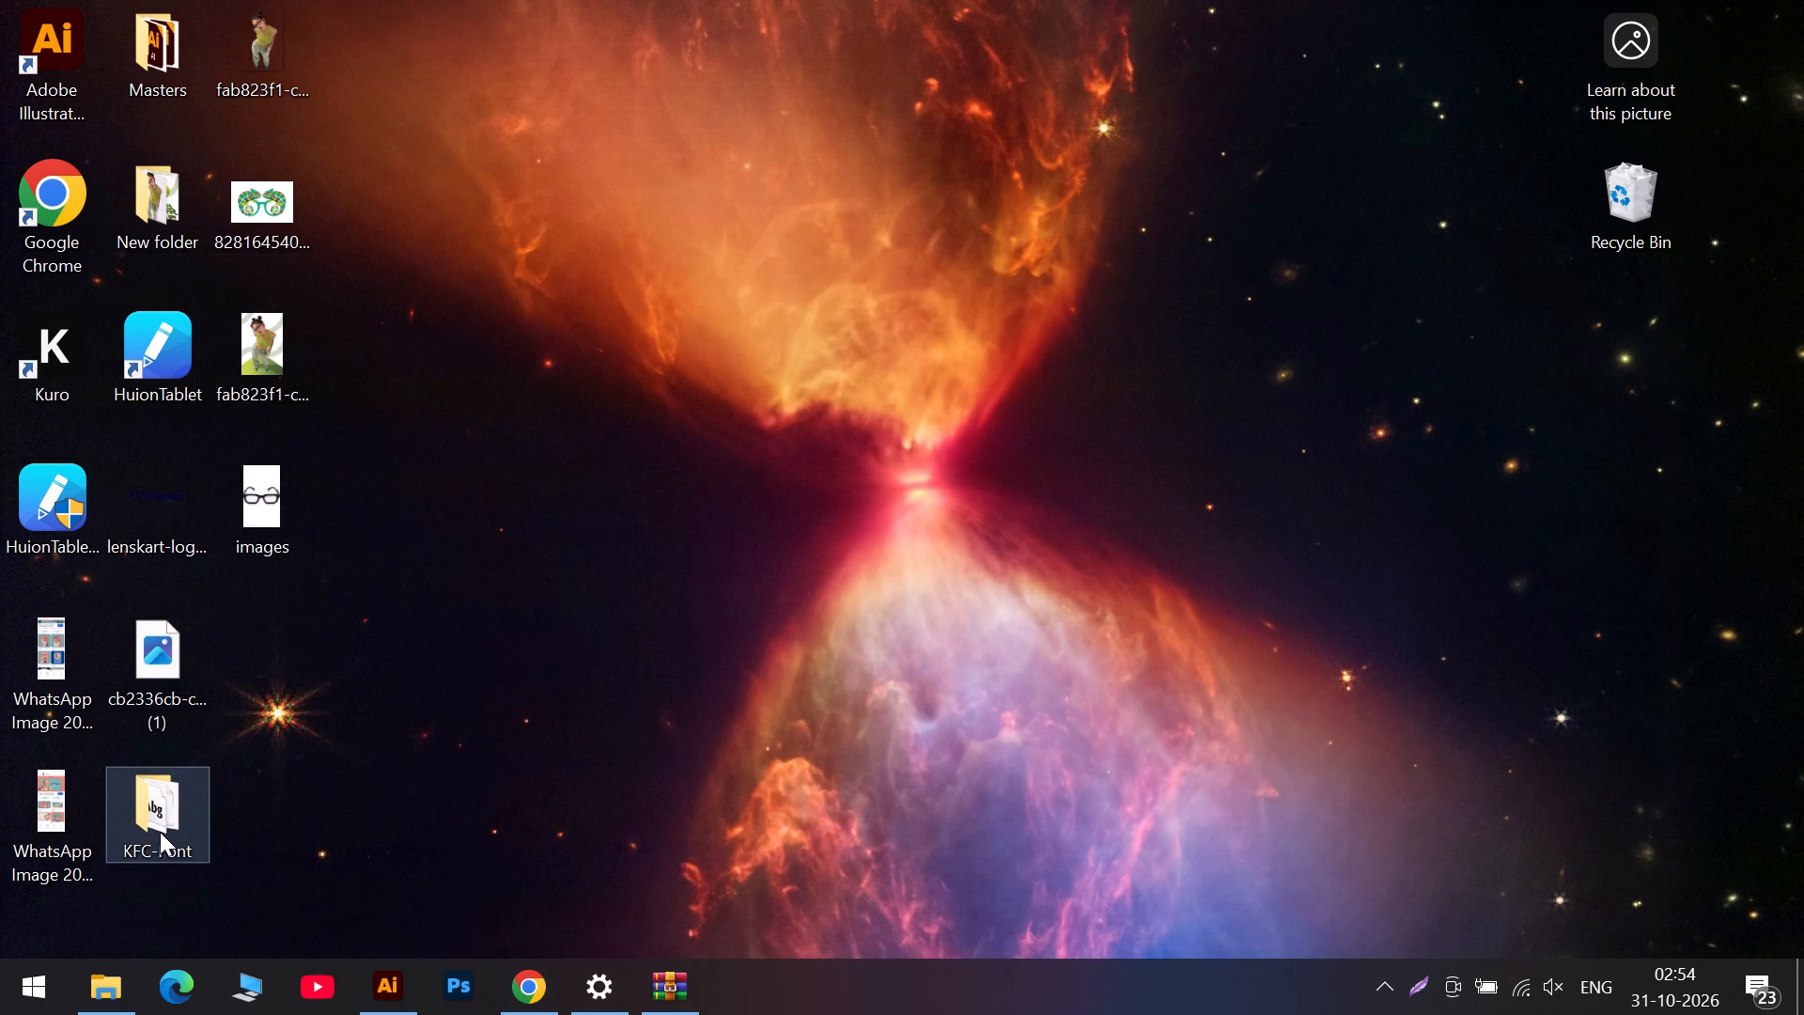
left_click(159, 831)
right_click(158, 830)
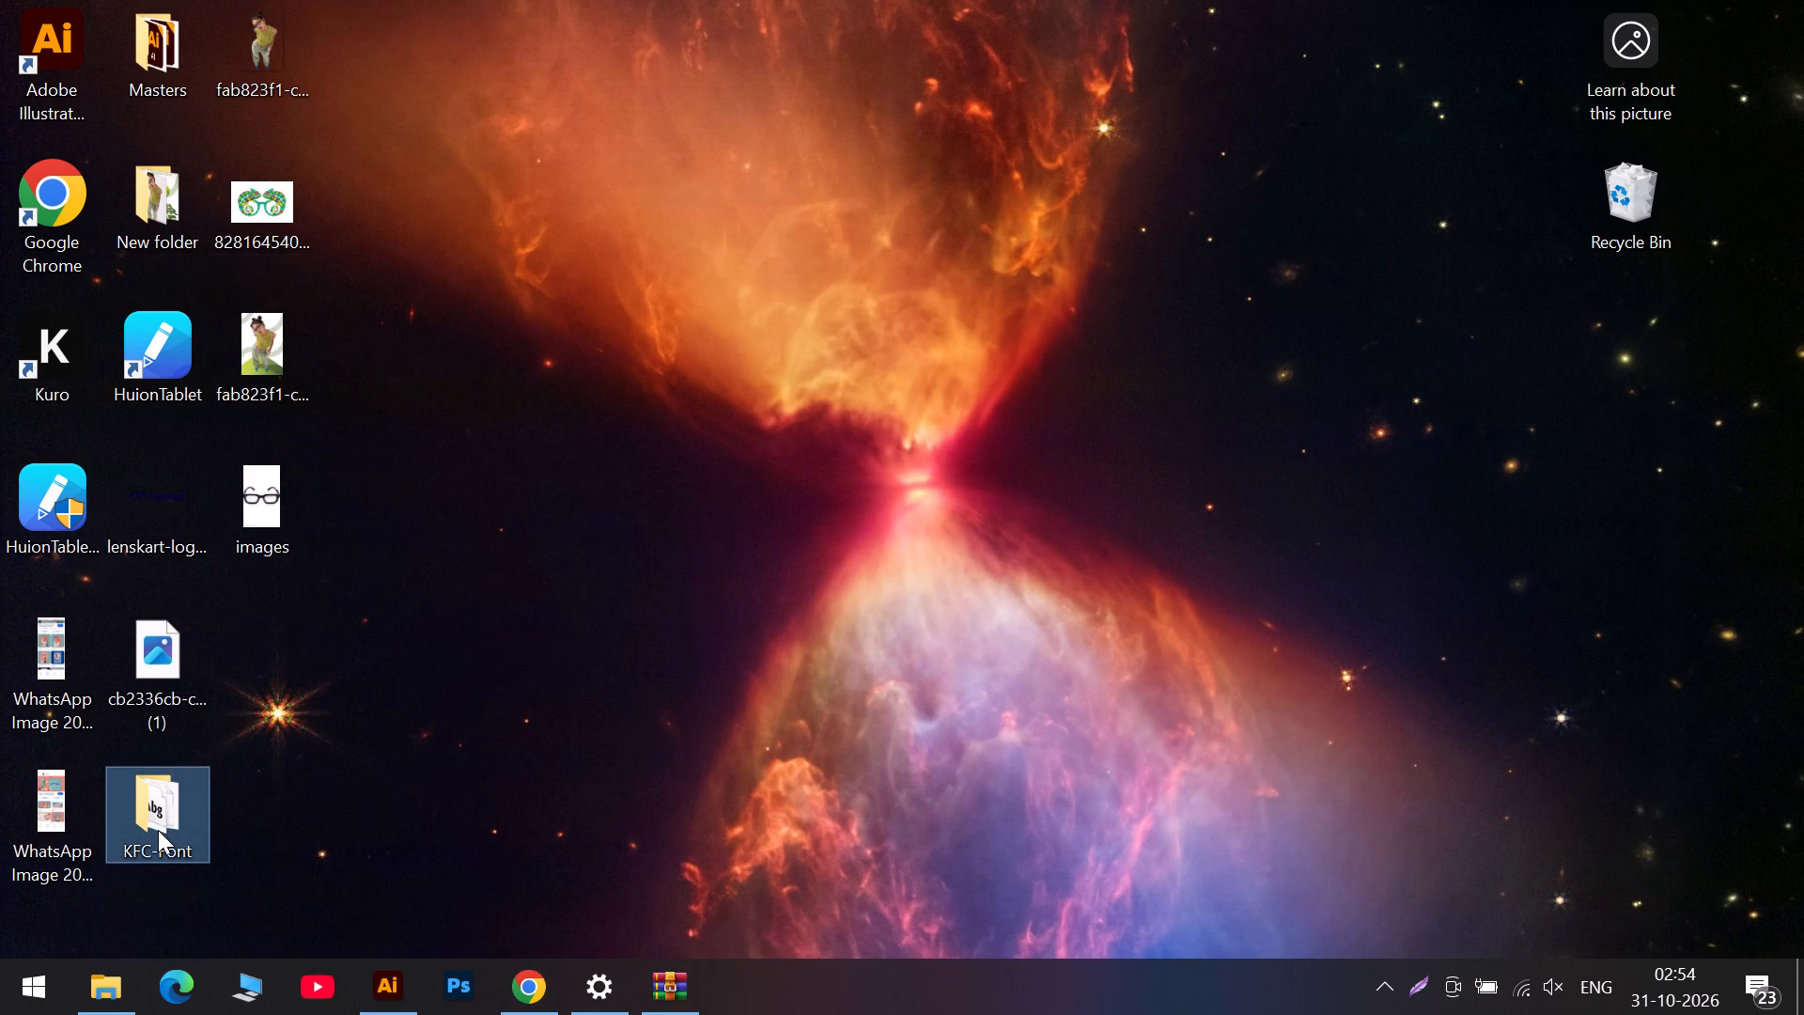
left_click(263, 240)
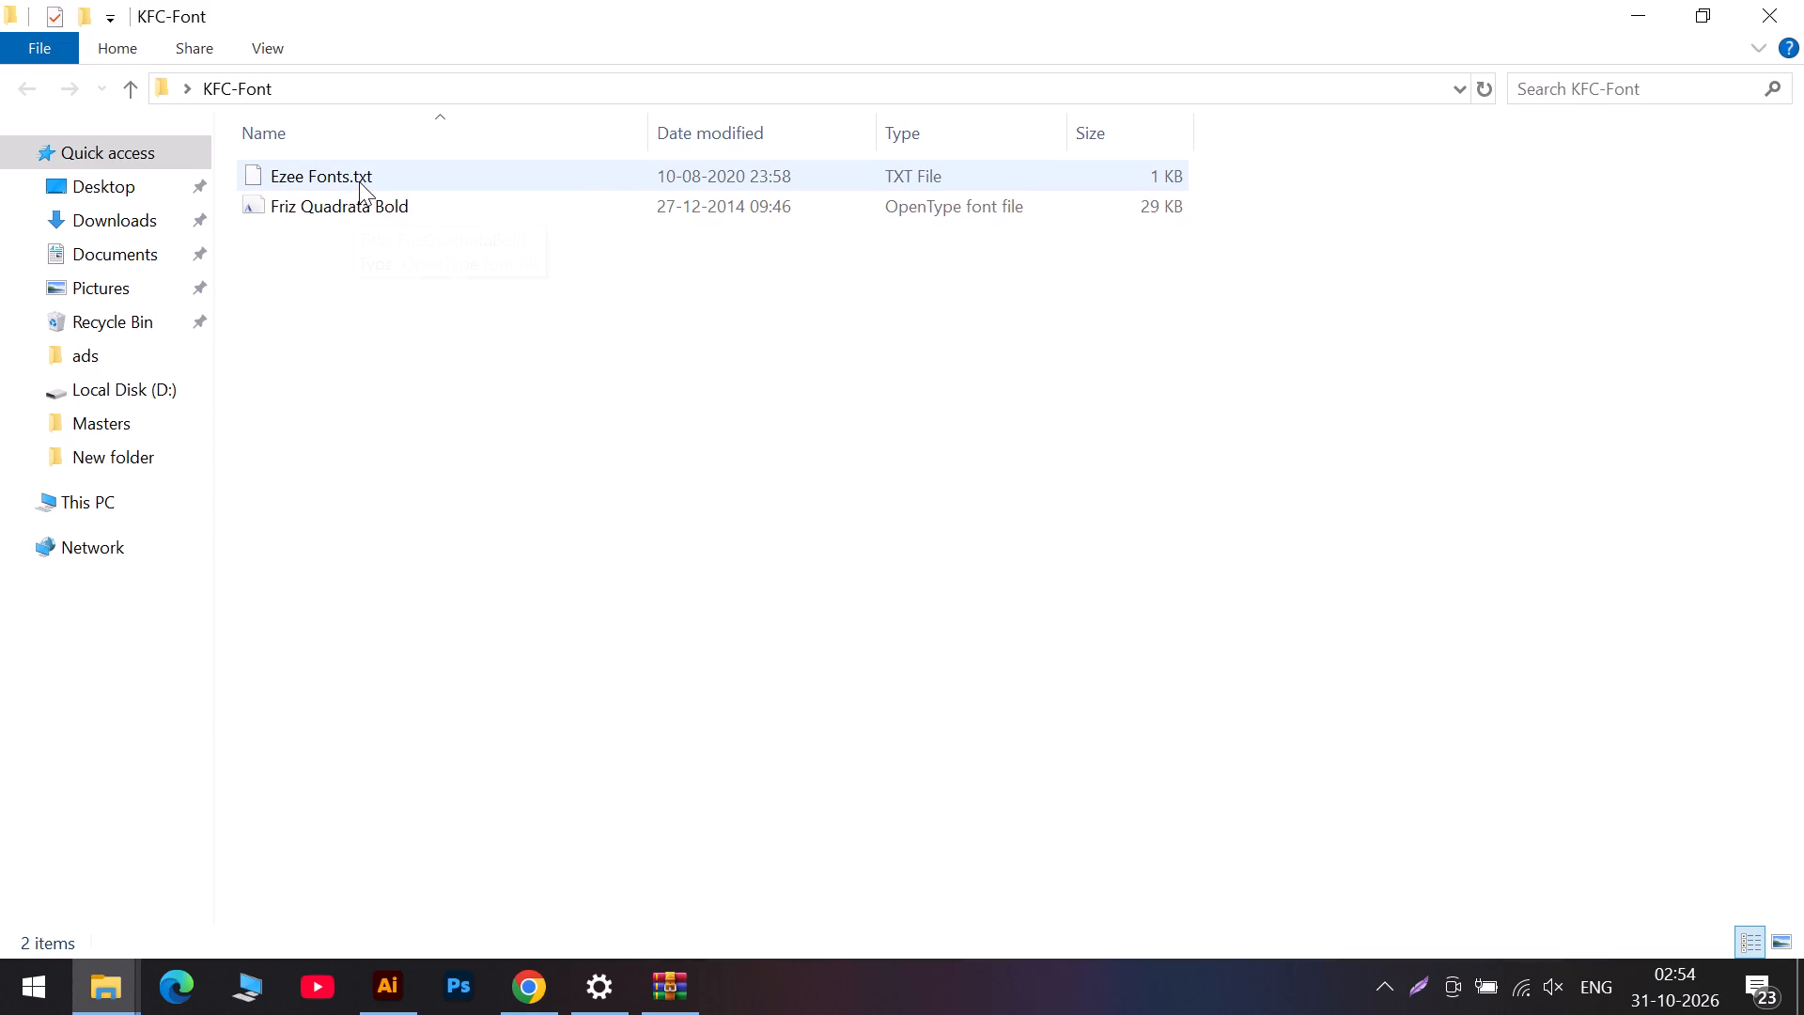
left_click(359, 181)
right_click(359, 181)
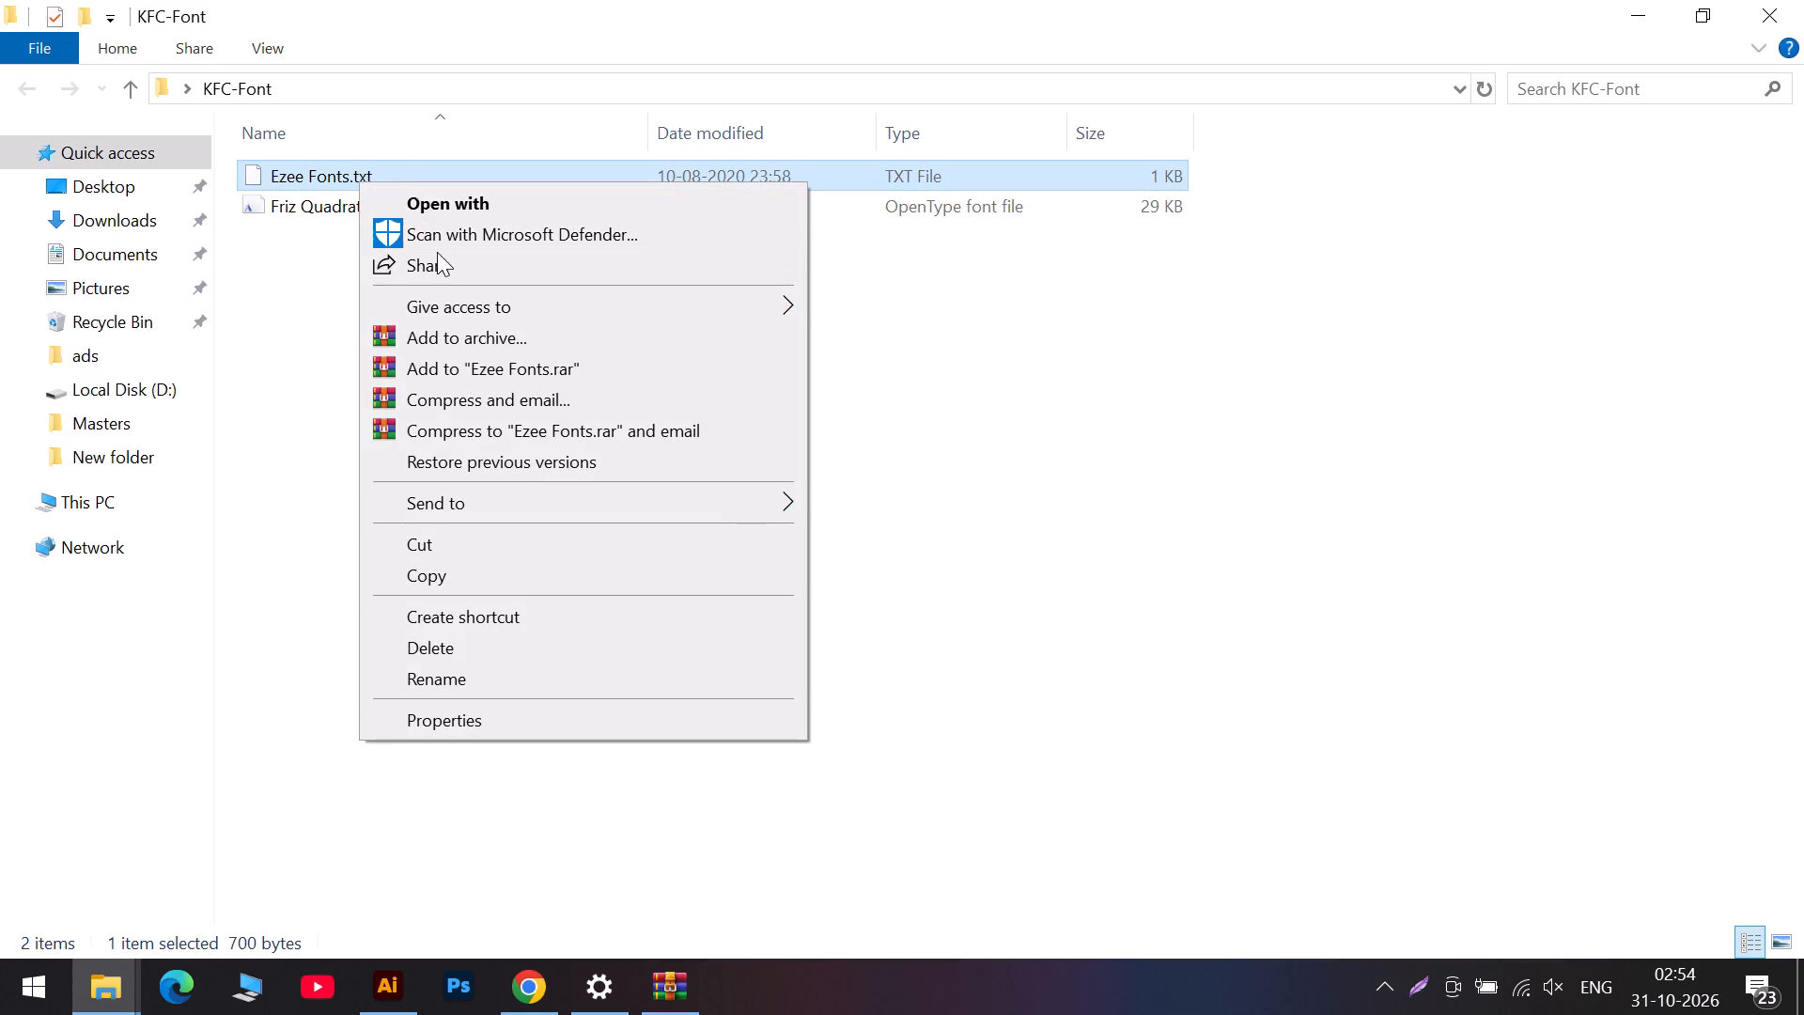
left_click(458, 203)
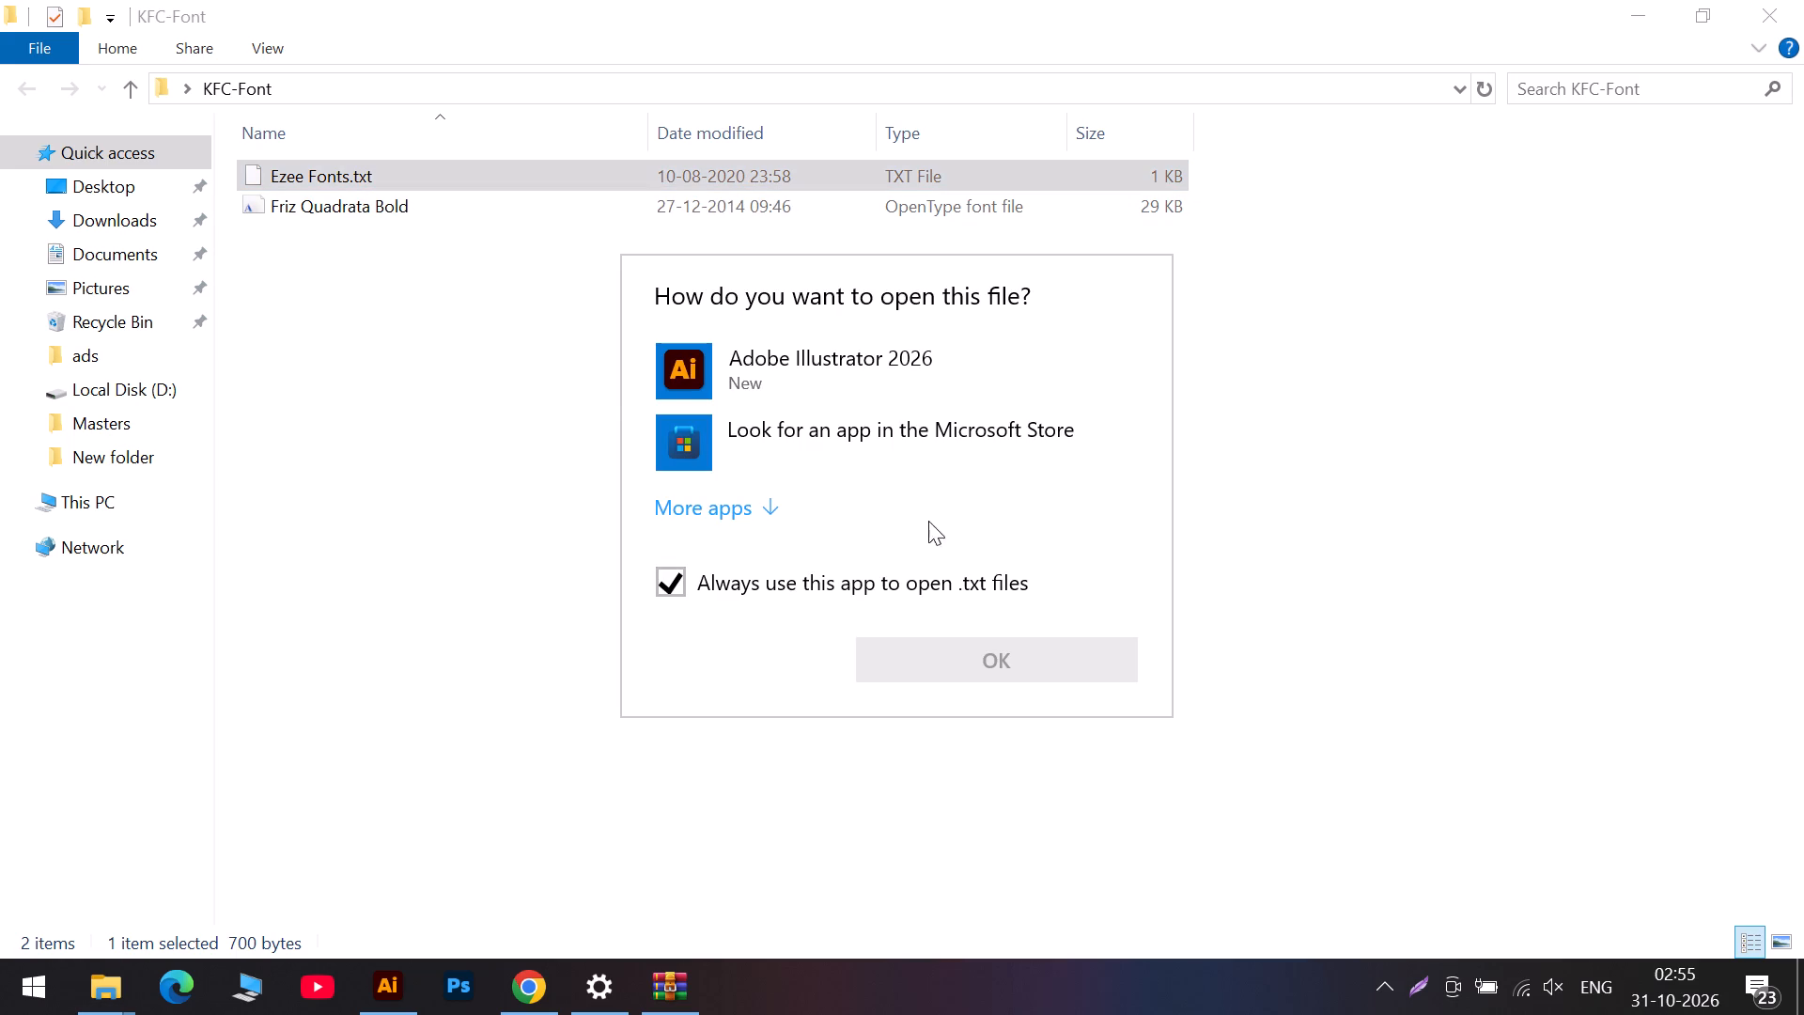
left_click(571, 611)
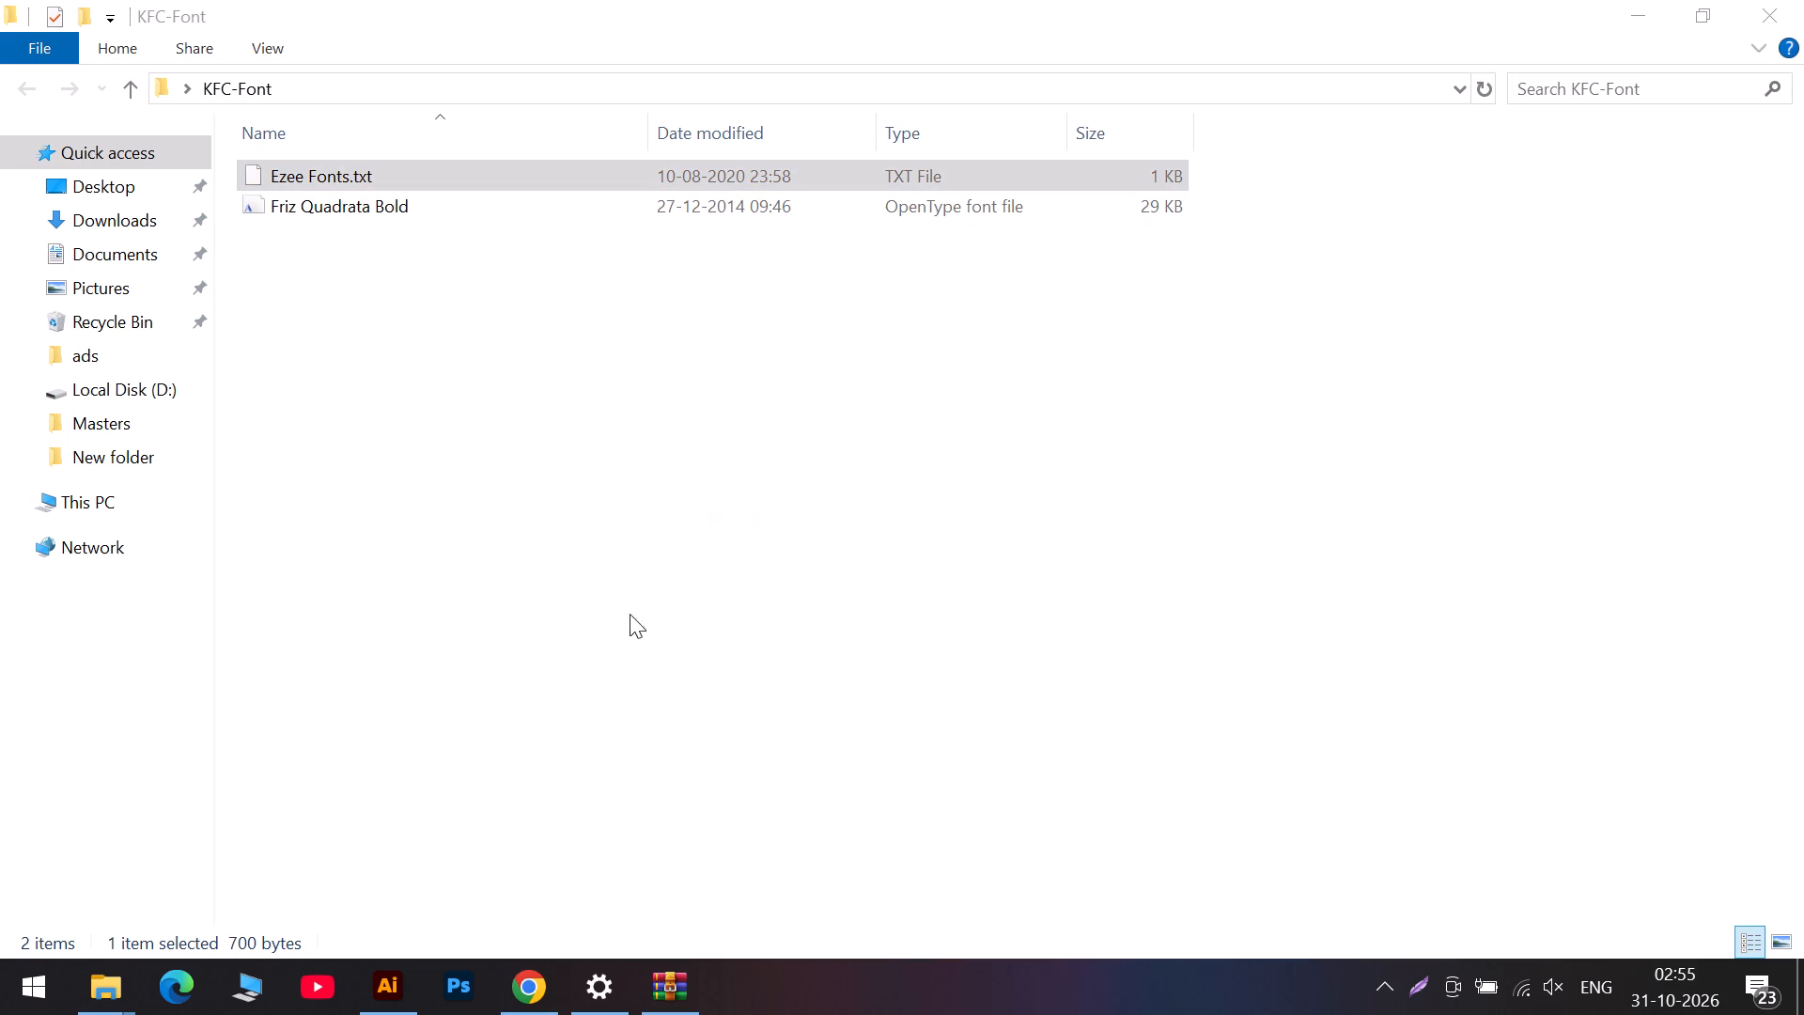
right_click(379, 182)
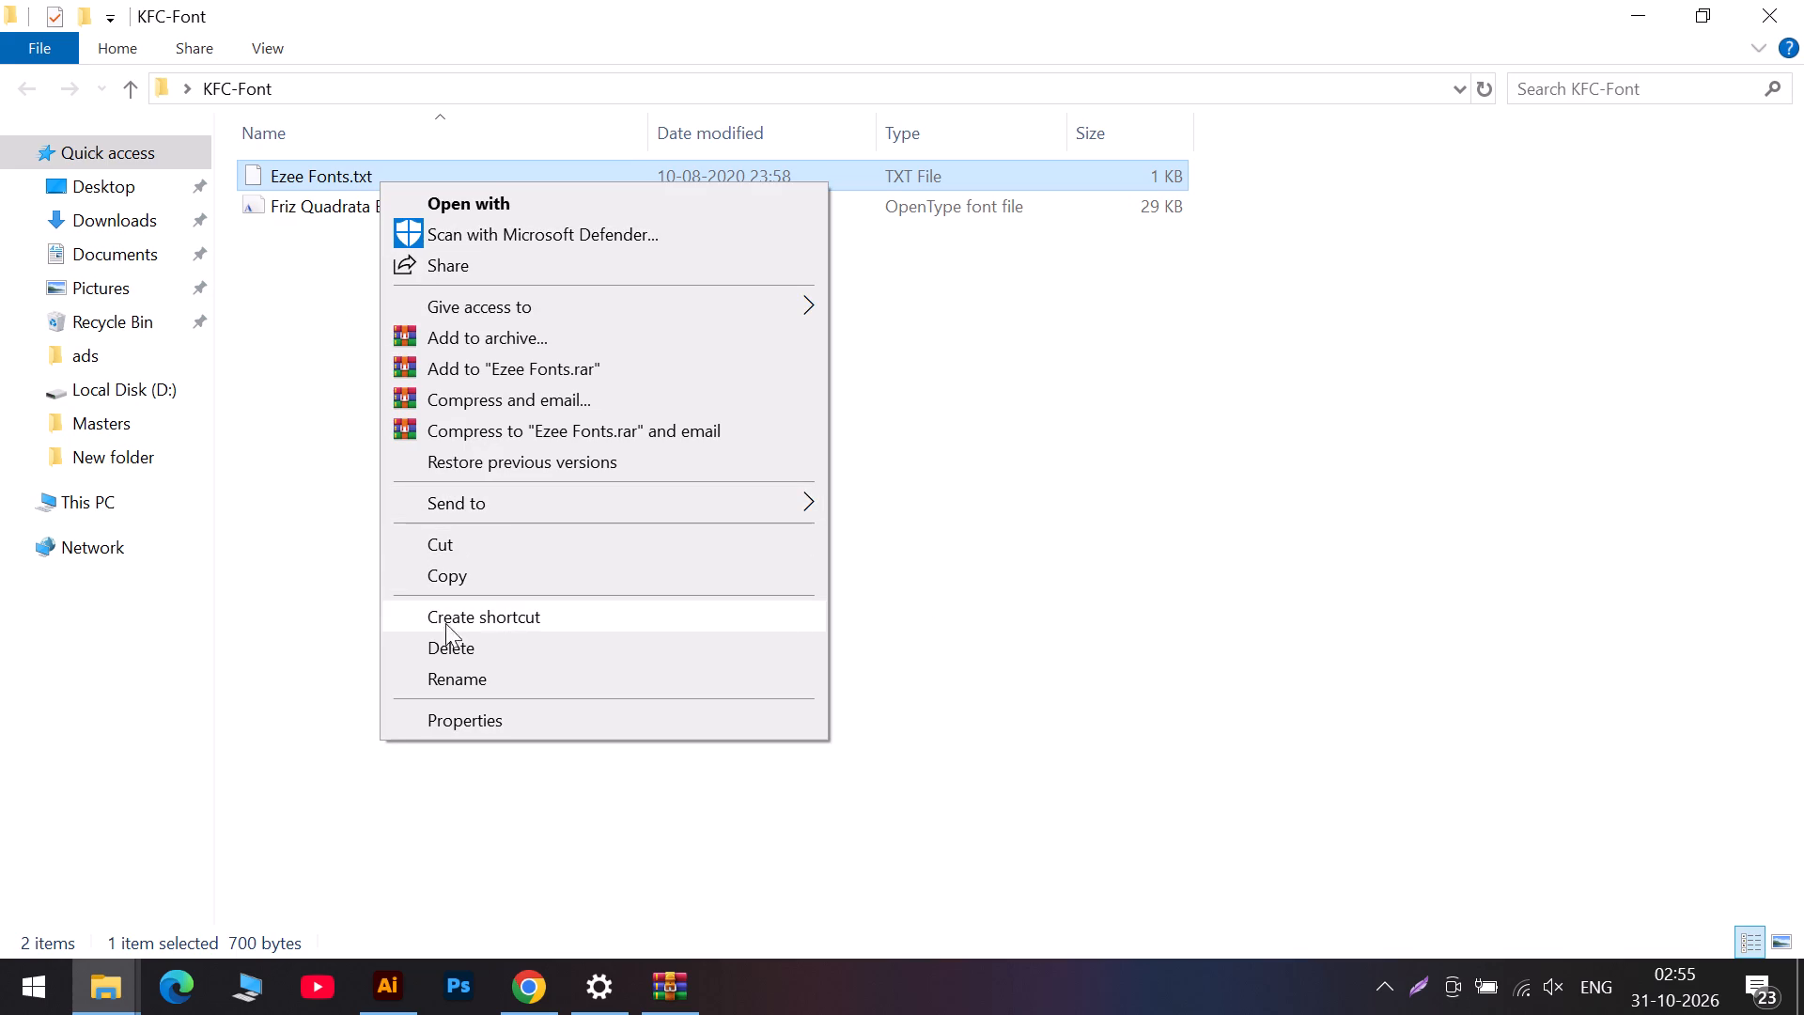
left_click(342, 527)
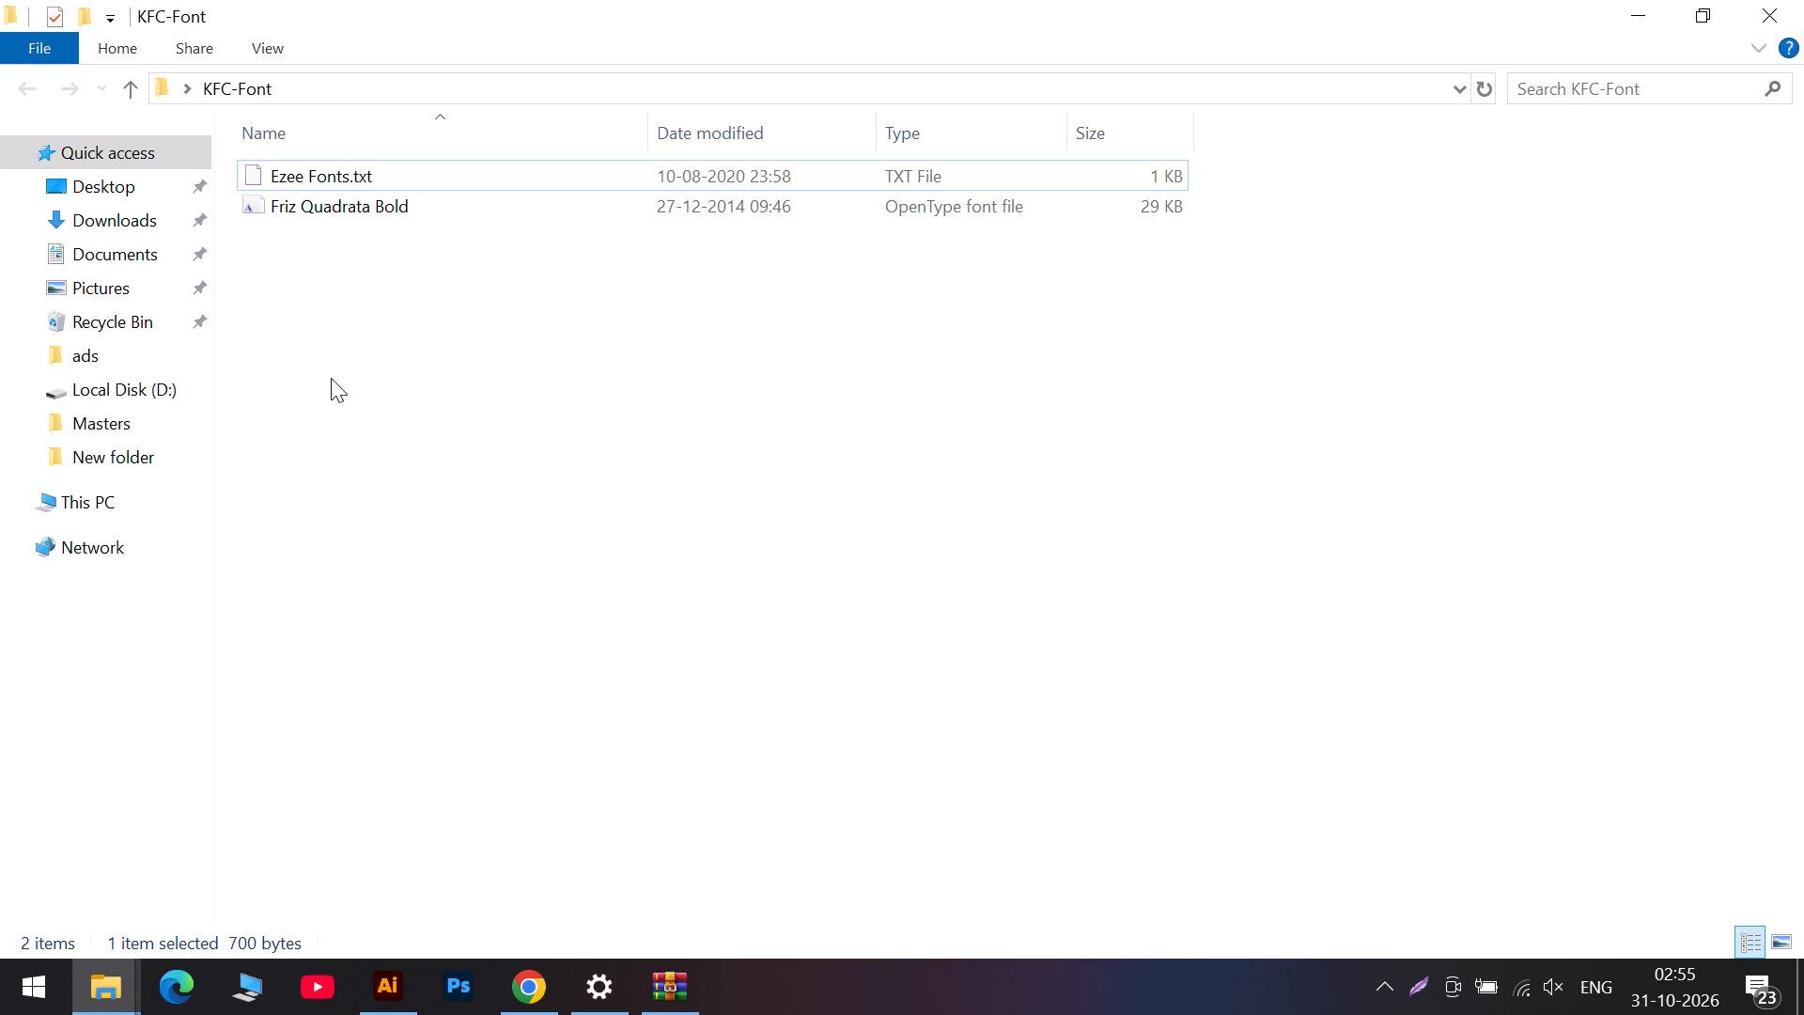
Preview the Friz Quadrata Bold font file, install the font and close the font viewer.
right_click(368, 198)
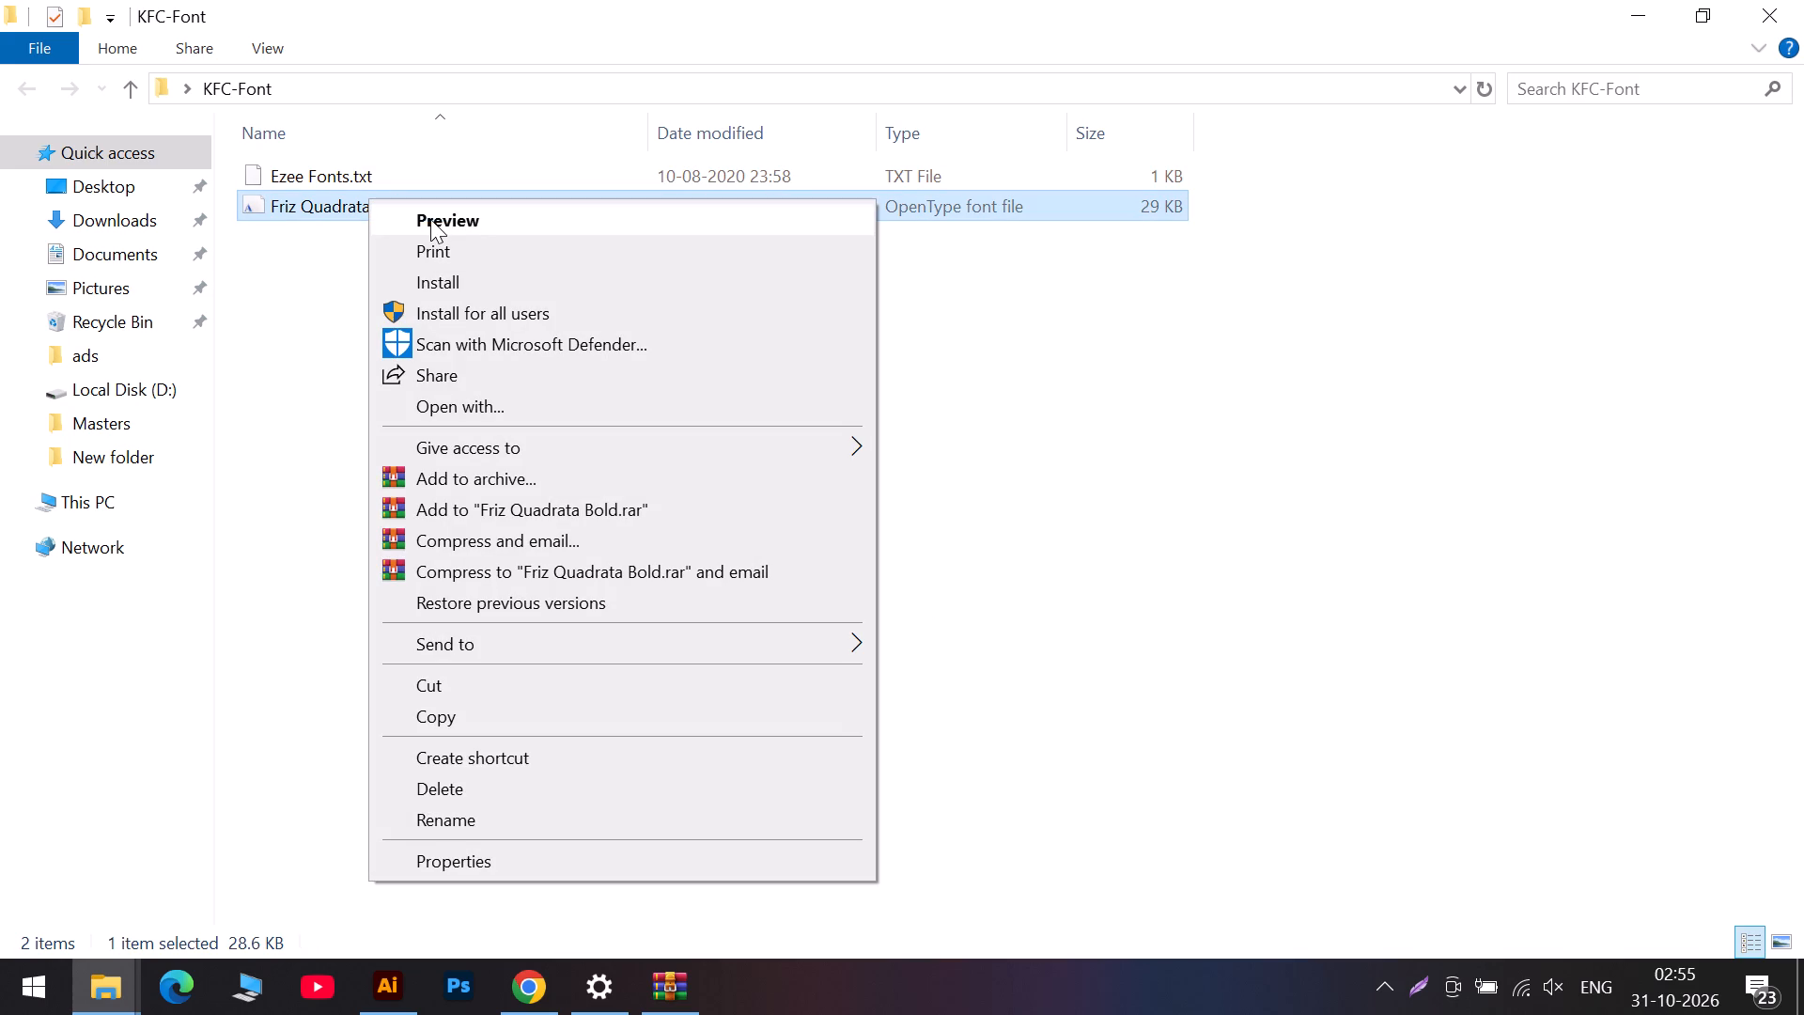
left_click(430, 219)
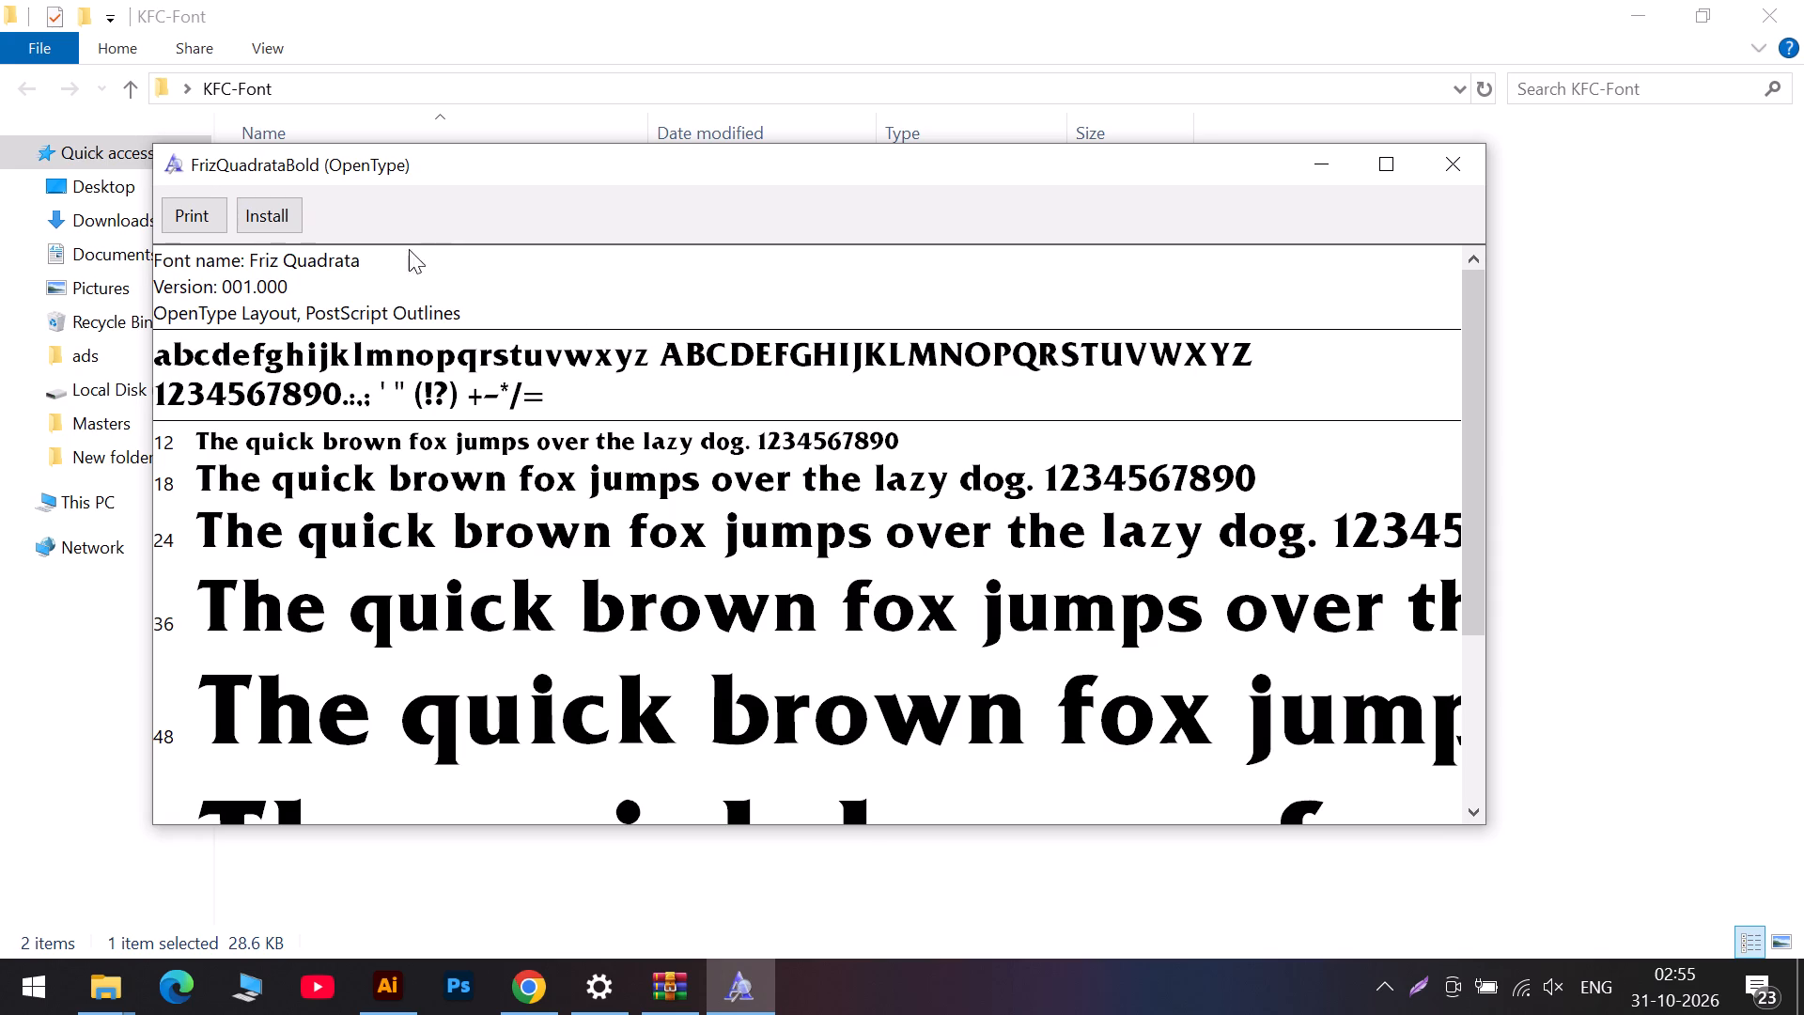
left_click(281, 218)
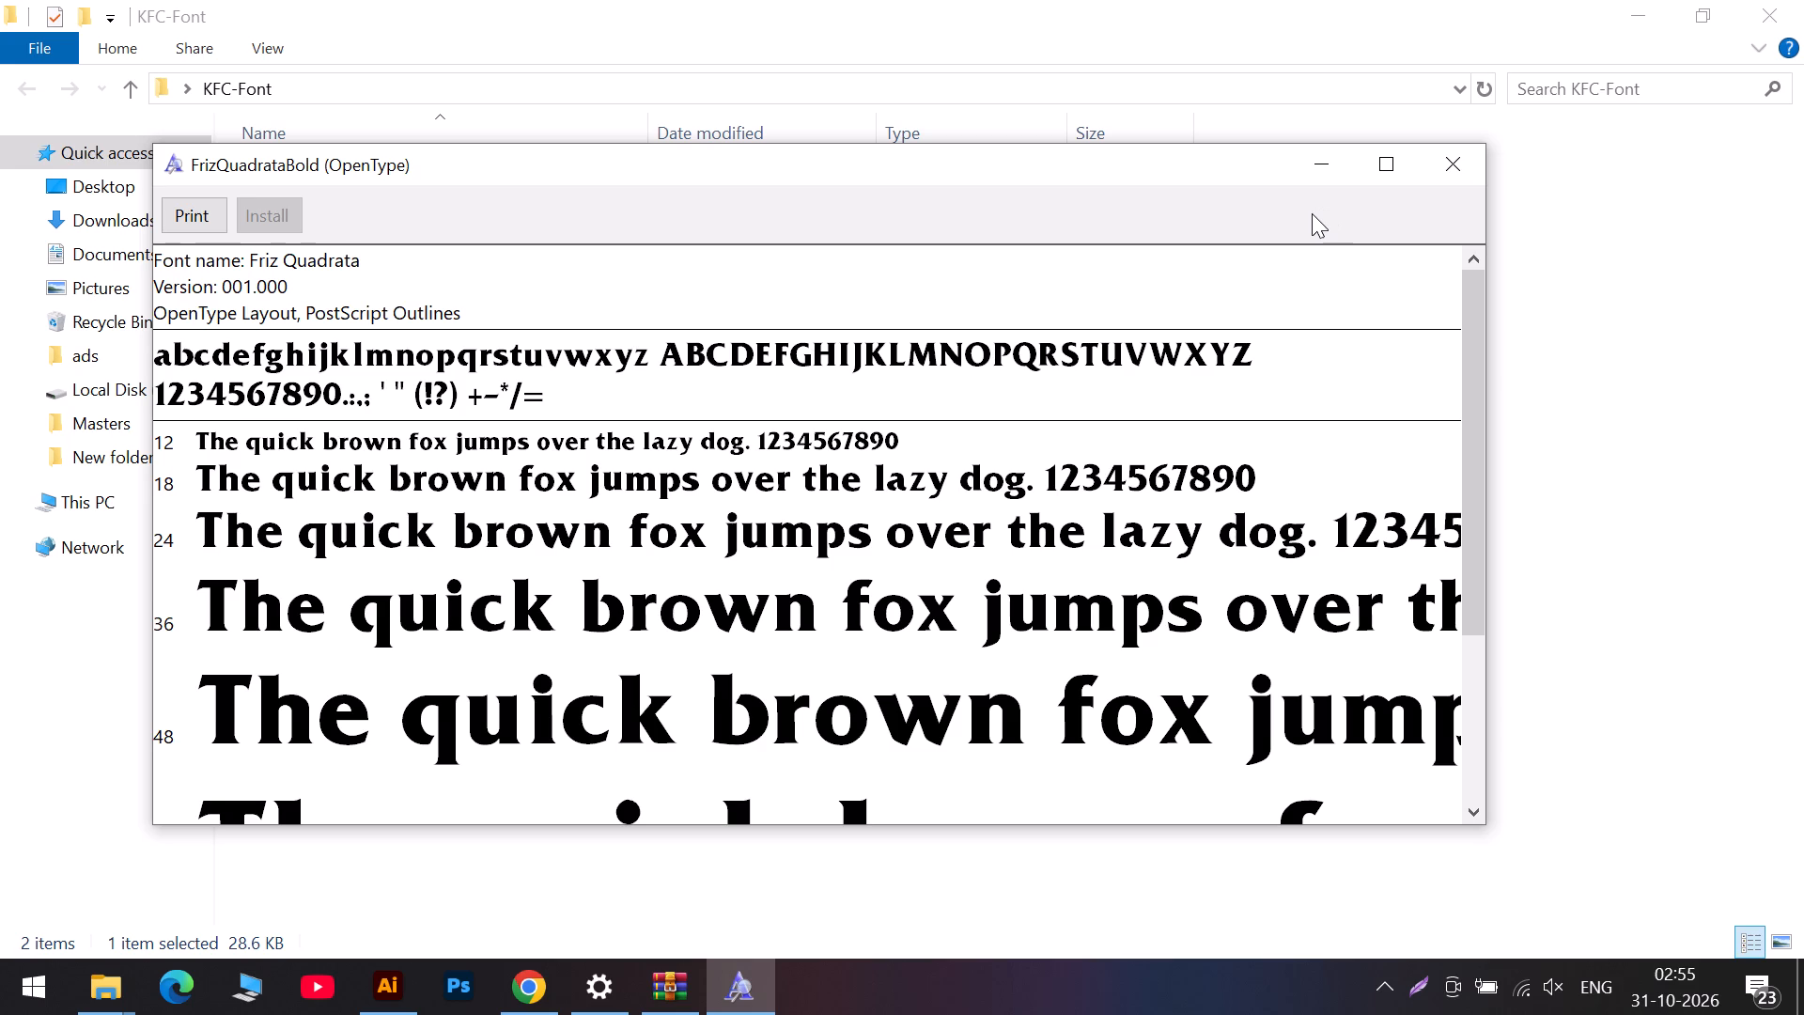
left_click(1461, 170)
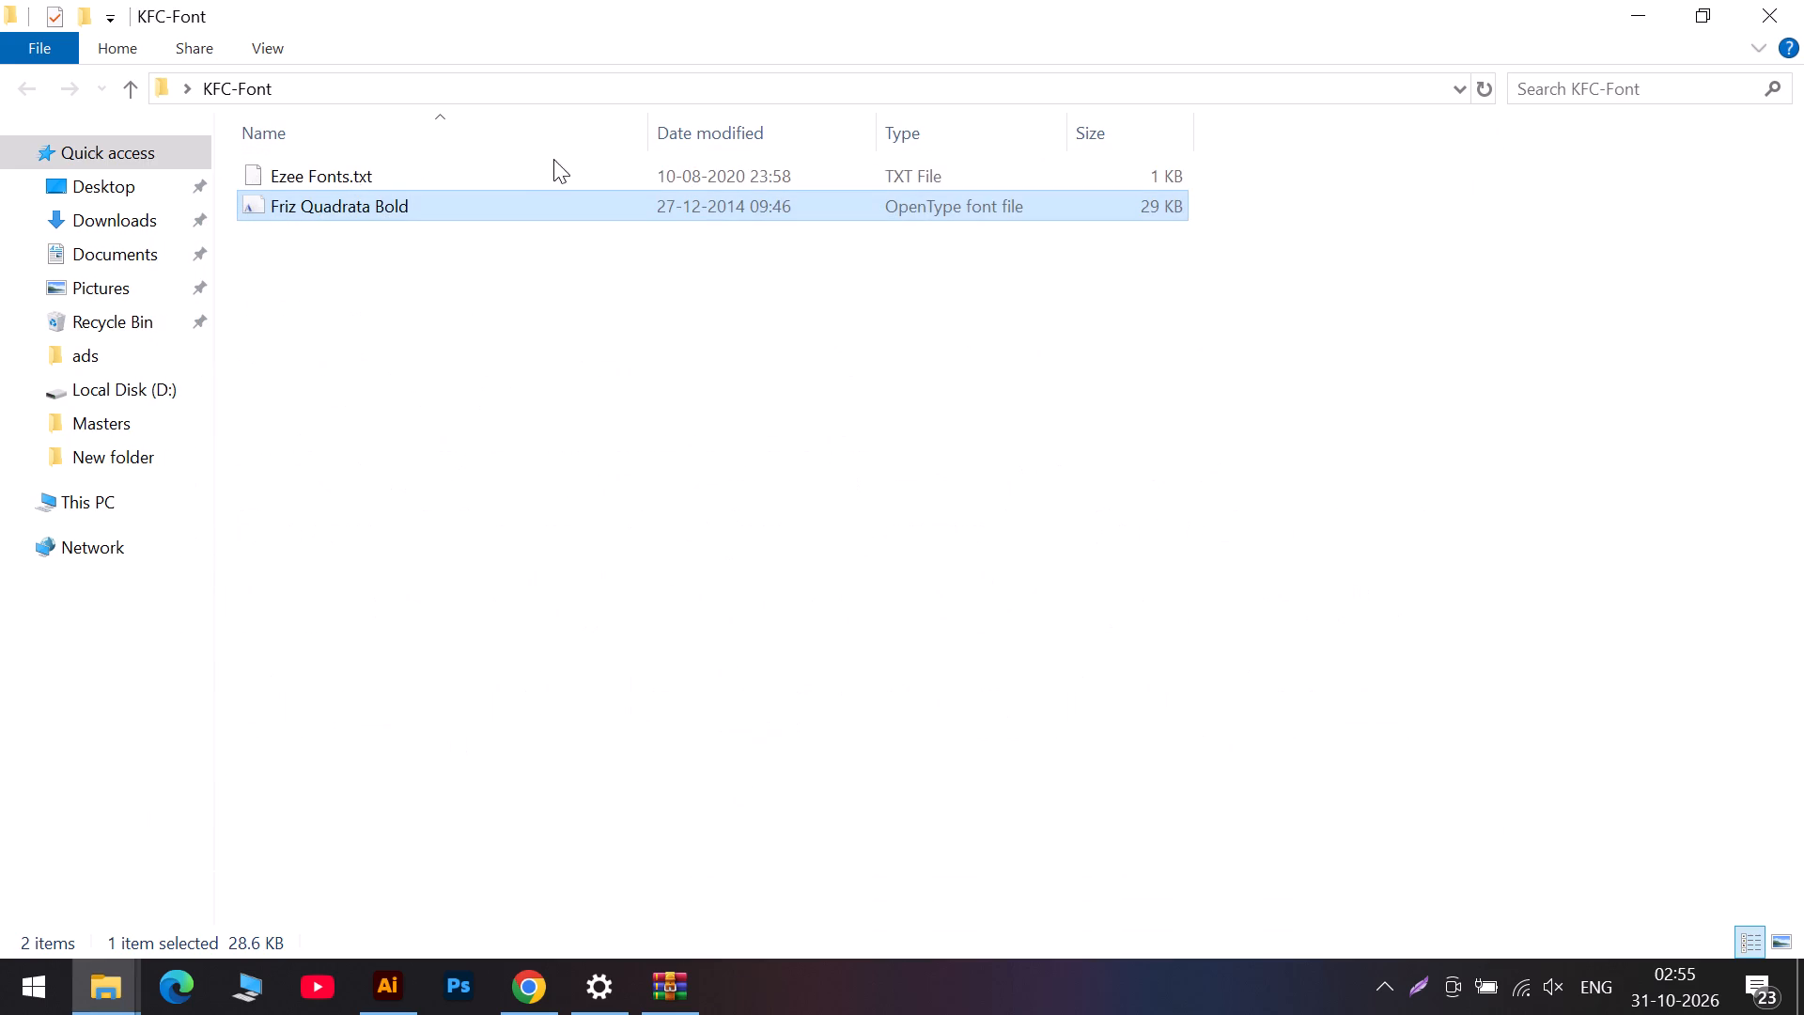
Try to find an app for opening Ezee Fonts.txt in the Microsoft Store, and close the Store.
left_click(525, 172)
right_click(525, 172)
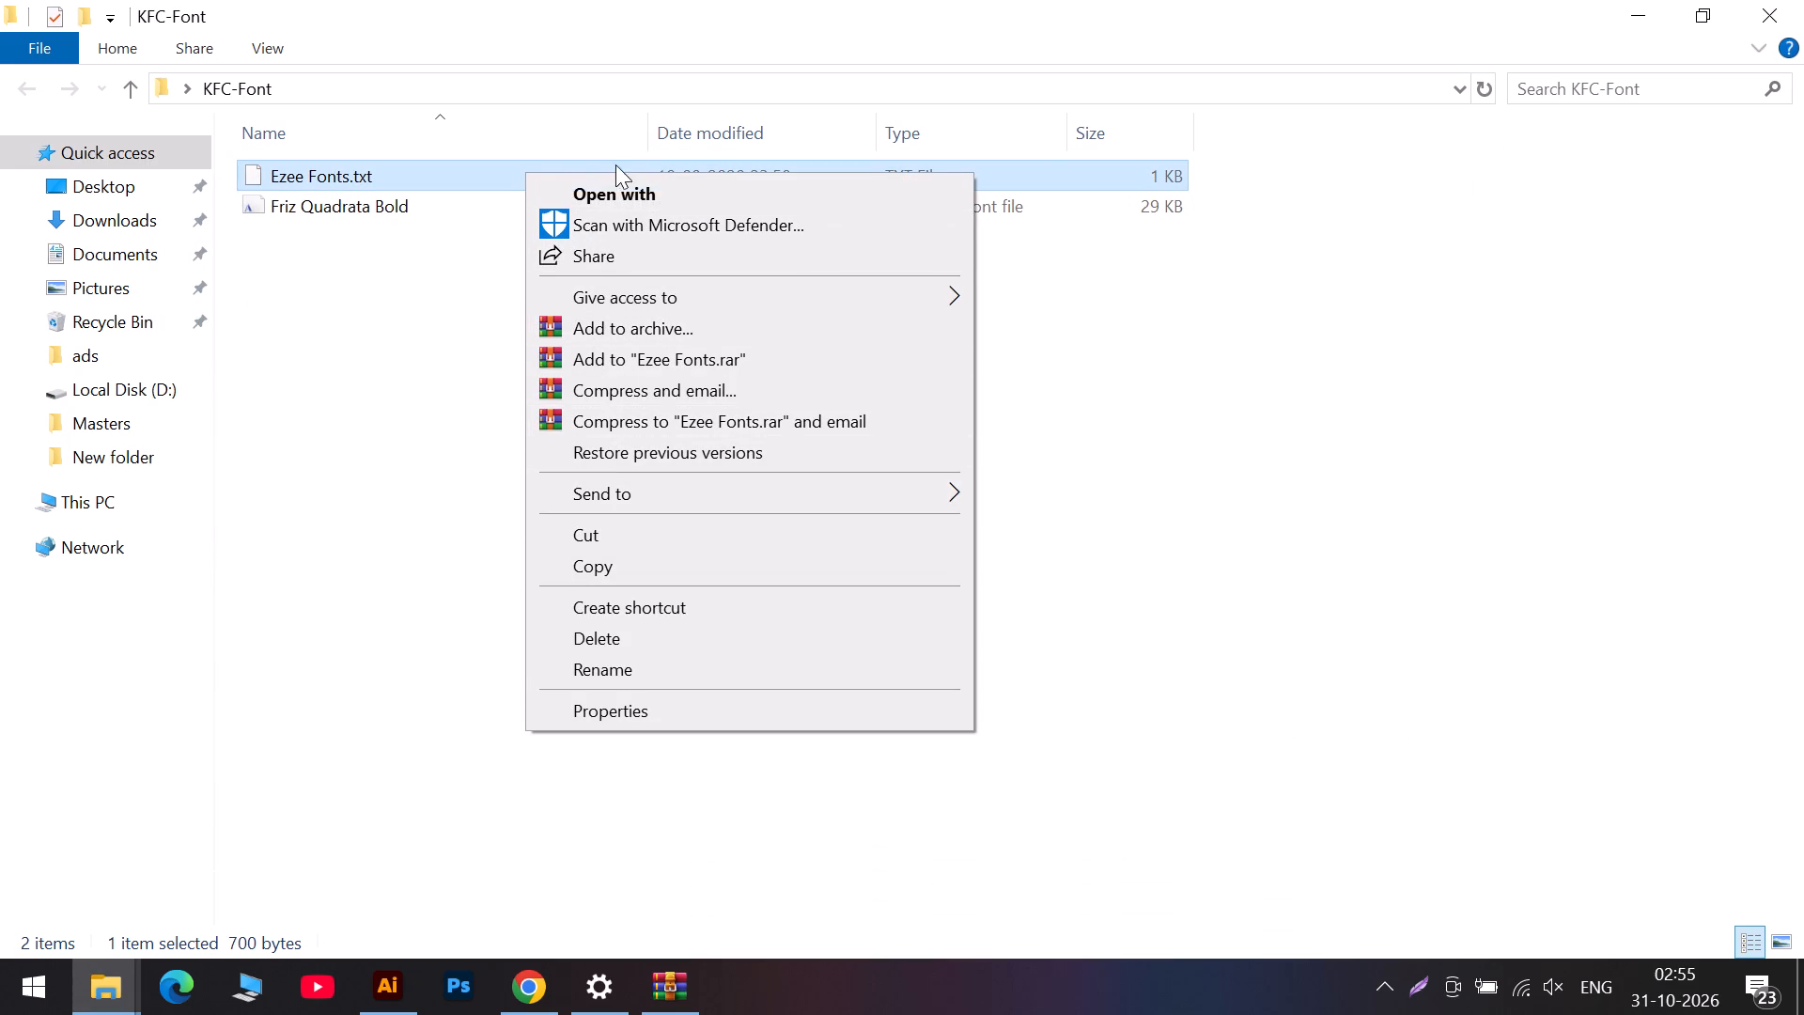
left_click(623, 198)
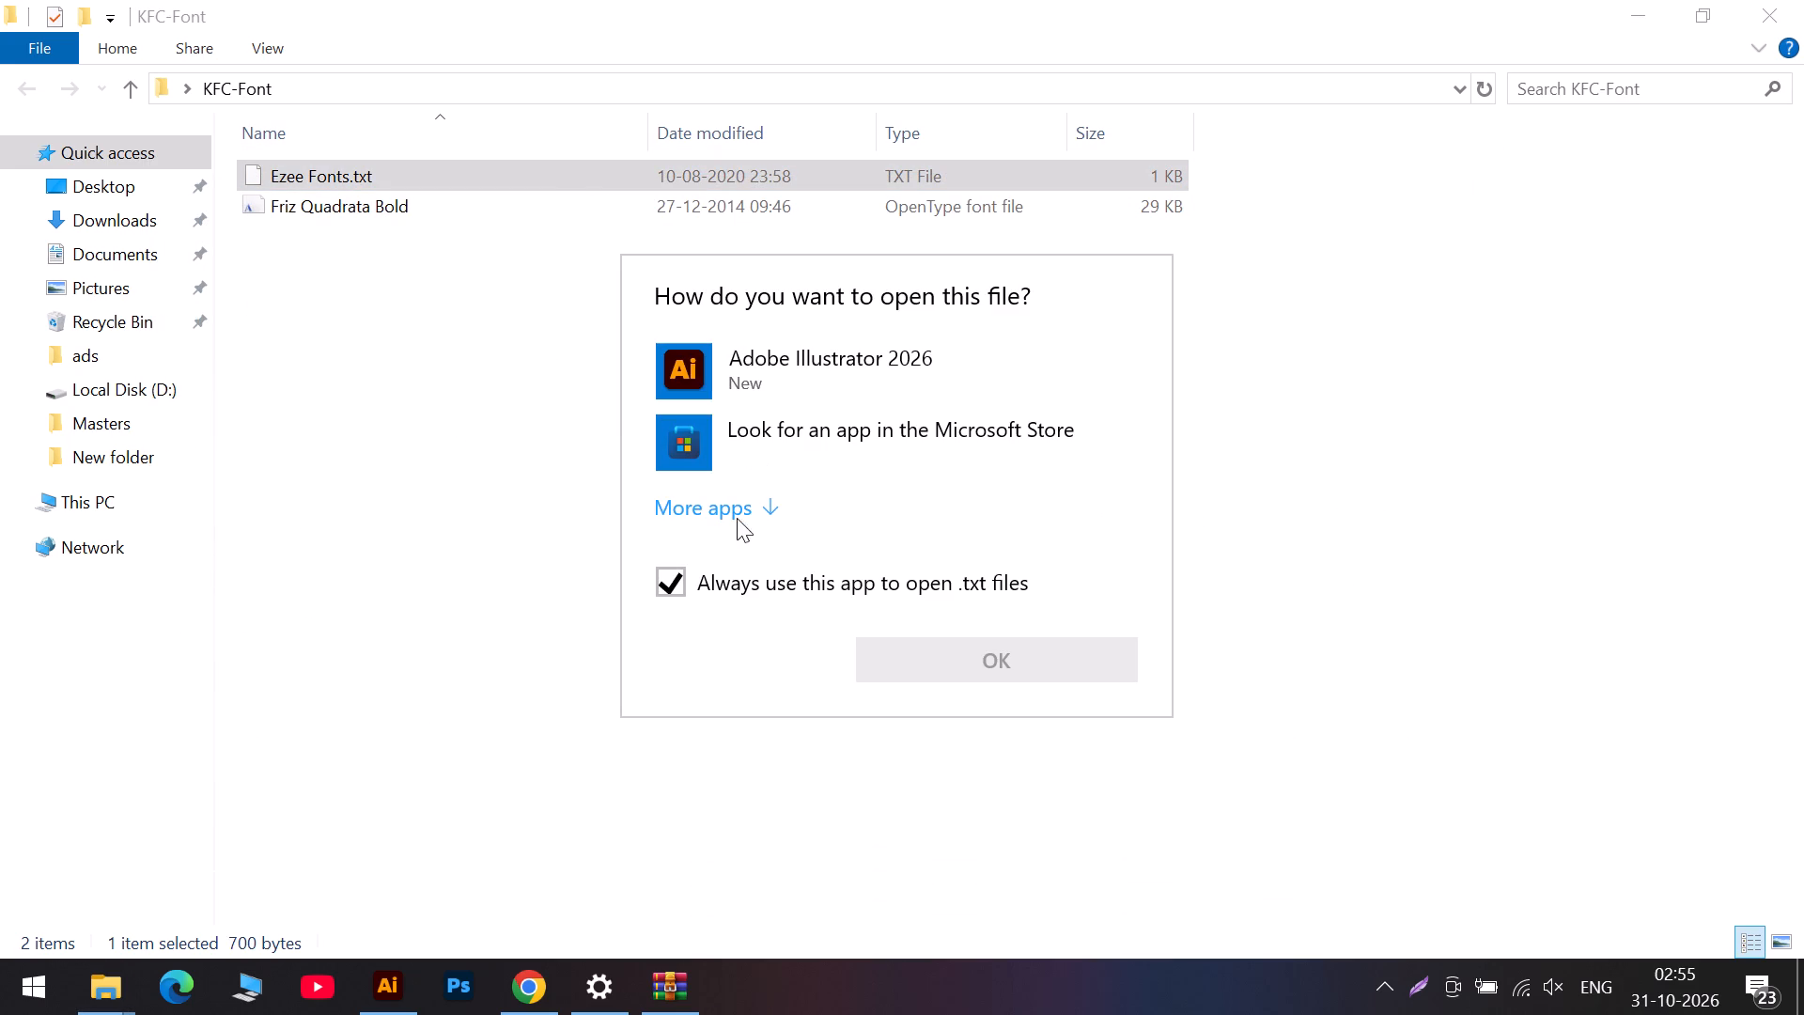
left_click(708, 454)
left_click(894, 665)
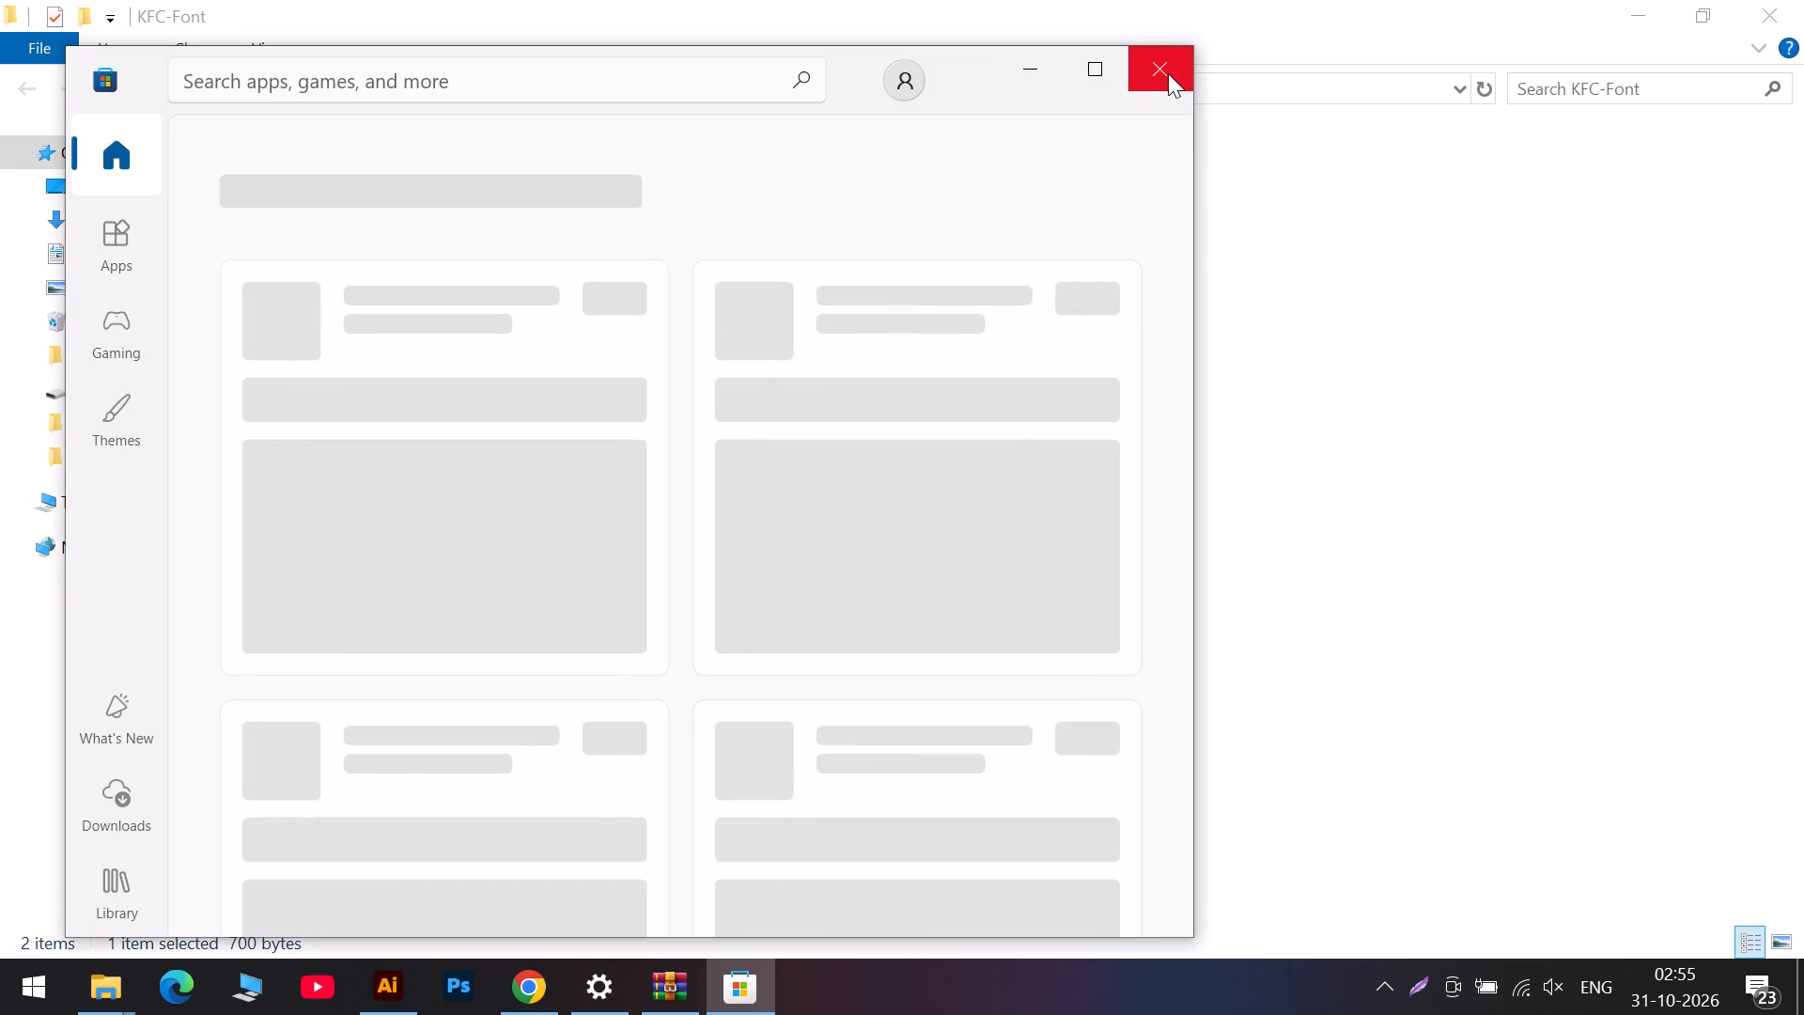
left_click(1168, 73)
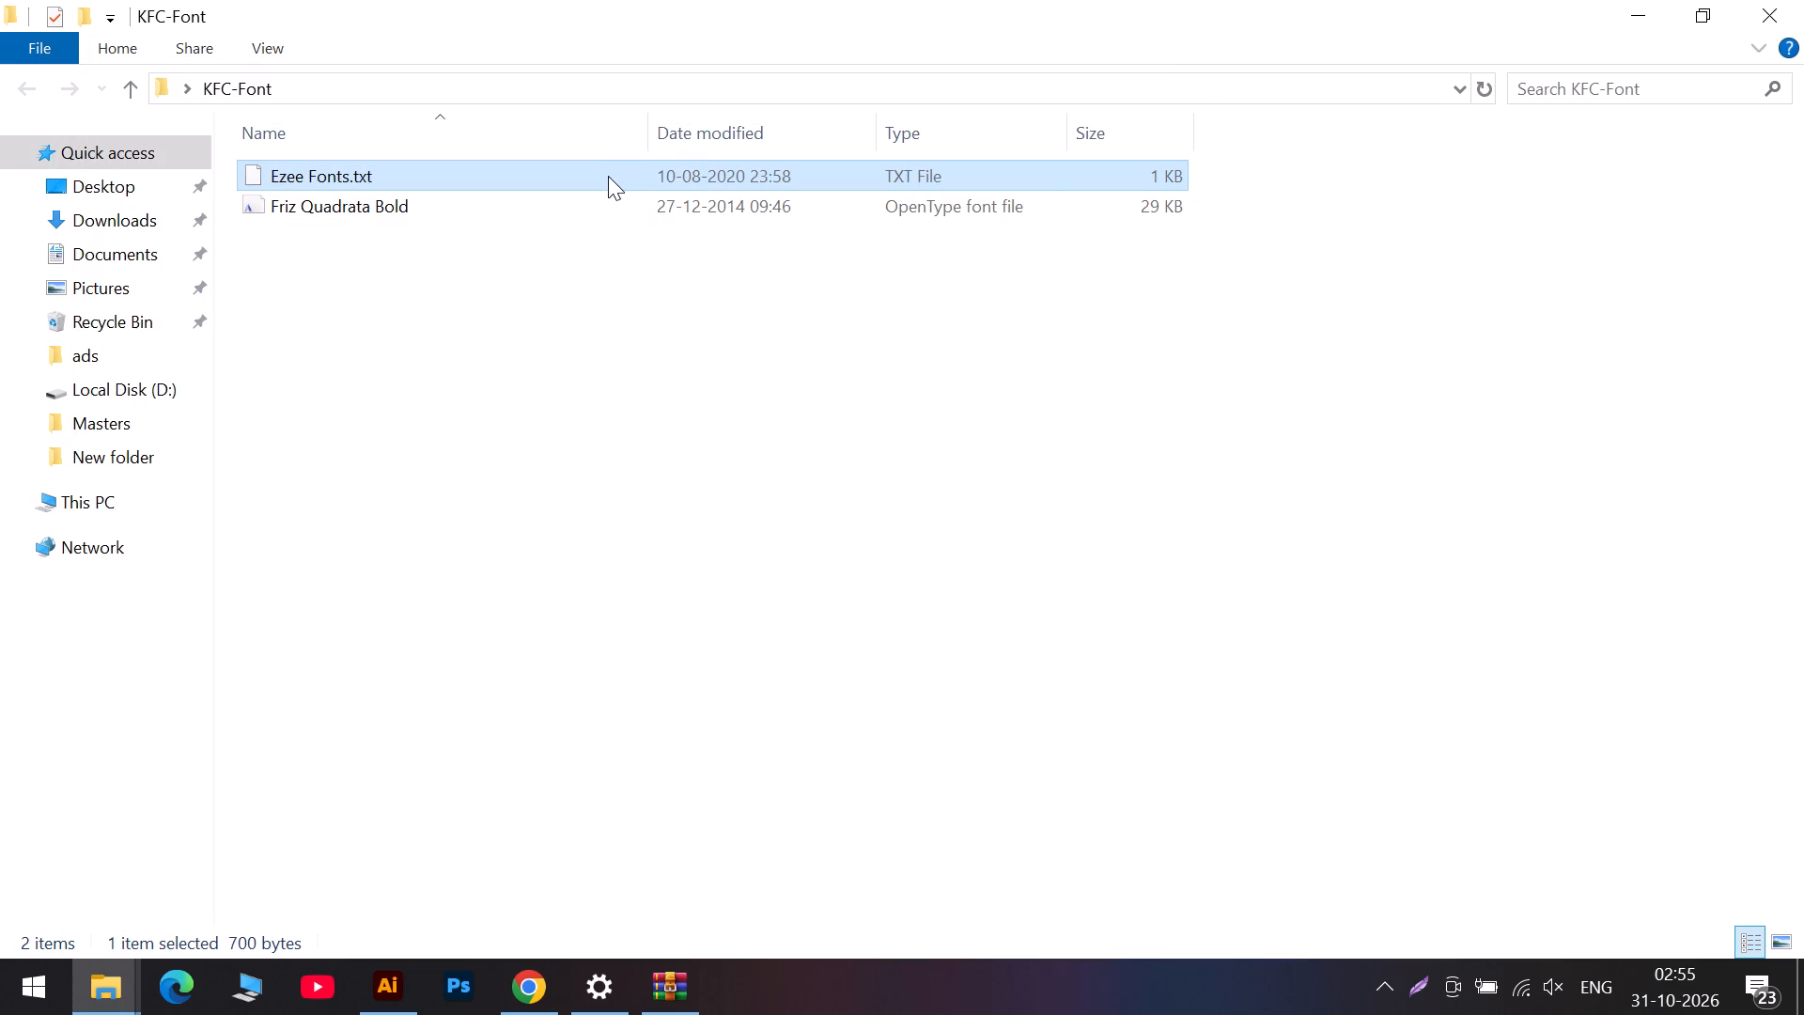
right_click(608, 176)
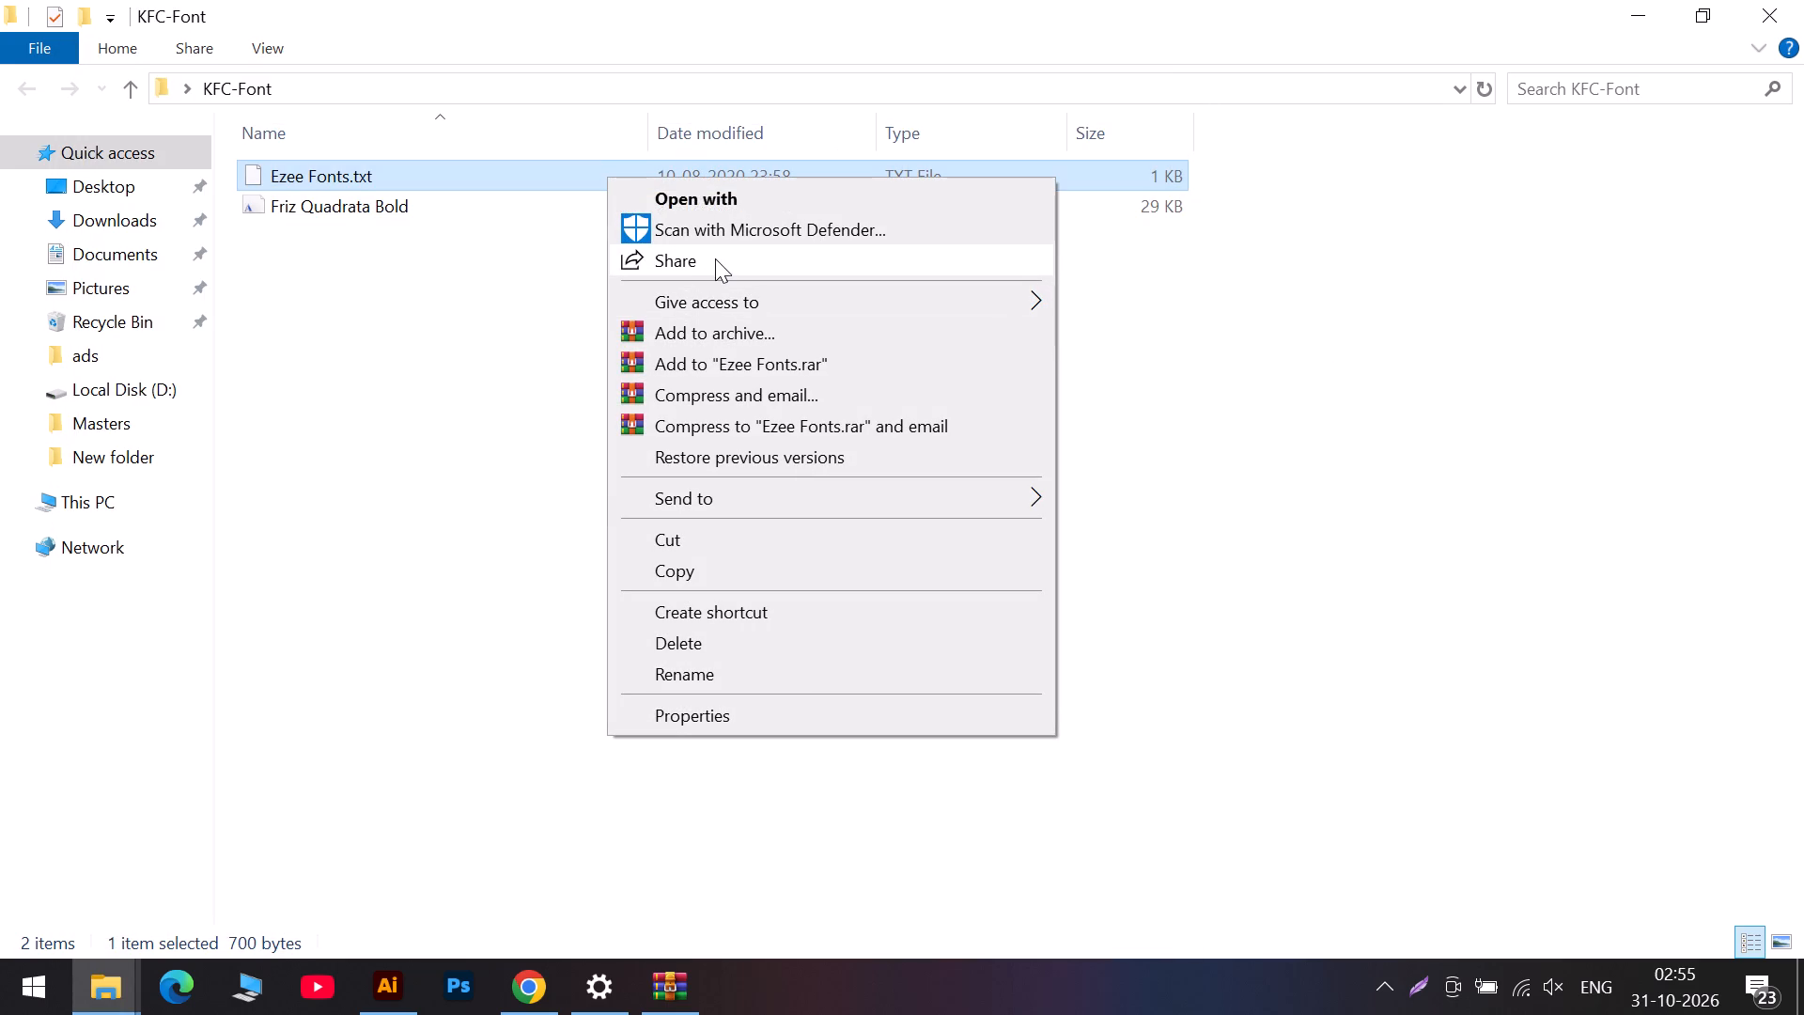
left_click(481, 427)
Open Ezee Fonts.txt in Adobe Illustrator 2026 as the default .txt app, importing with Windows ANSI encoding, and view its text.
left_click(435, 172)
right_click(435, 172)
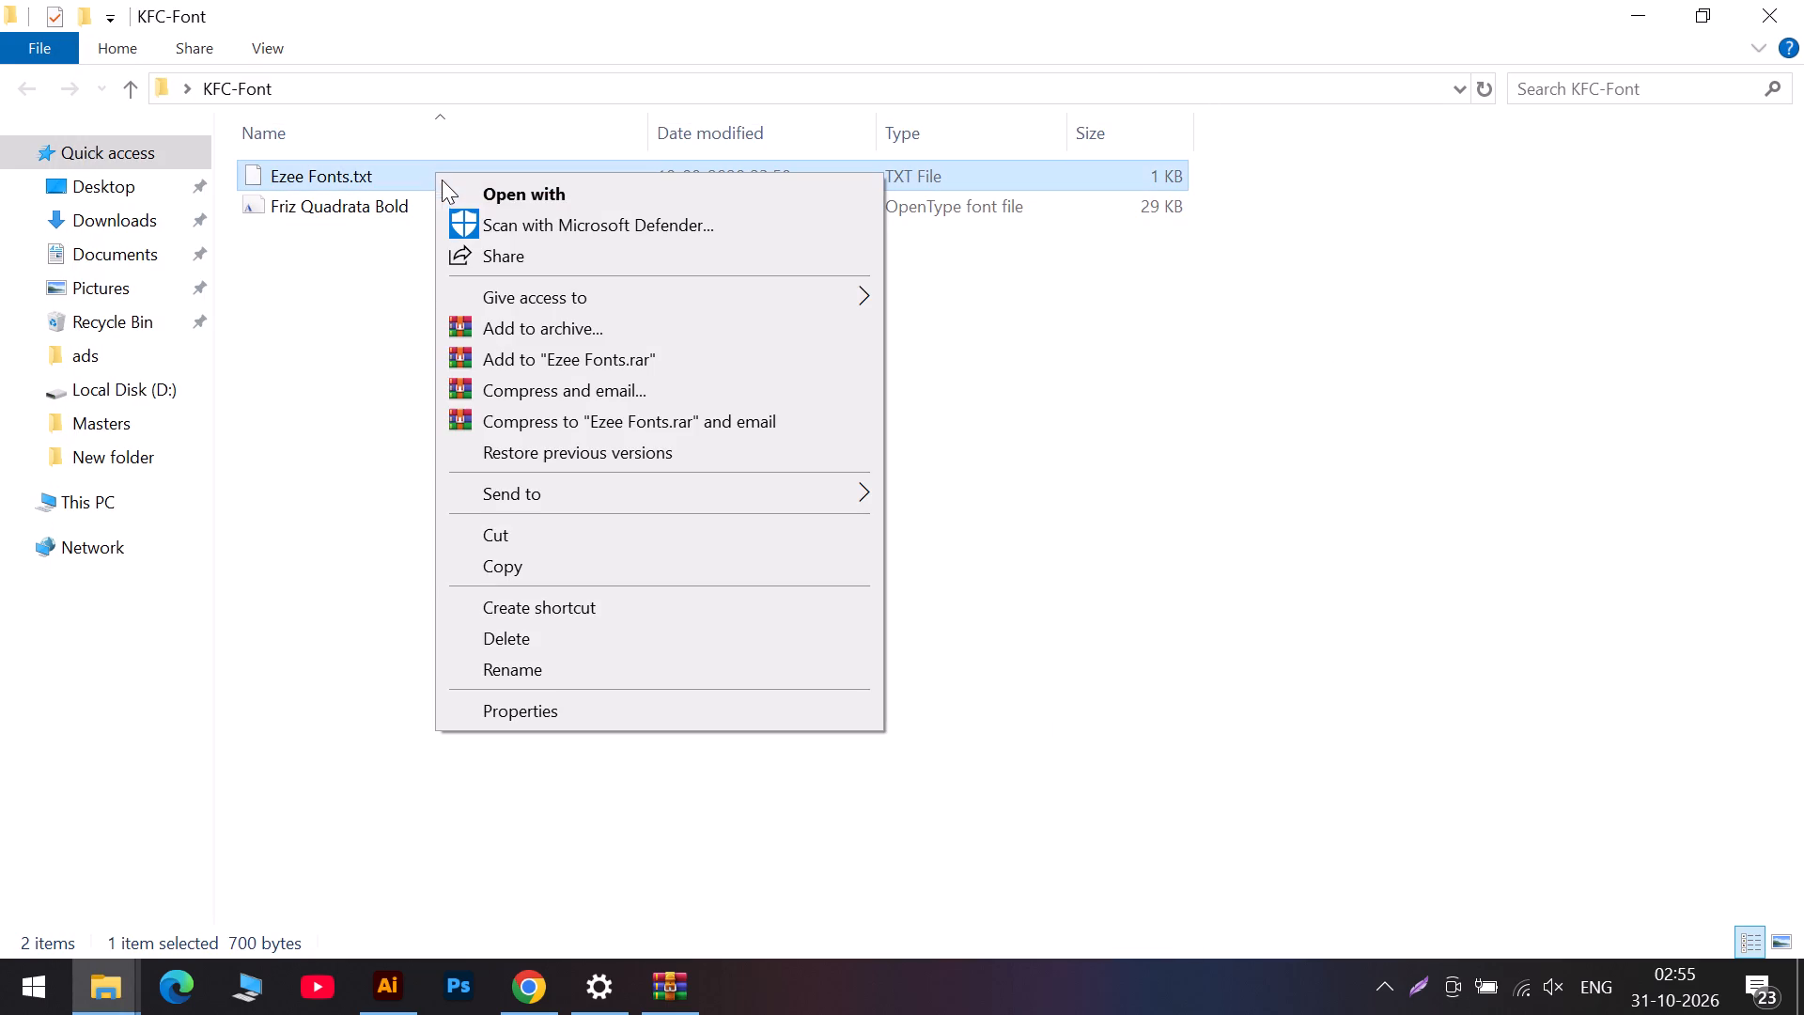
left_click(521, 194)
left_click(728, 373)
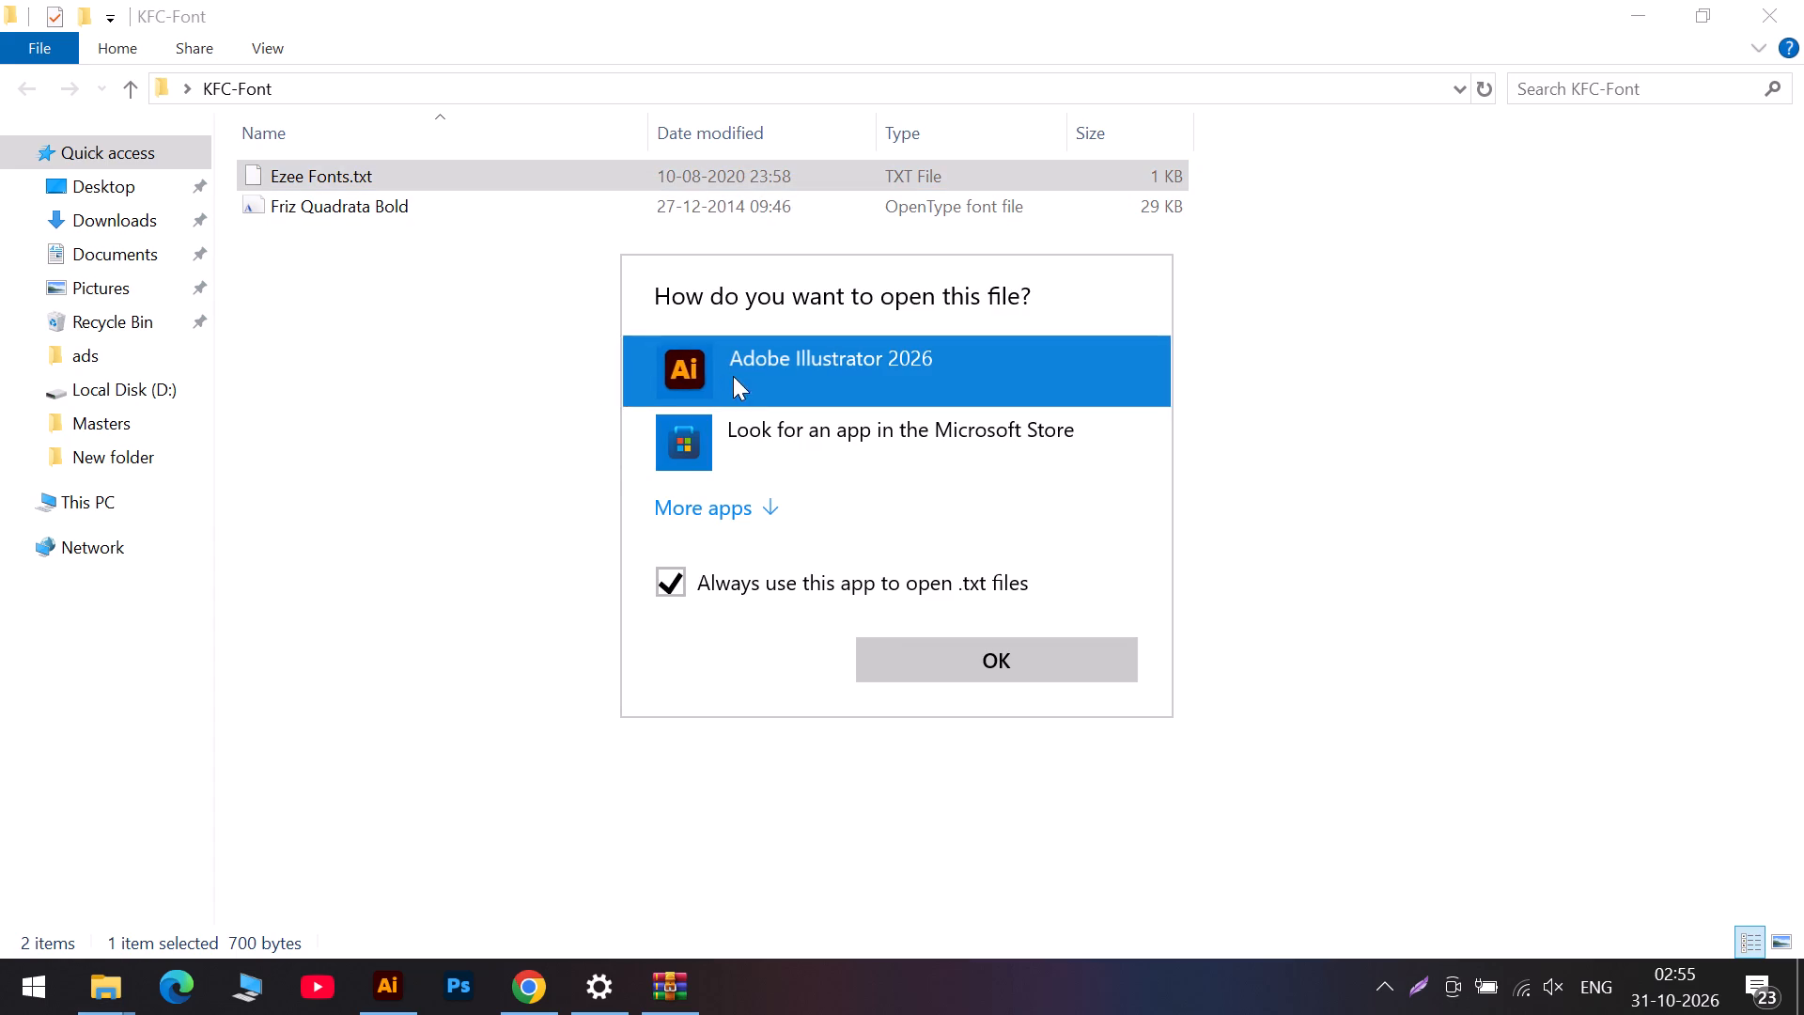
left_click(903, 648)
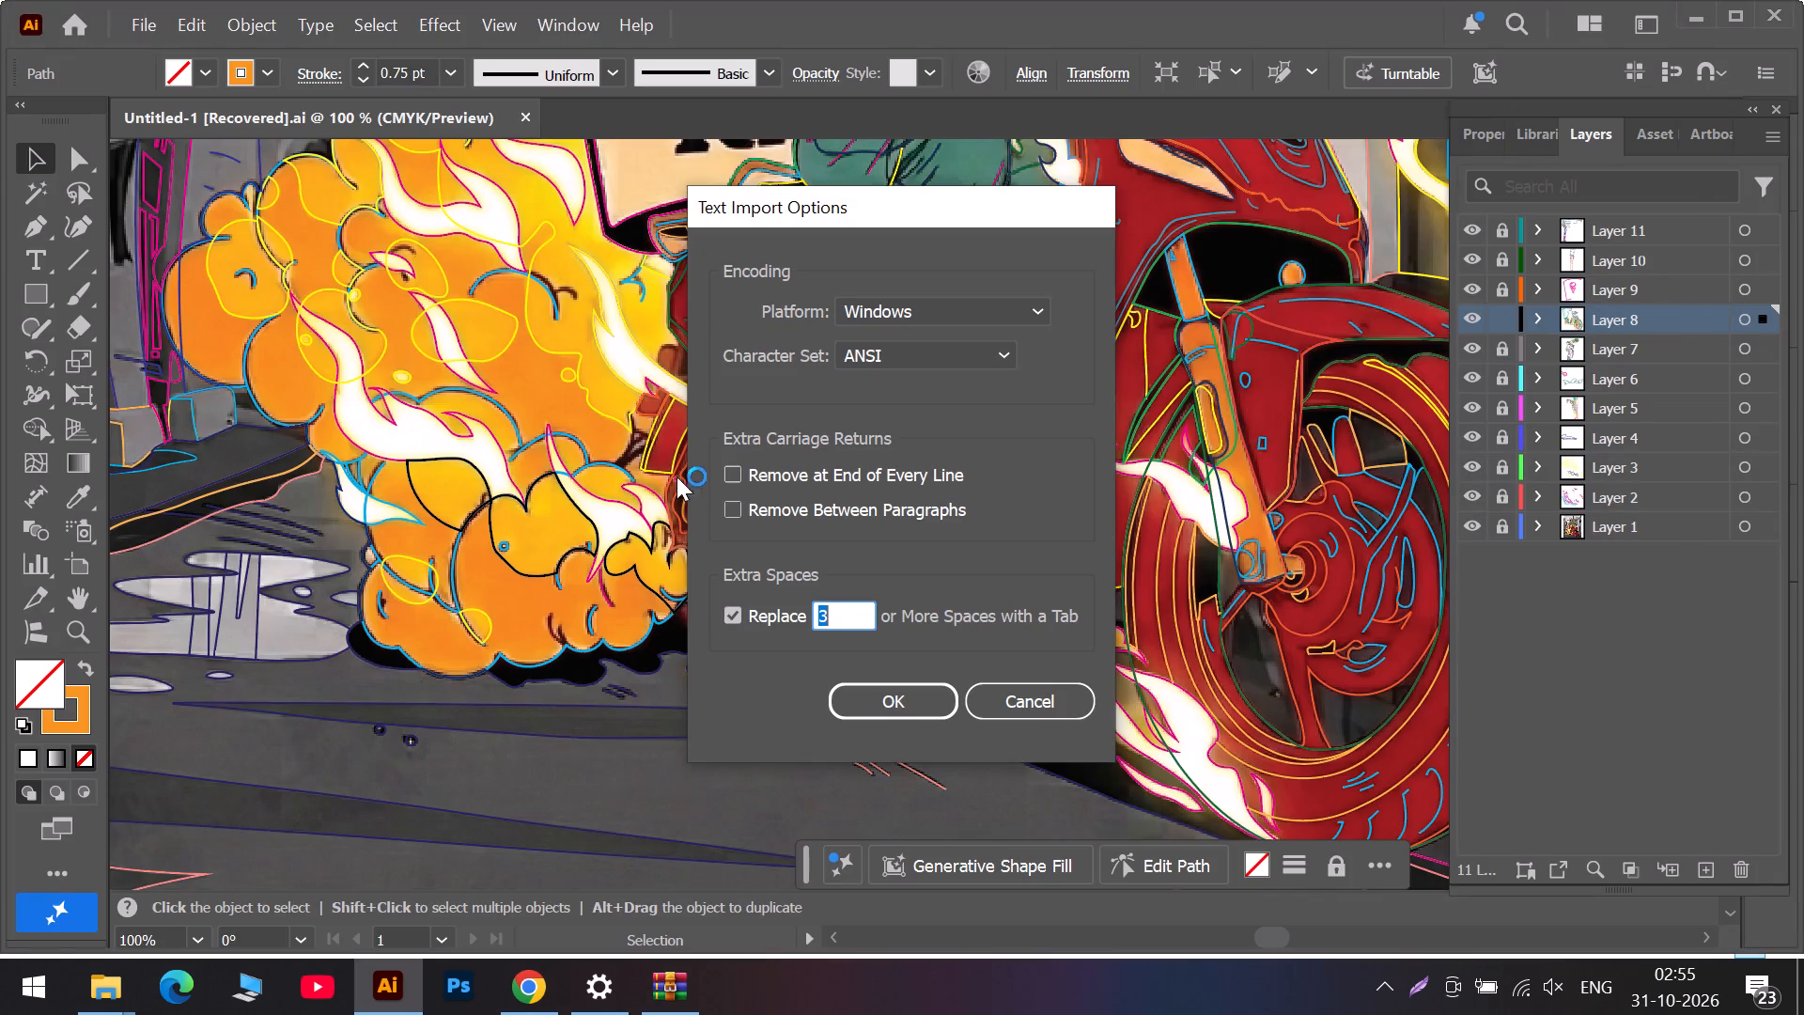
left_click(881, 697)
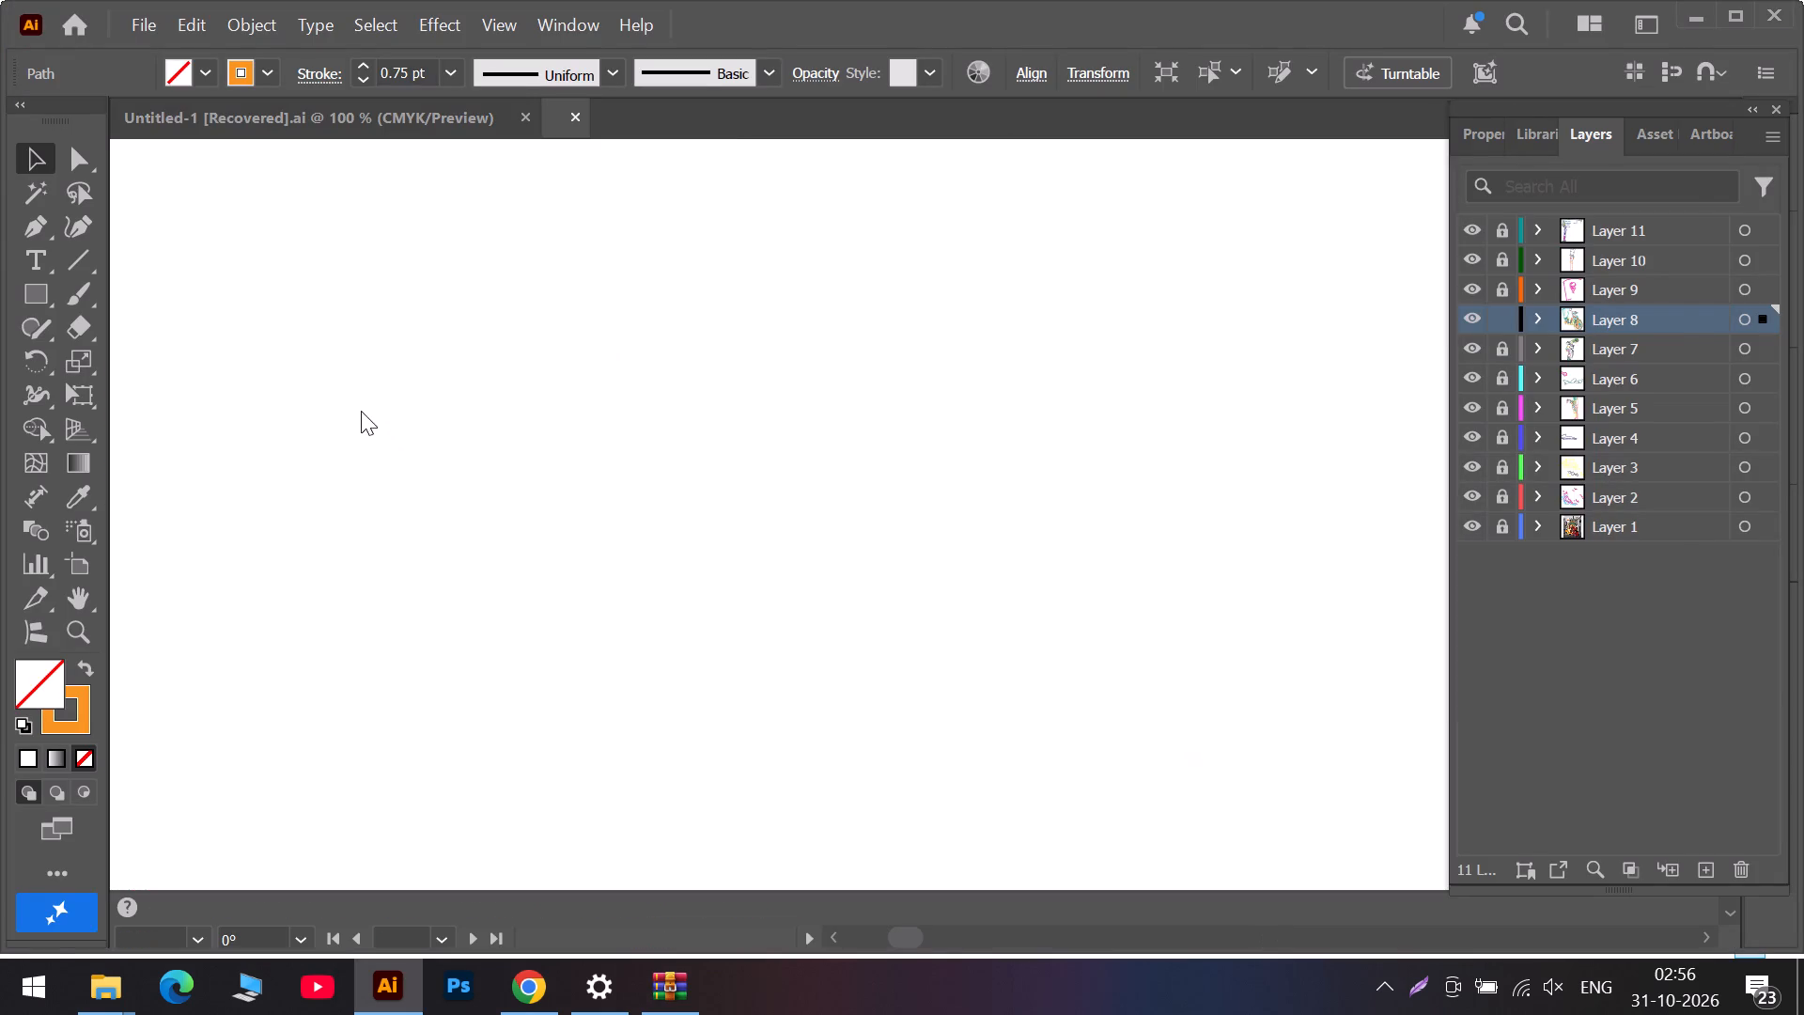
scroll(688, 263, "up", 5)
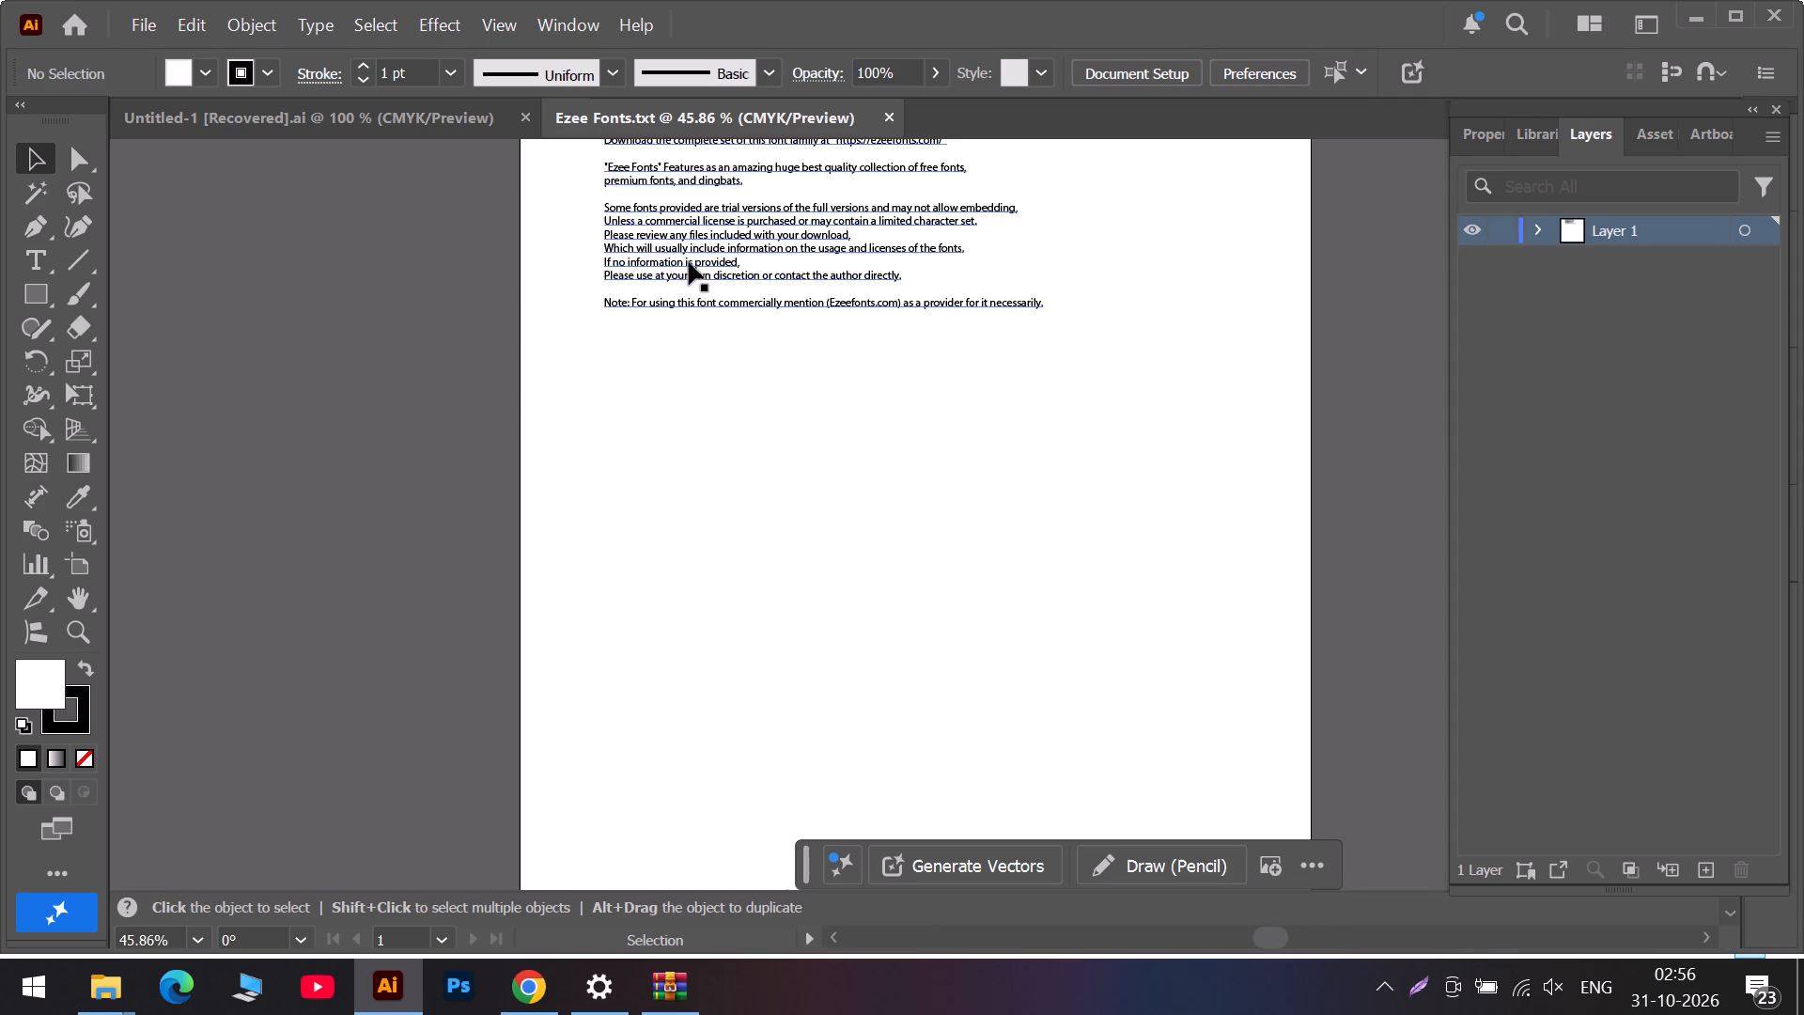
scroll(689, 262, "up", 5)
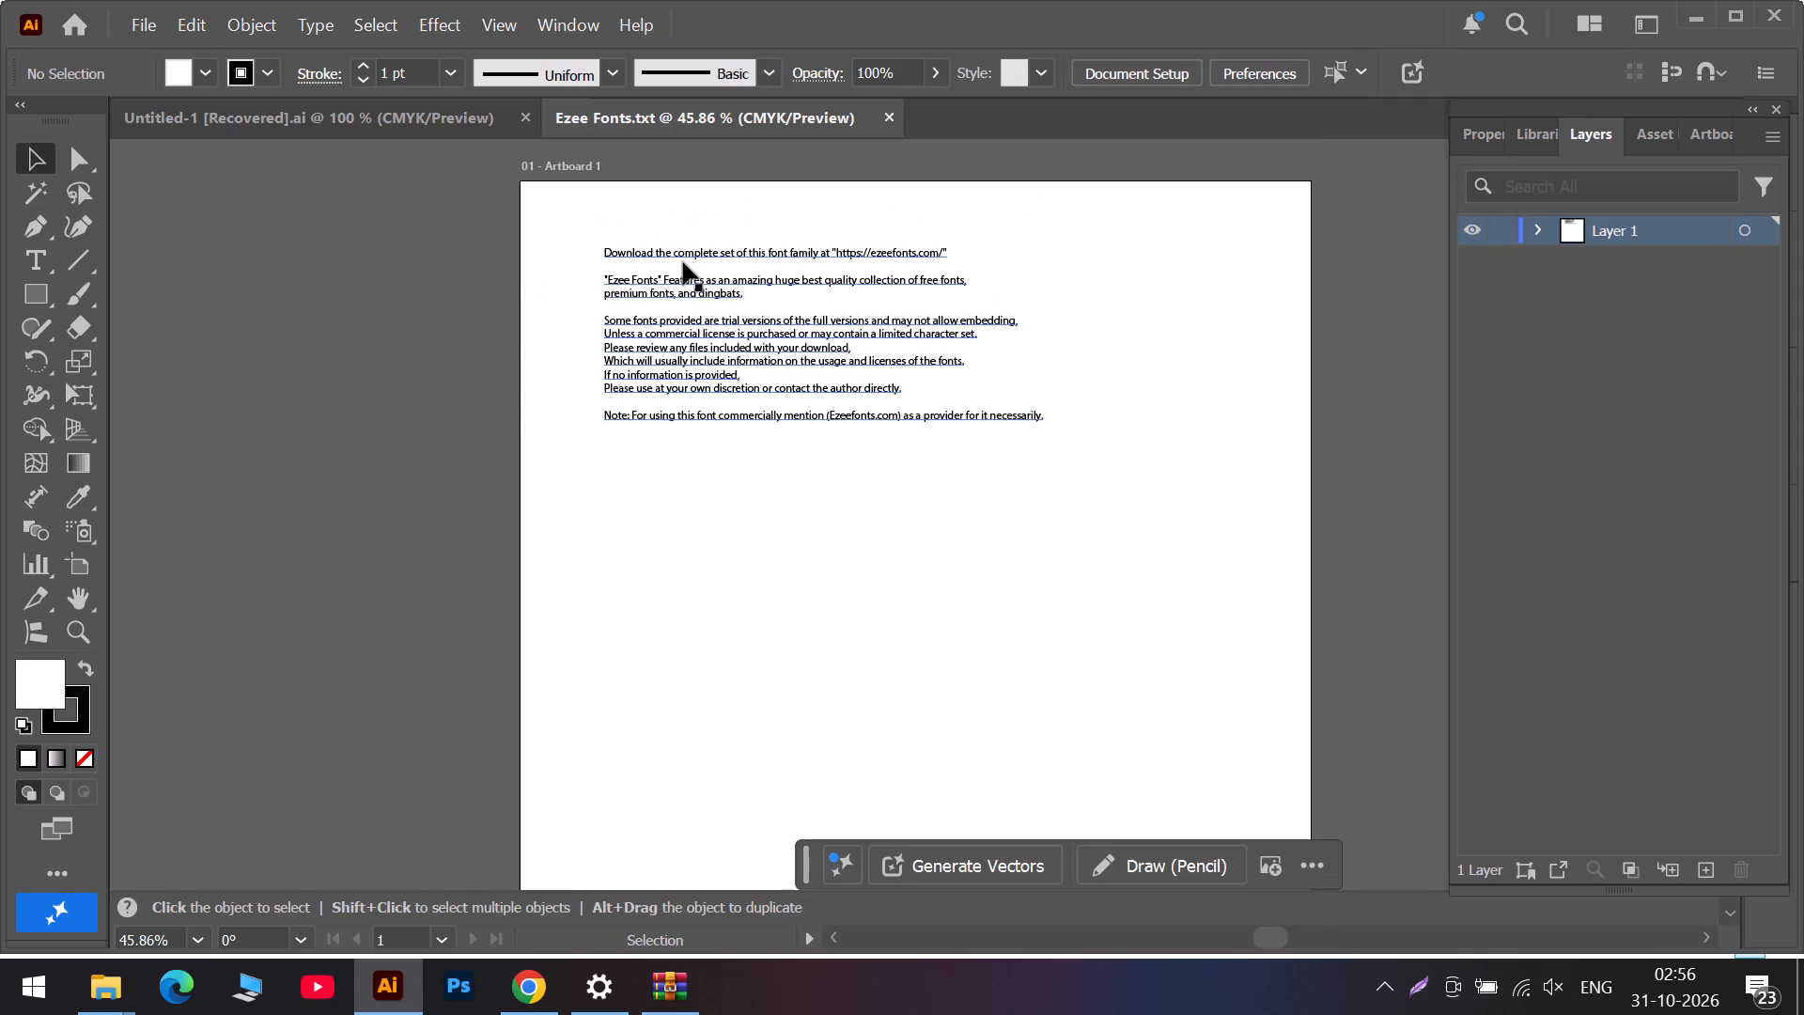
In the Untitled-1 artwork, draw a text area about 43 by 19 pt over the KFC lettering and clear its placeholder text.
left_click(301, 119)
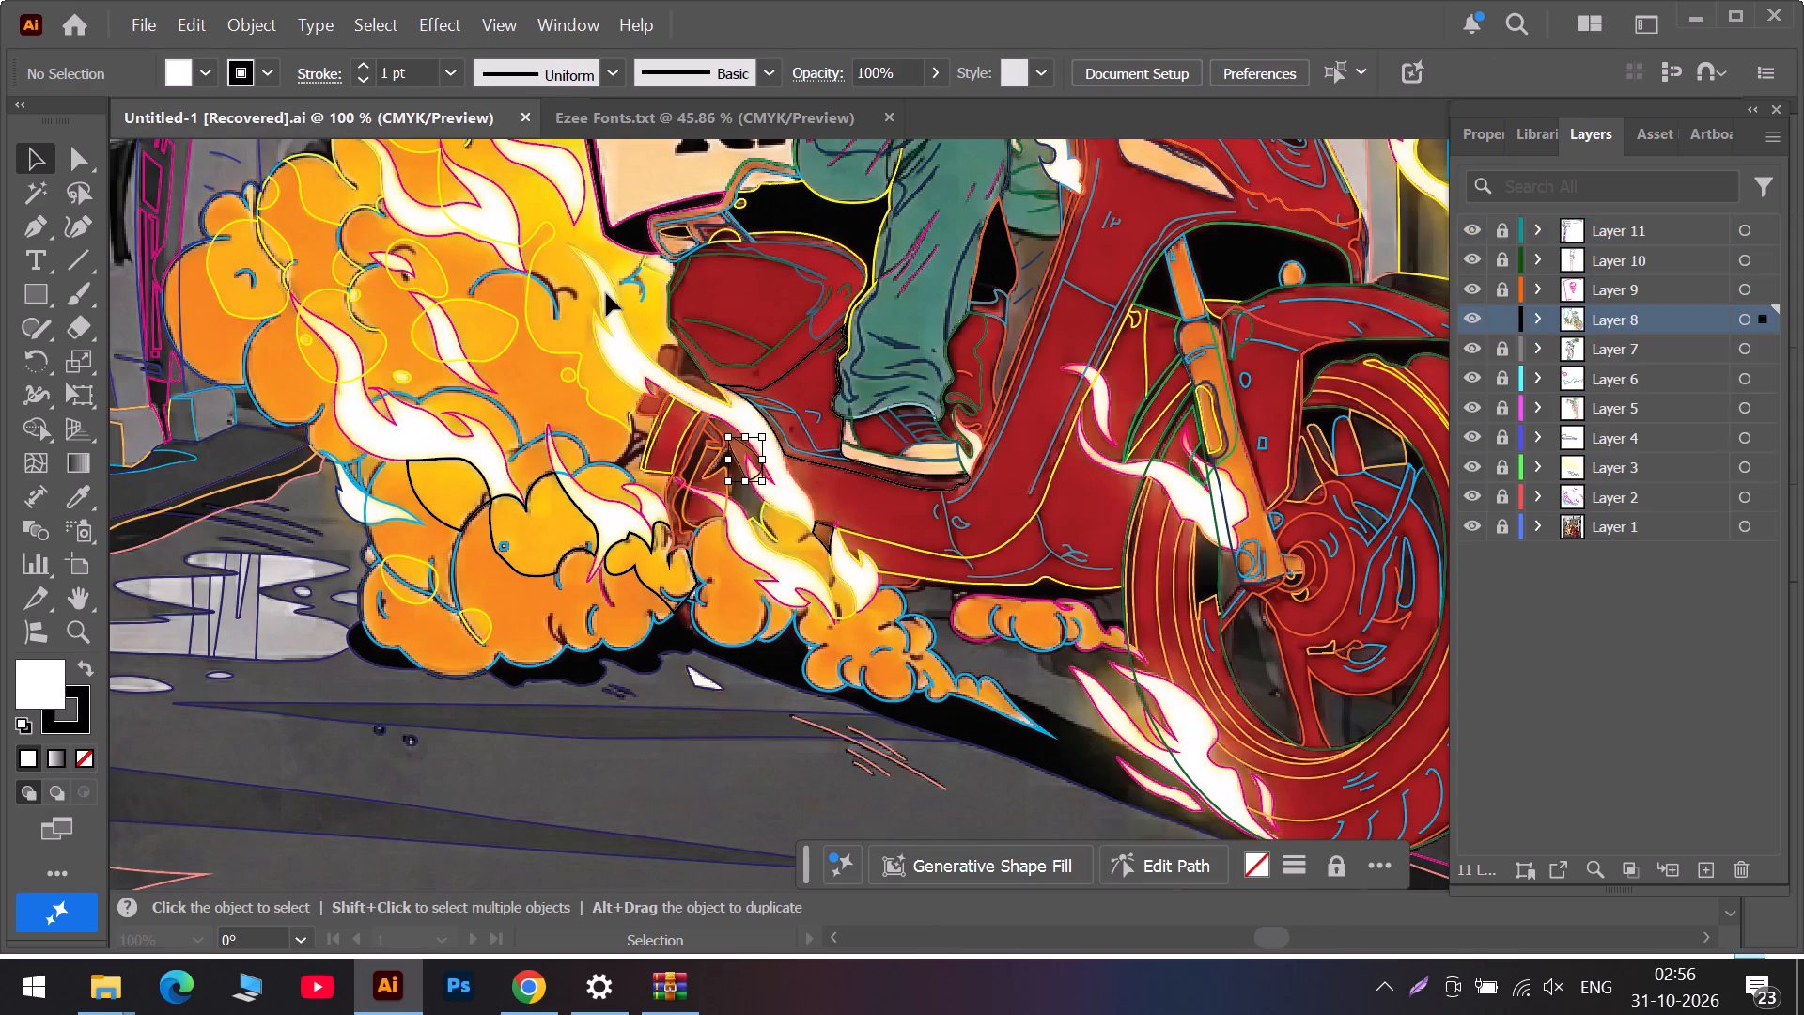
left_click(753, 316)
scroll(739, 281, "up", 10)
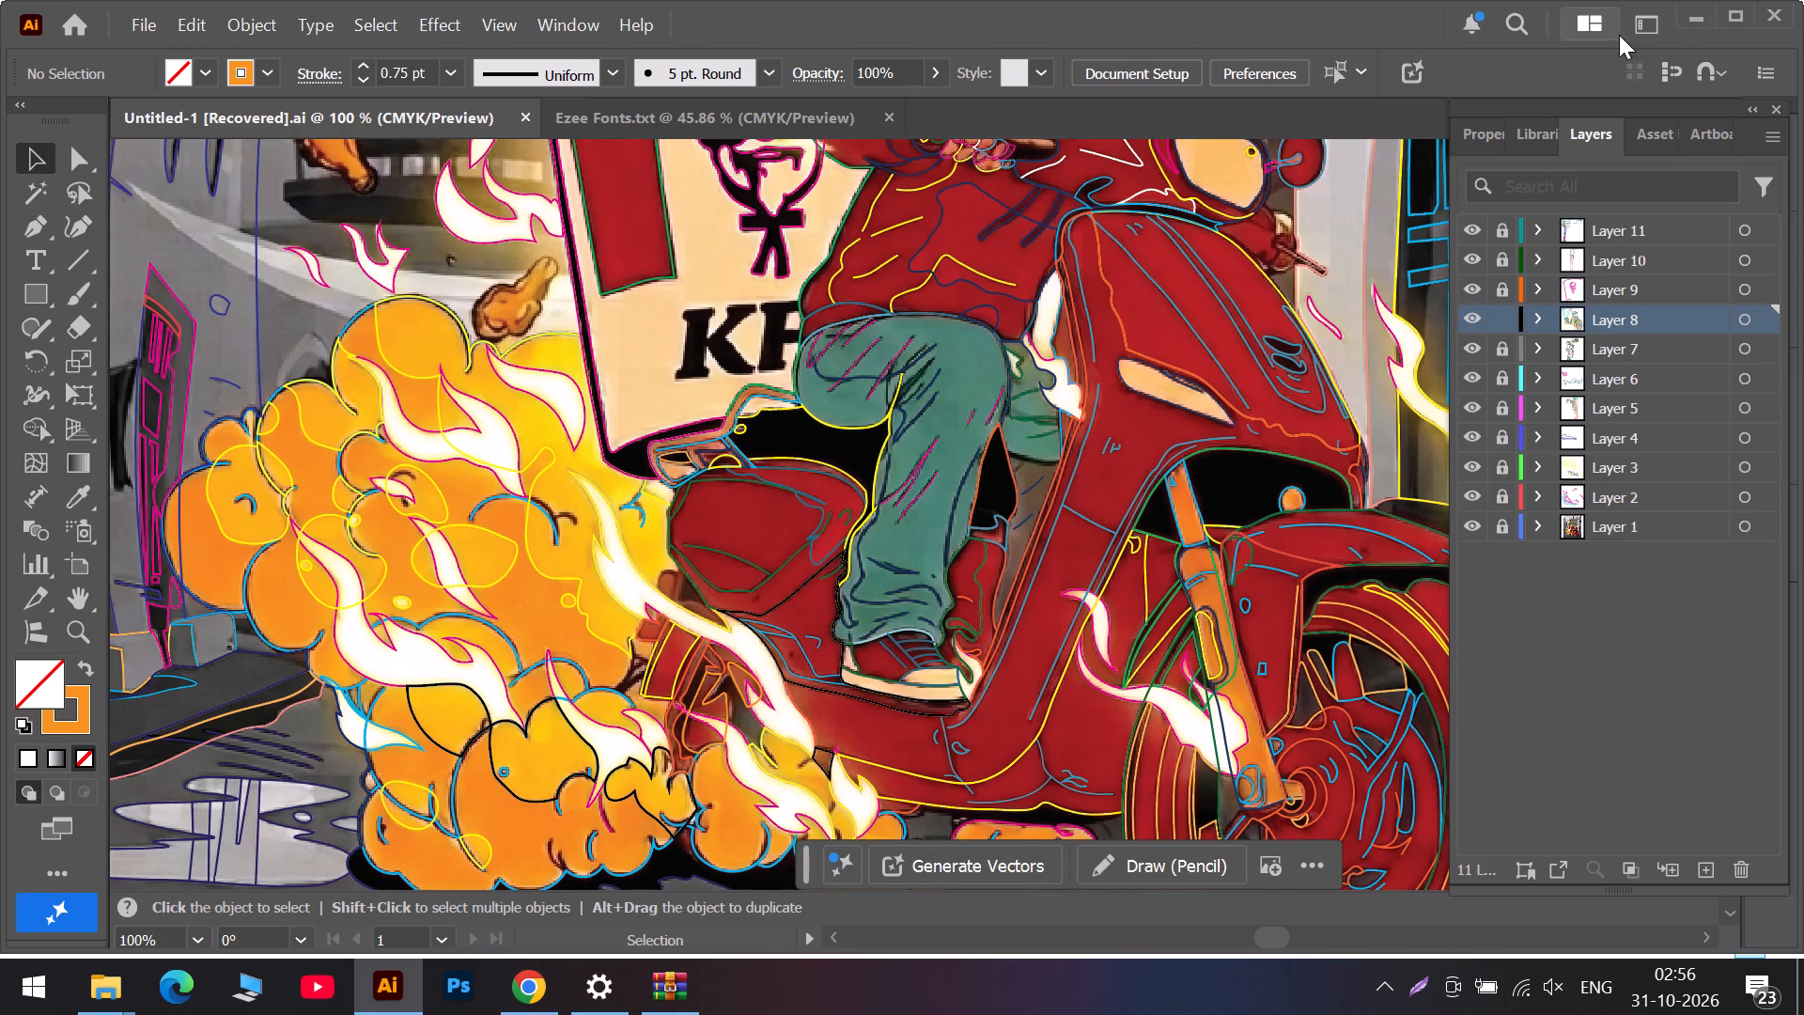
left_click(1695, 23)
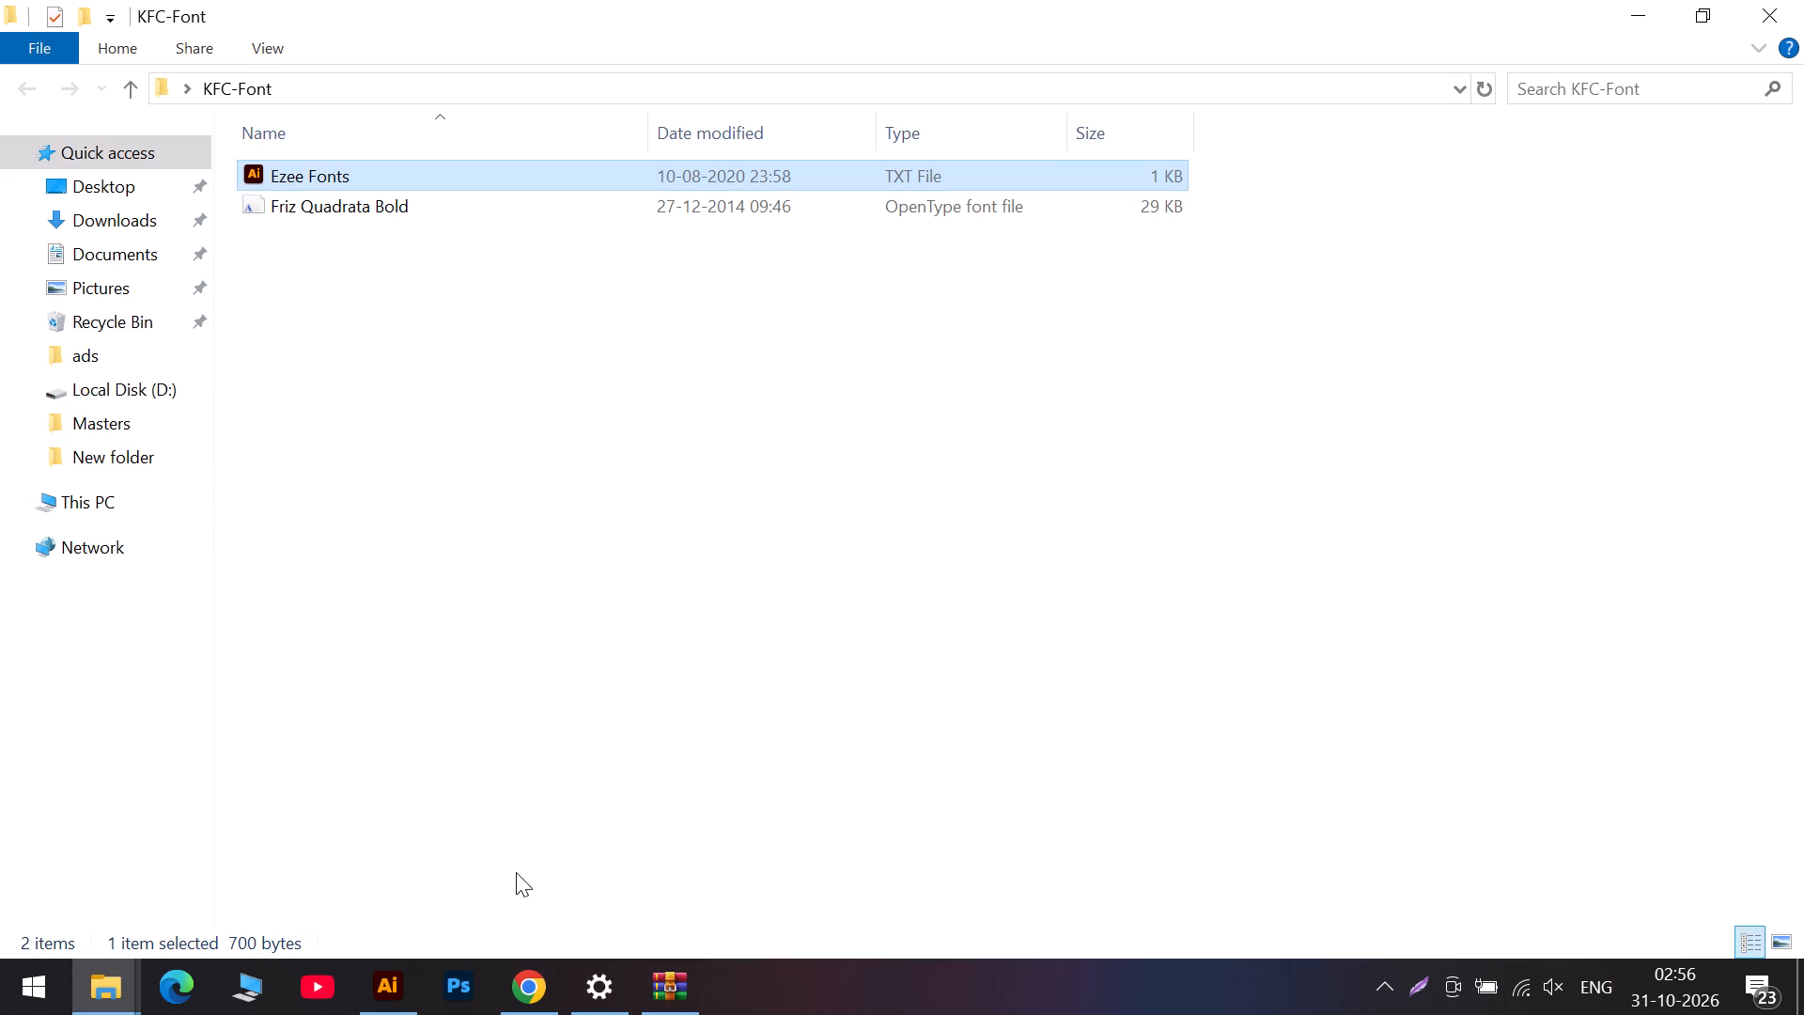
left_click(385, 993)
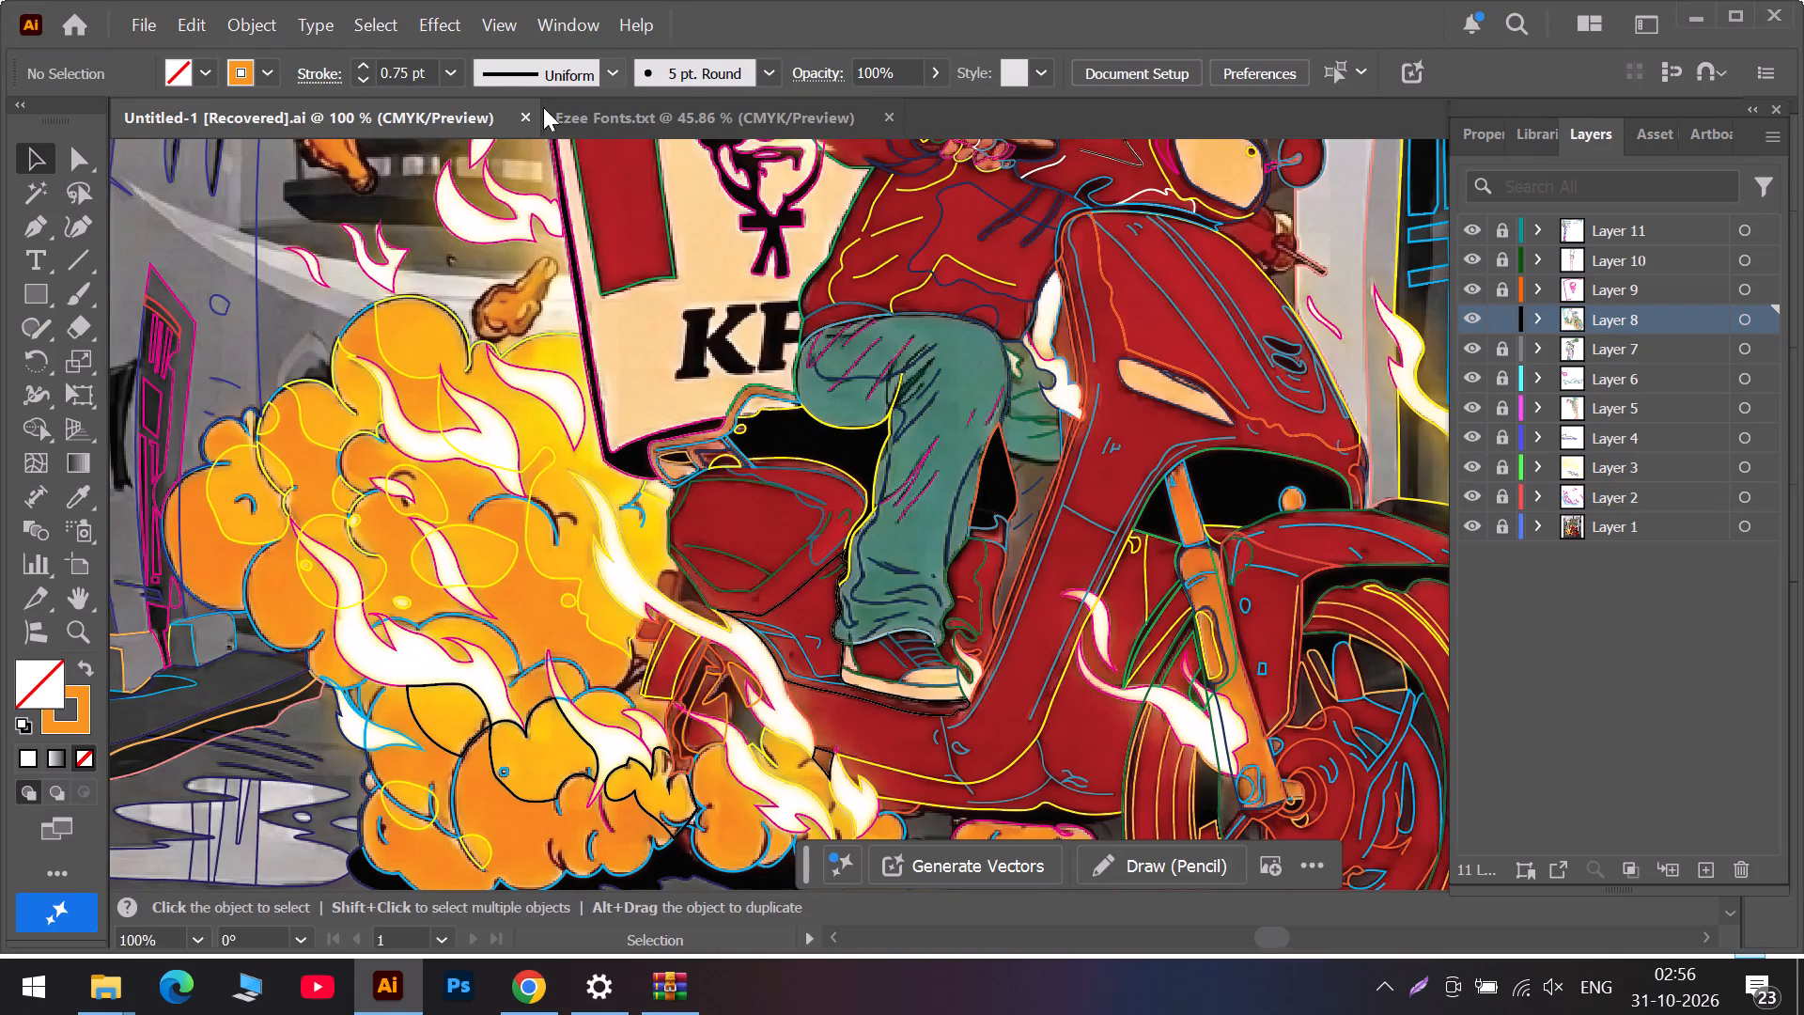
left_click(37, 263)
left_click_drag(651, 304, 741, 345)
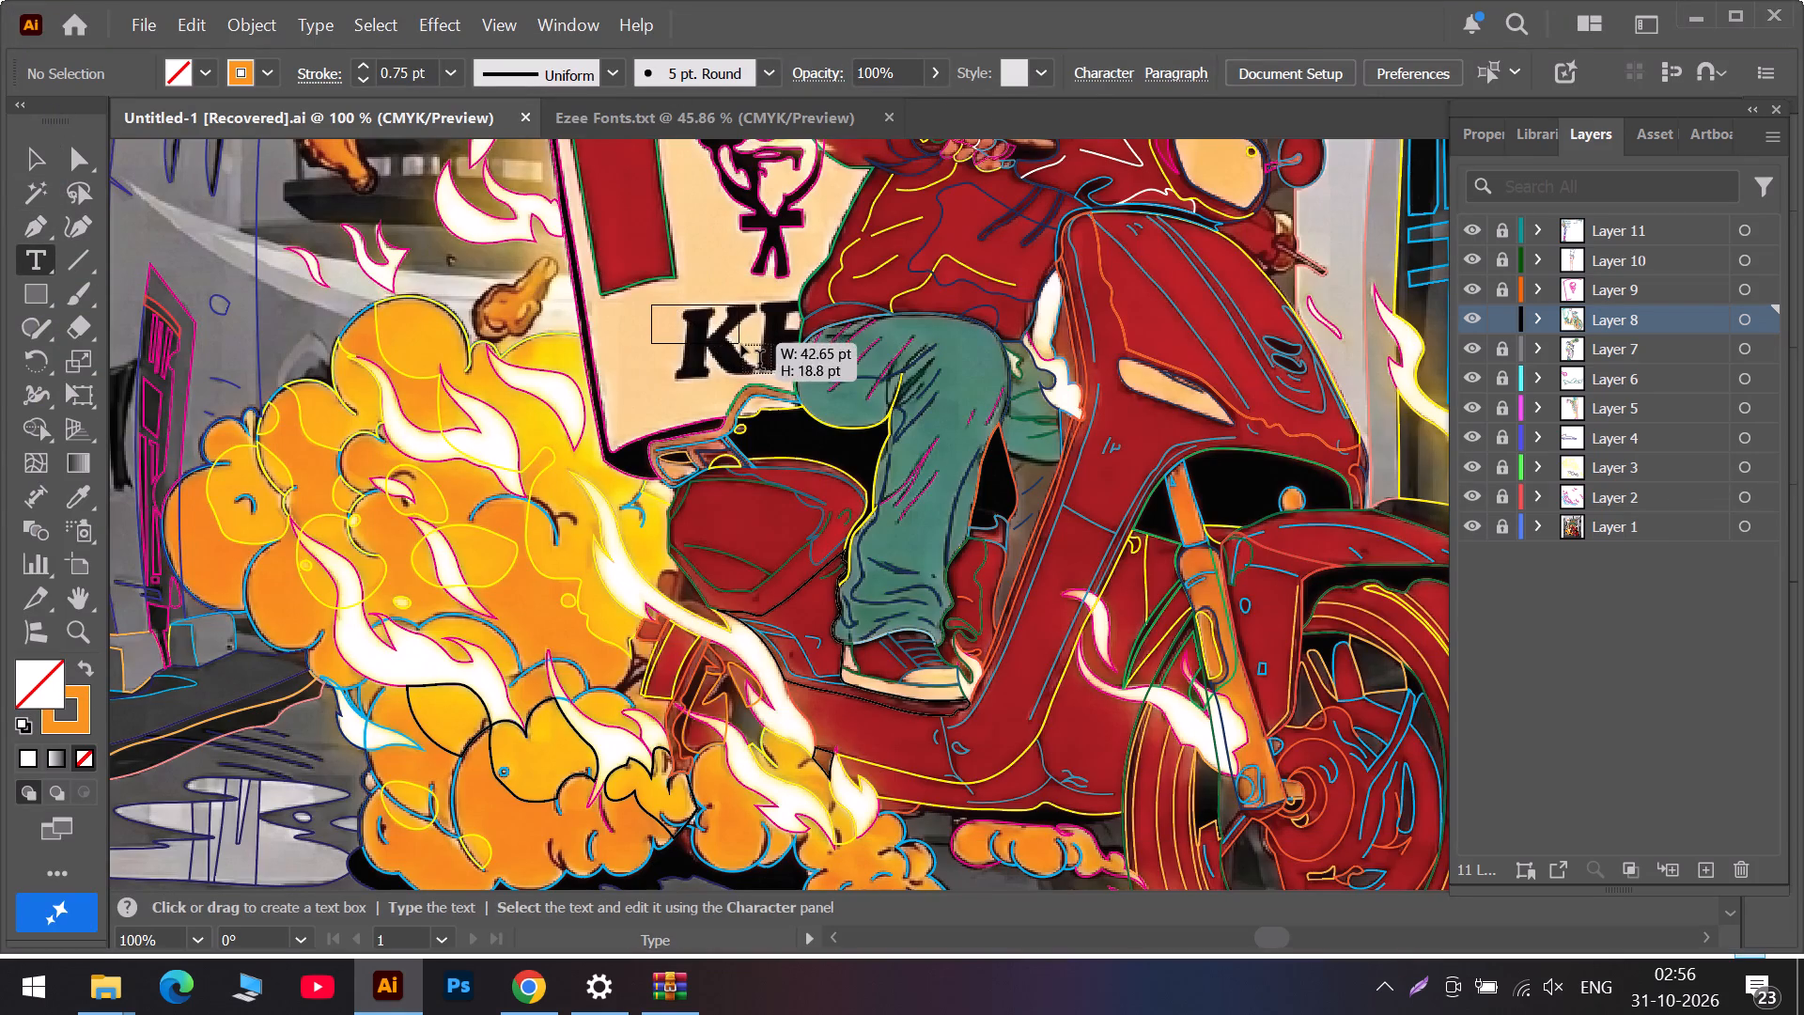
left_click_drag(741, 345, 747, 348)
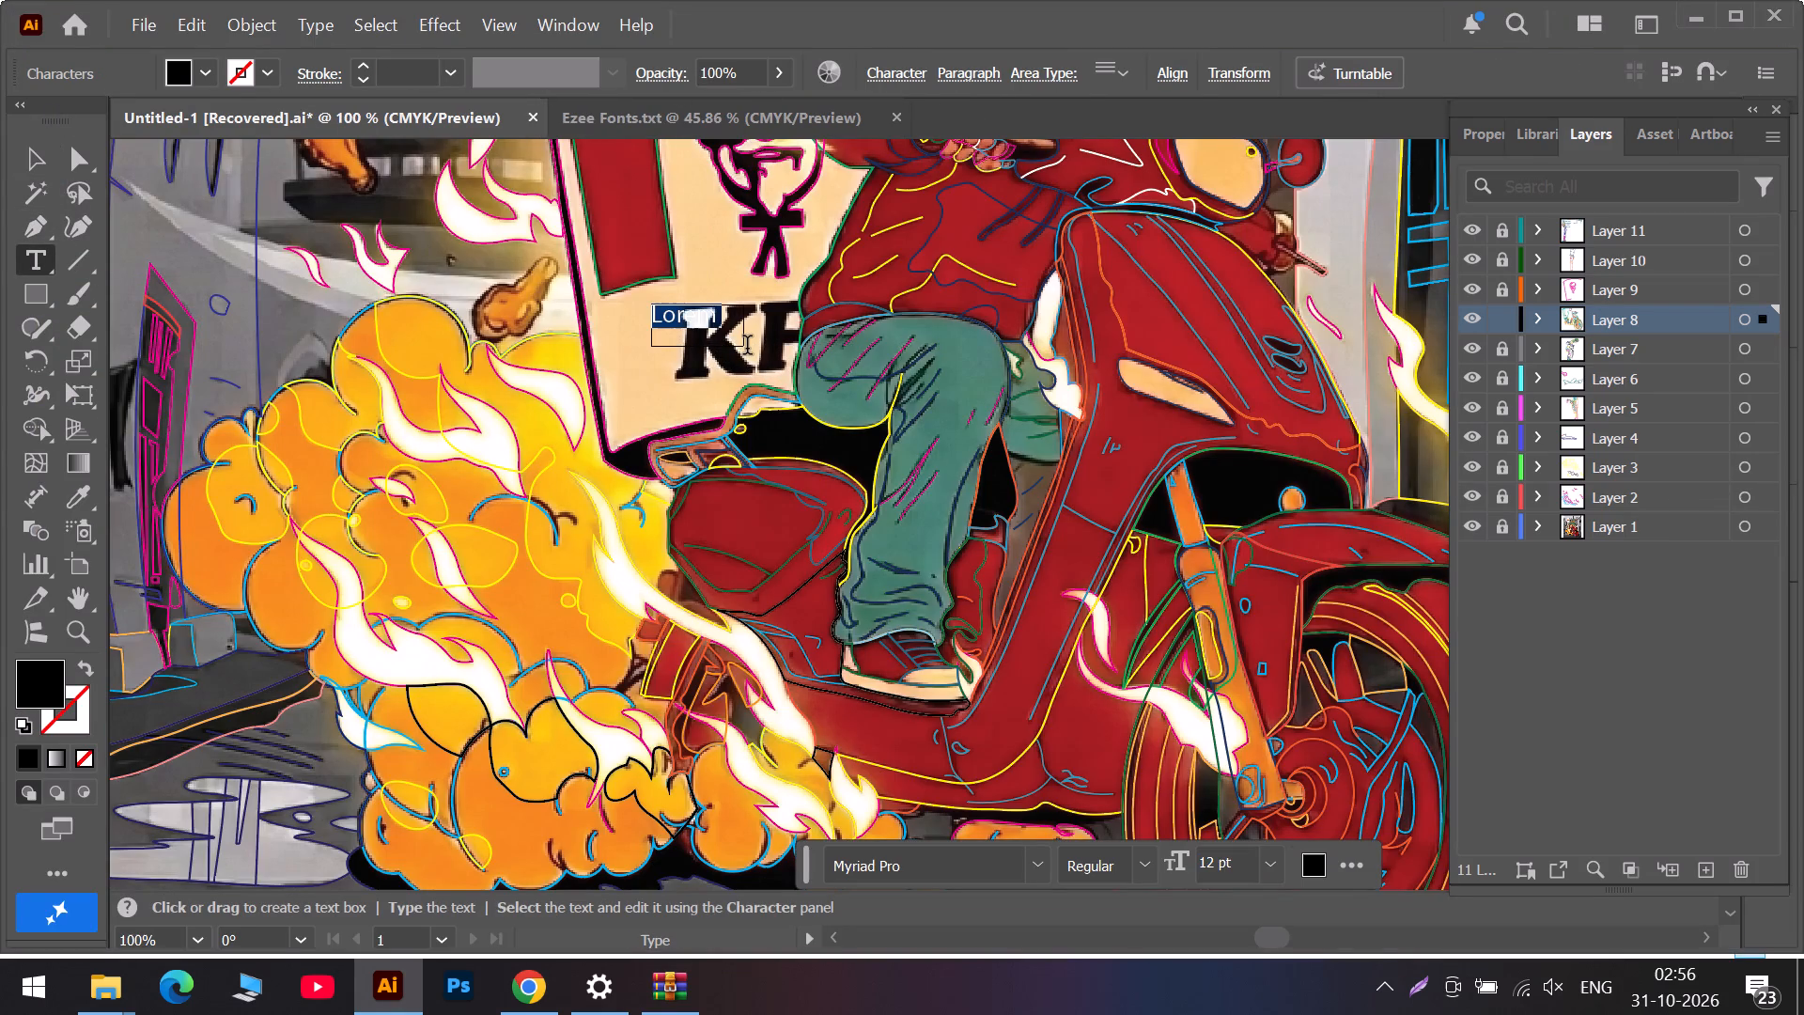
key("Delete")
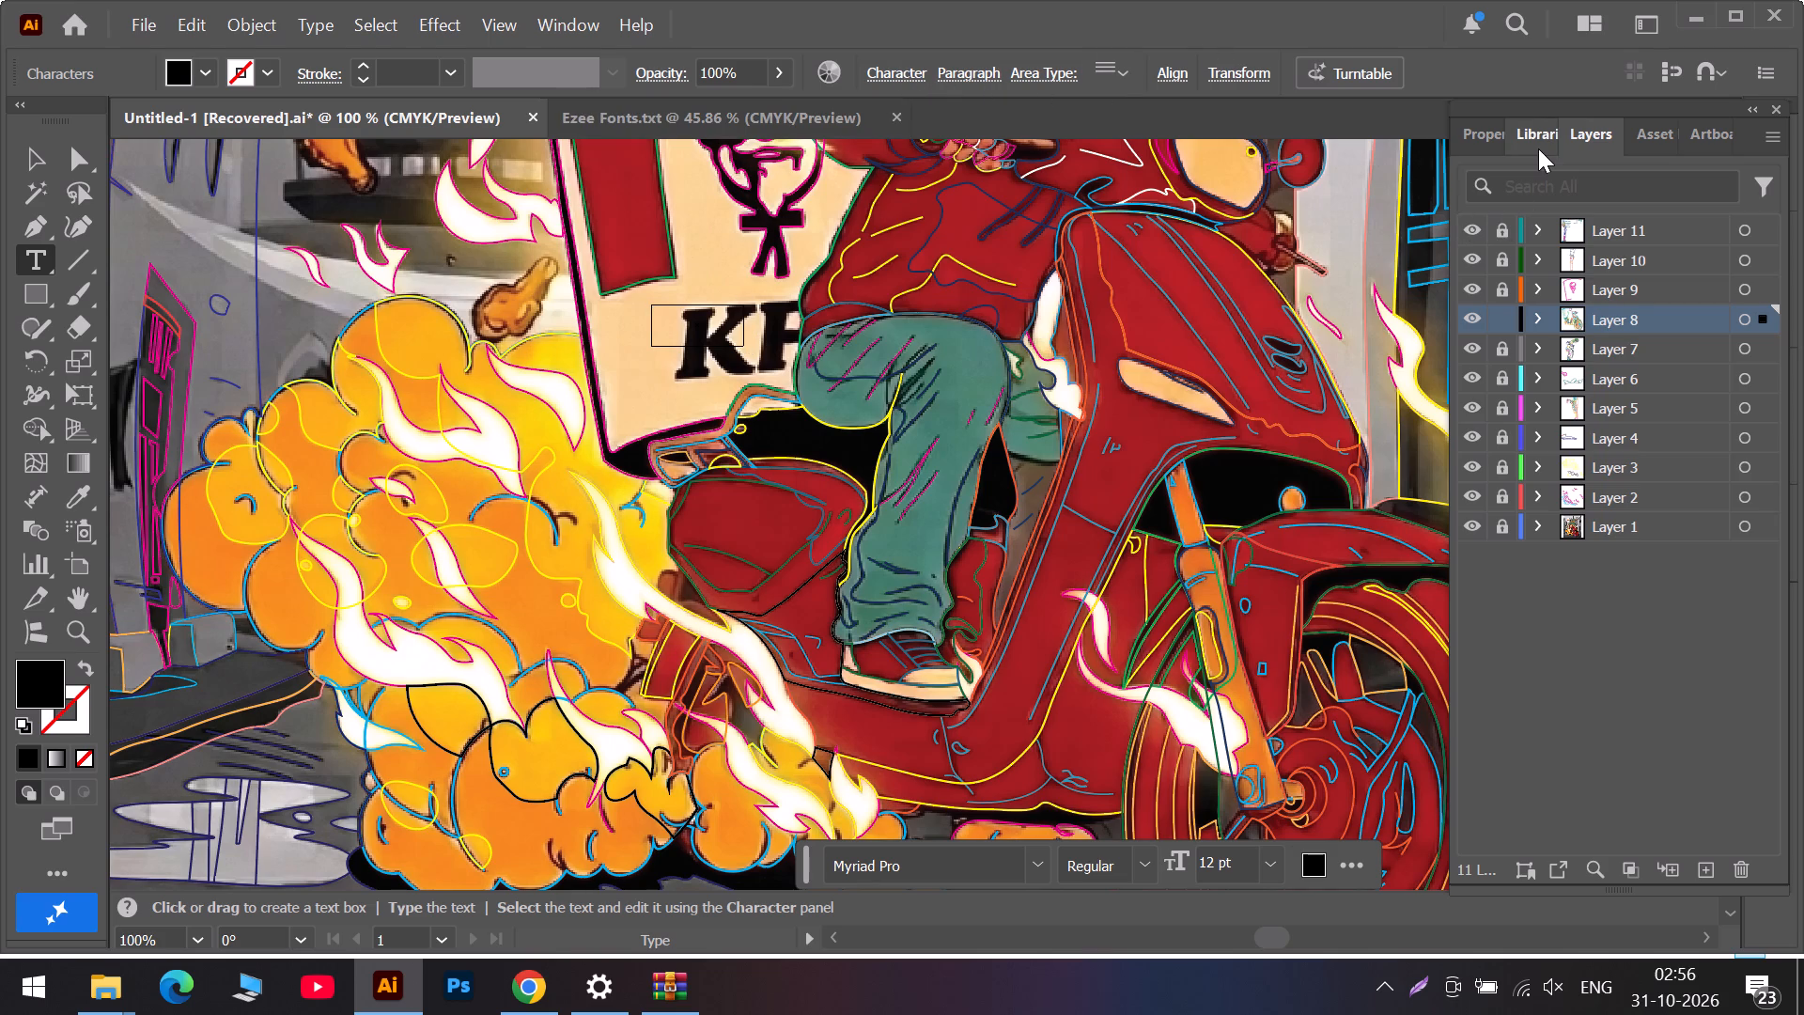
Lock Layer 8 in the Untitled-1 artwork.
left_click(1504, 319)
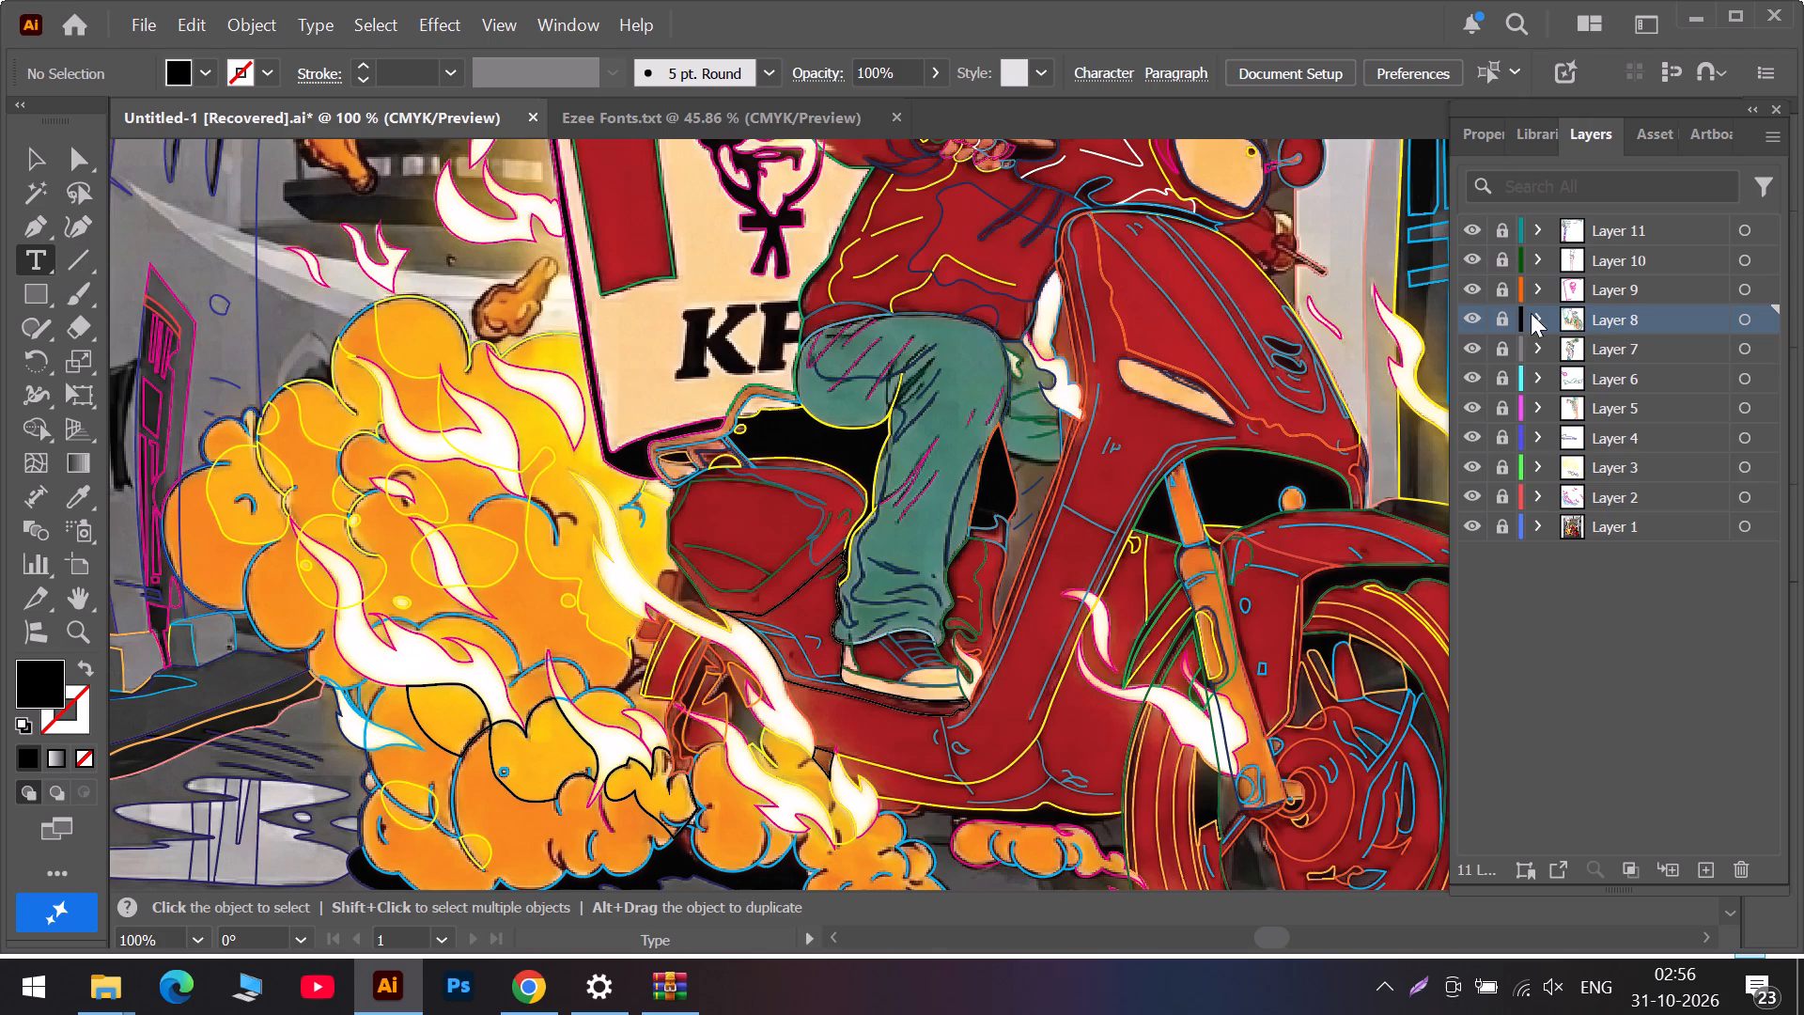
left_click(1504, 323)
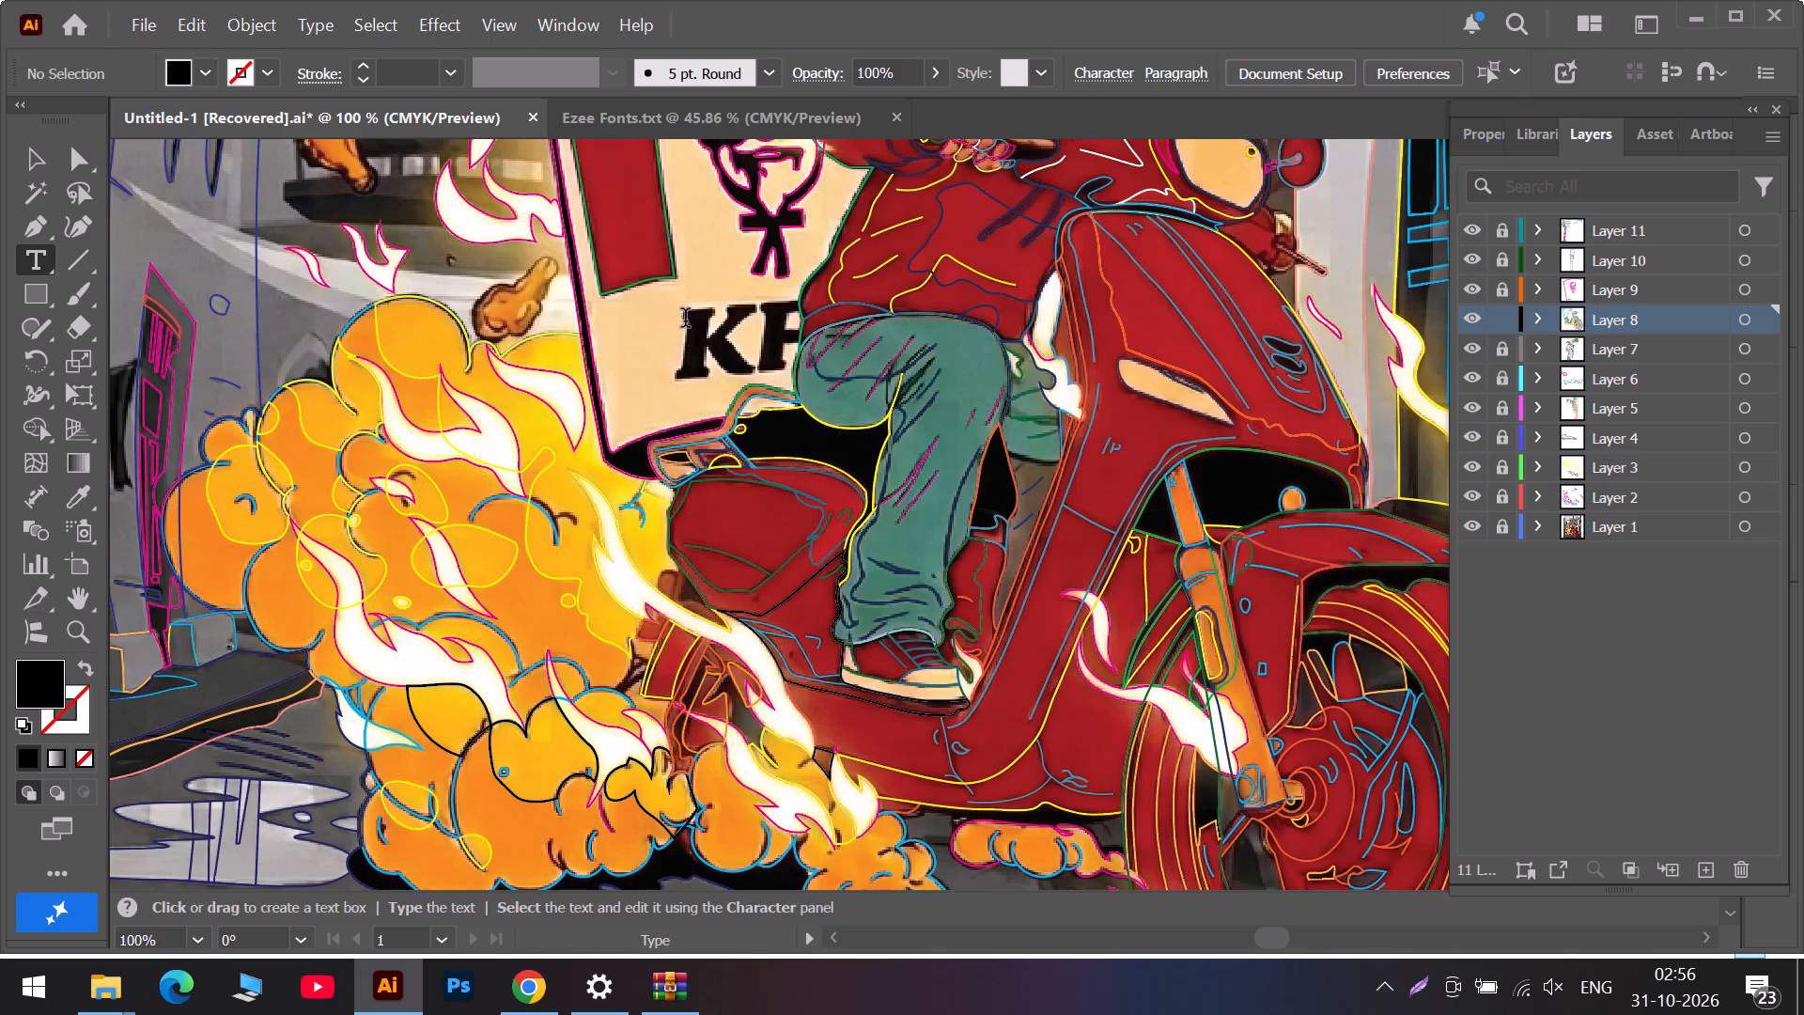
Delete the empty text area over the KFC lettering on Layer 8.
left_click(1501, 338)
left_click_drag(654, 307, 725, 352)
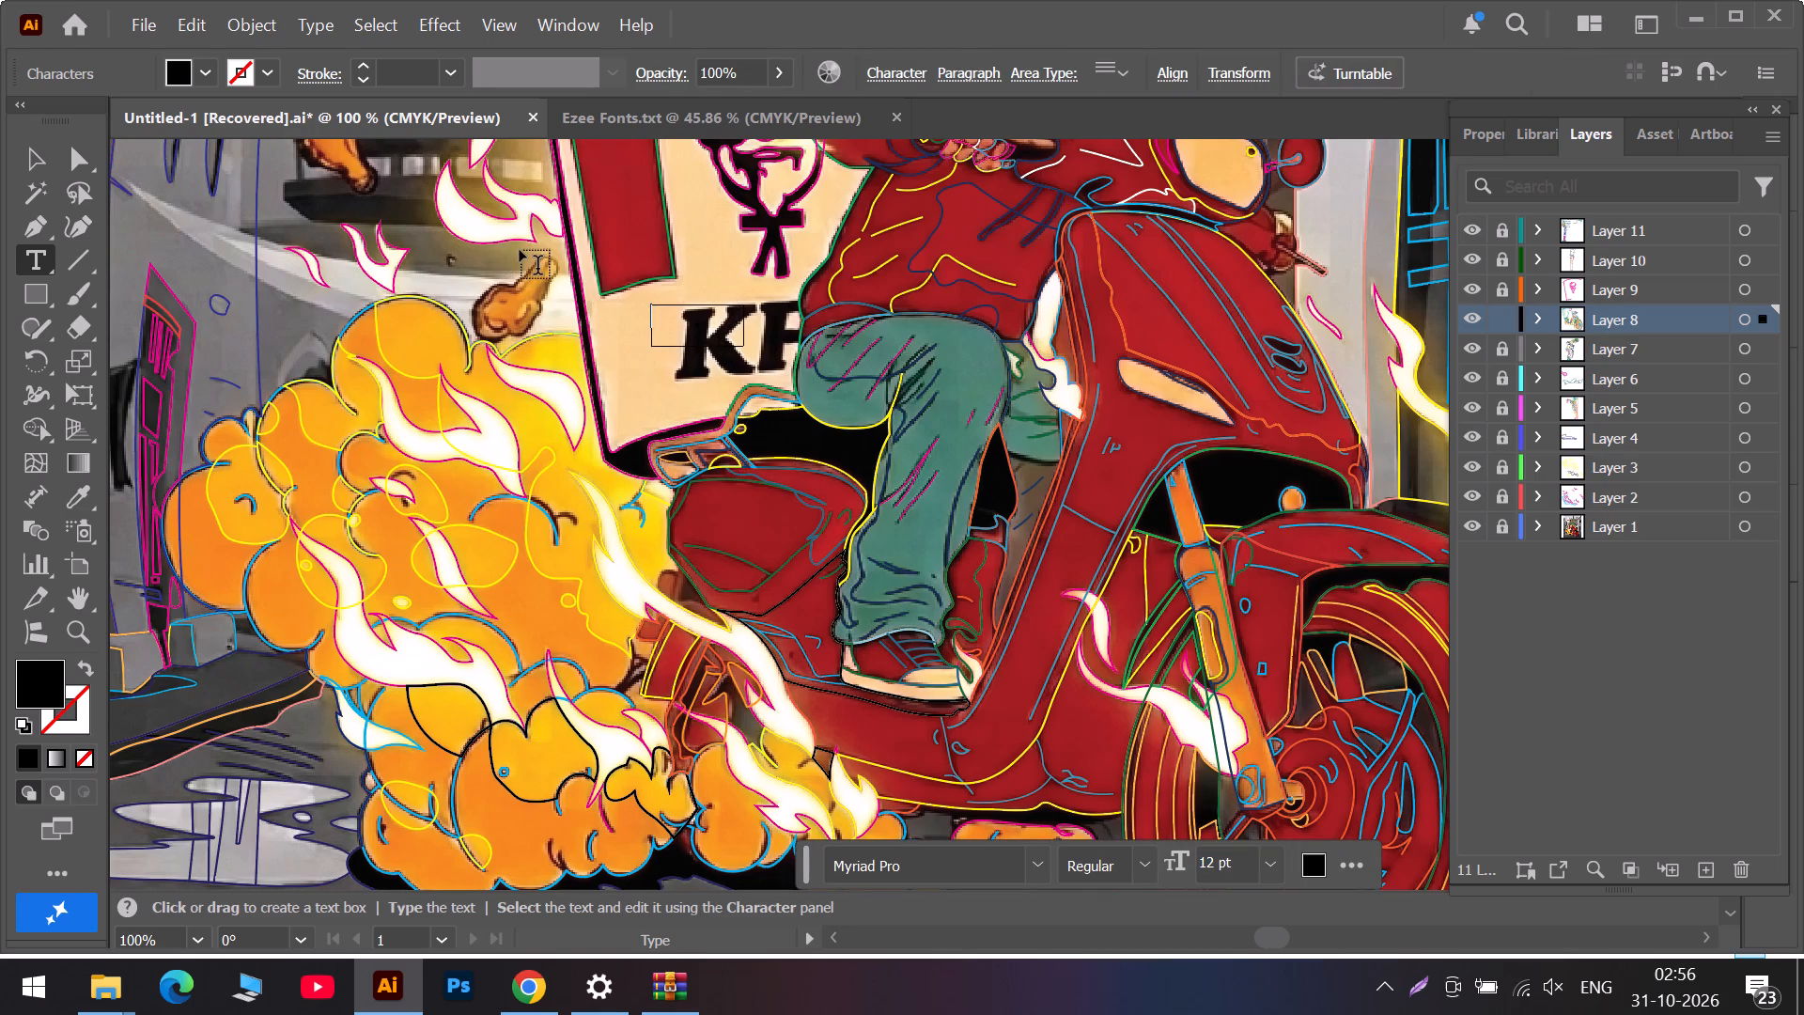
left_click(25, 157)
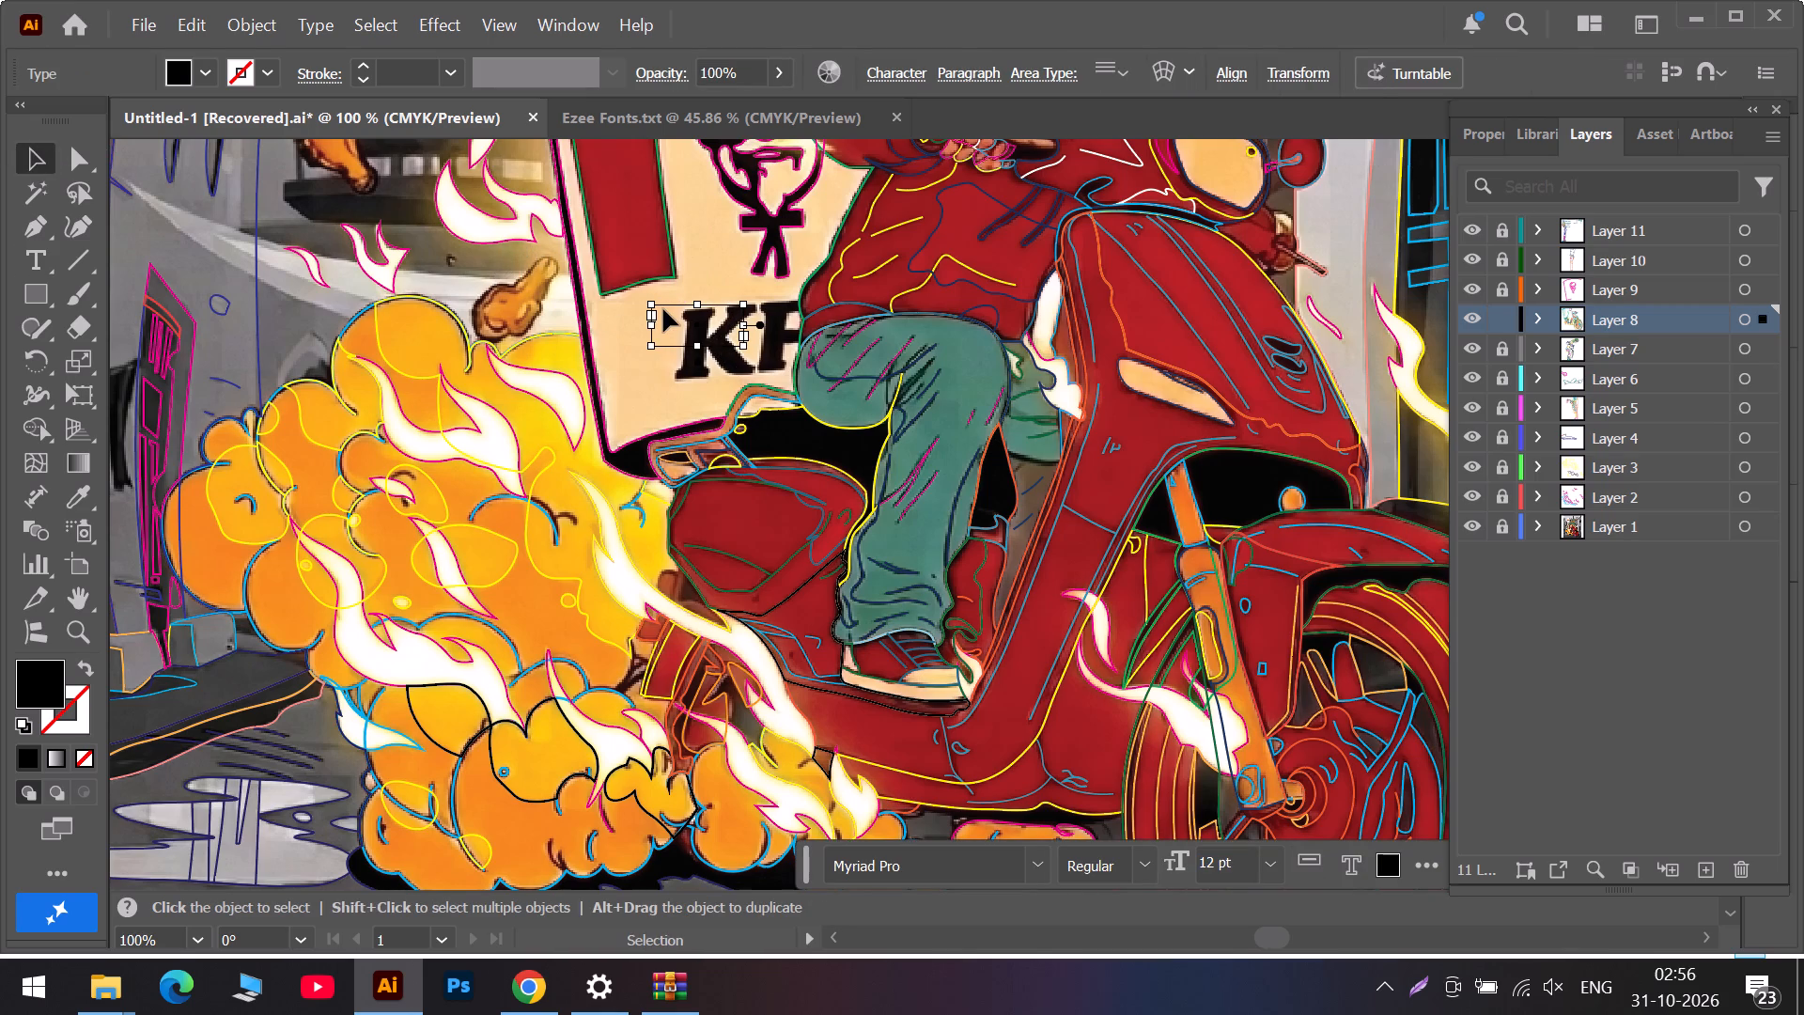
key("Delete")
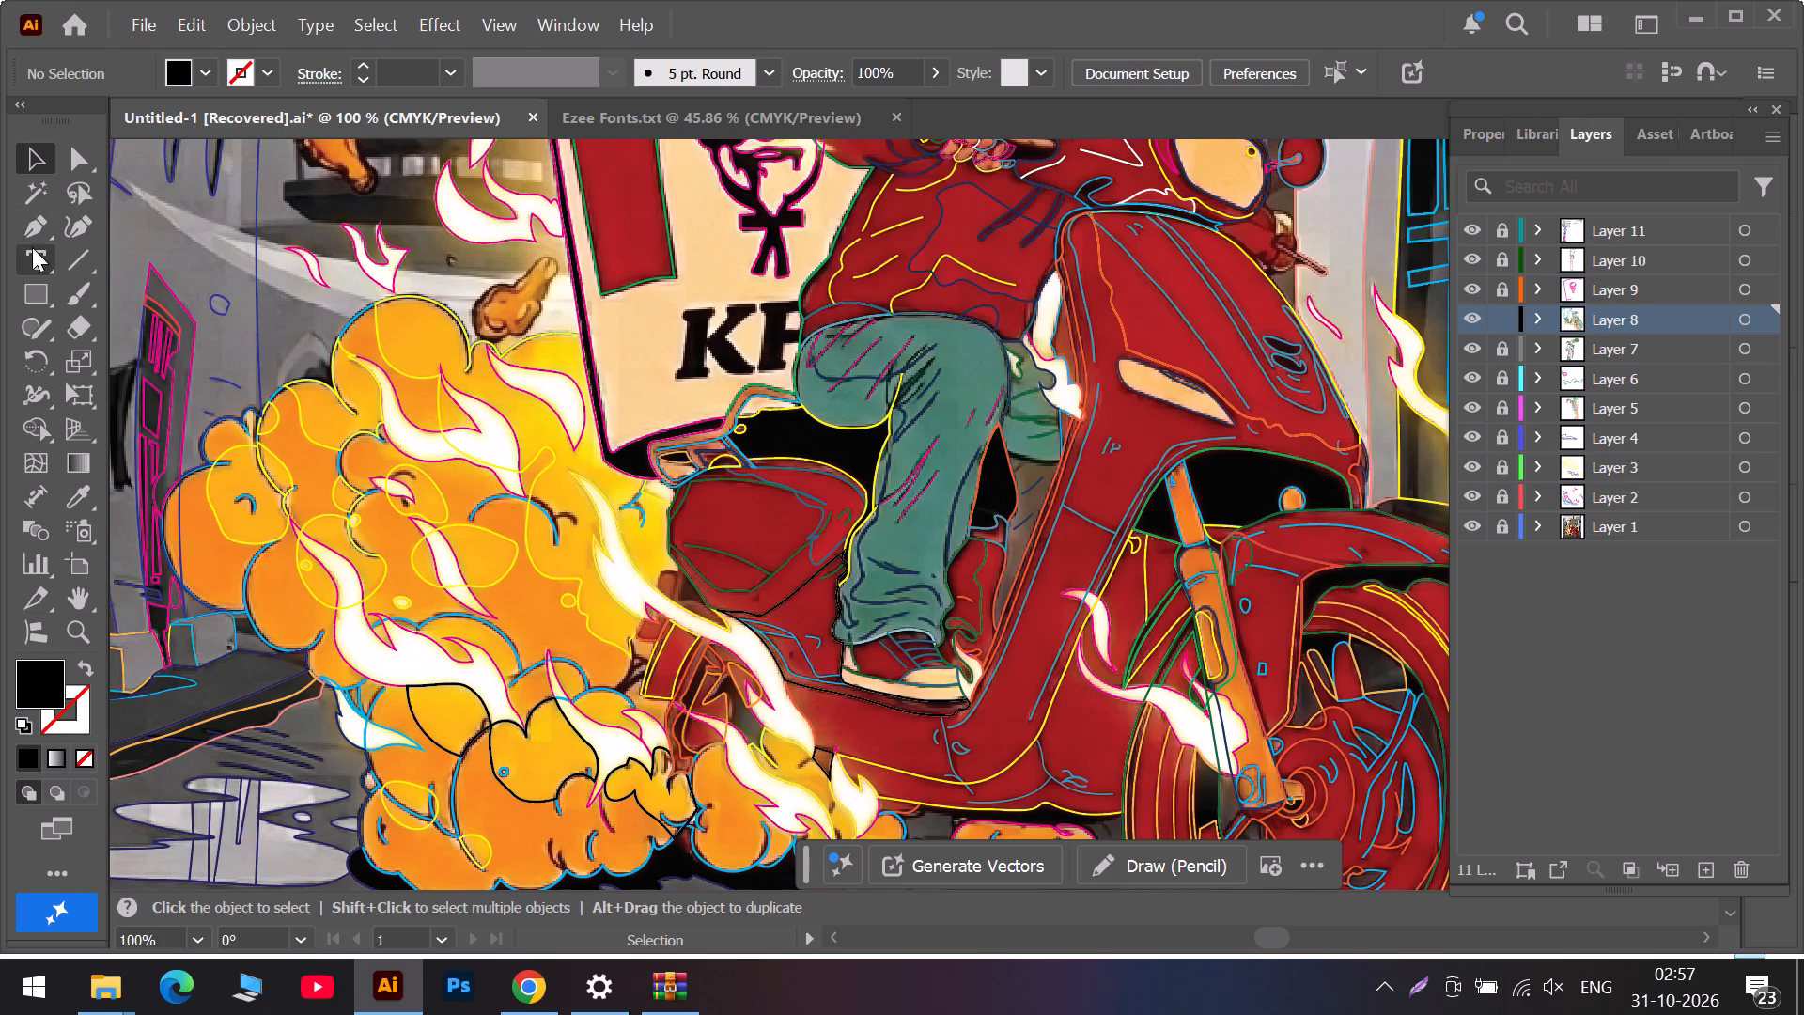
Lock Layer 8 in the scooter artwork.
left_click(1492, 319)
Create a new layer and move it to the top of the layer stack, above Layer 11.
left_click(1697, 870)
left_click_drag(1532, 315, 1551, 250)
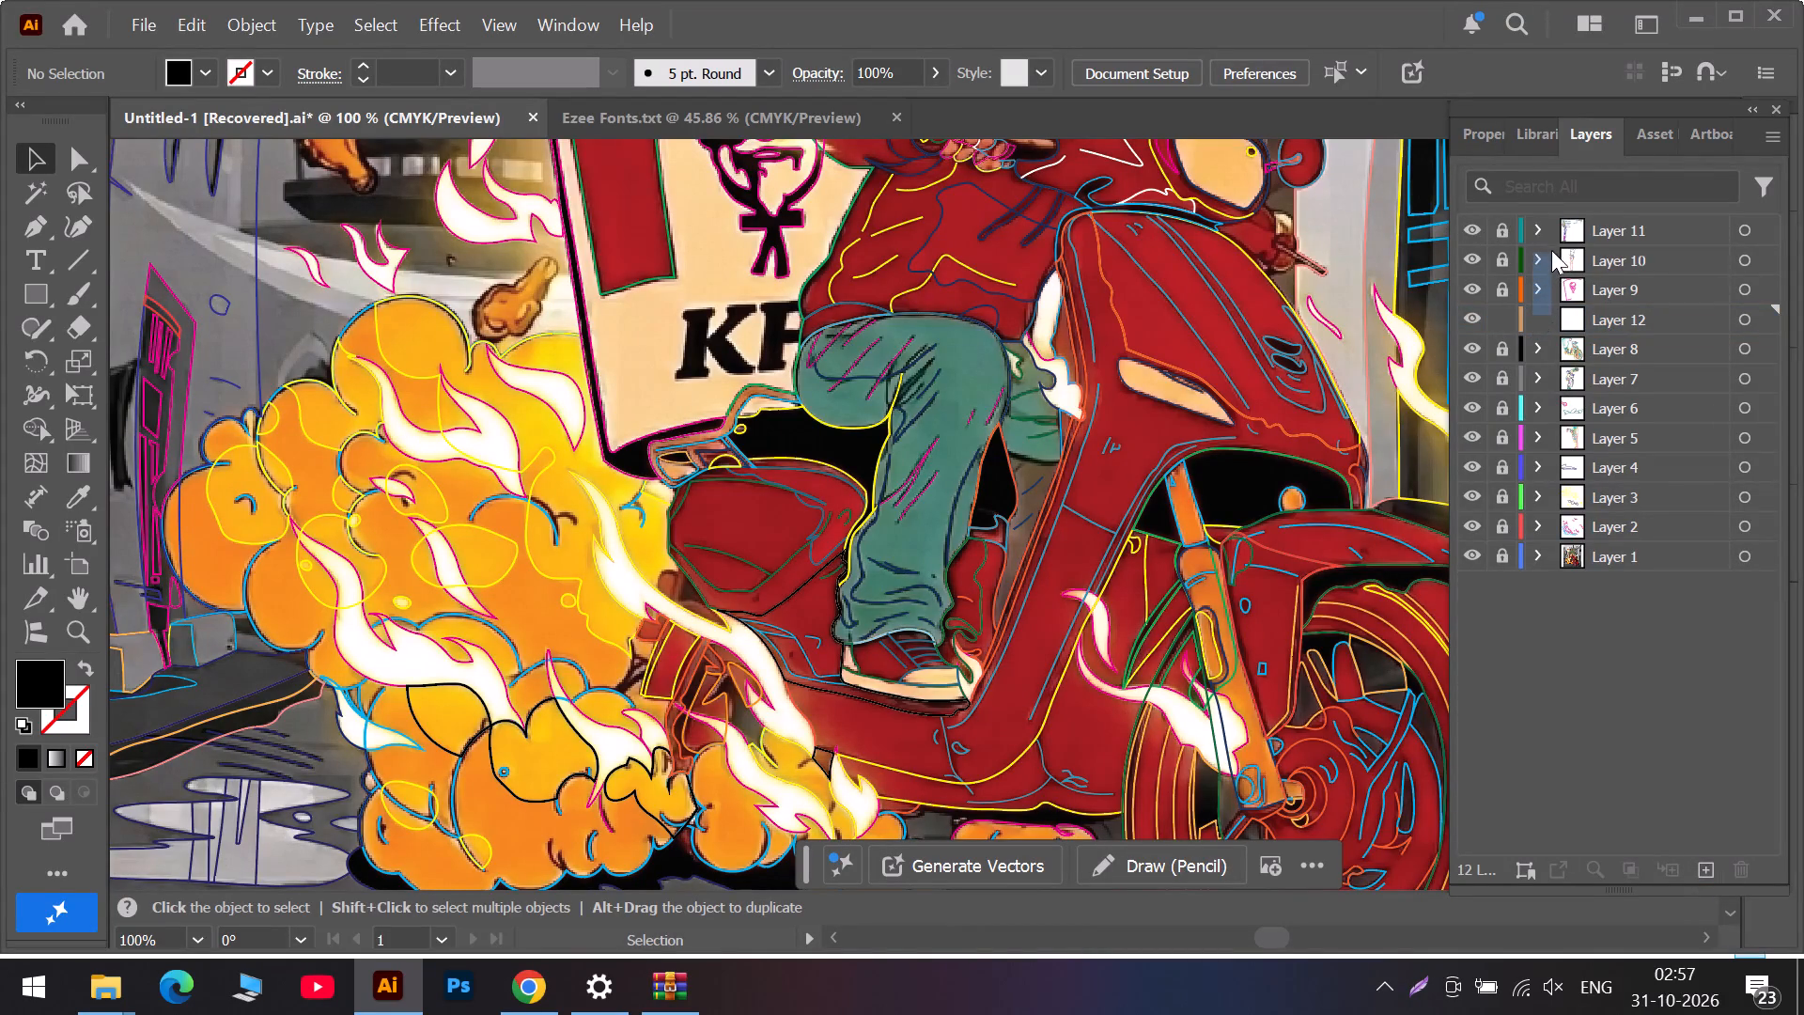
left_click_drag(1551, 250, 1545, 298)
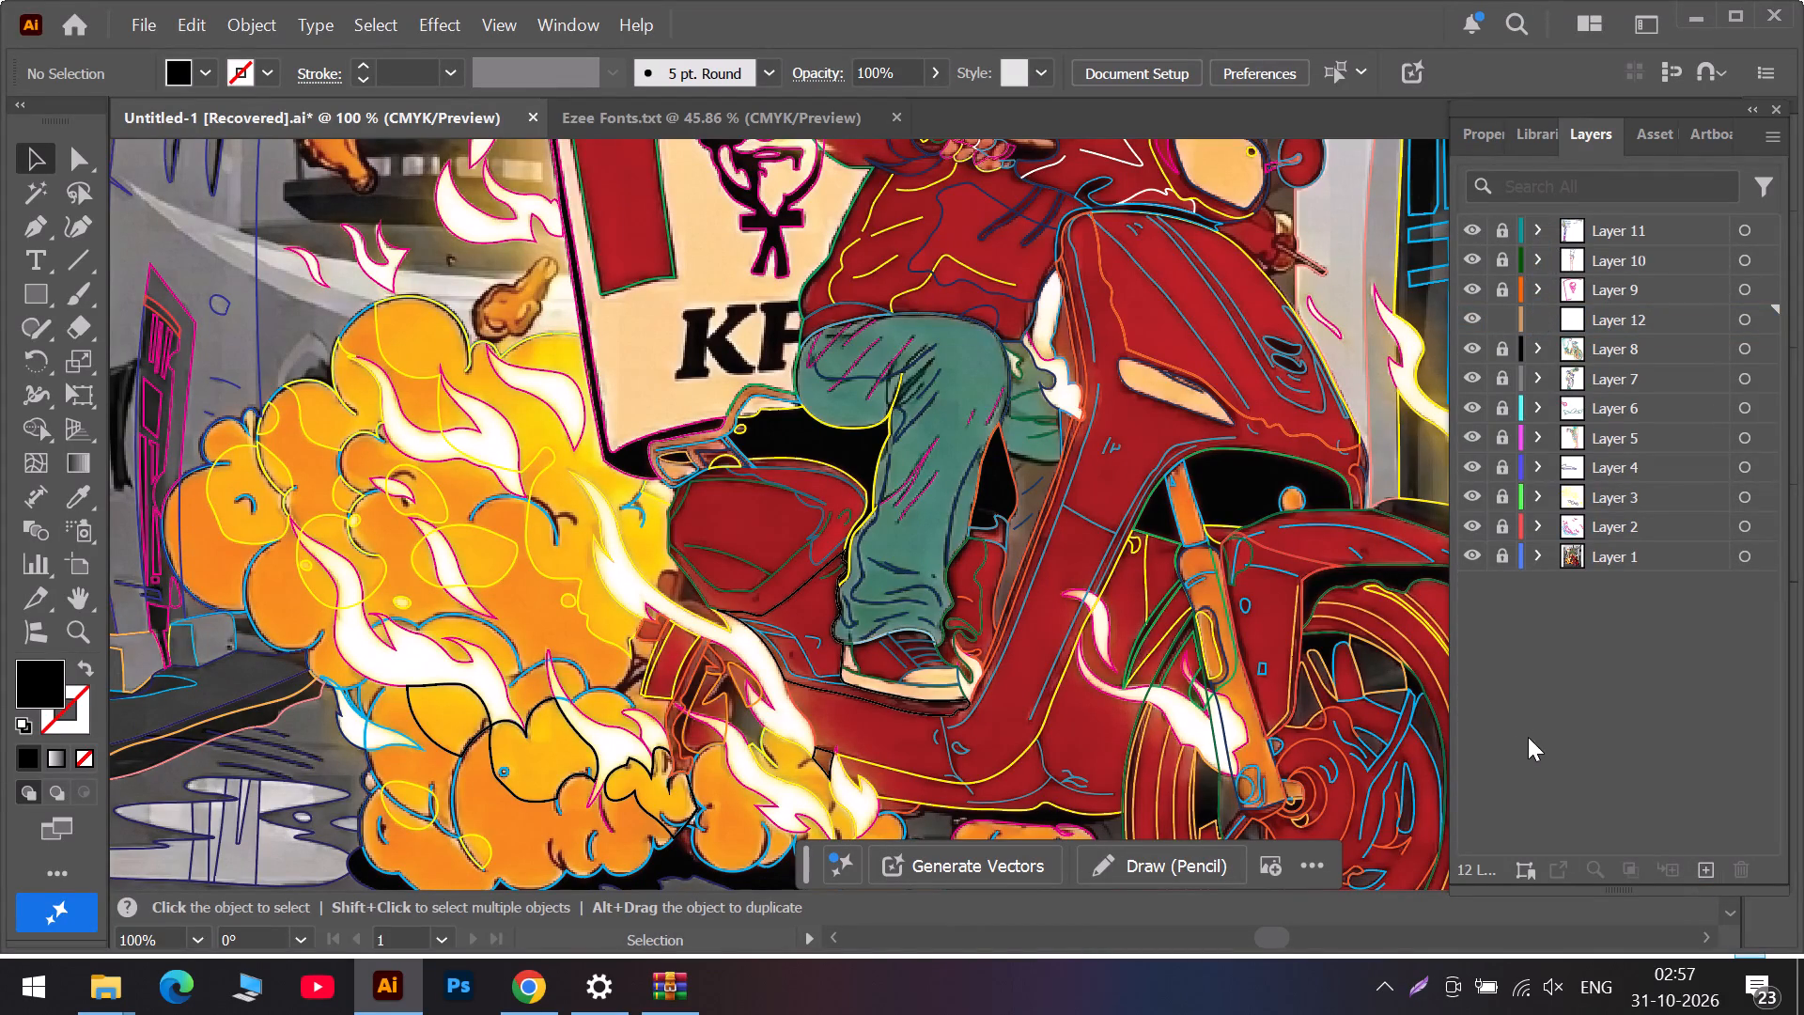
left_click(1539, 727)
left_click_drag(1548, 315, 1542, 212)
left_click_drag(1542, 212, 1531, 476)
left_click(1535, 669)
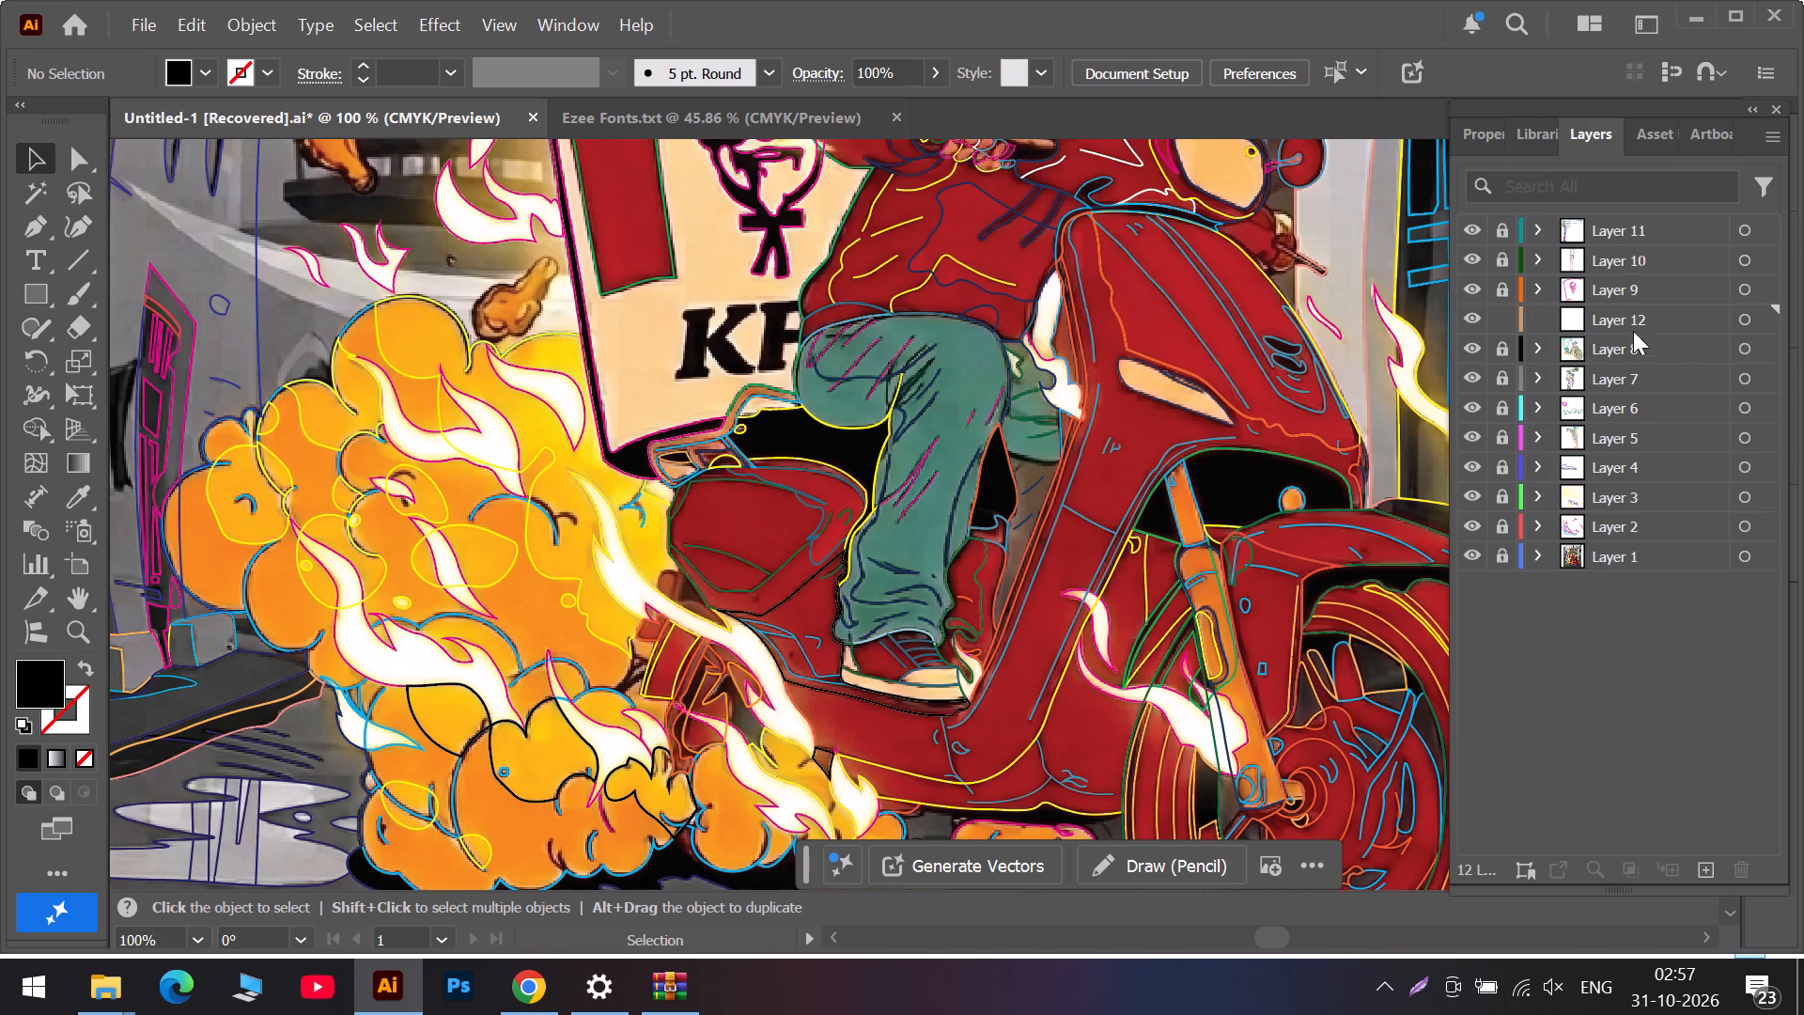
left_click_drag(1635, 323, 1635, 216)
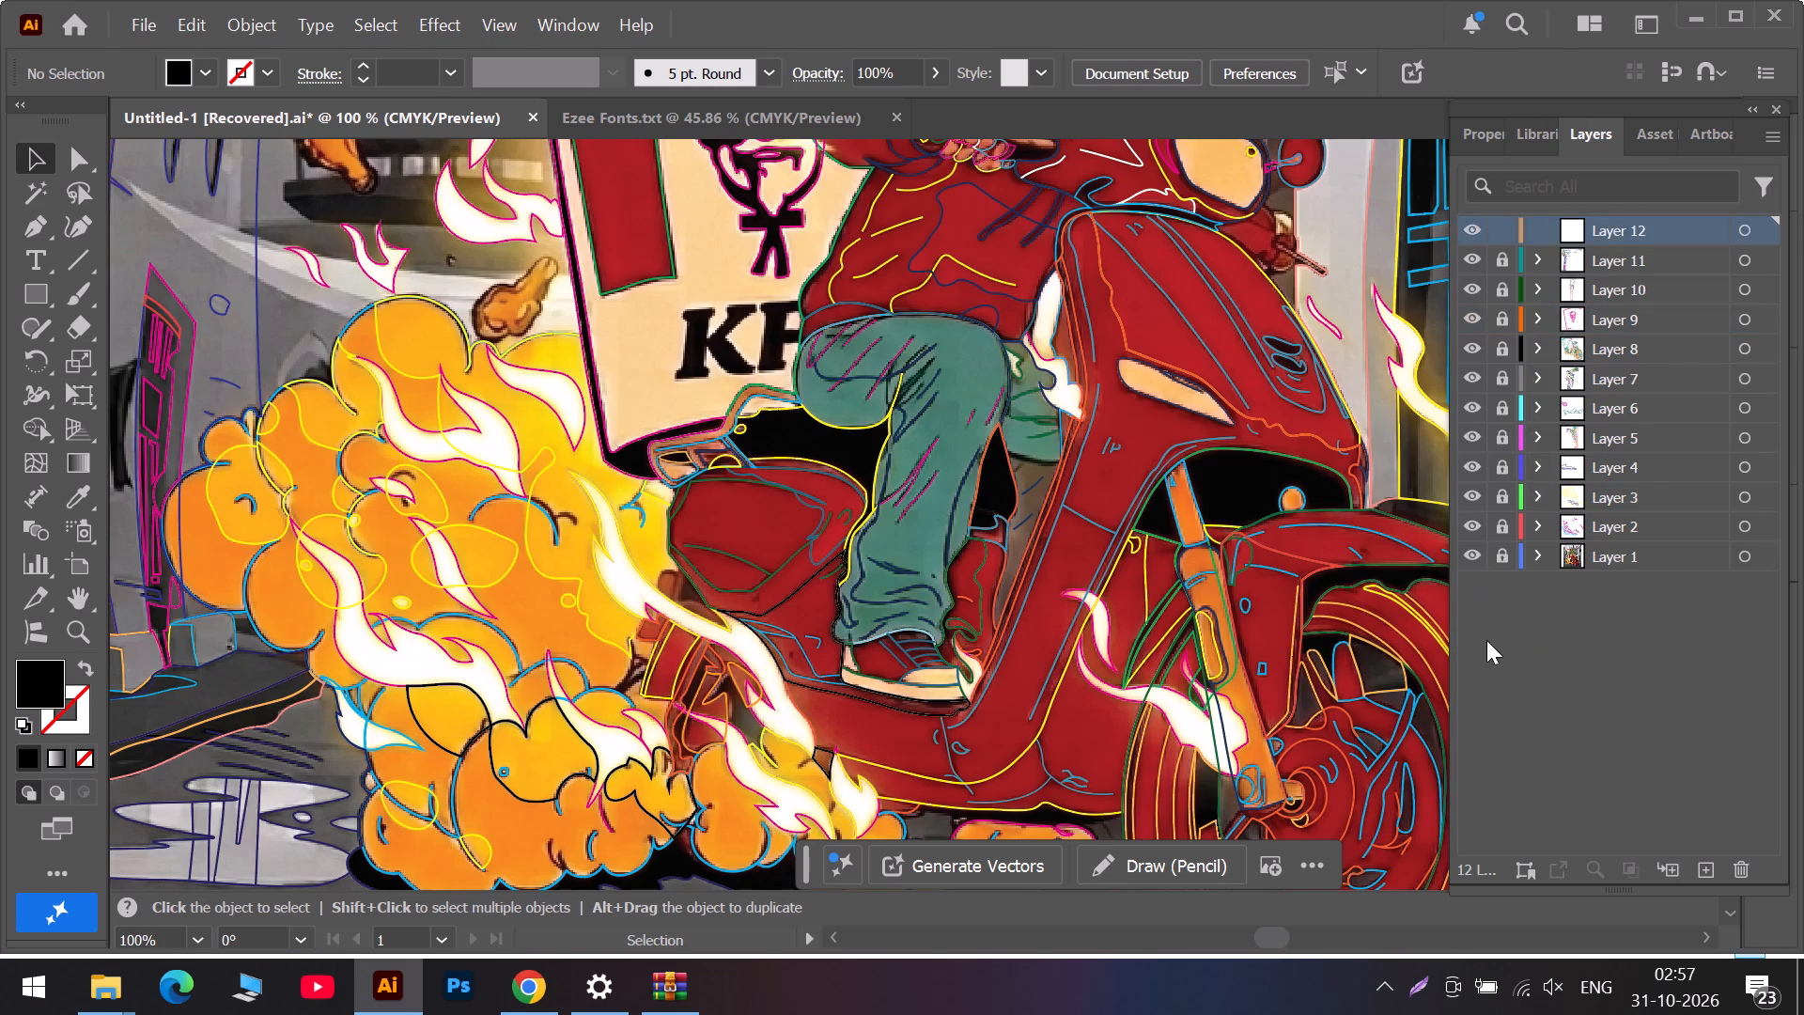
Draw a text area about 29 pt high over the KFC lettering on the new top layer and clear its placeholder text.
left_click(40, 251)
left_click_drag(650, 300, 720, 345)
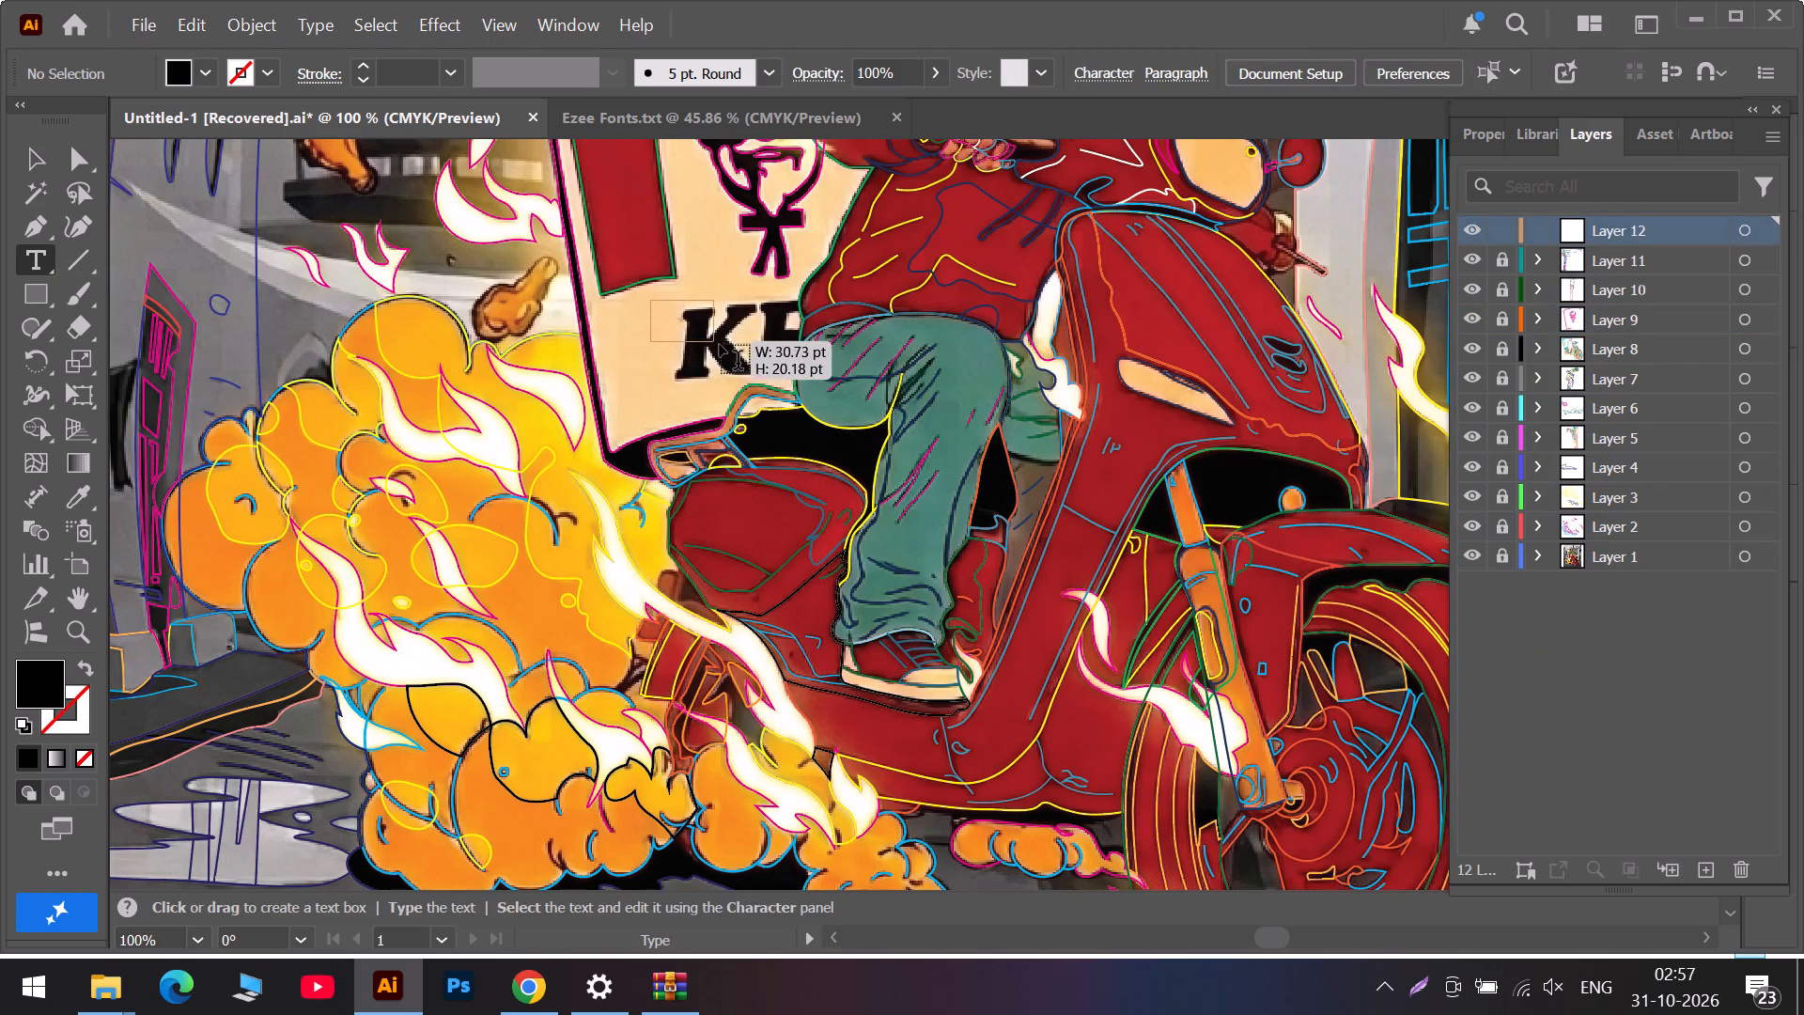
left_click_drag(720, 345, 777, 360)
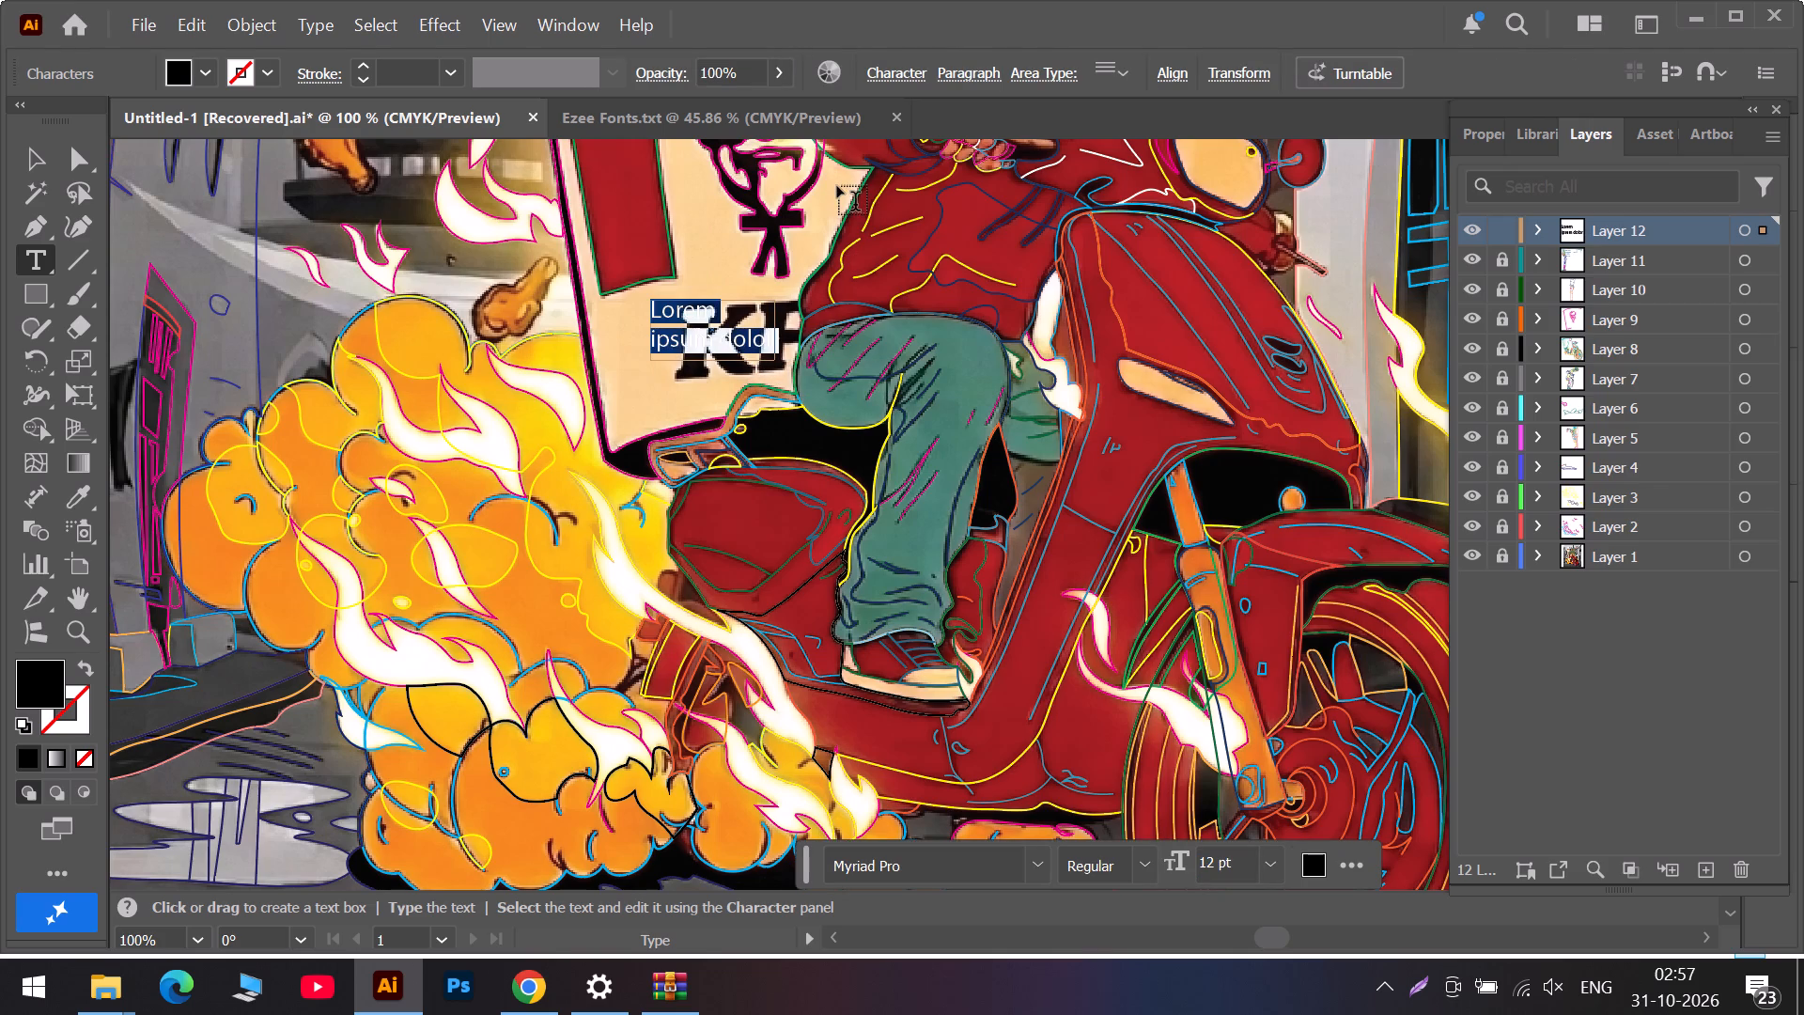
key("BackSpace")
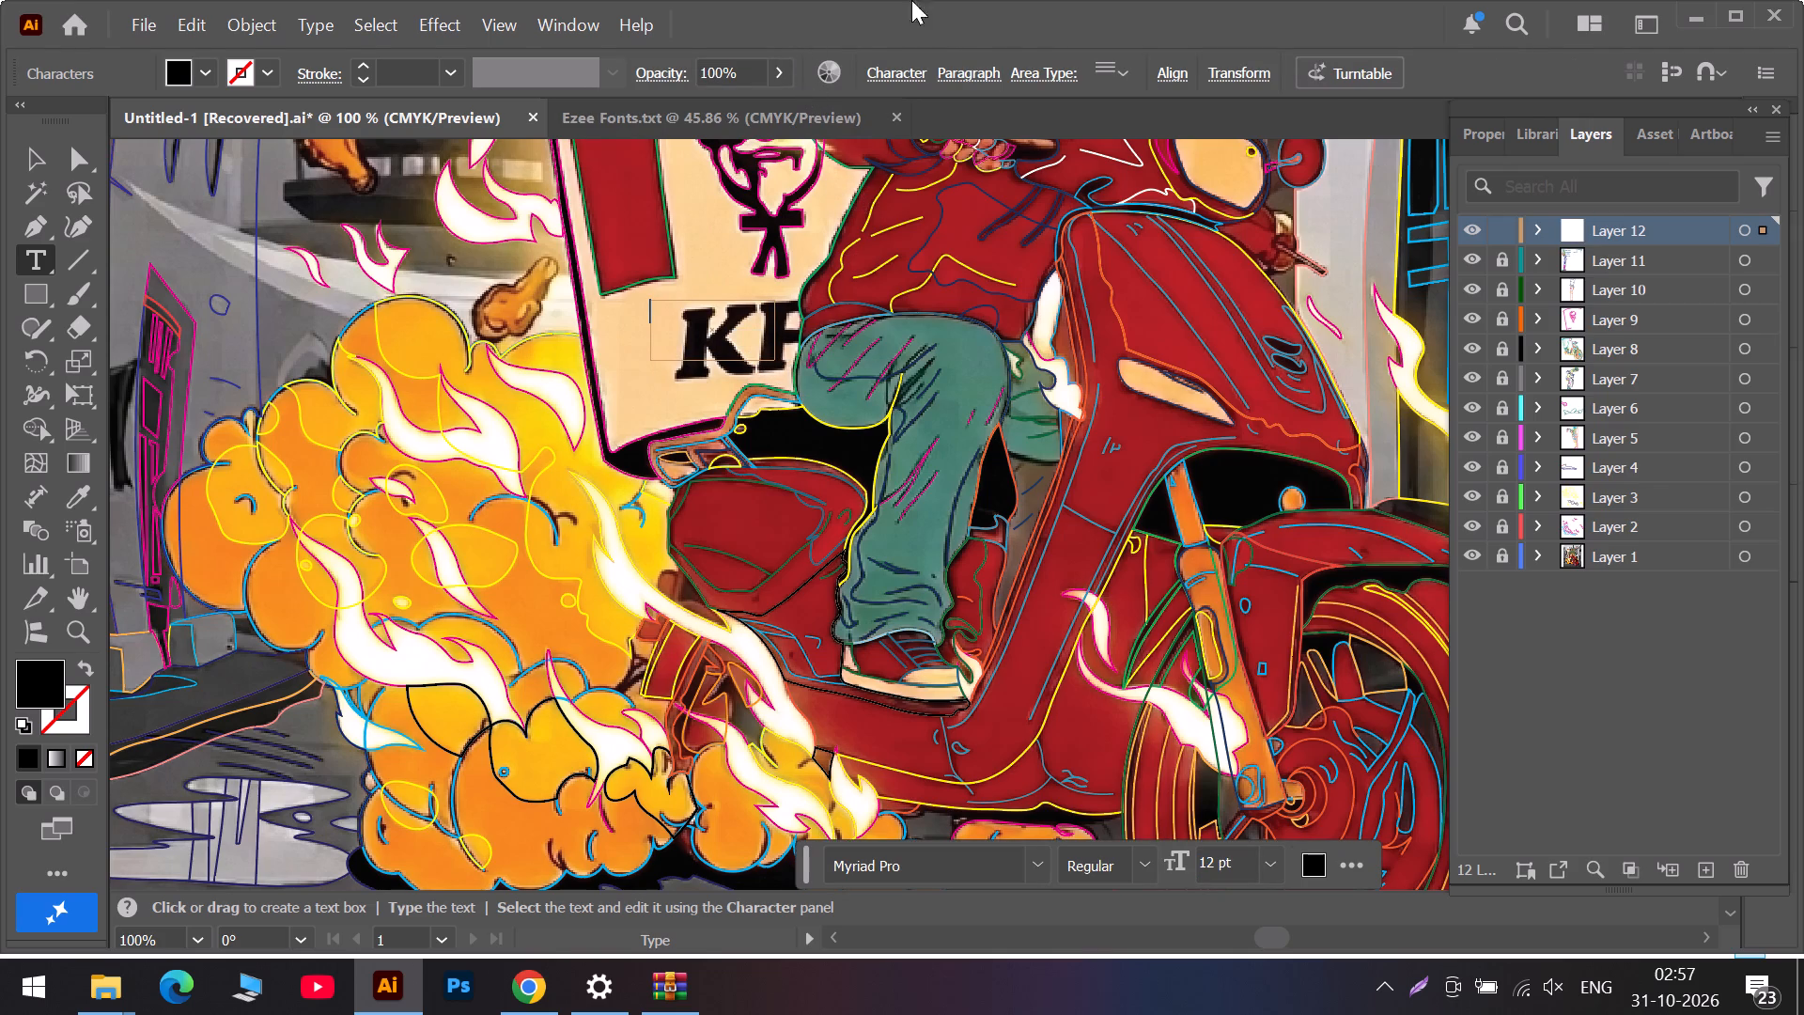
Browse the font family list for the empty text area, looking for a font that matches the KFC lettering.
left_click(1532, 143)
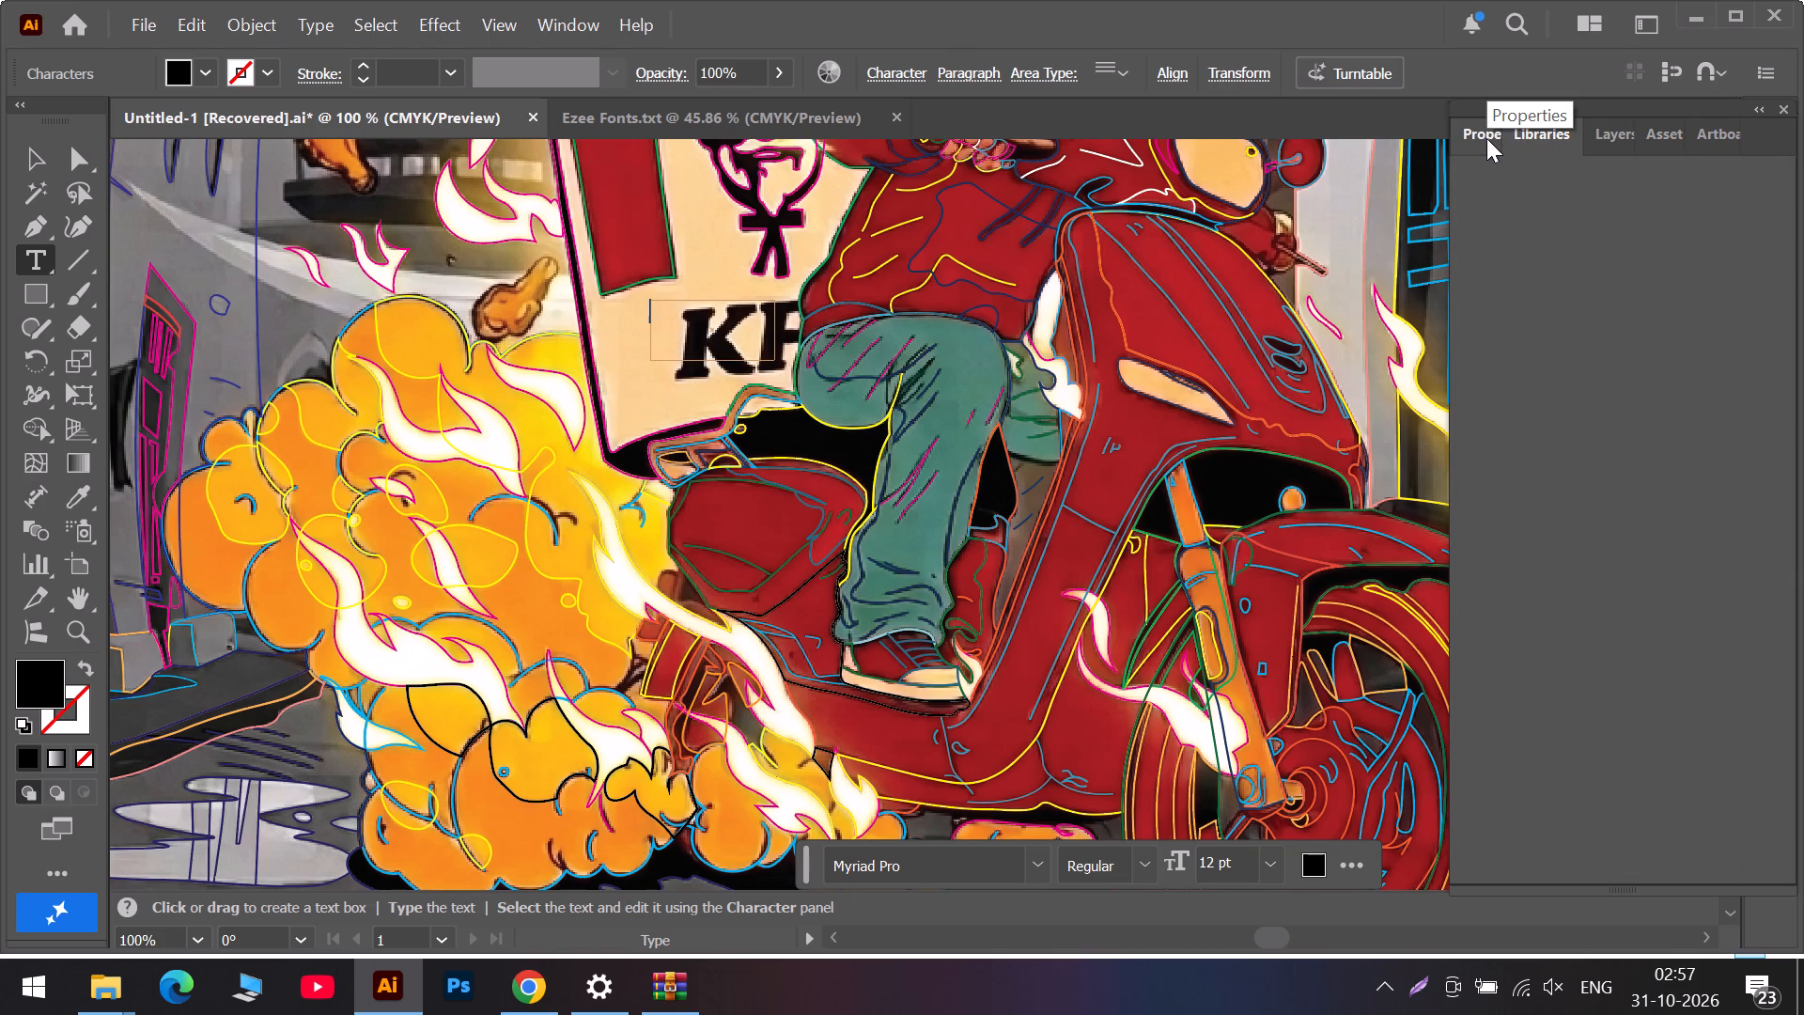
left_click(1486, 138)
scroll(1548, 519, "down", 2)
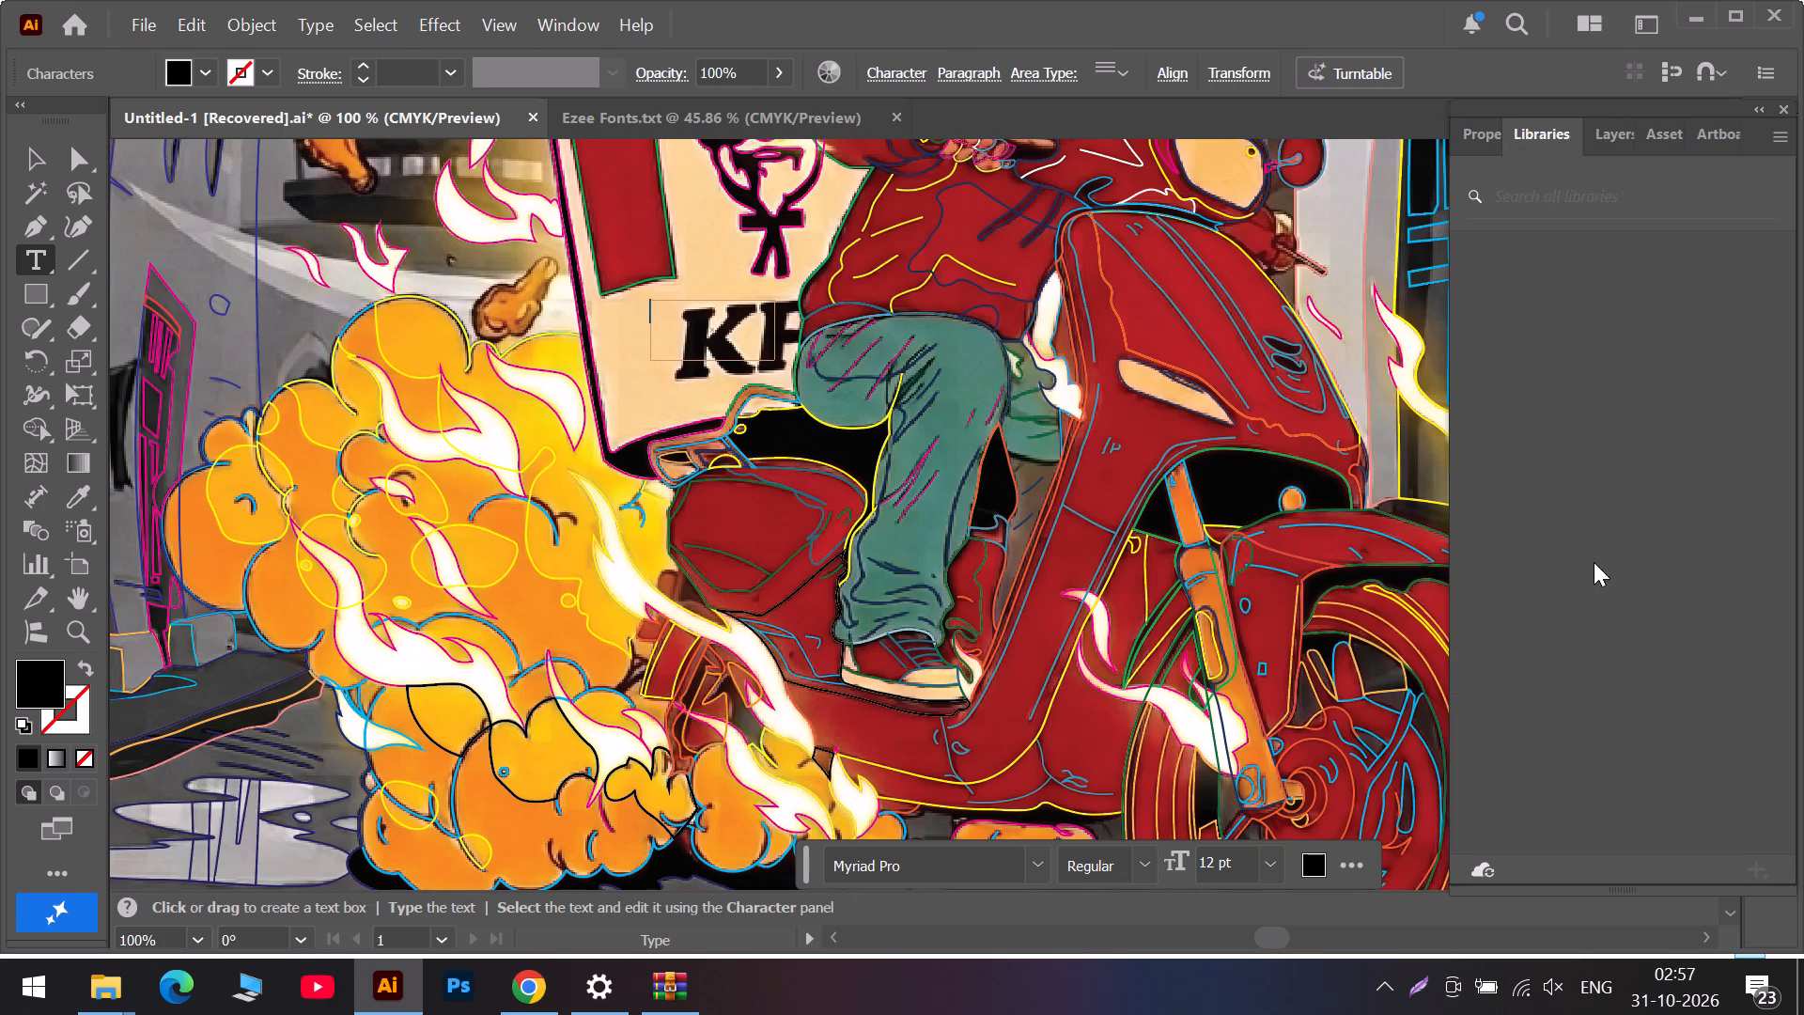
left_click(1495, 132)
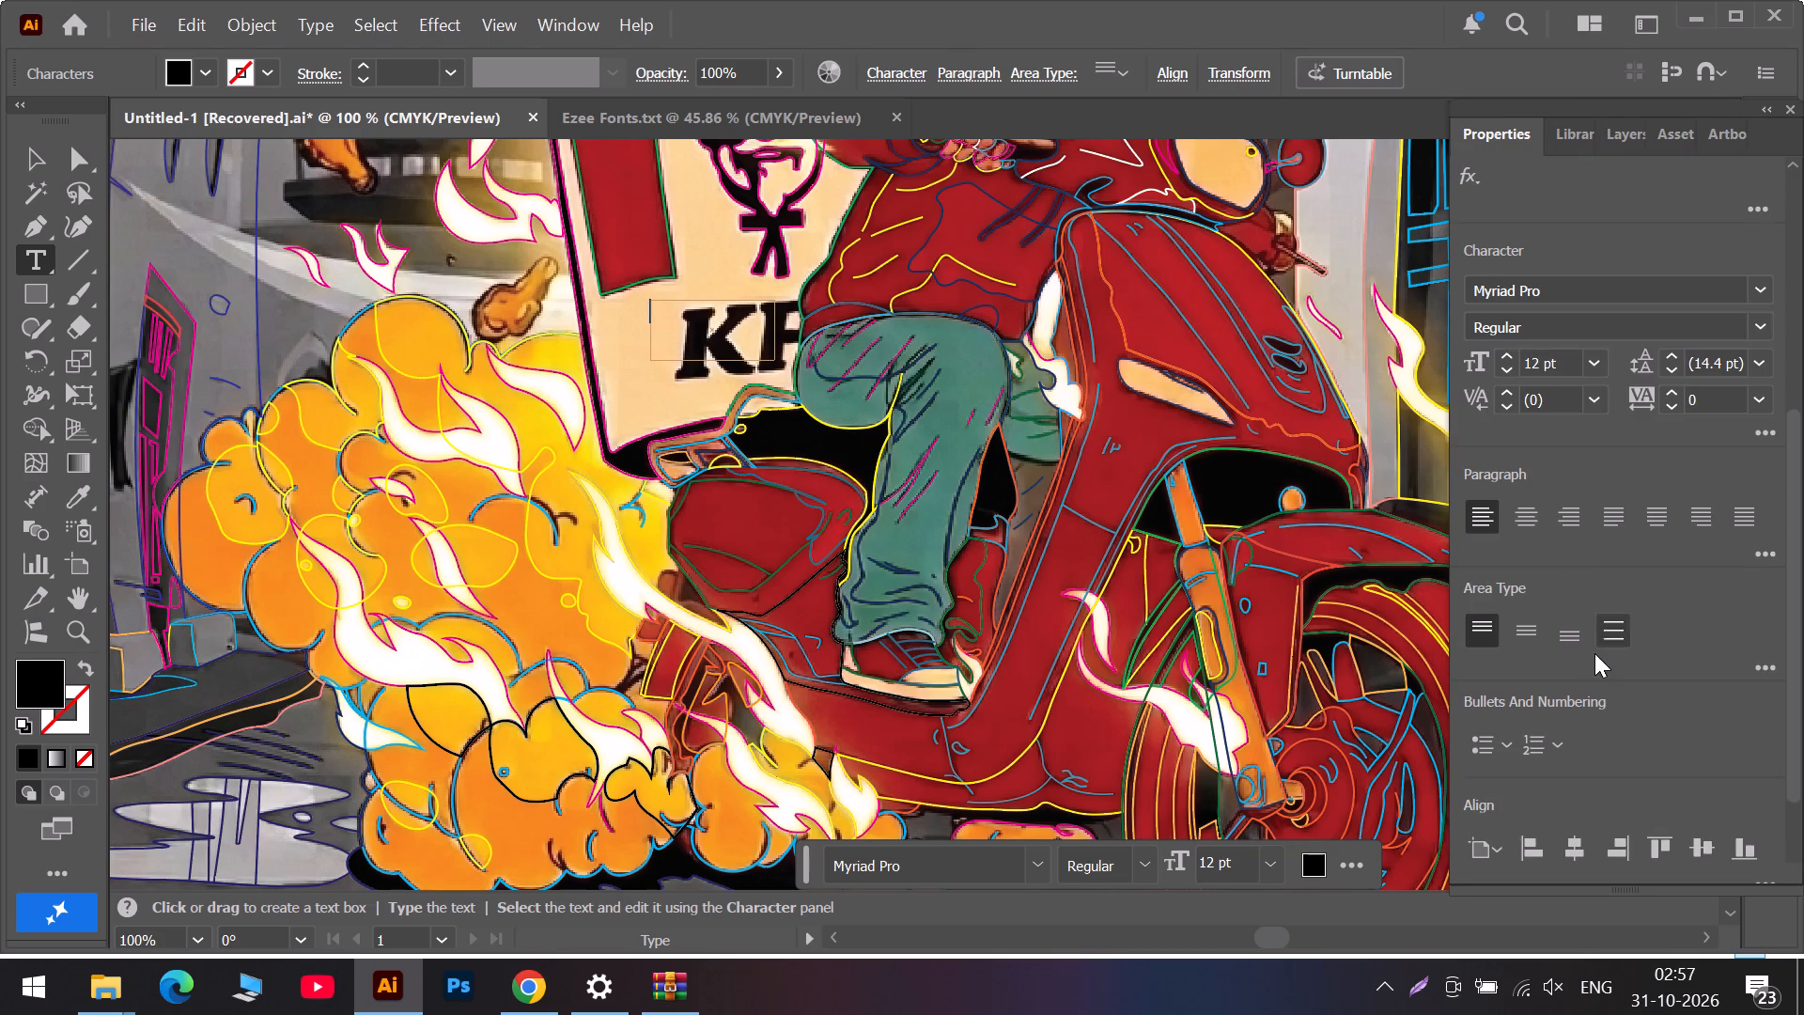
scroll(1590, 664, "down", 3)
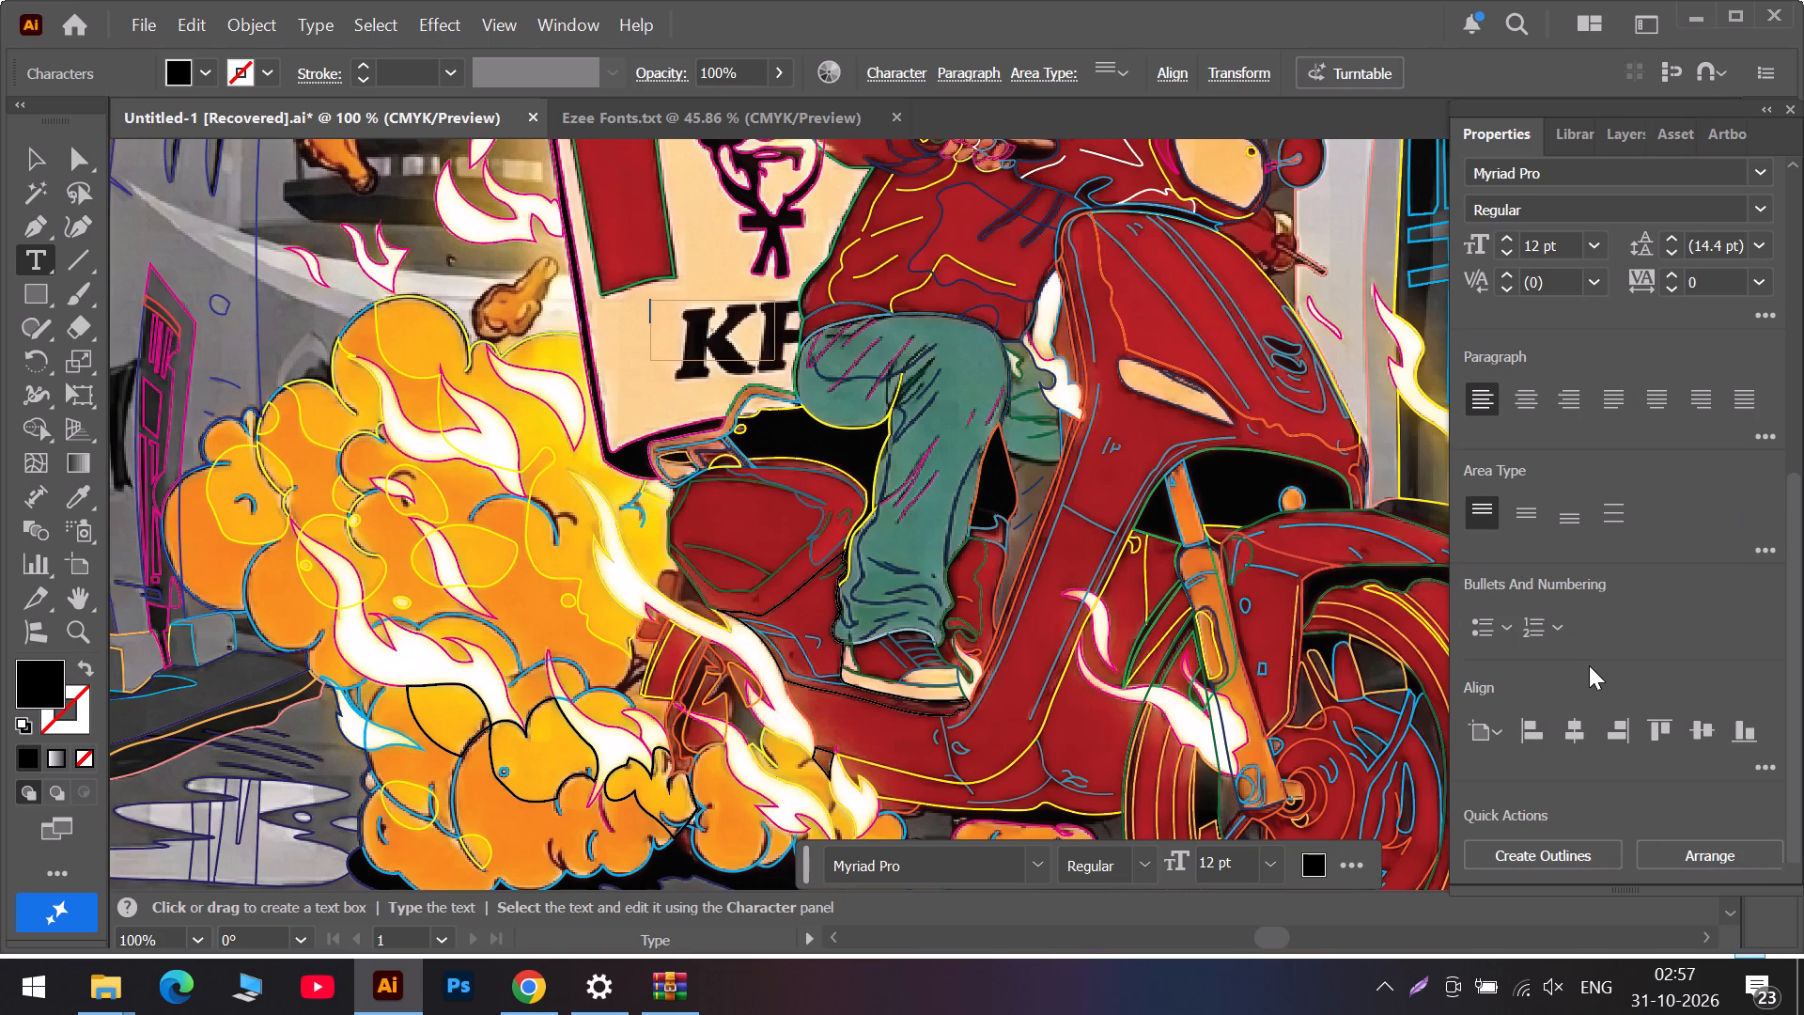
scroll(1589, 665, "up", 2)
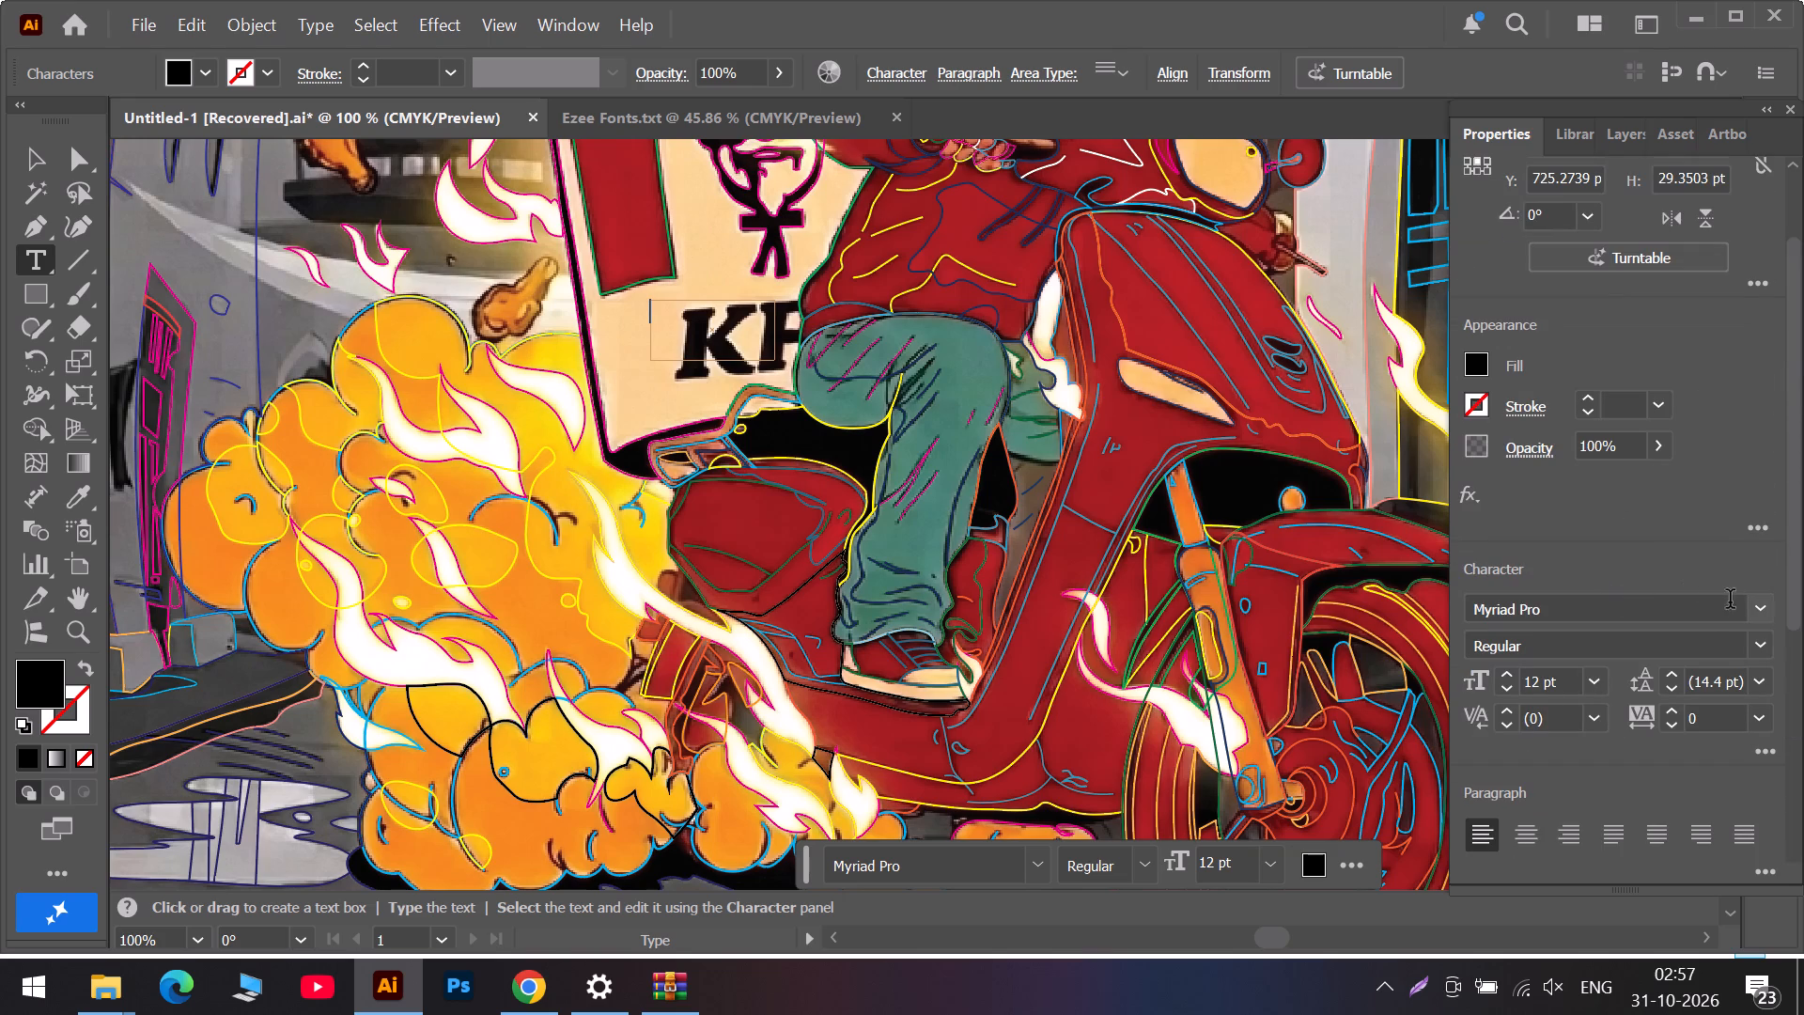
left_click(1760, 617)
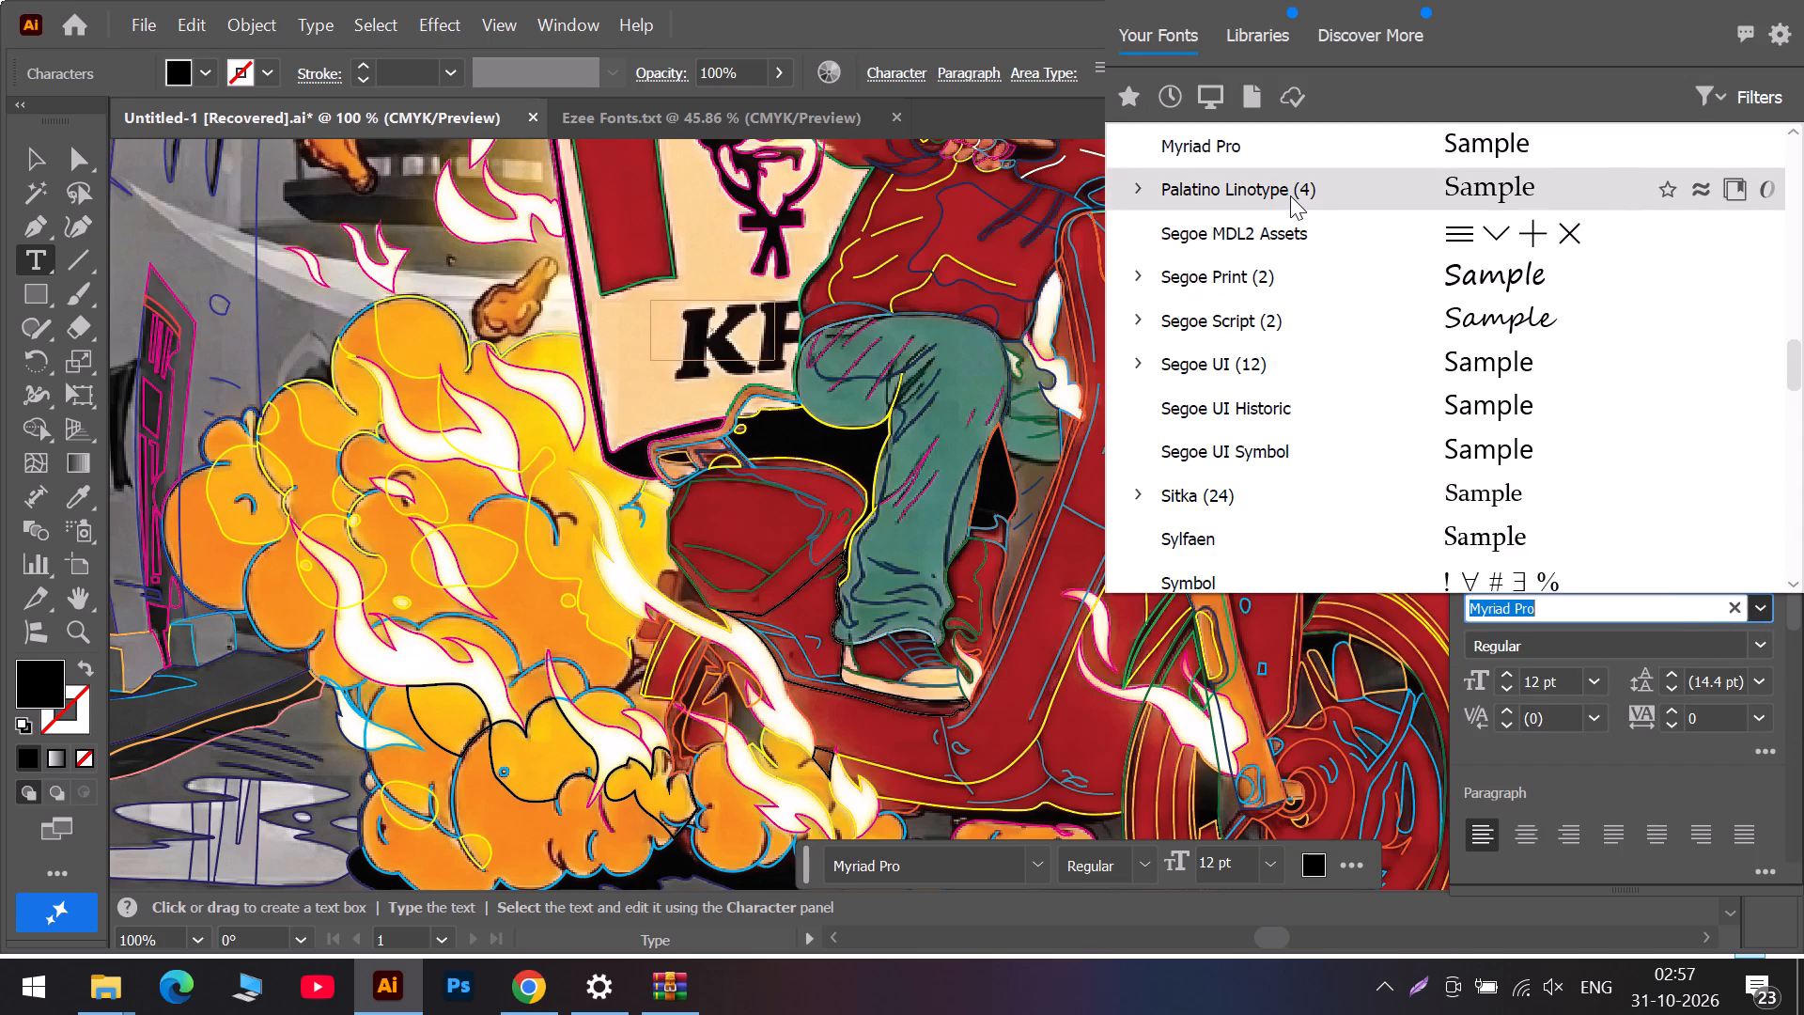
scroll(1290, 195, "down", 4)
scroll(1260, 274, "down", 1)
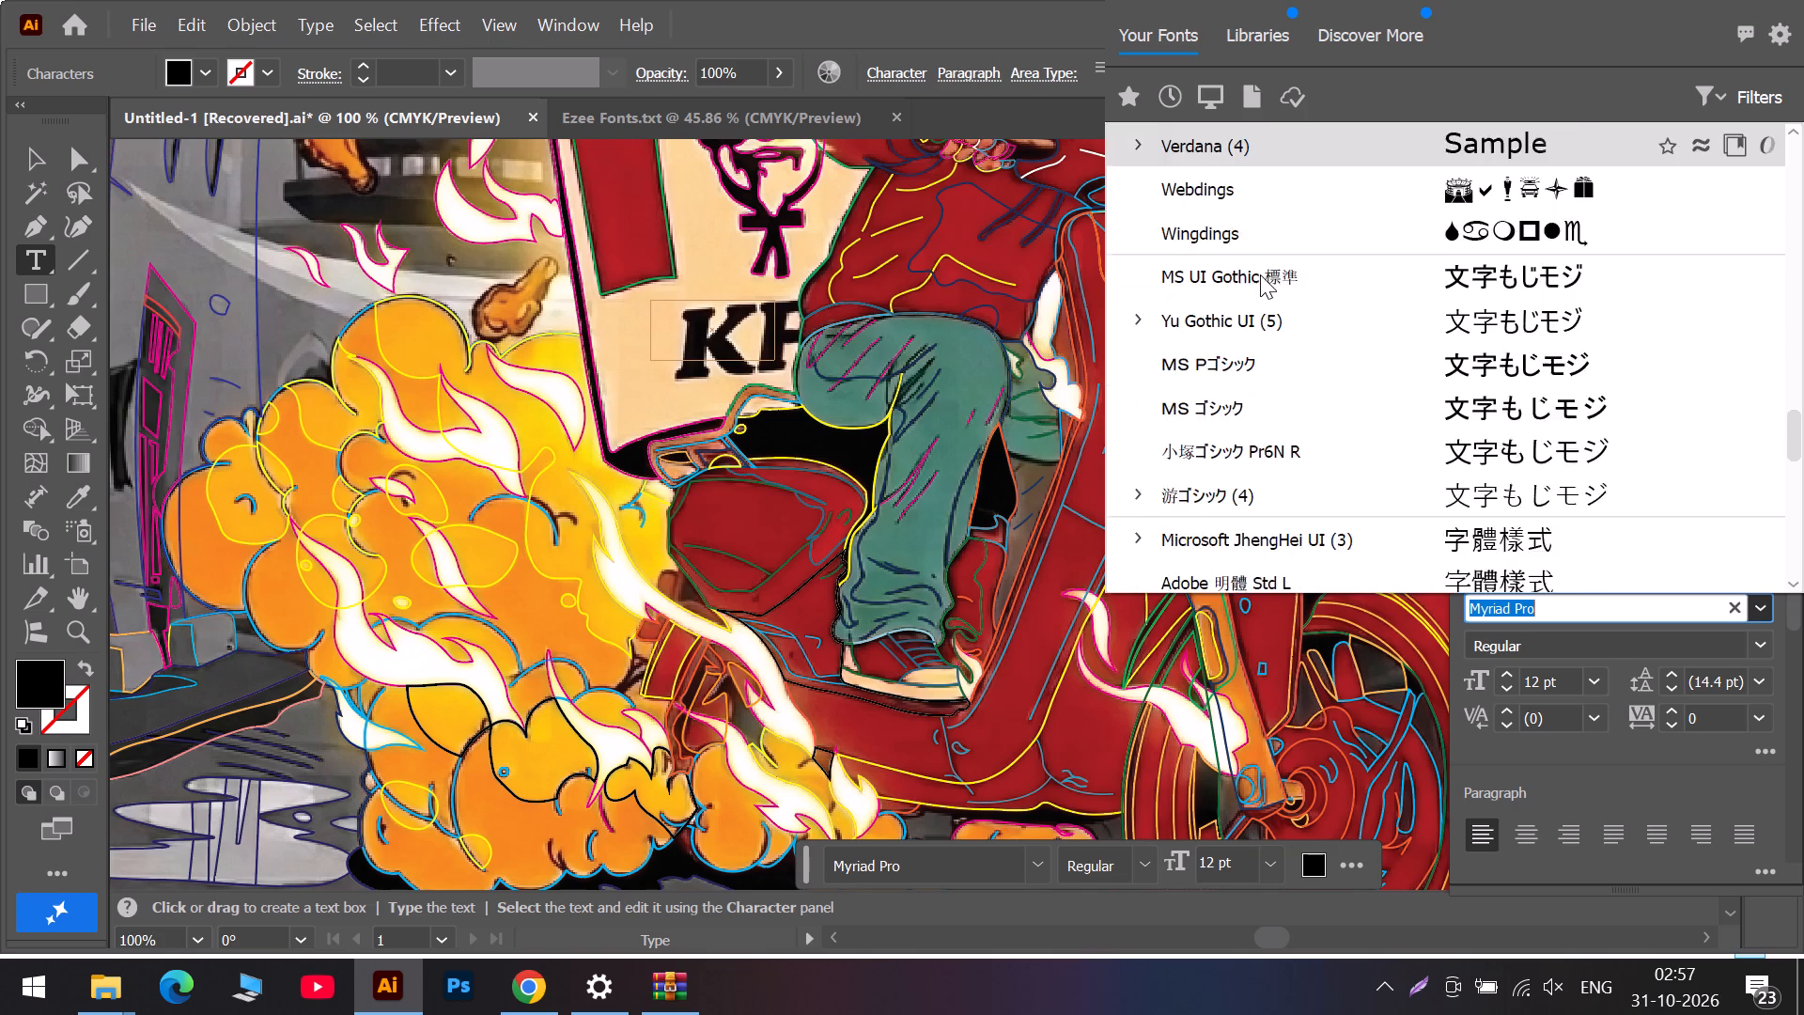
scroll(1260, 274, "down", 5)
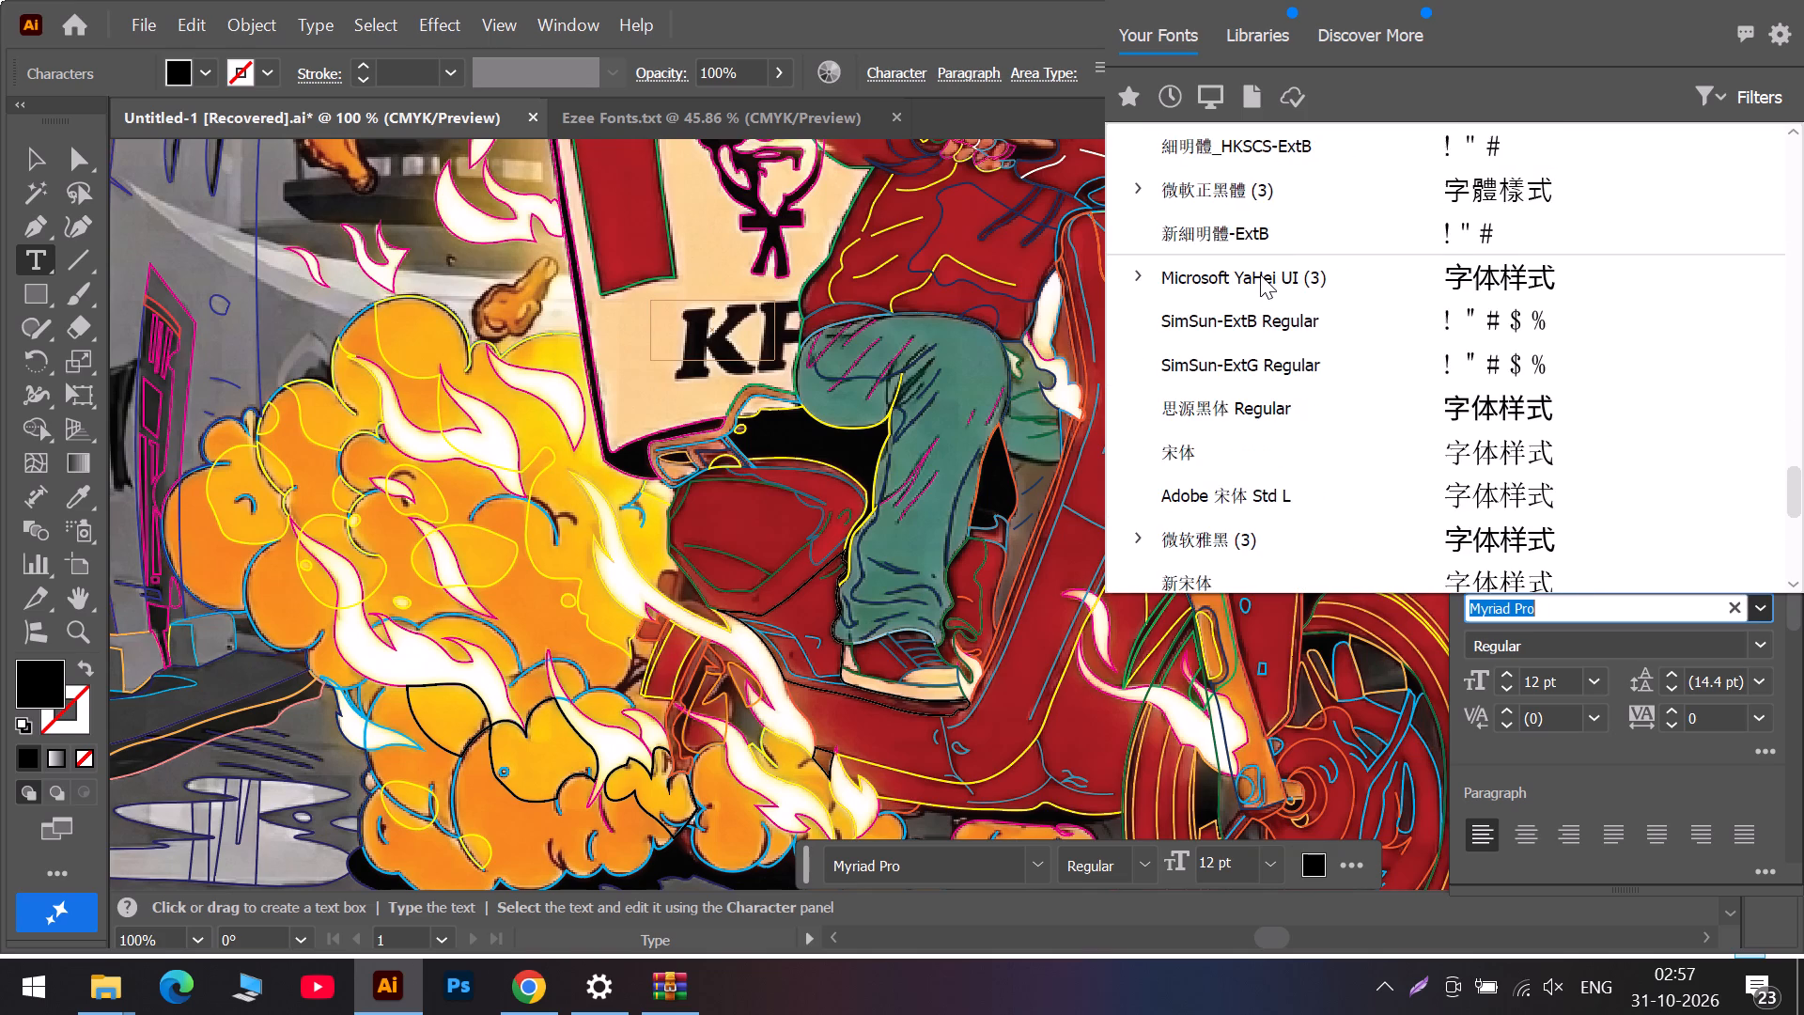
scroll(1260, 274, "down", 3)
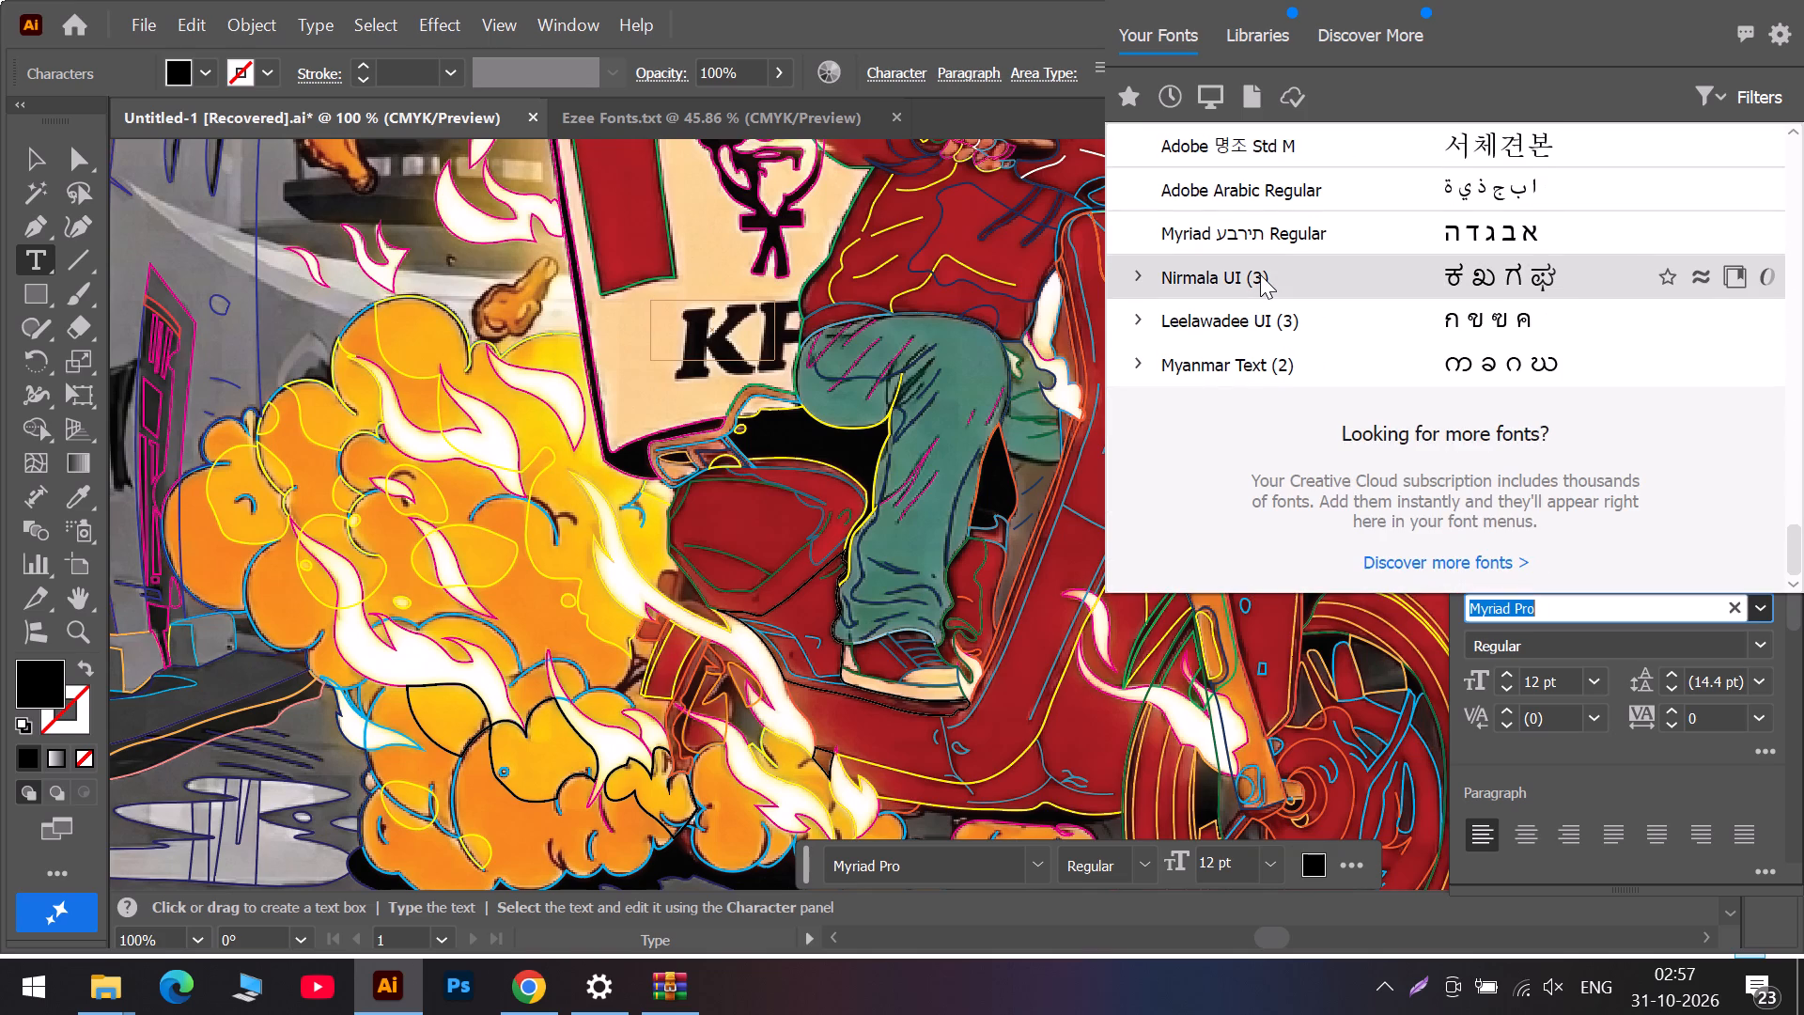
scroll(1260, 274, "up", 3)
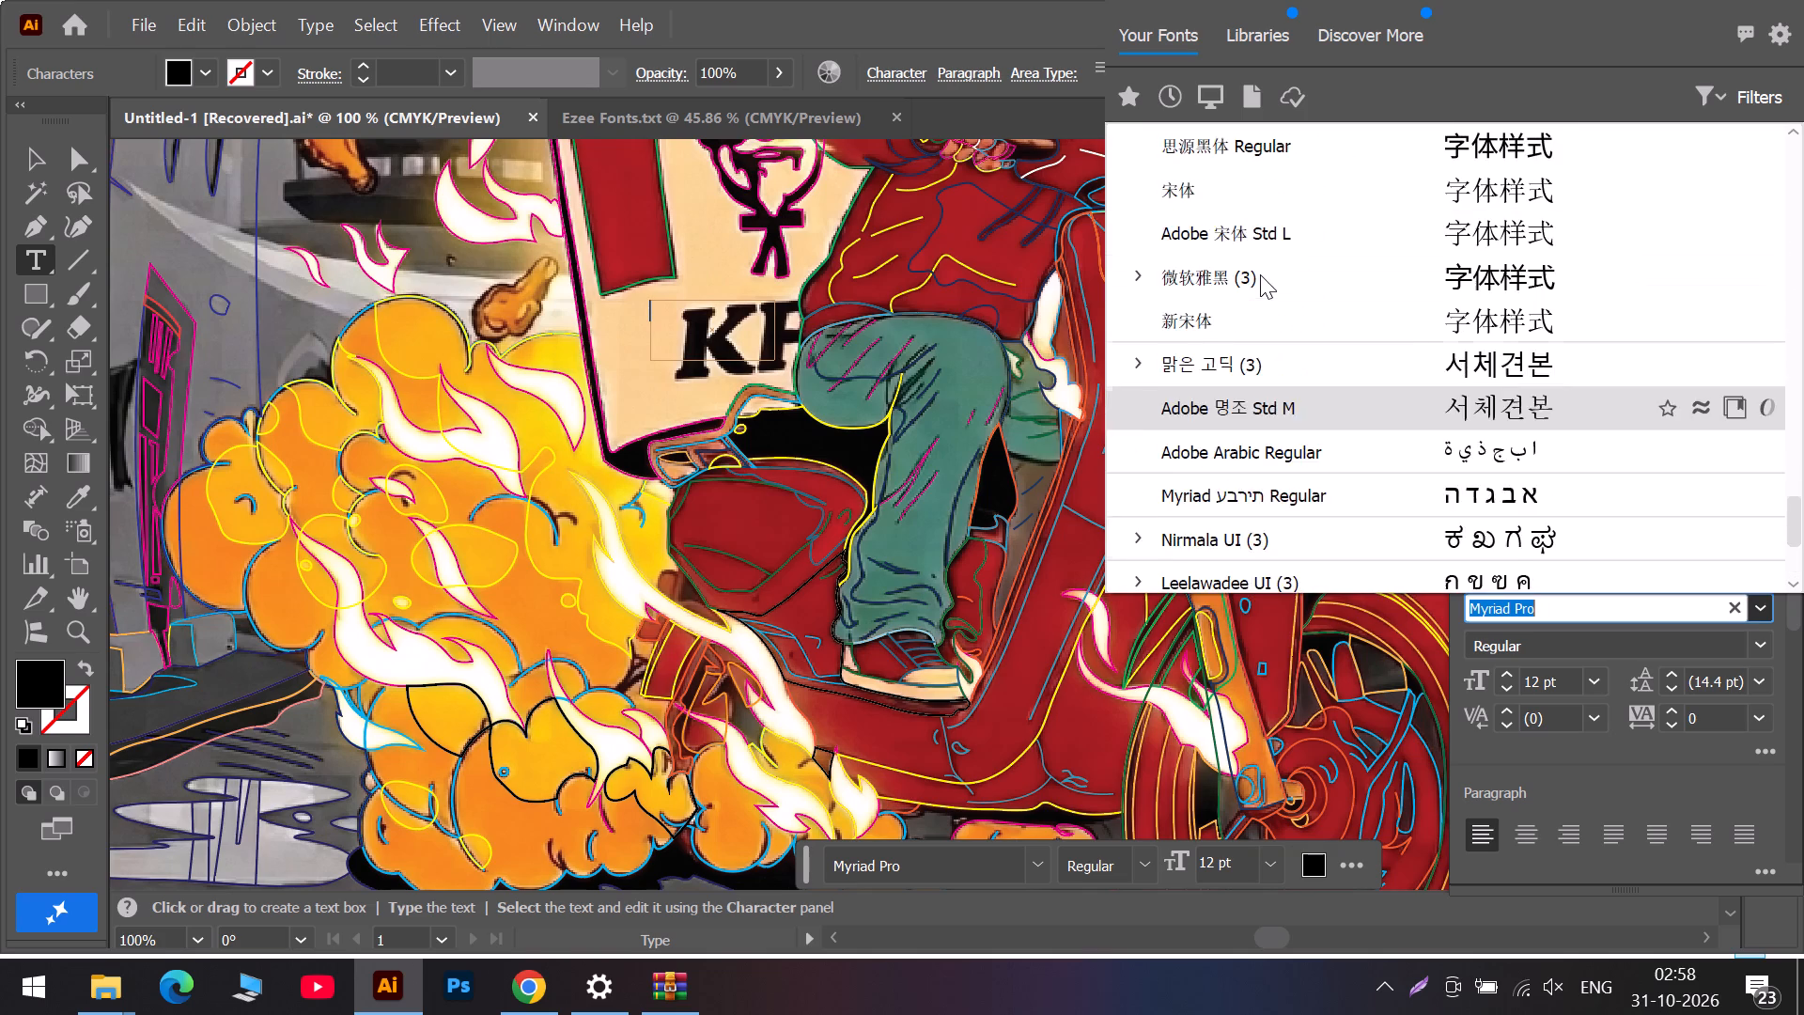
scroll(1260, 274, "up", 3)
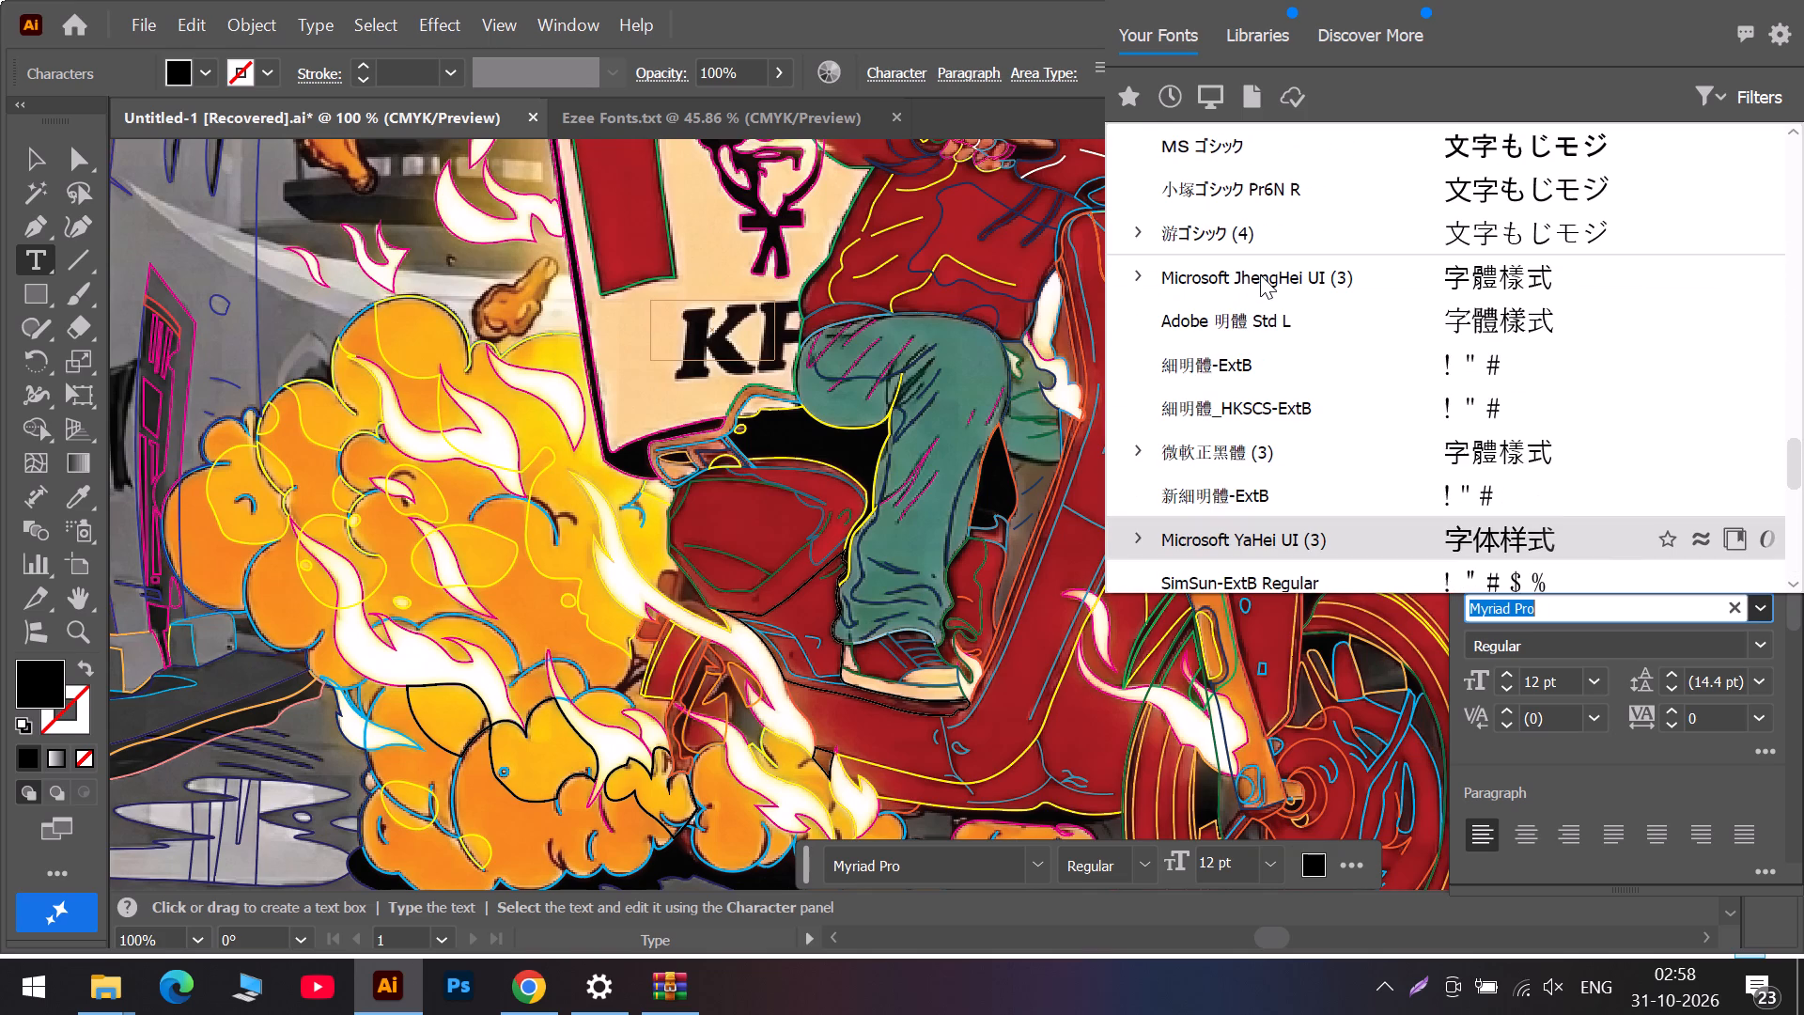
scroll(1260, 274, "up", 2)
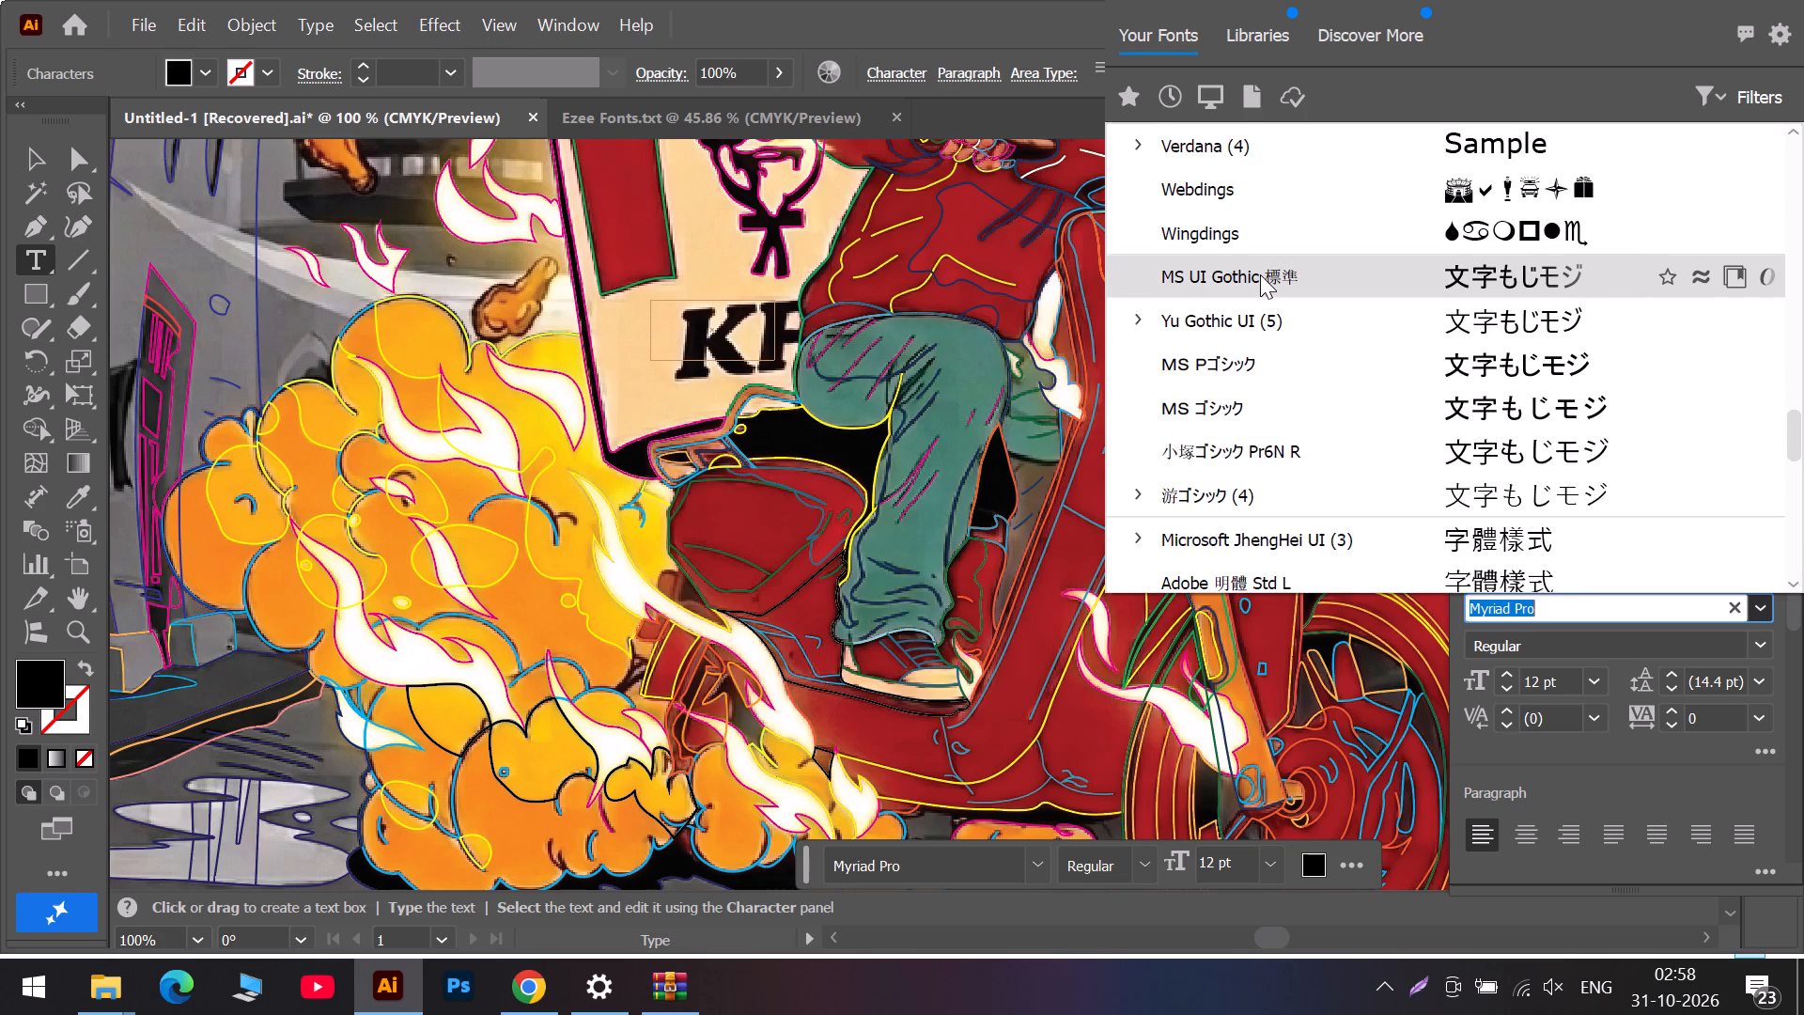
scroll(1236, 354, "down", 1)
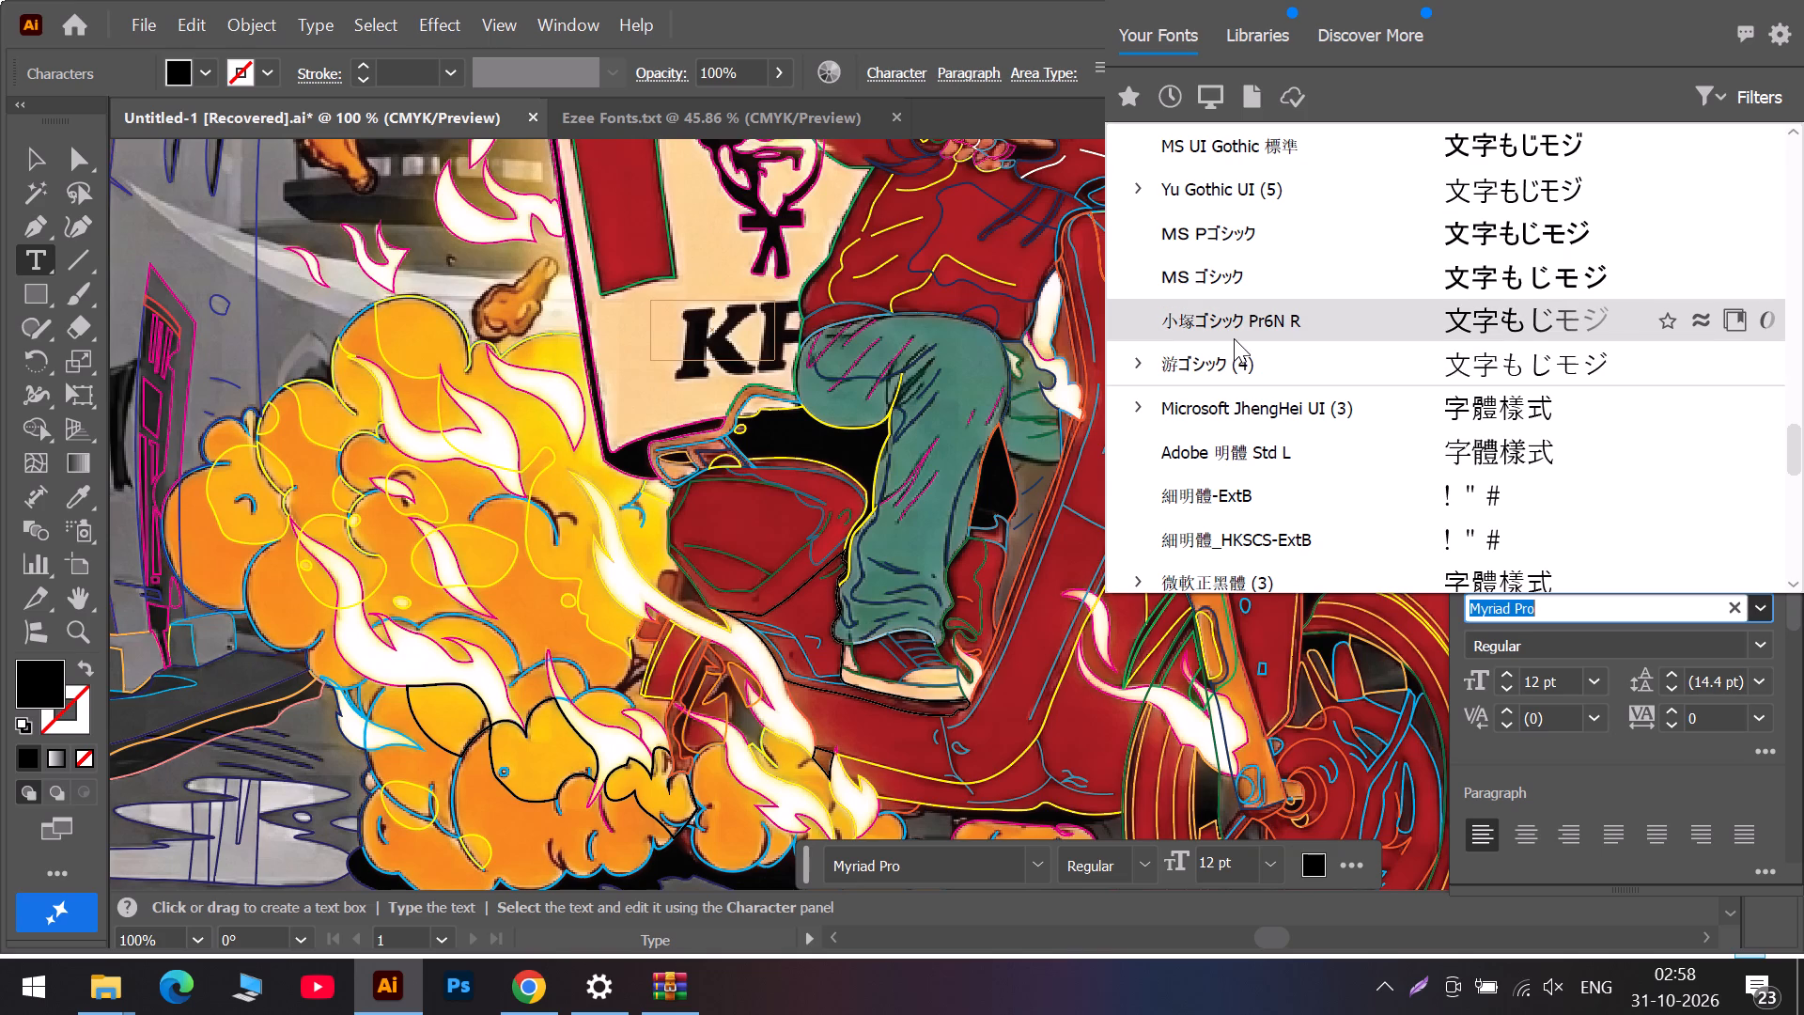
scroll(1236, 335, "up", 1)
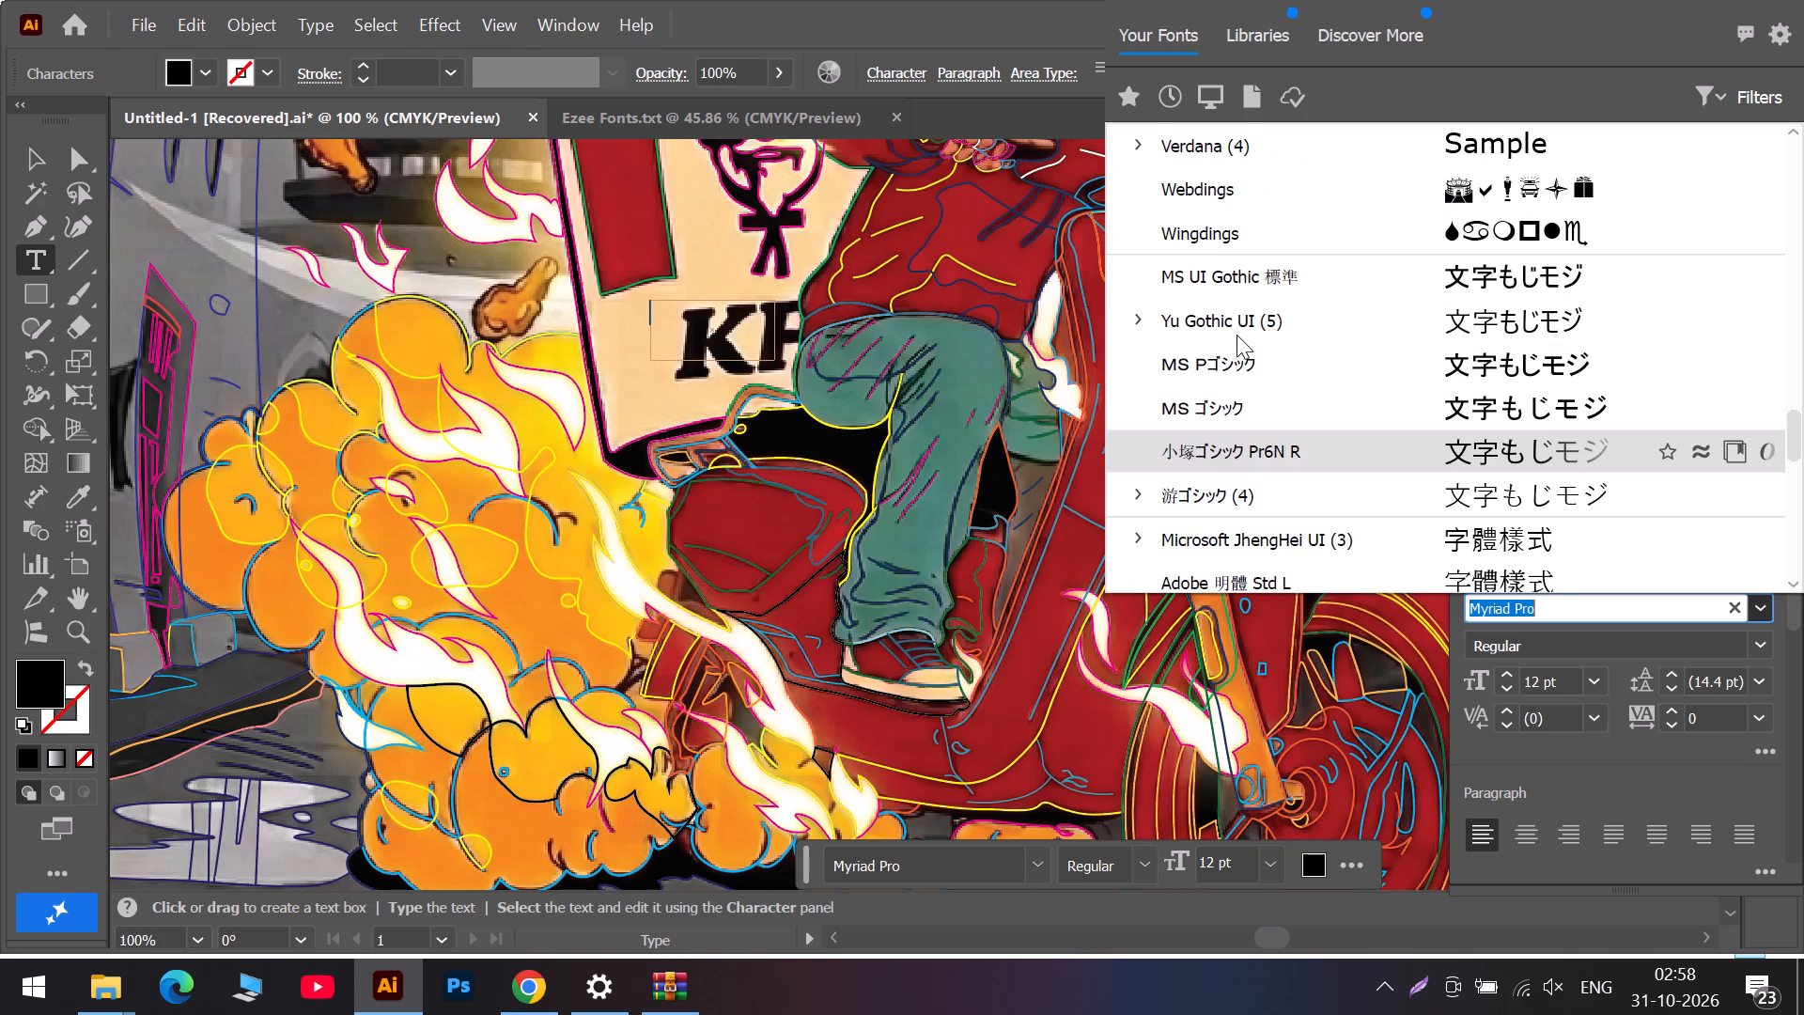
scroll(1236, 333, "up", 1)
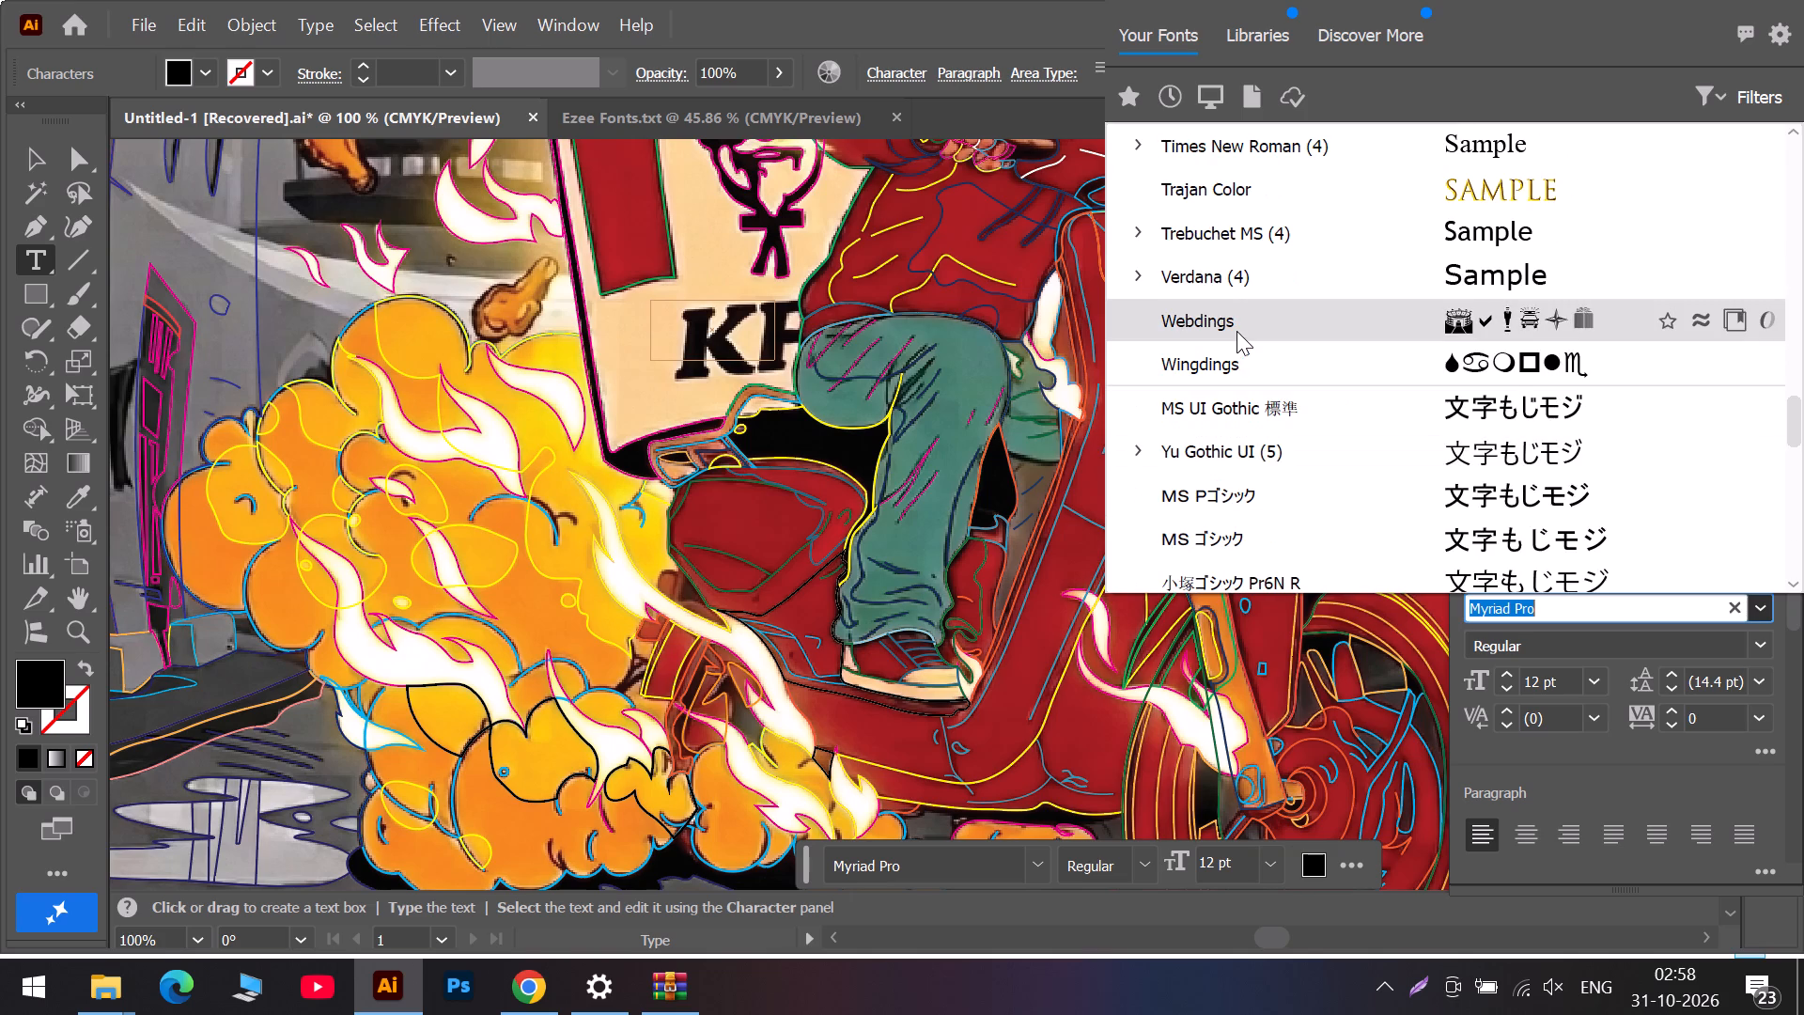
scroll(1236, 331, "up", 3)
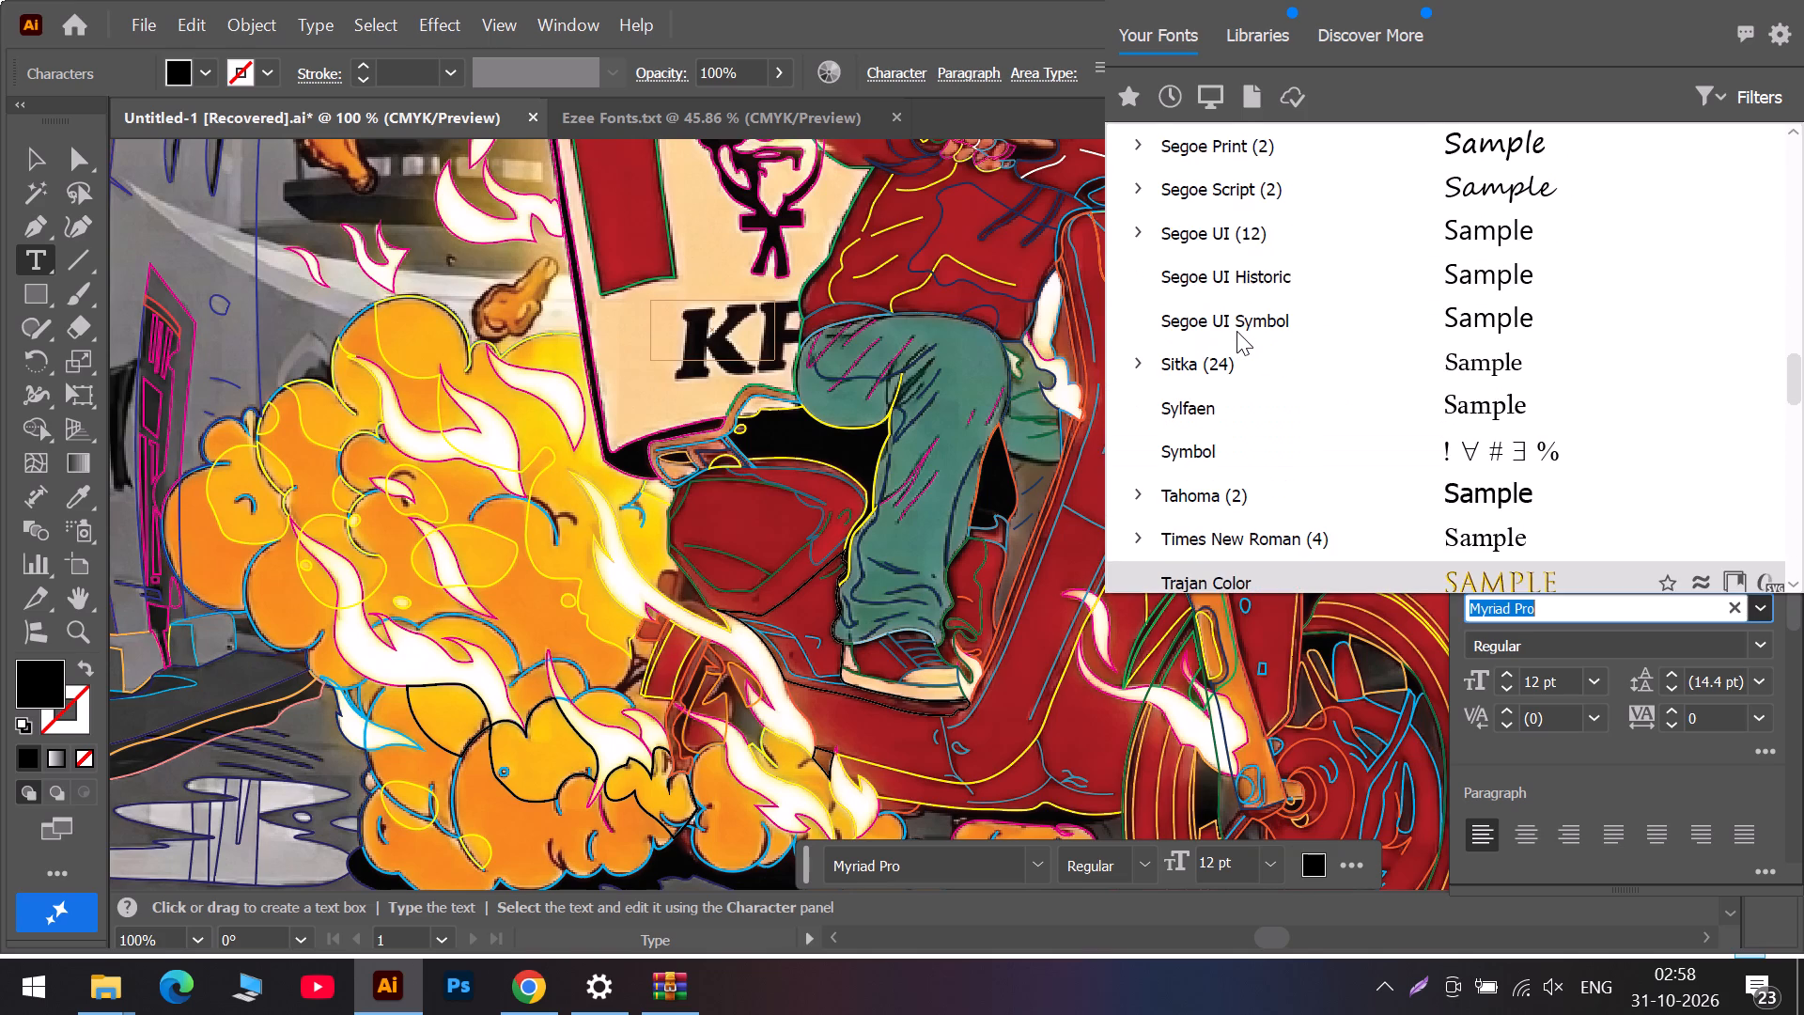
scroll(1236, 331, "up", 2)
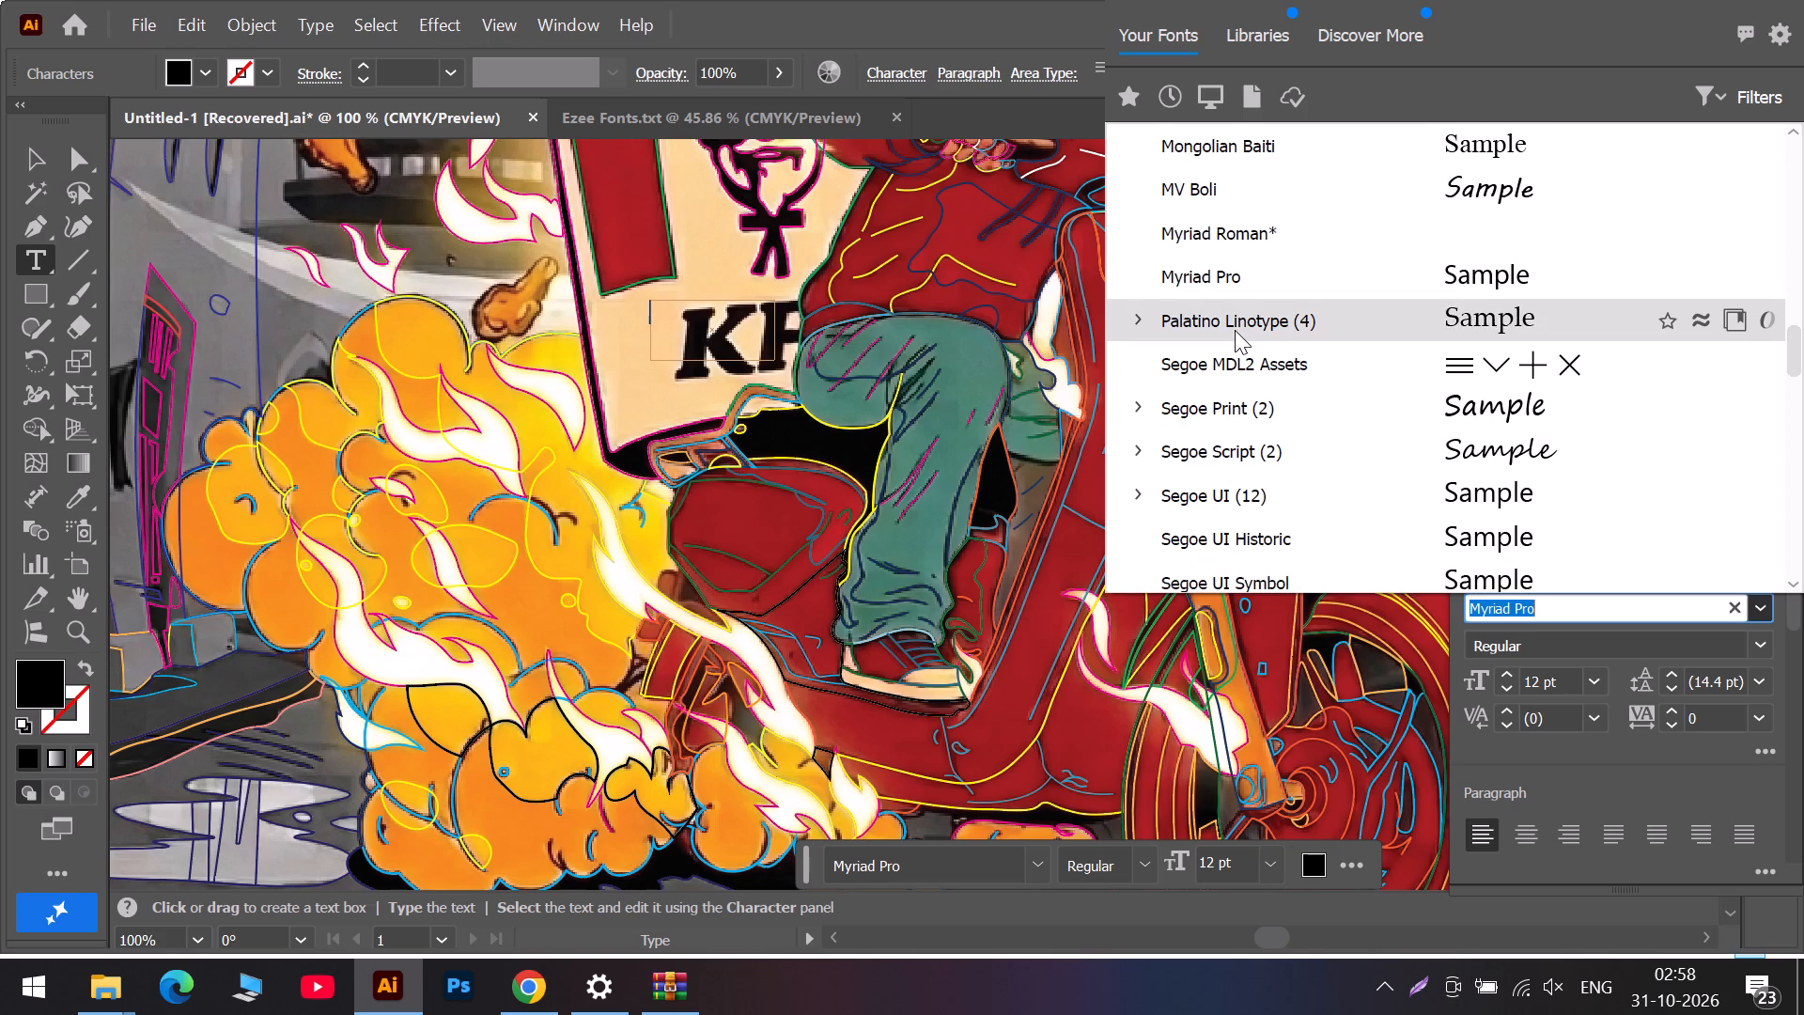
scroll(1235, 330, "up", 3)
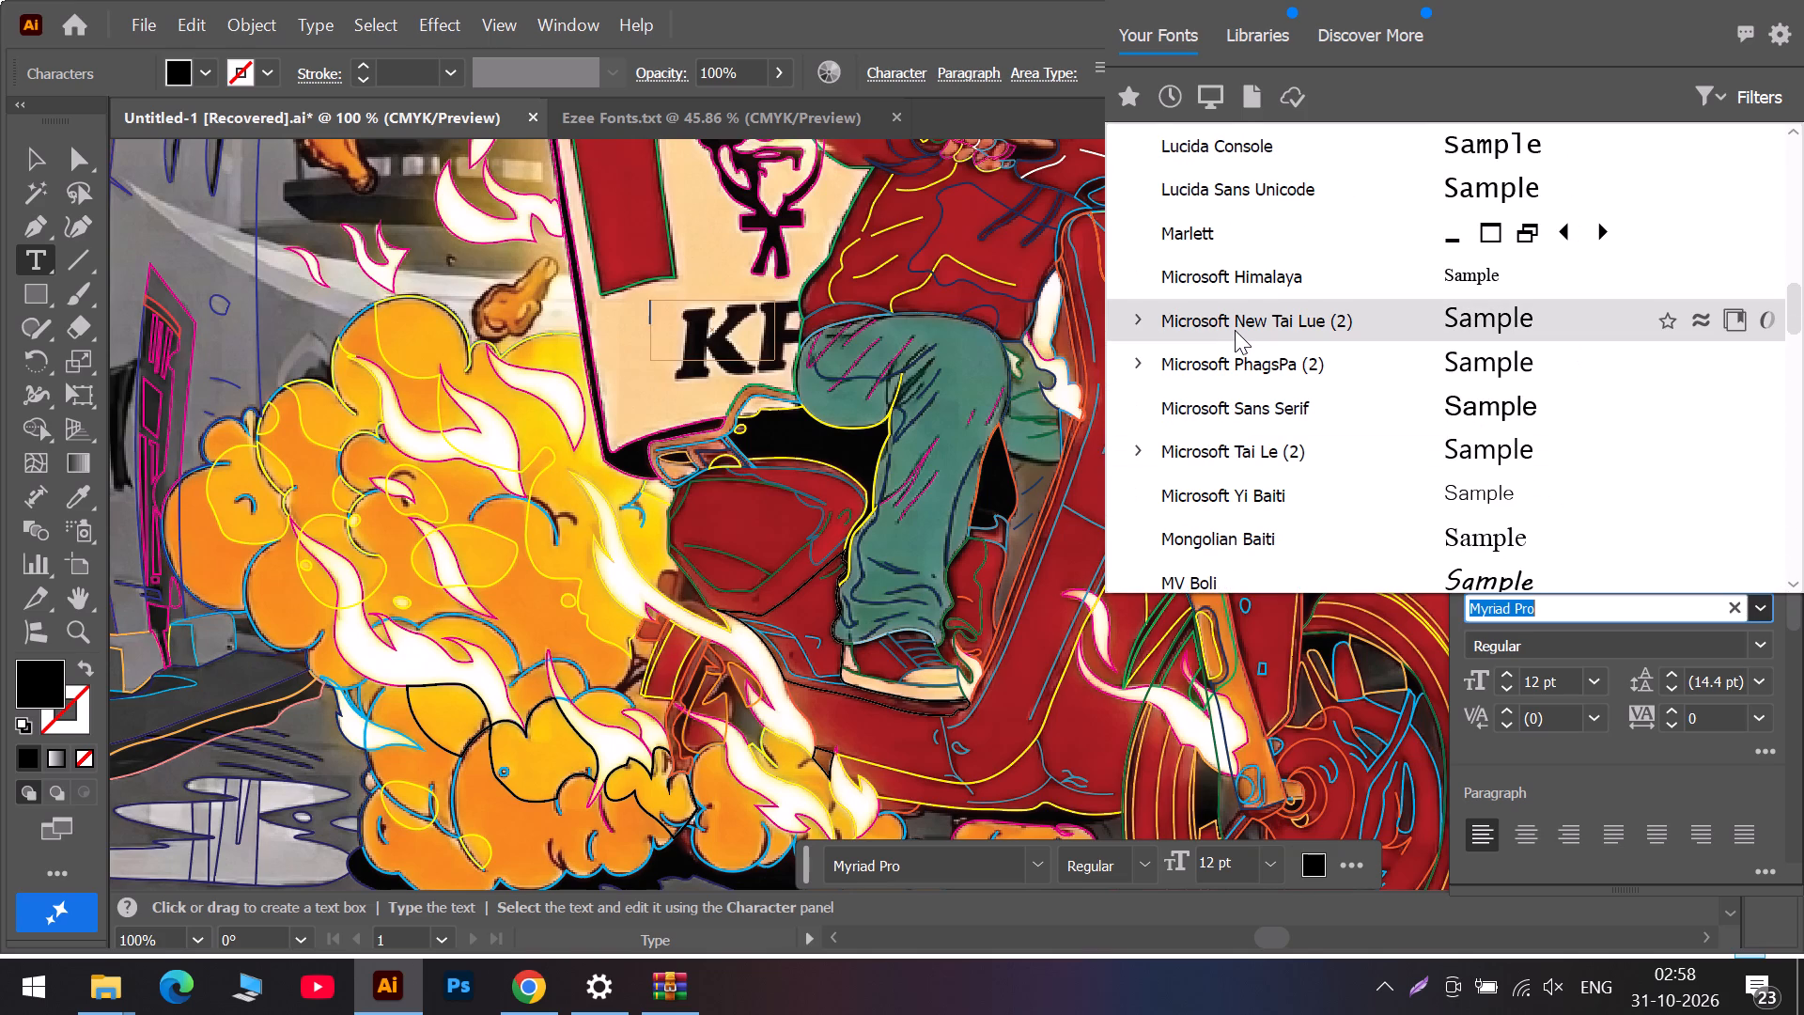
scroll(1235, 330, "up", 1)
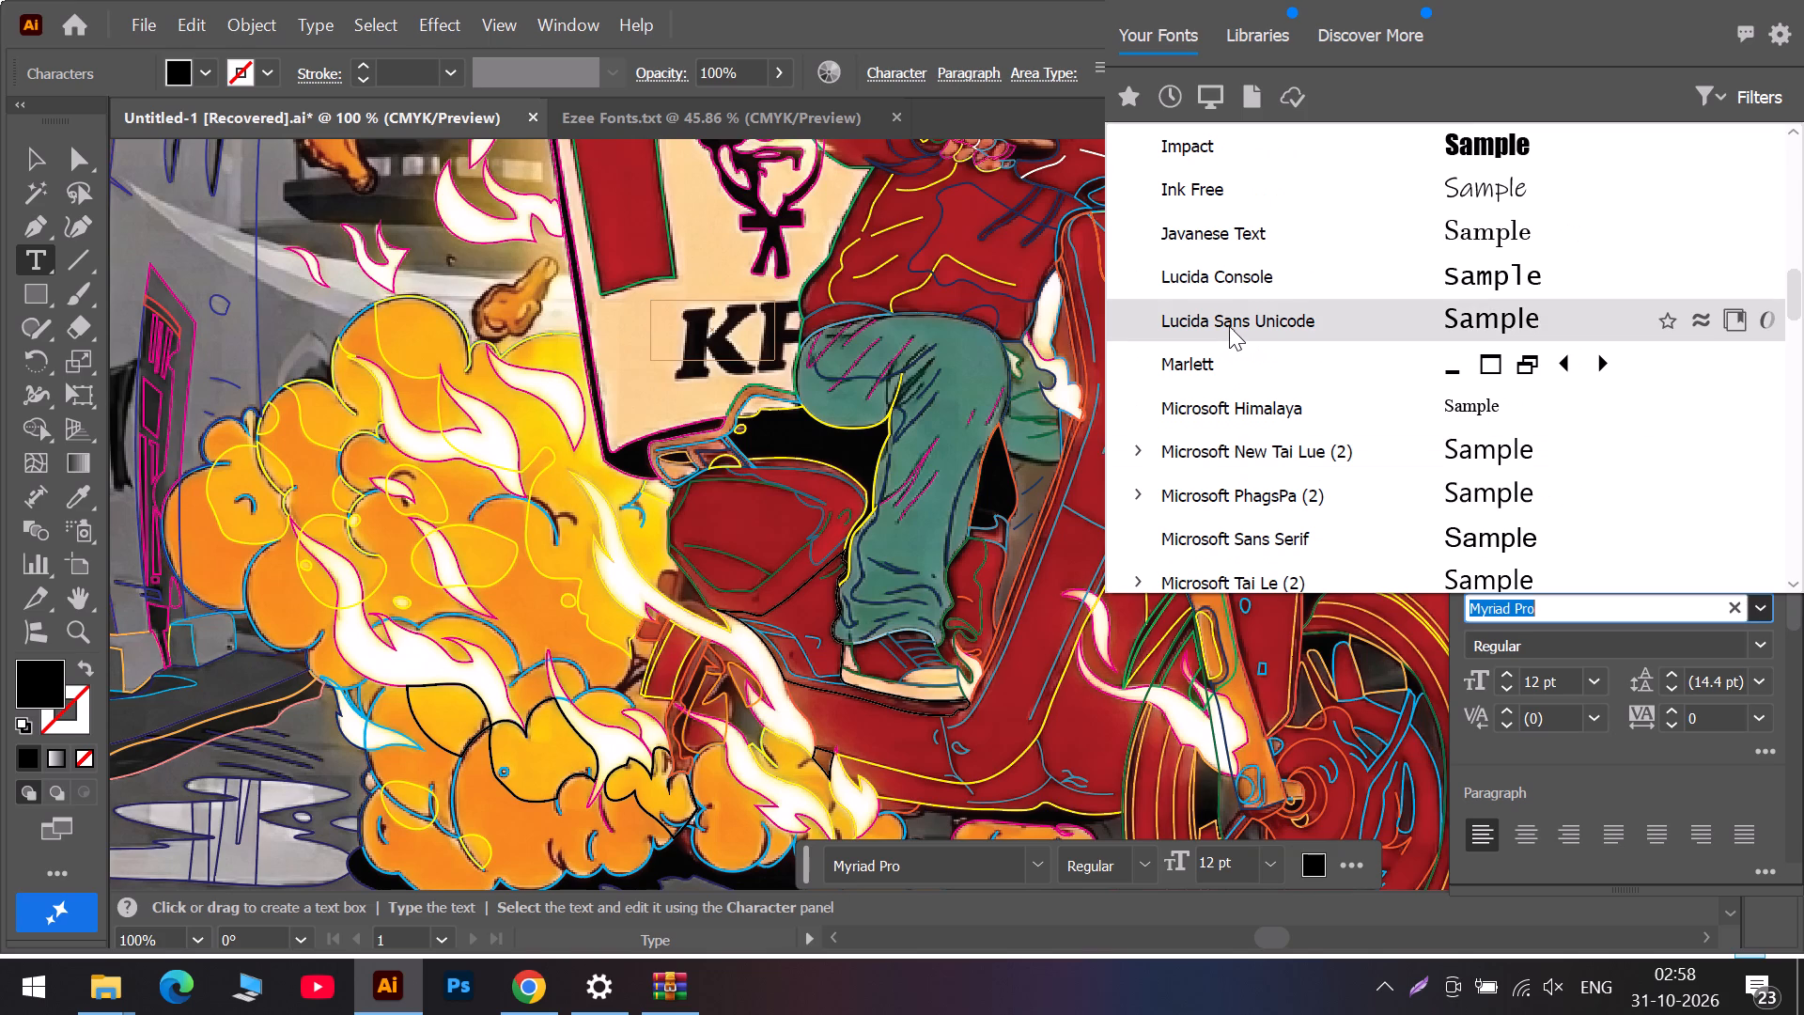
scroll(1225, 323, "up", 3)
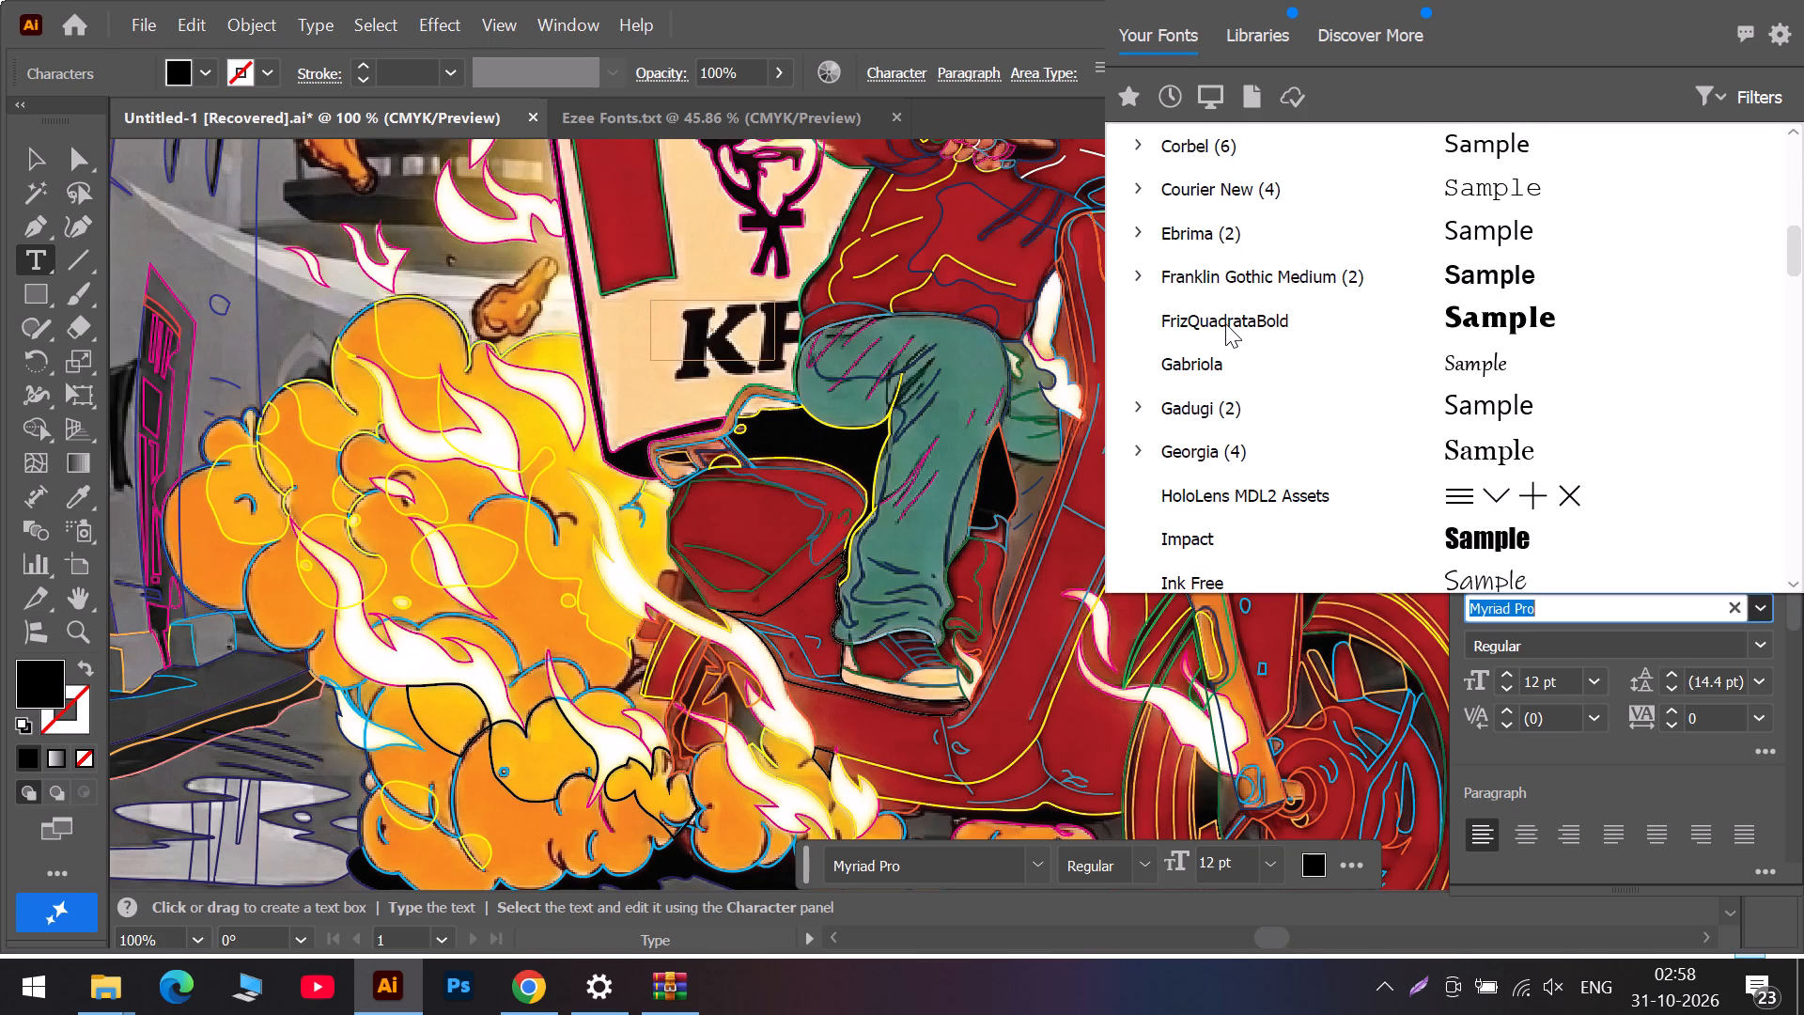
scroll(1225, 323, "up", 7)
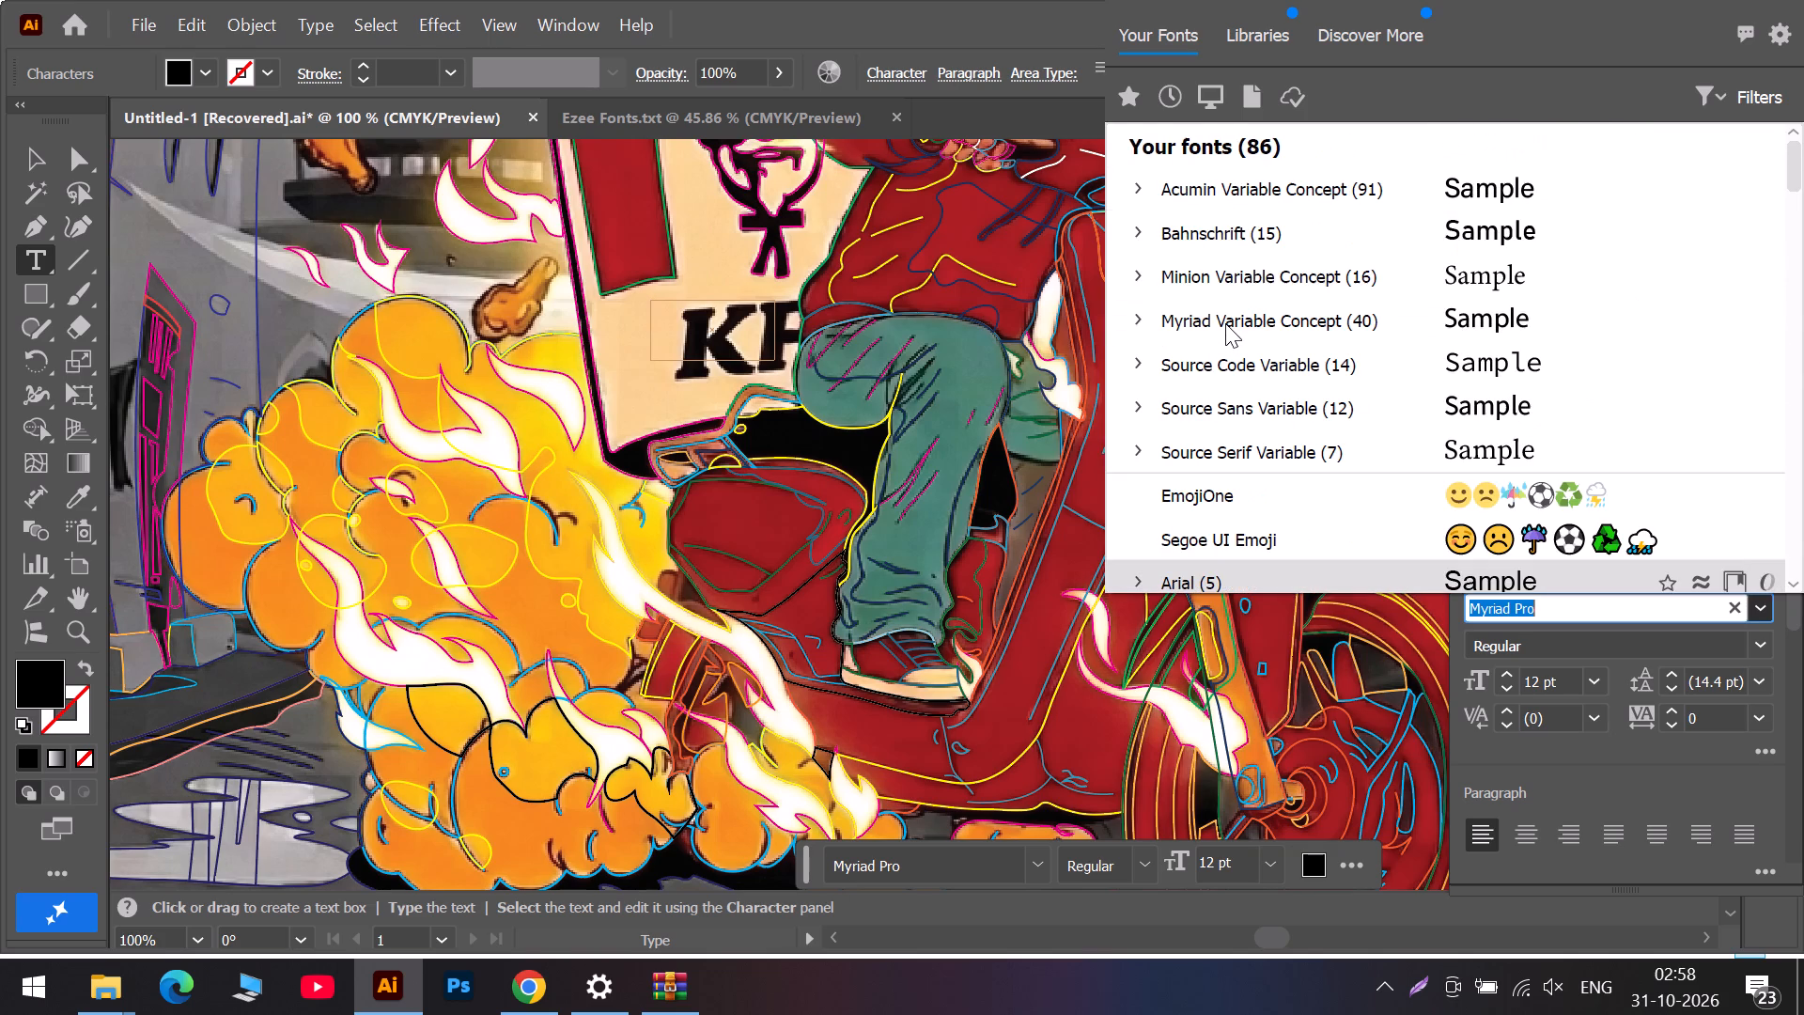
Look through the whole list of installed font families for one that matches the KFC lettering.
scroll(1225, 322, "up", 3)
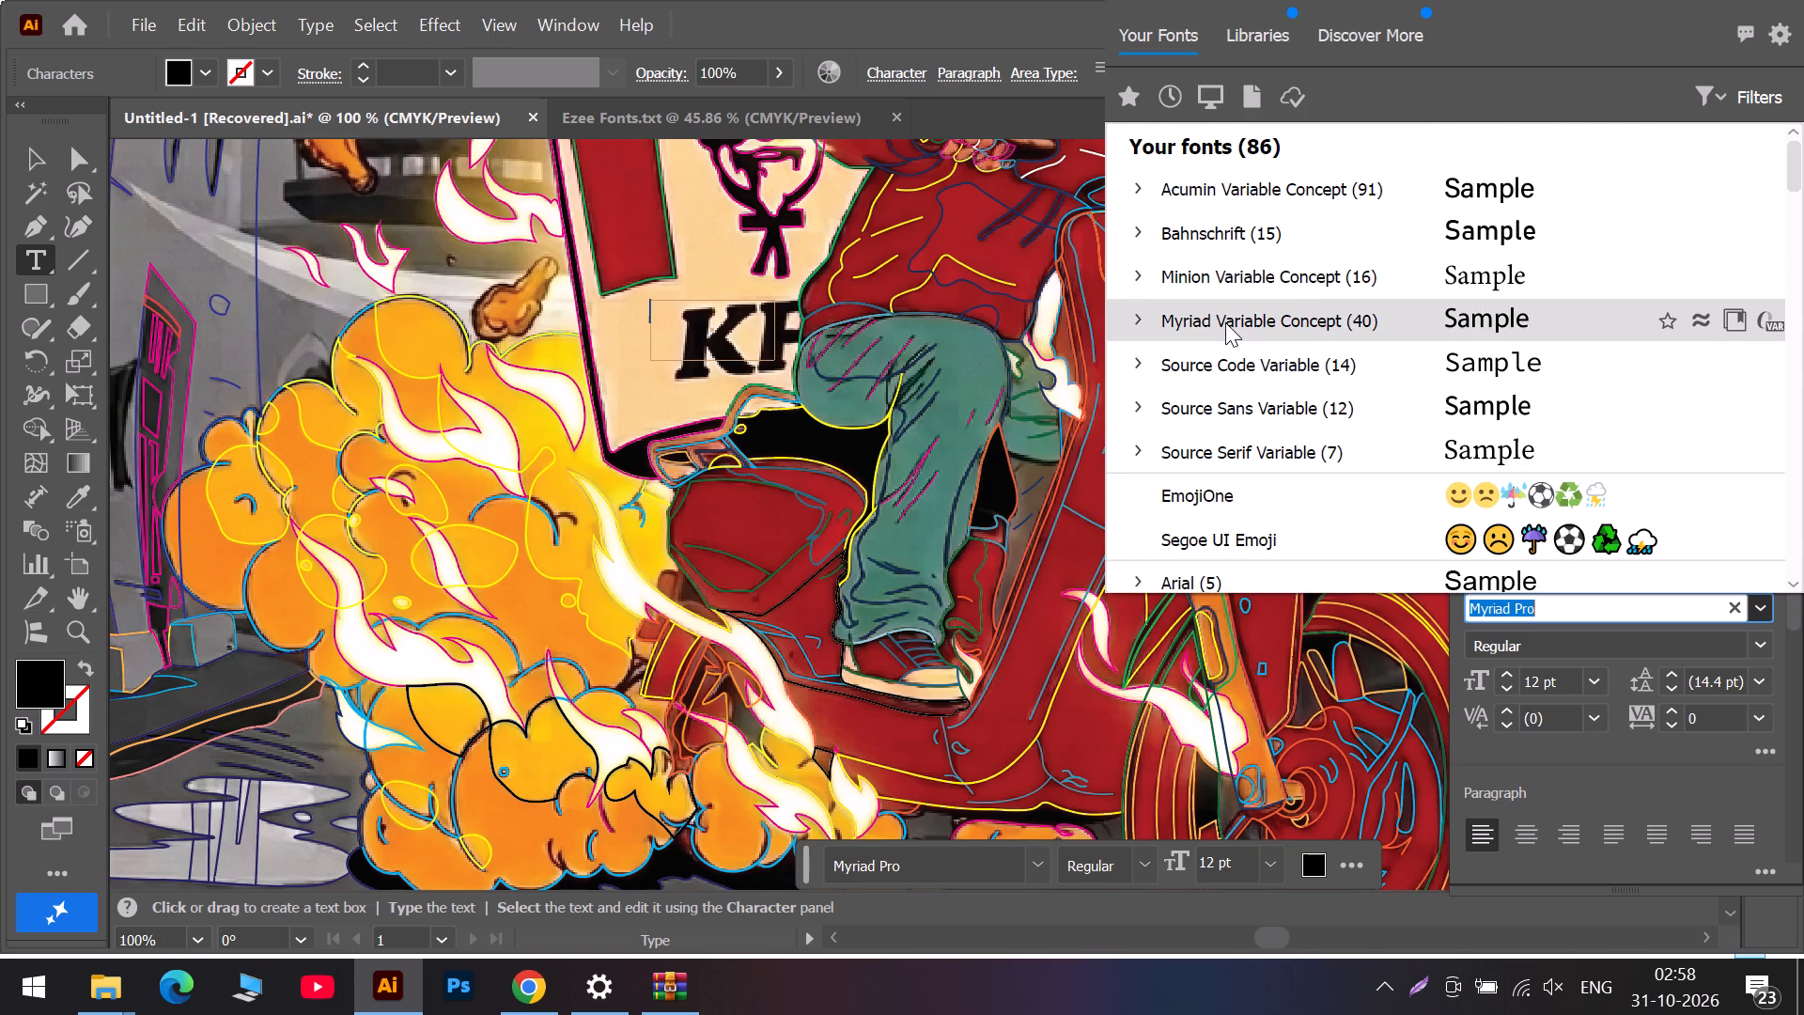
scroll(1225, 322, "down", 1)
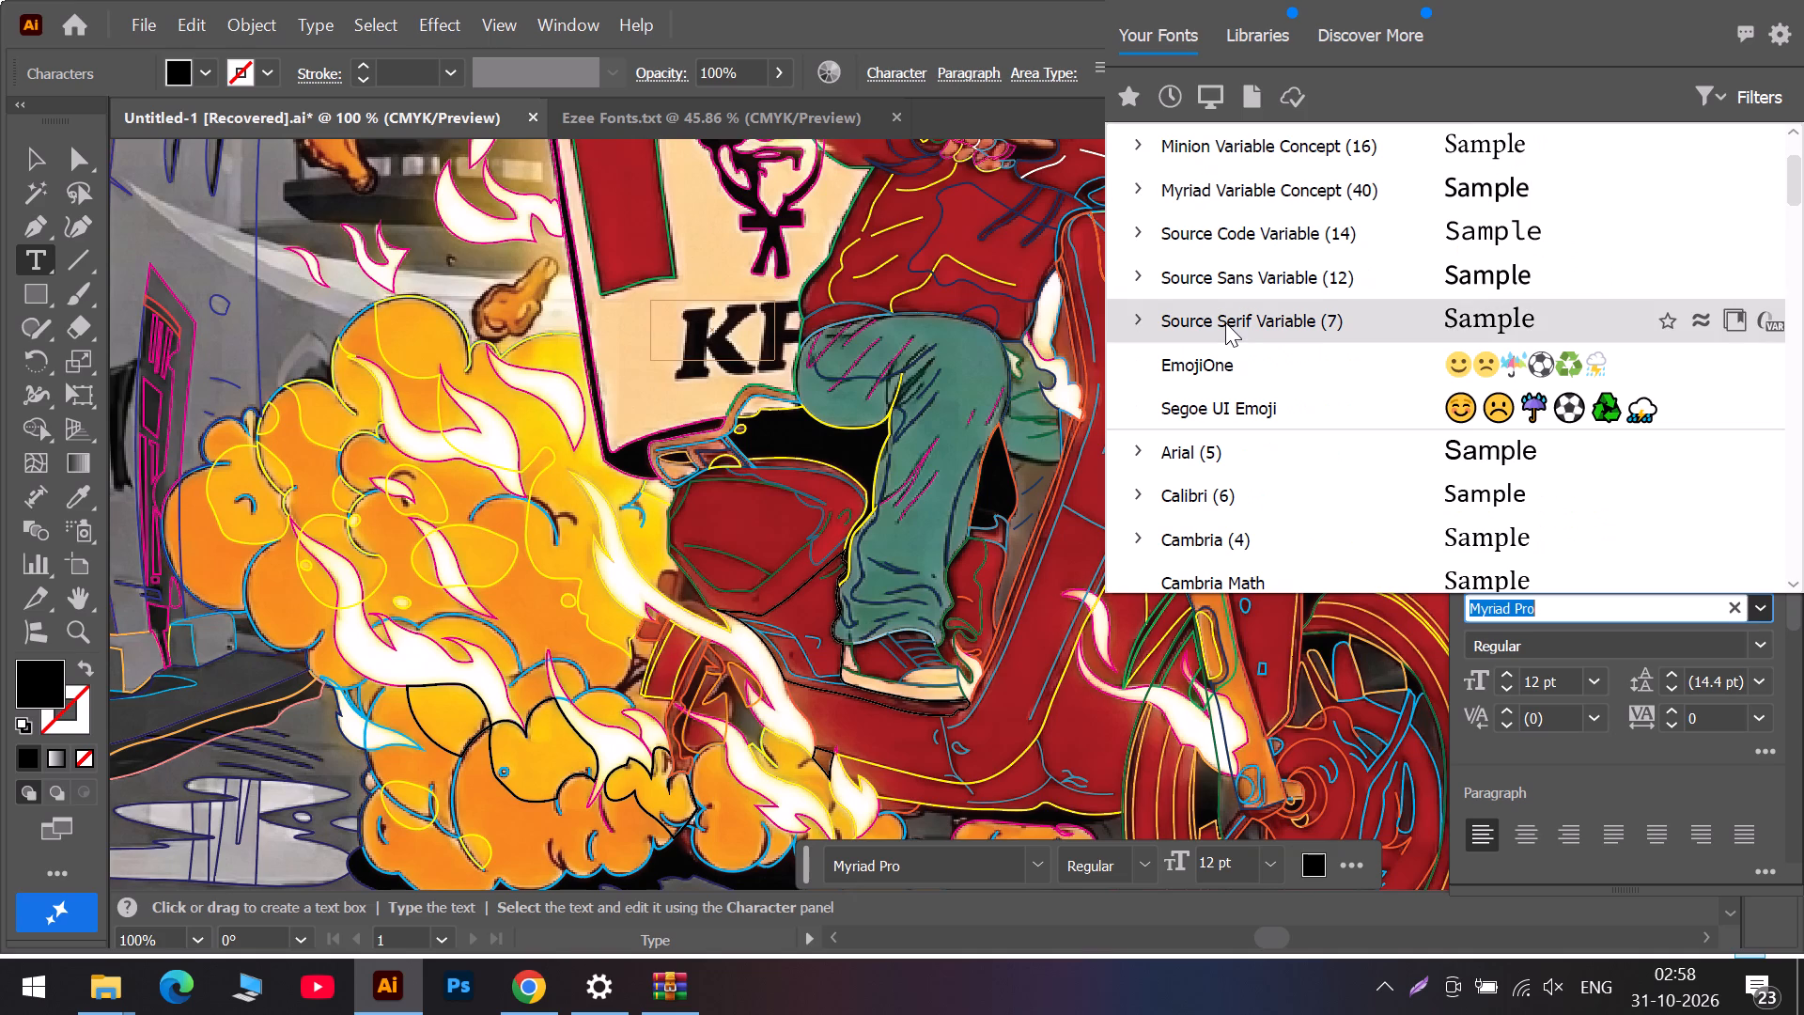
scroll(1225, 322, "down", 2)
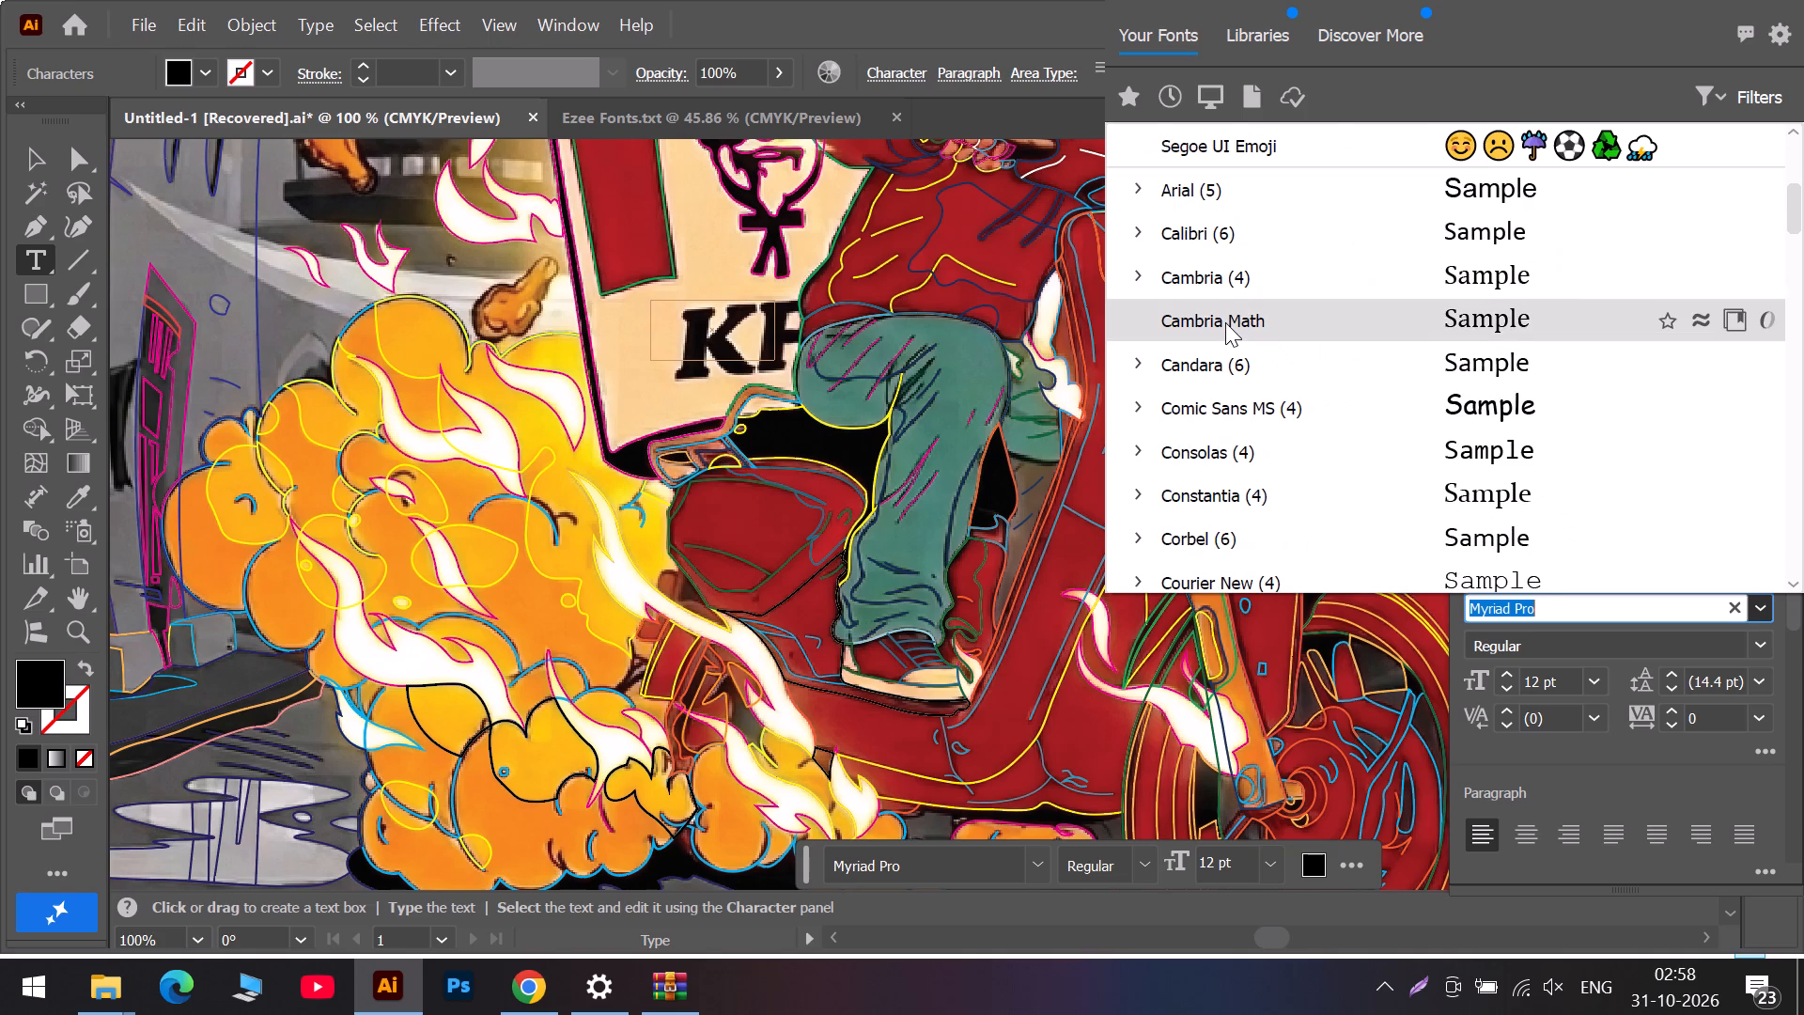
scroll(1225, 322, "down", 4)
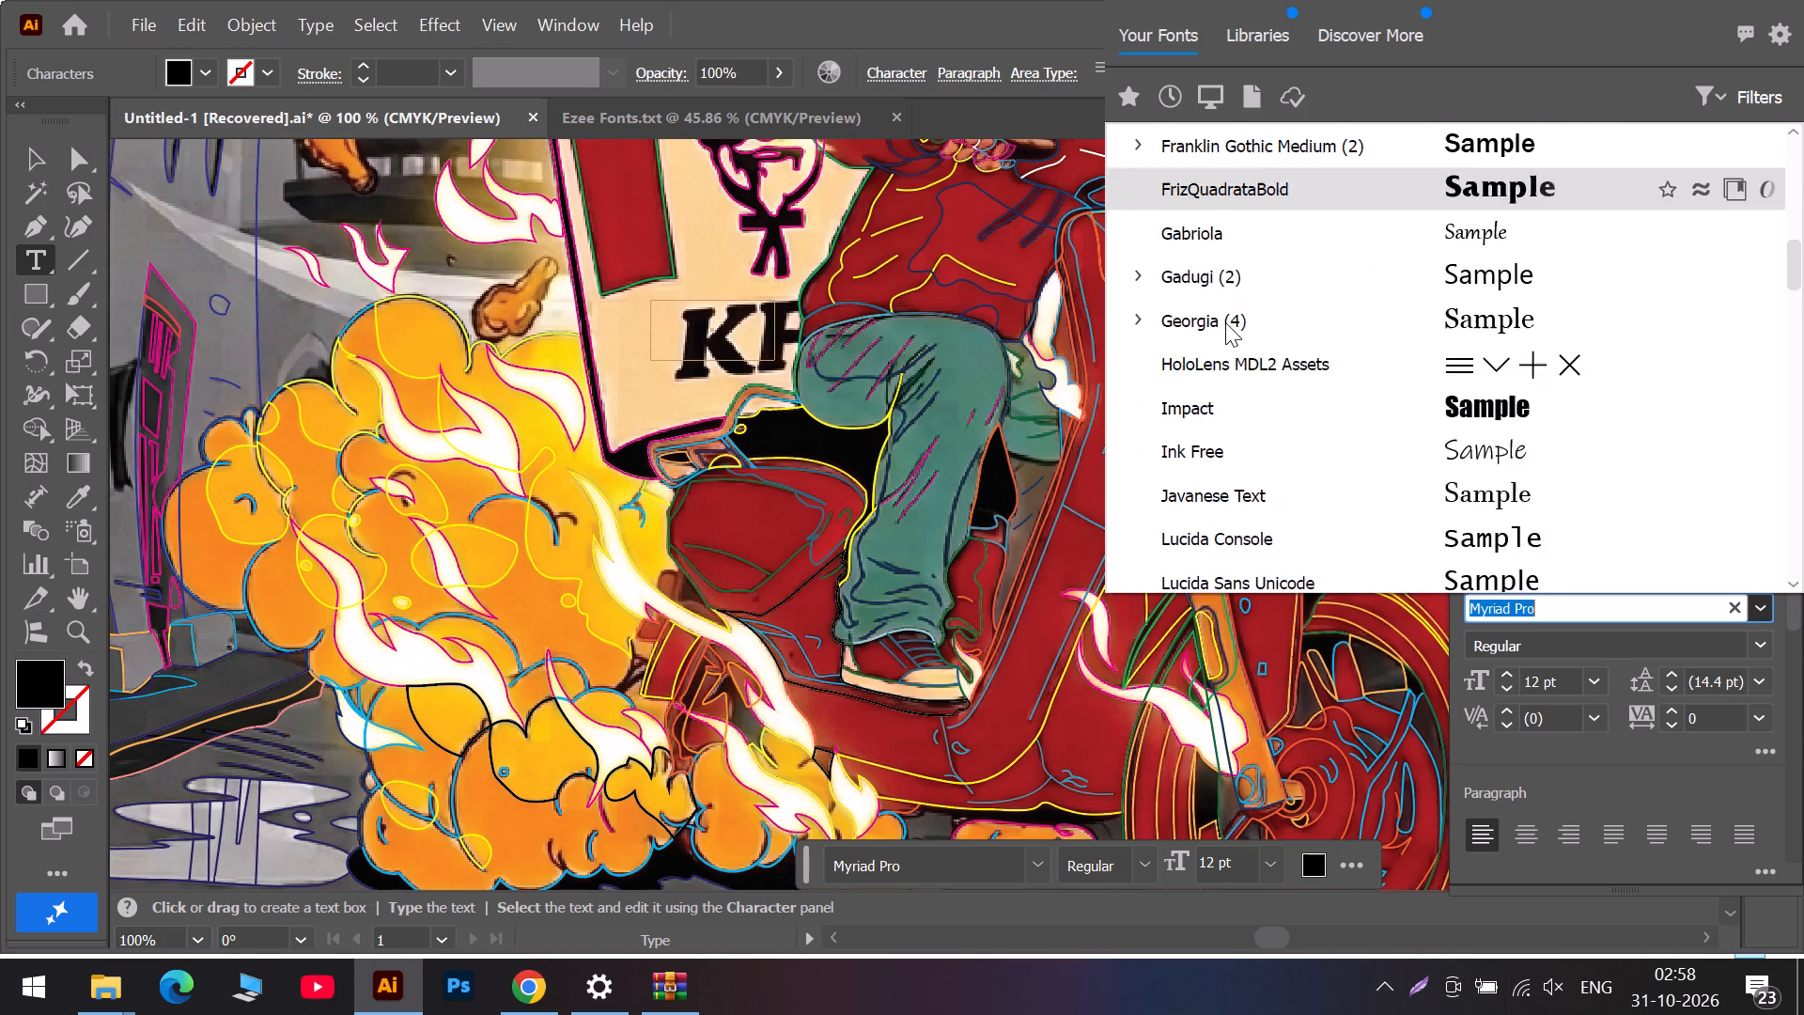
scroll(1225, 322, "down", 1)
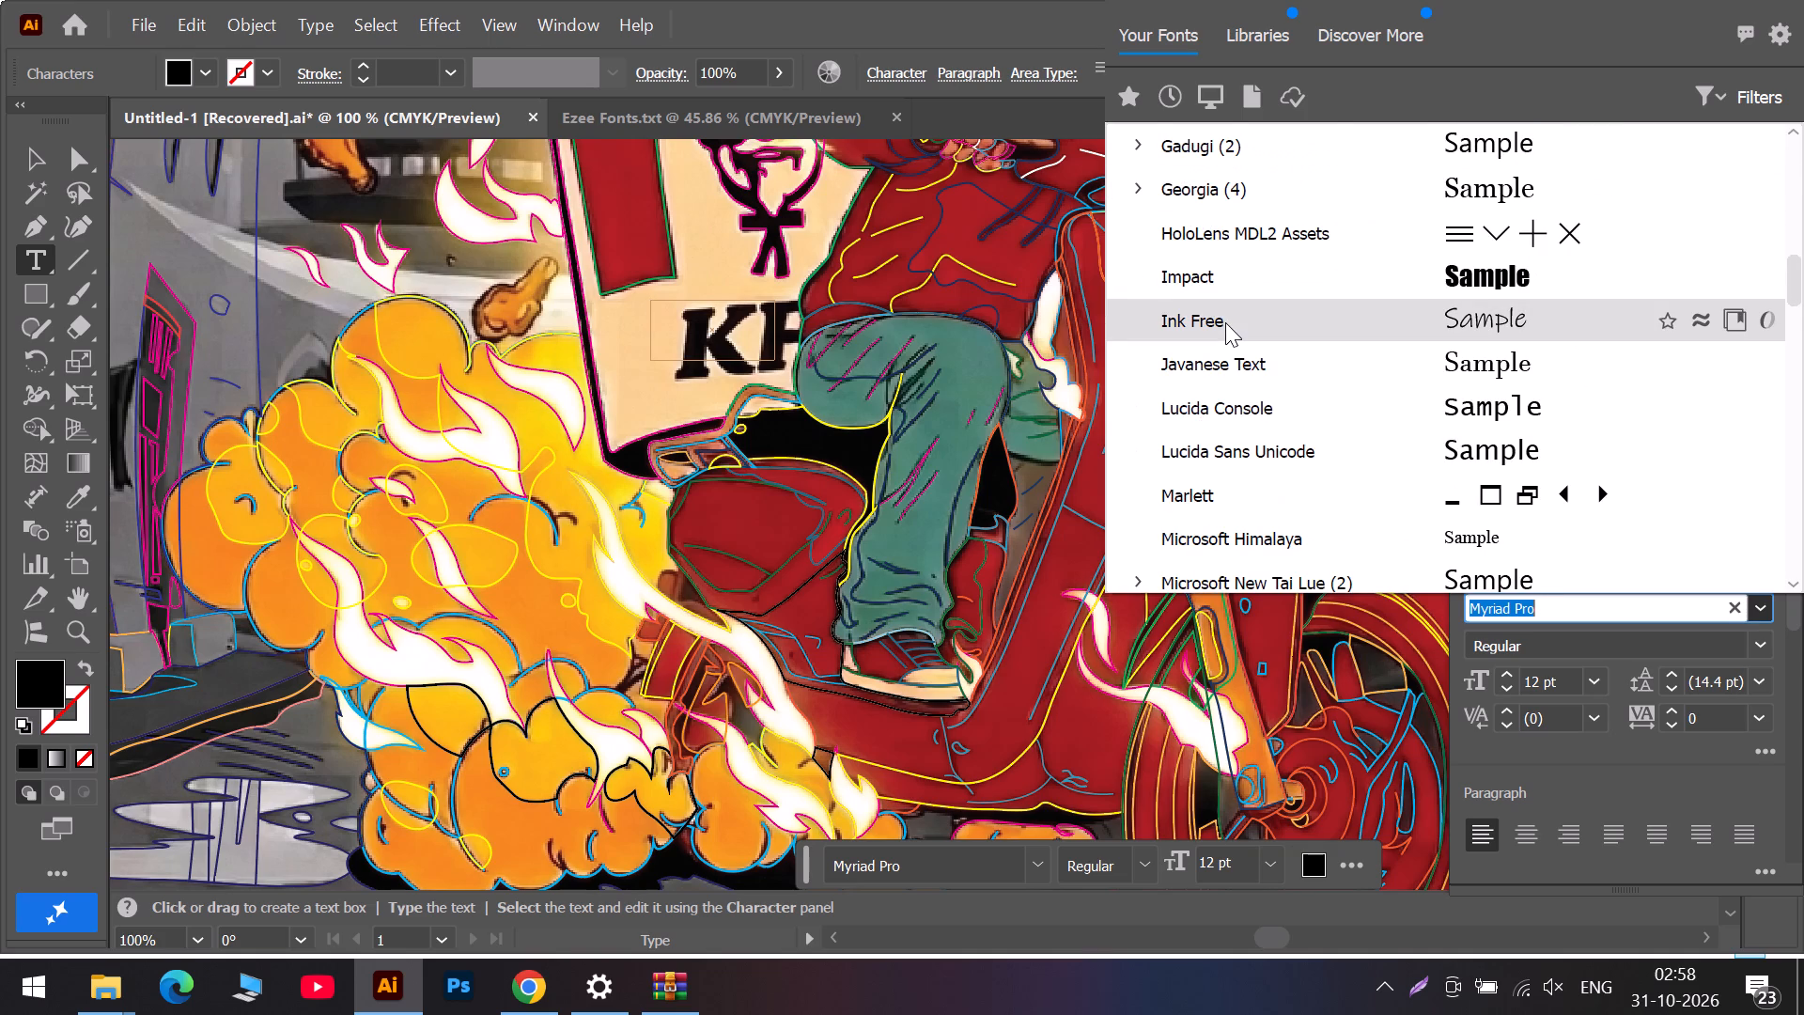
scroll(1225, 322, "down", 4)
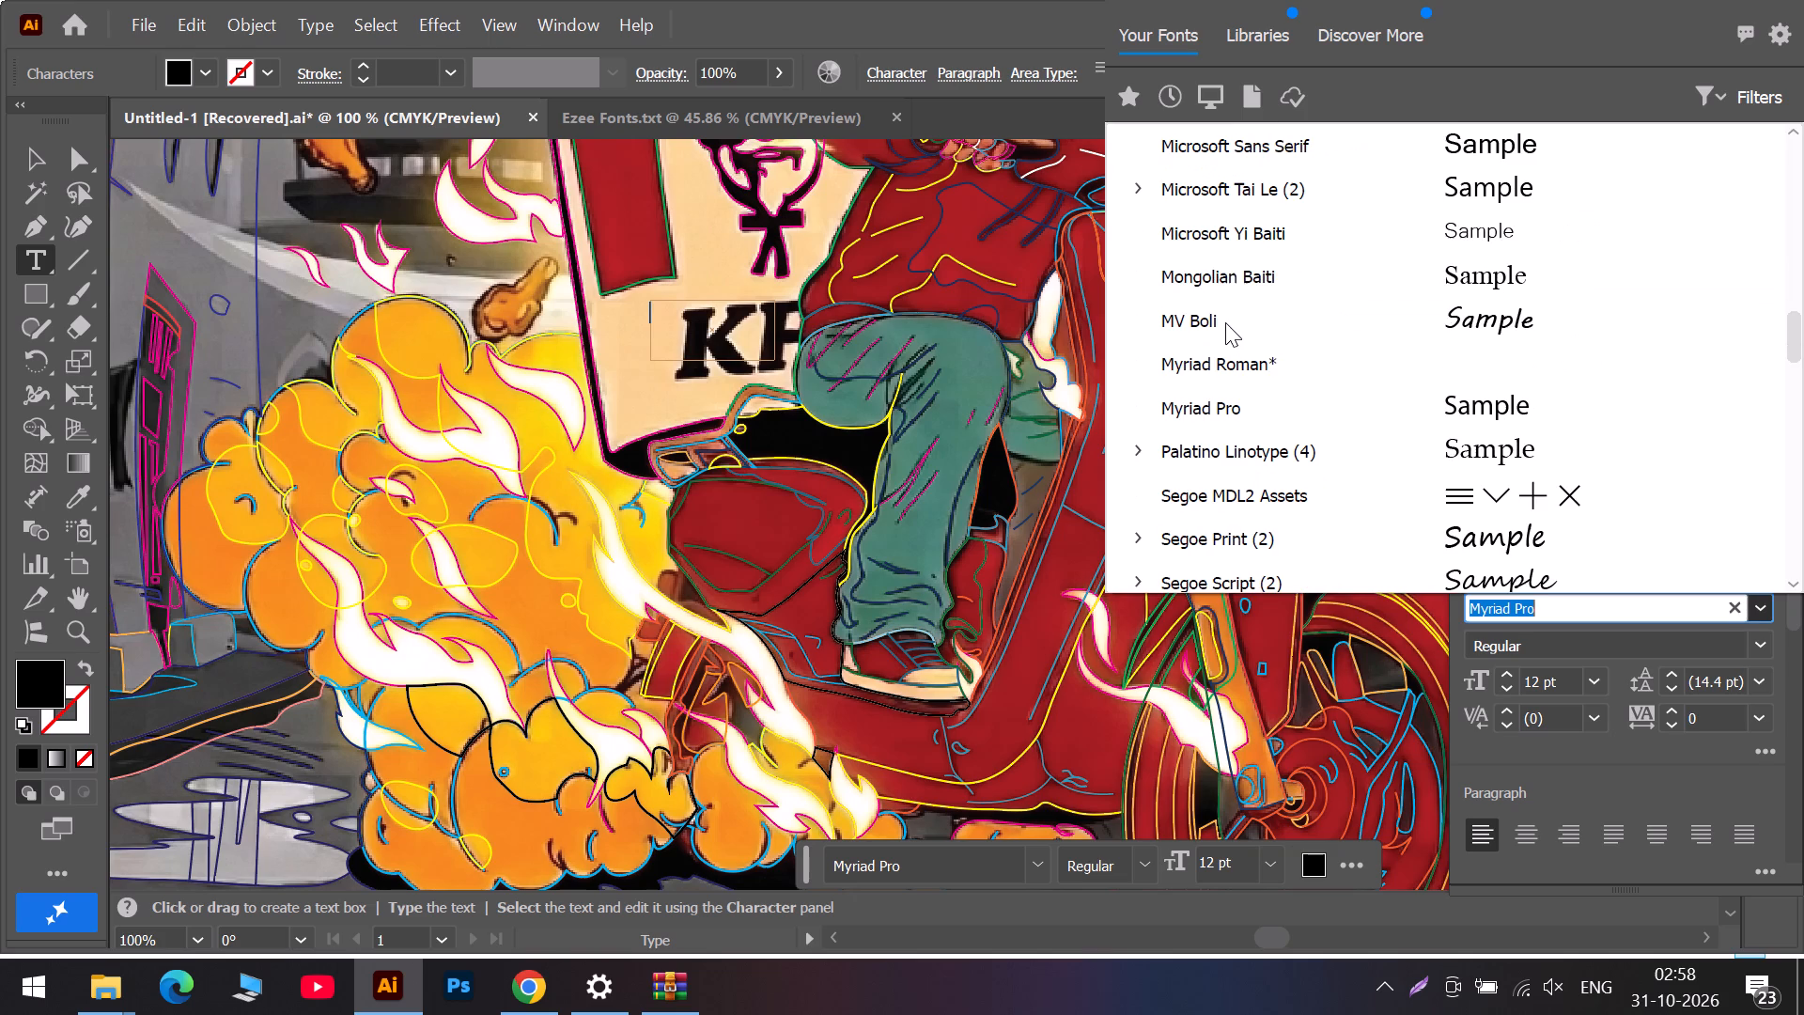
scroll(1225, 322, "down", 5)
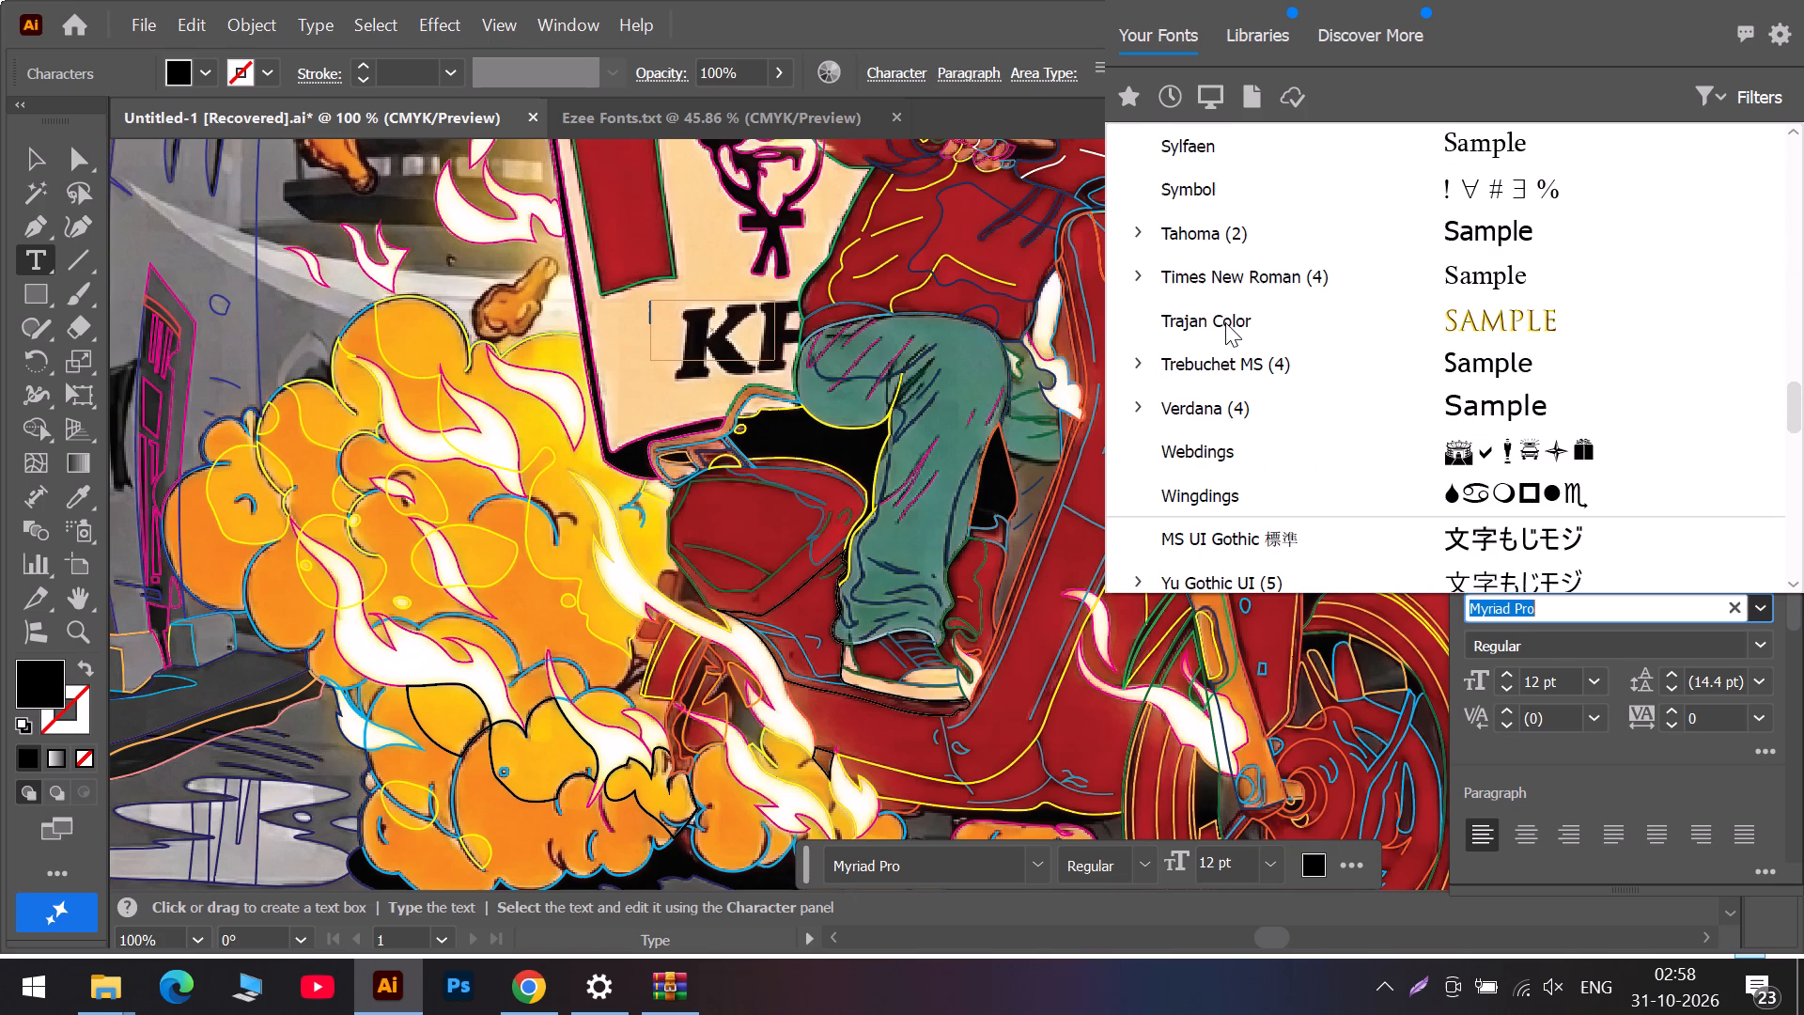
scroll(1225, 322, "down", 2)
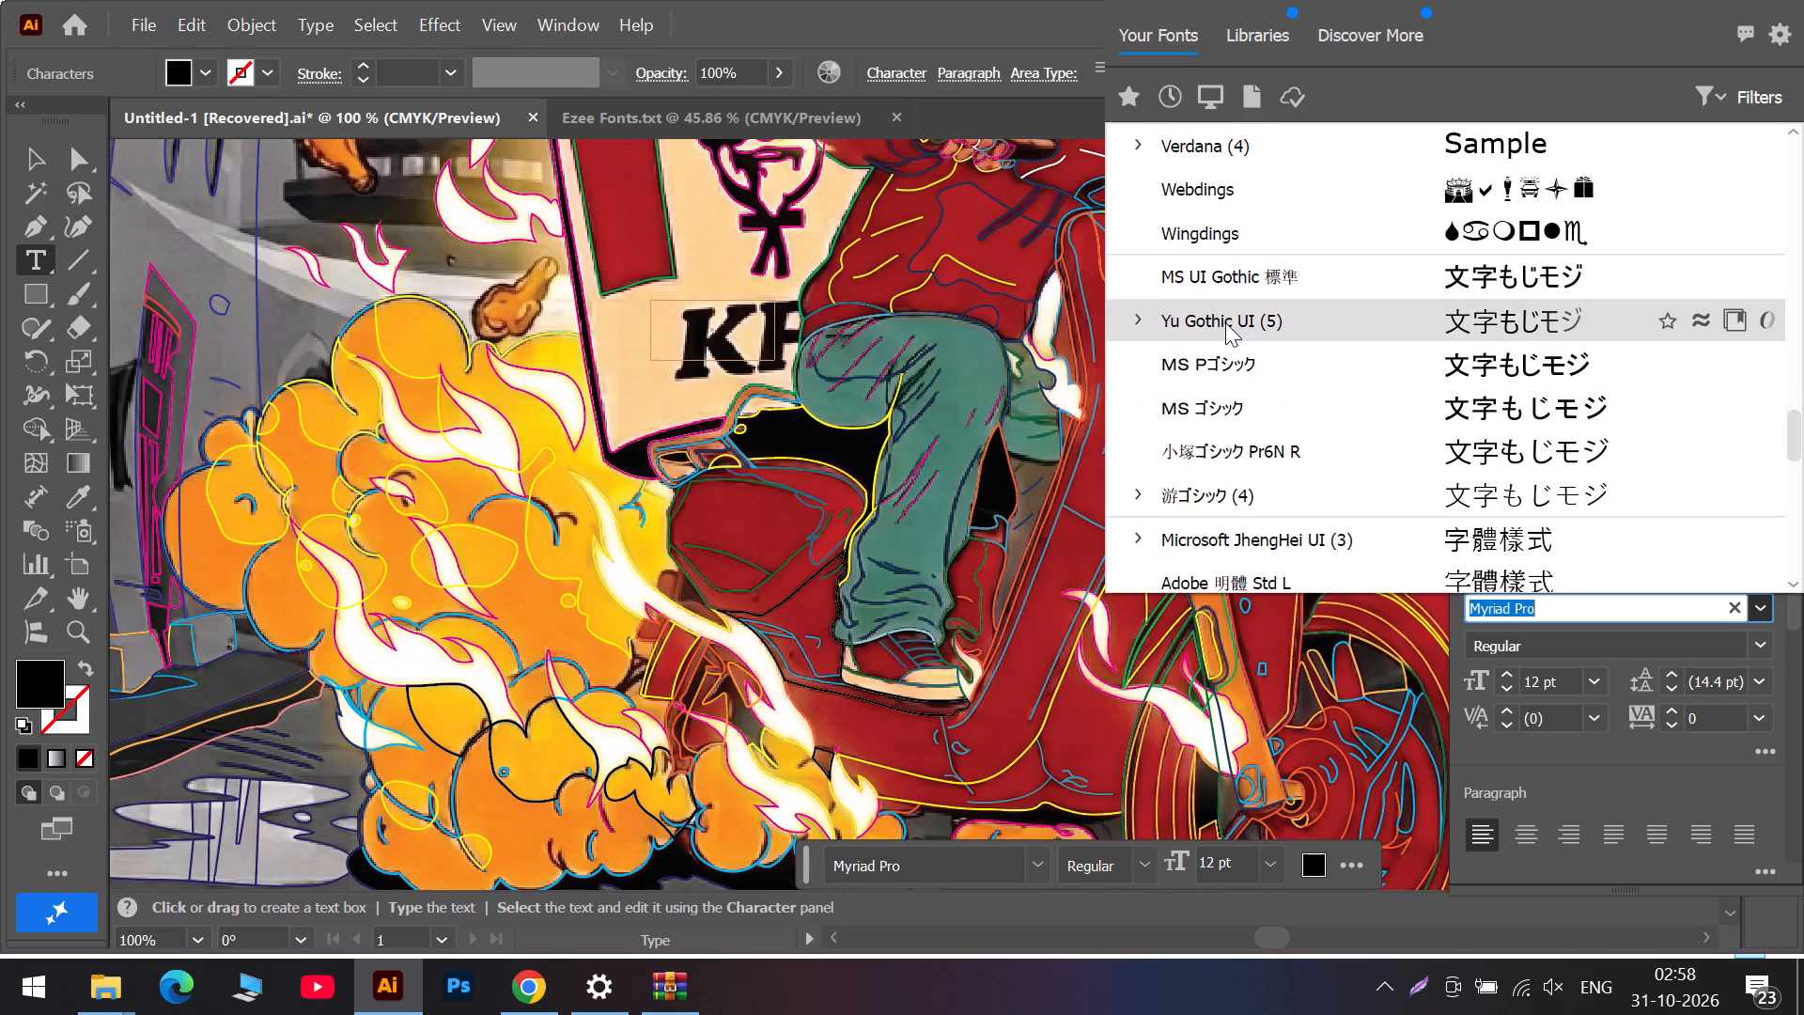
scroll(1225, 322, "down", 6)
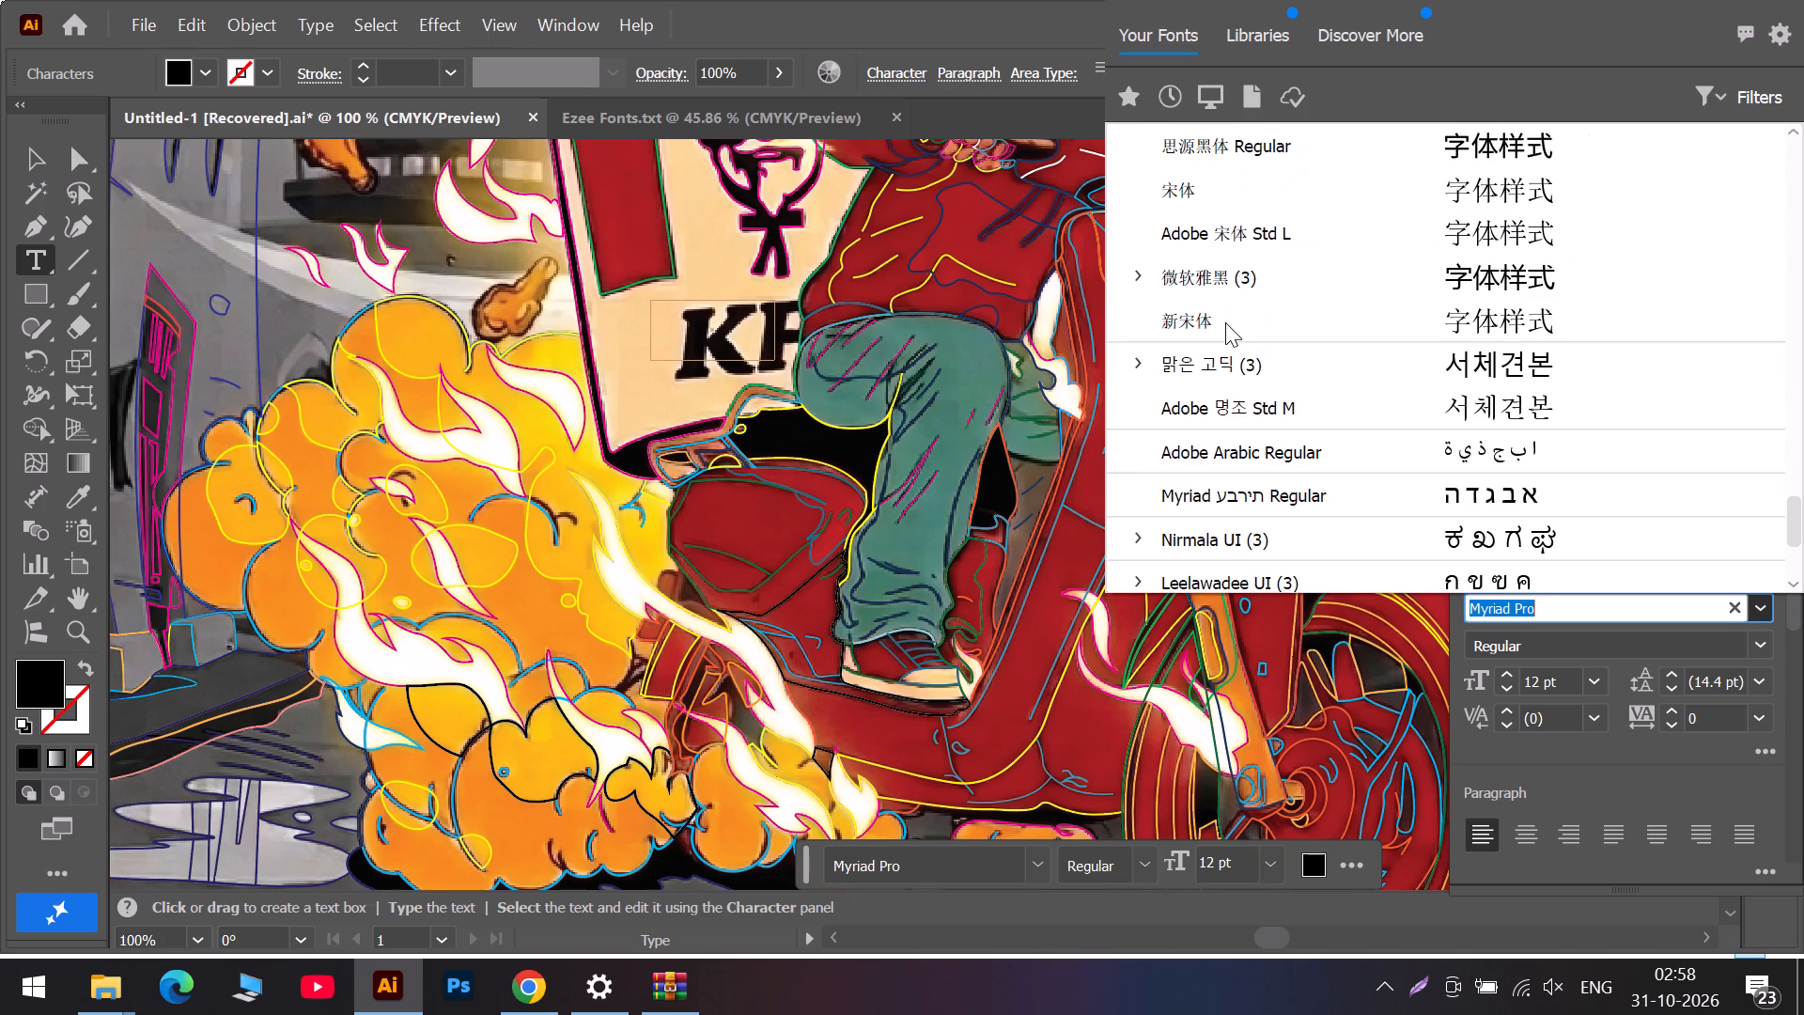
scroll(1225, 322, "down", 1)
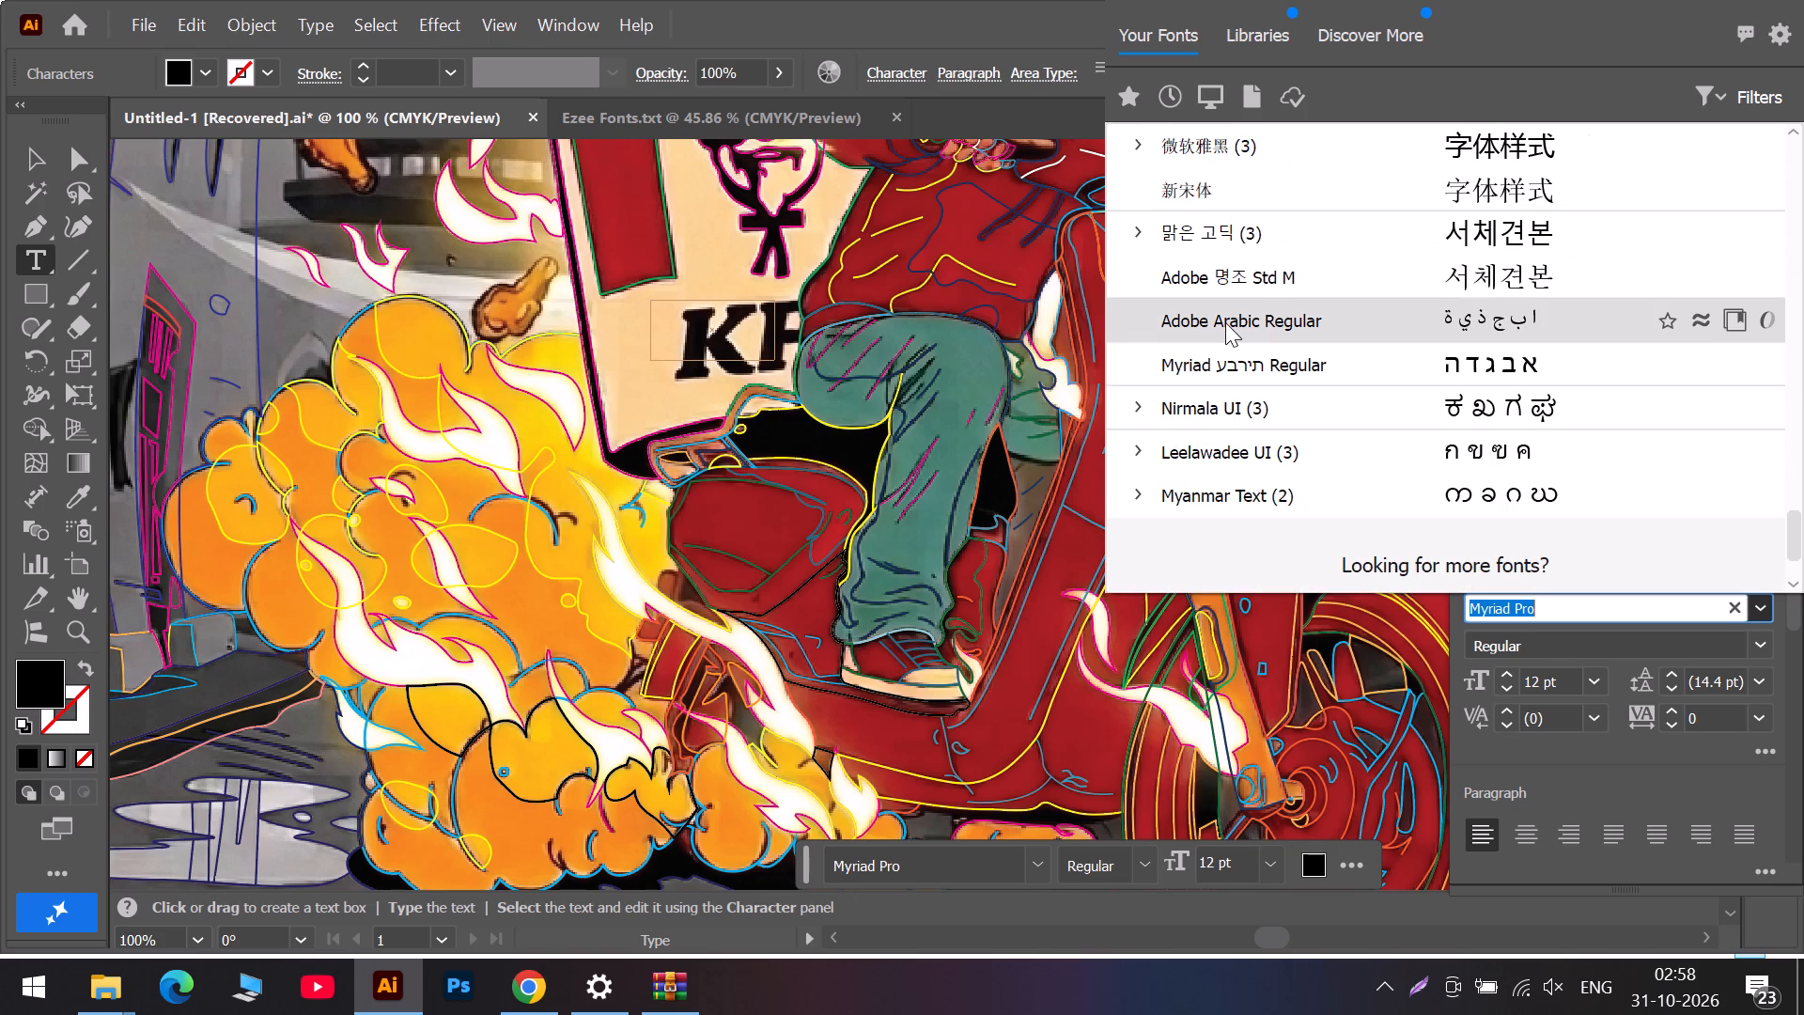
scroll(1233, 329, "up", 2)
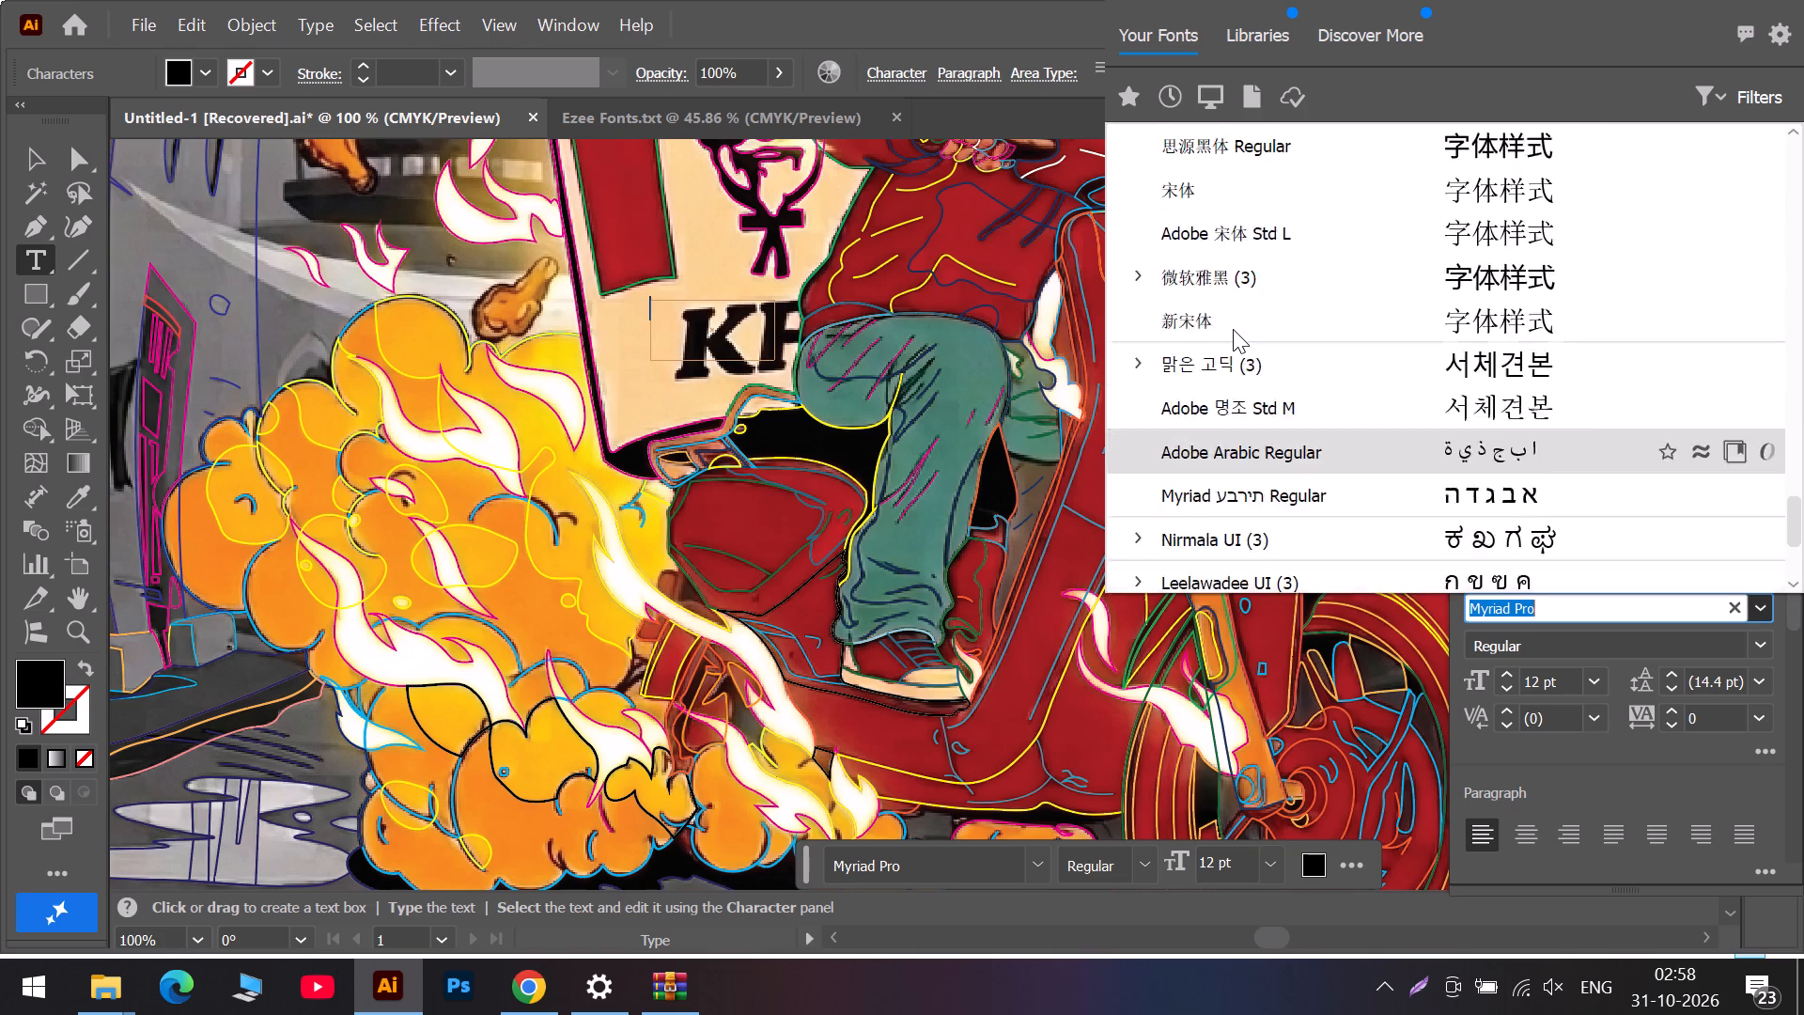
scroll(1233, 329, "up", 11)
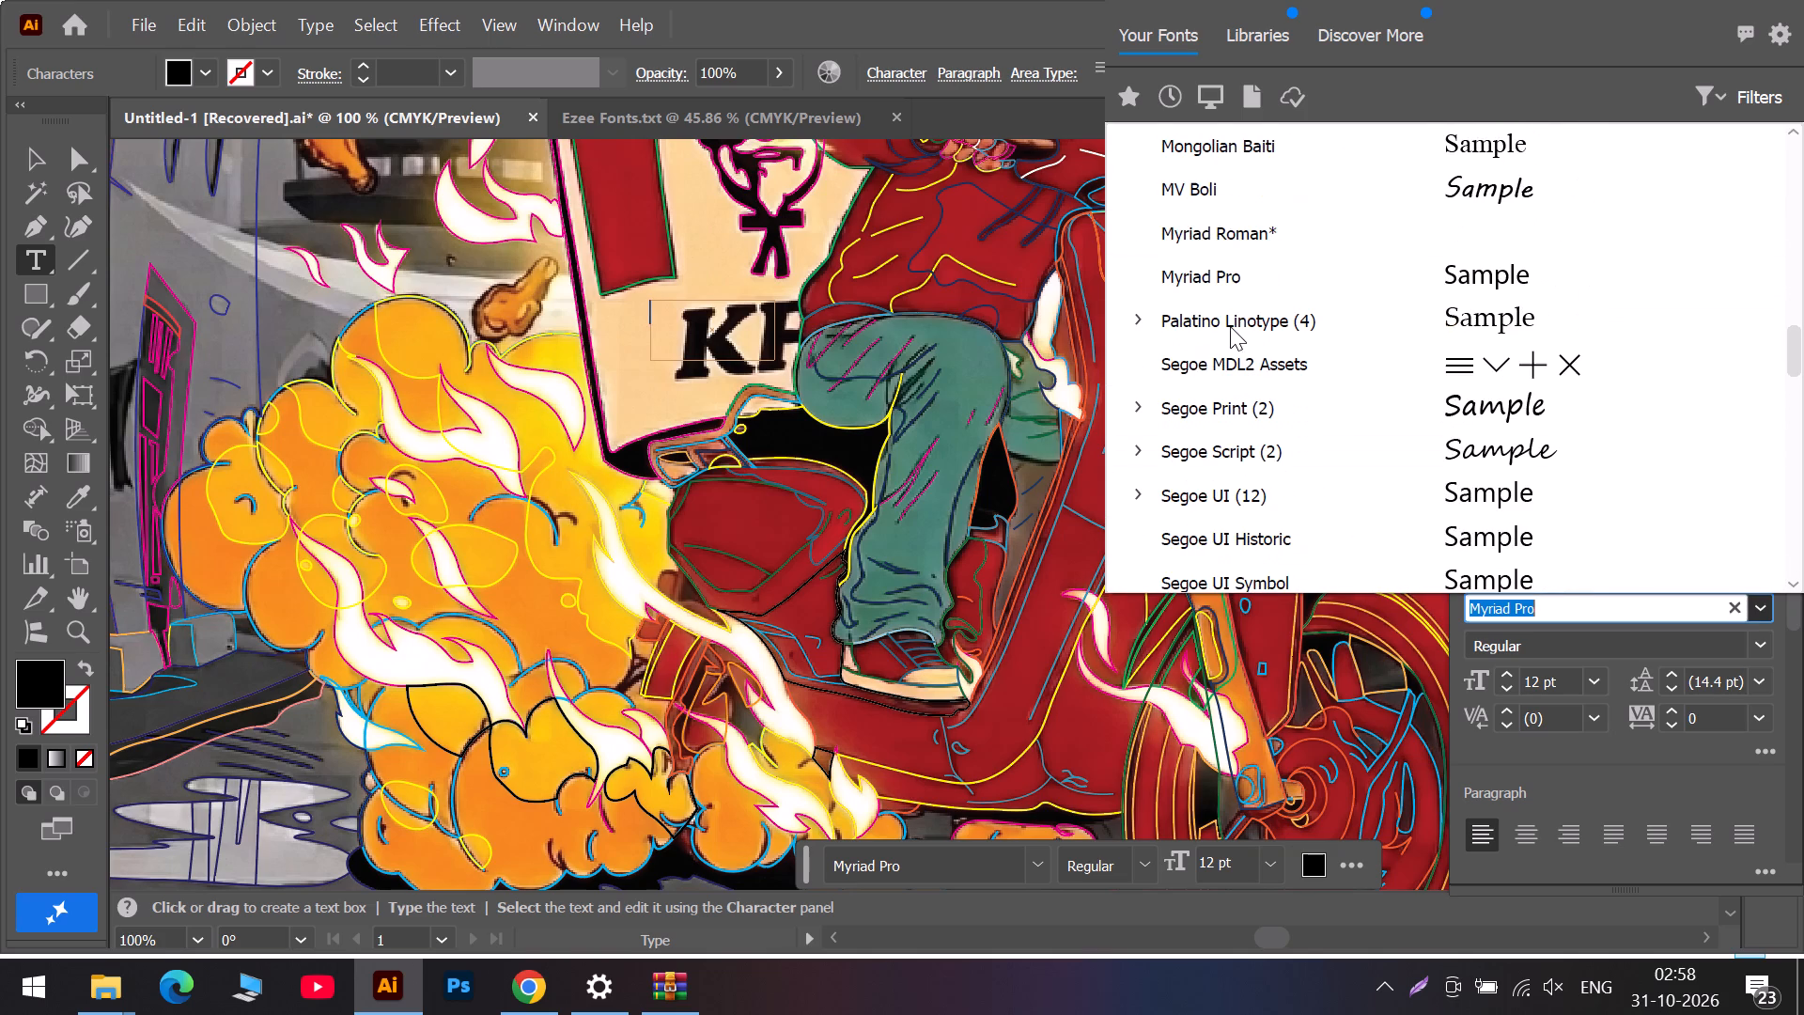
scroll(1230, 326, "up", 4)
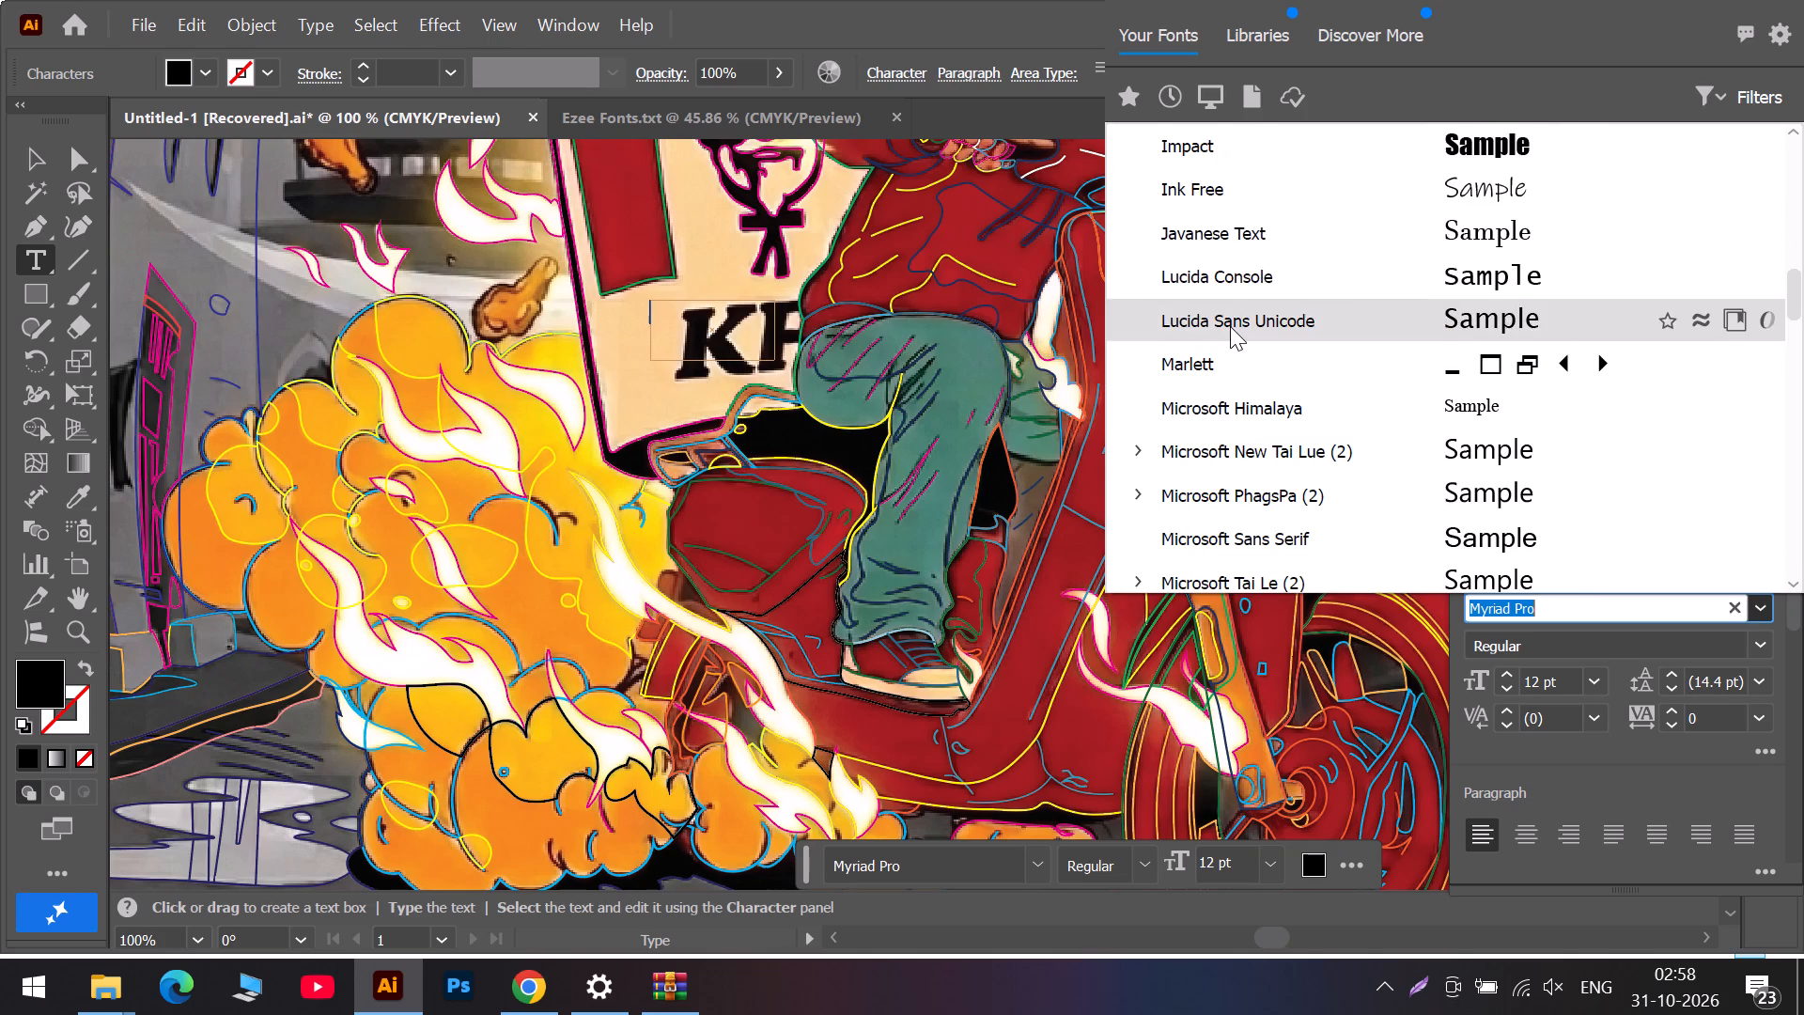
scroll(1230, 326, "up", 1)
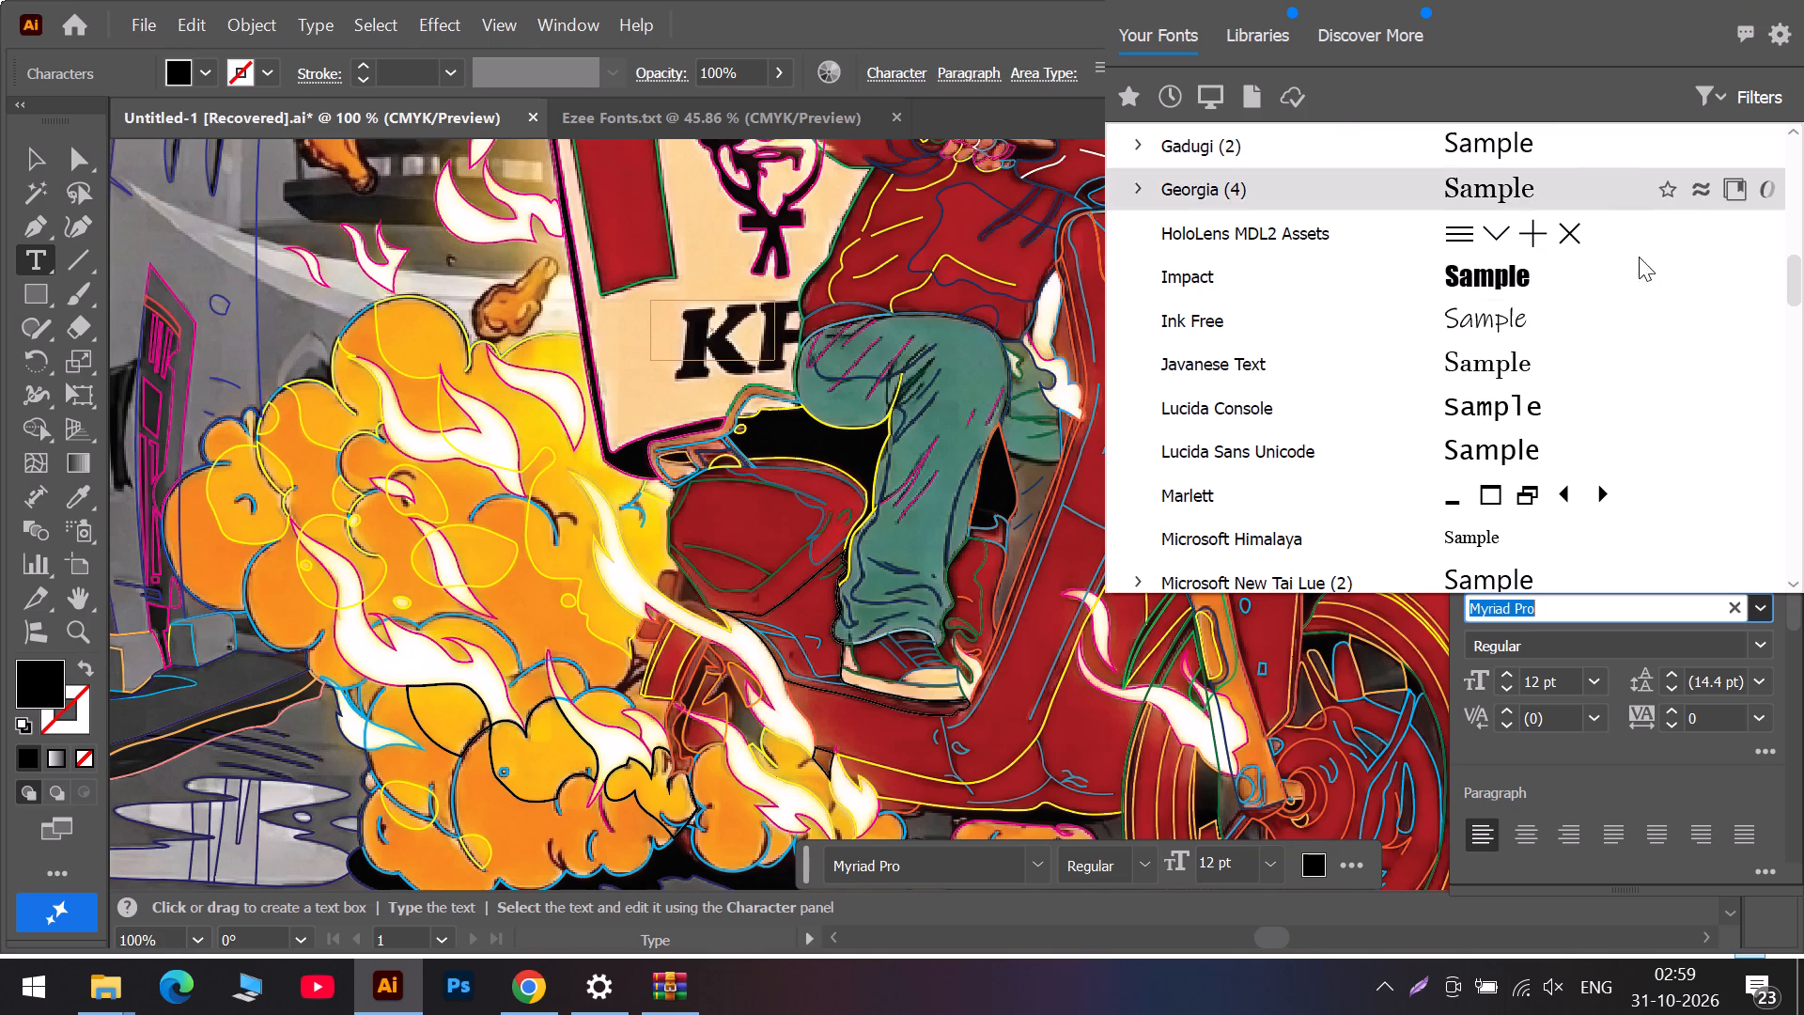
left_click(1602, 761)
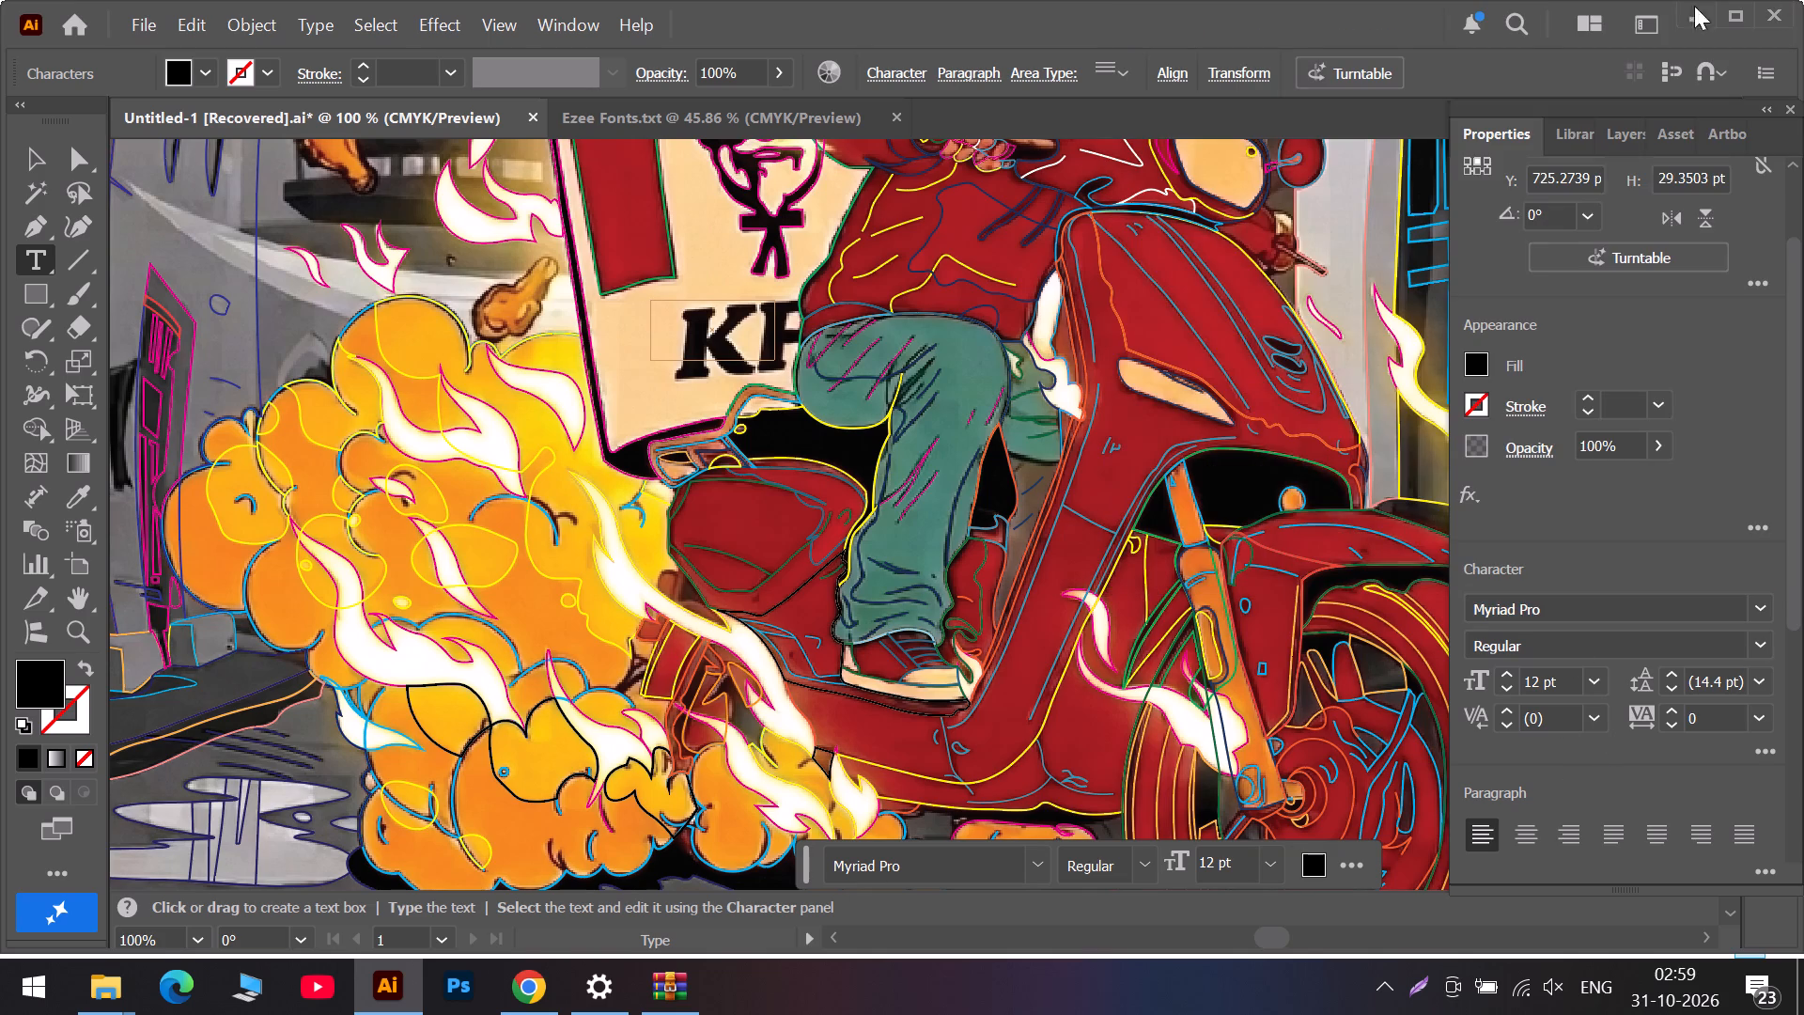
Check the font file's name in the KFC-Font folder, then set the empty text area's font to Friz Quadrata Bold.
left_click(1689, 8)
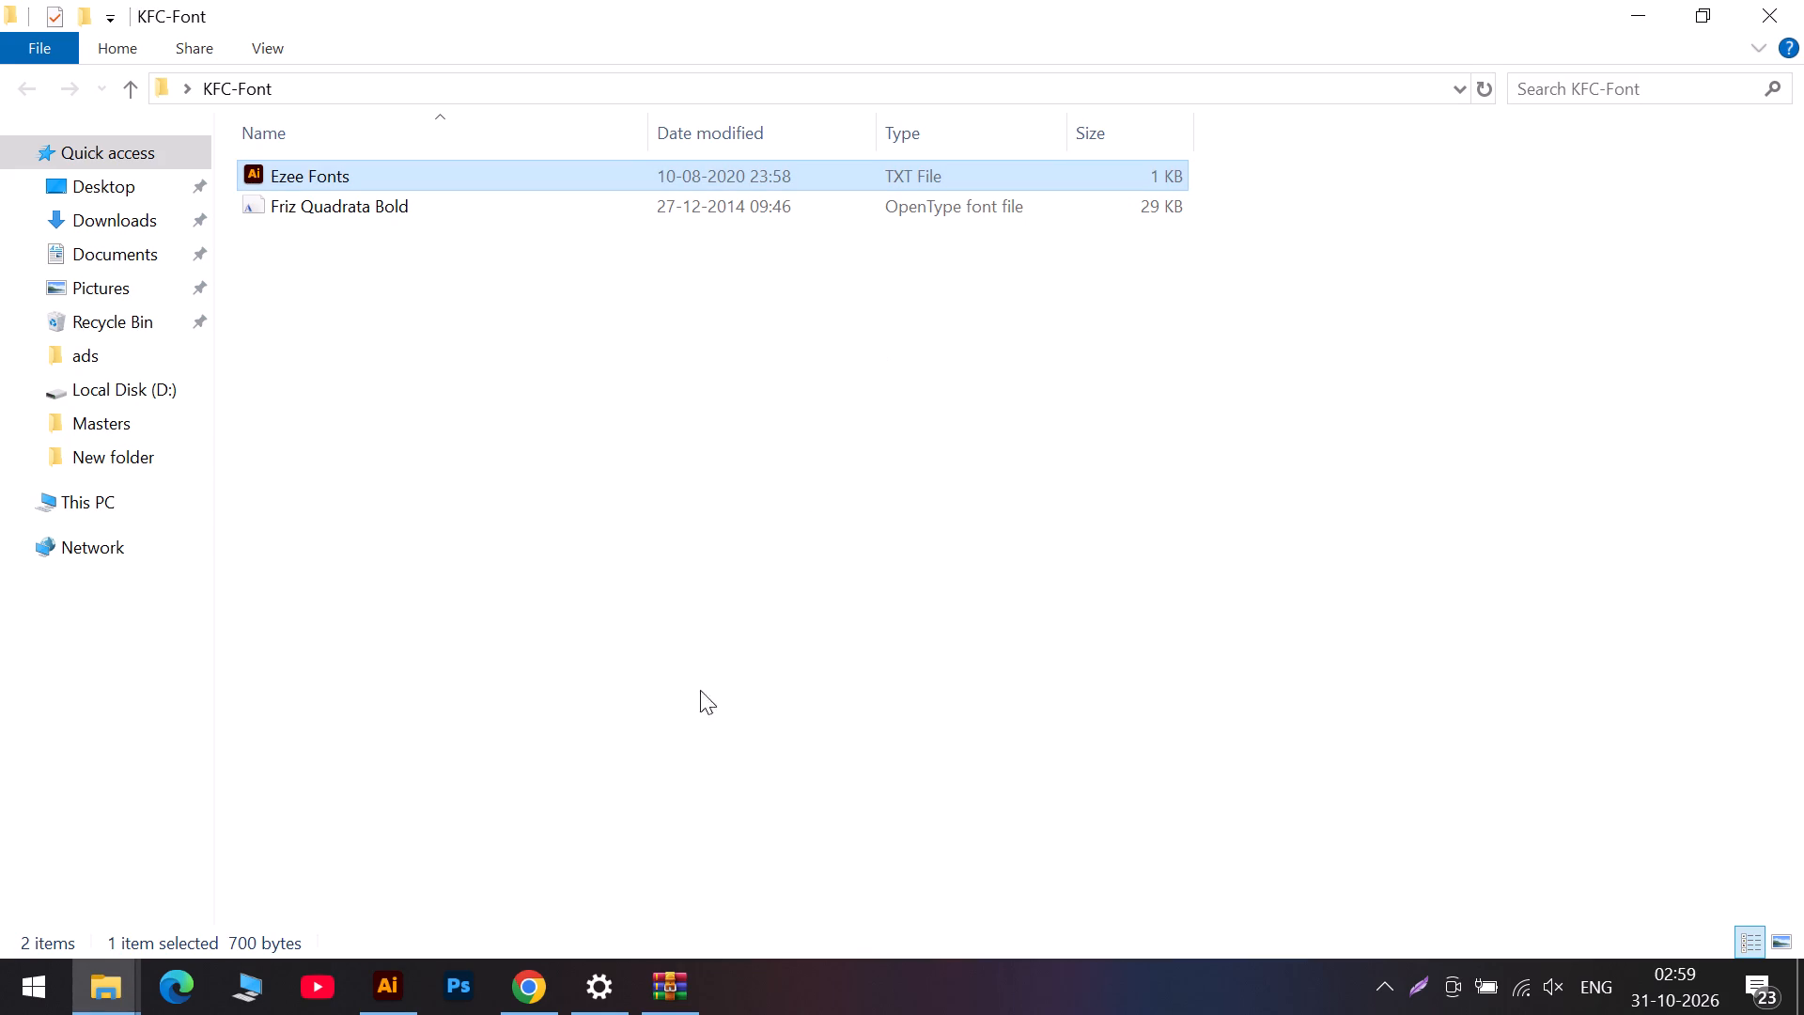
left_click(412, 1006)
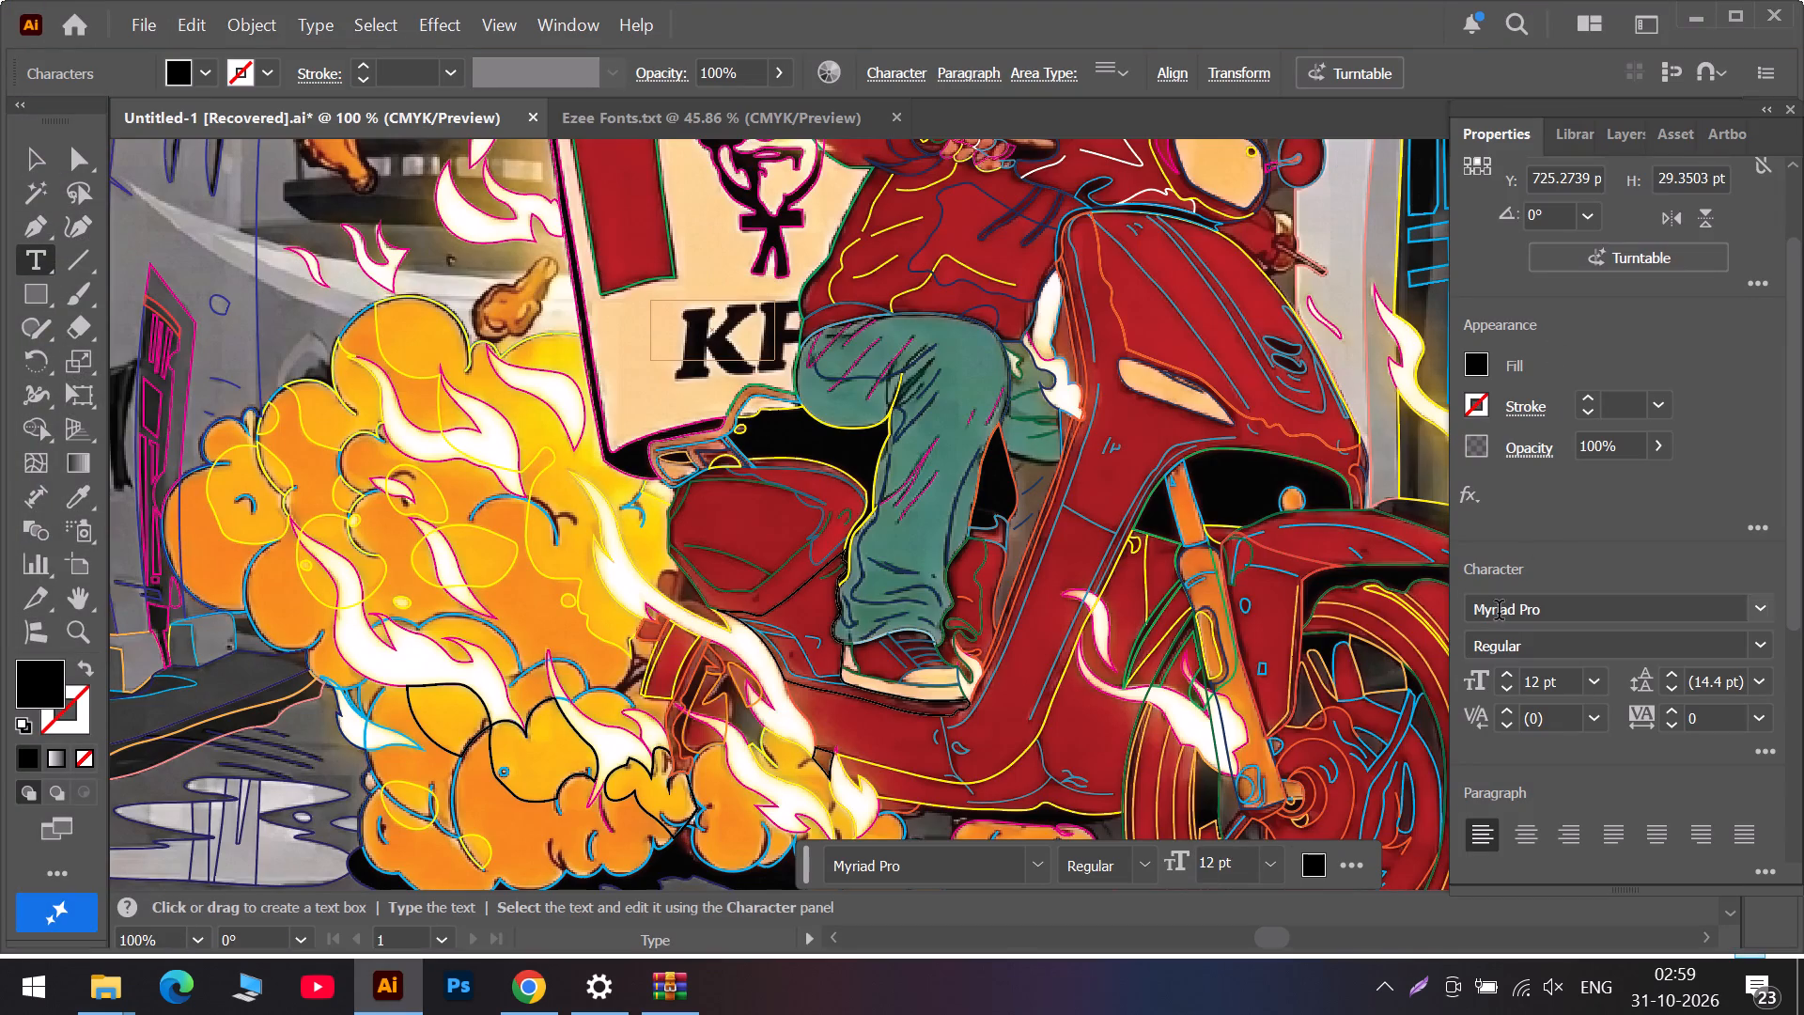
left_click(1563, 615)
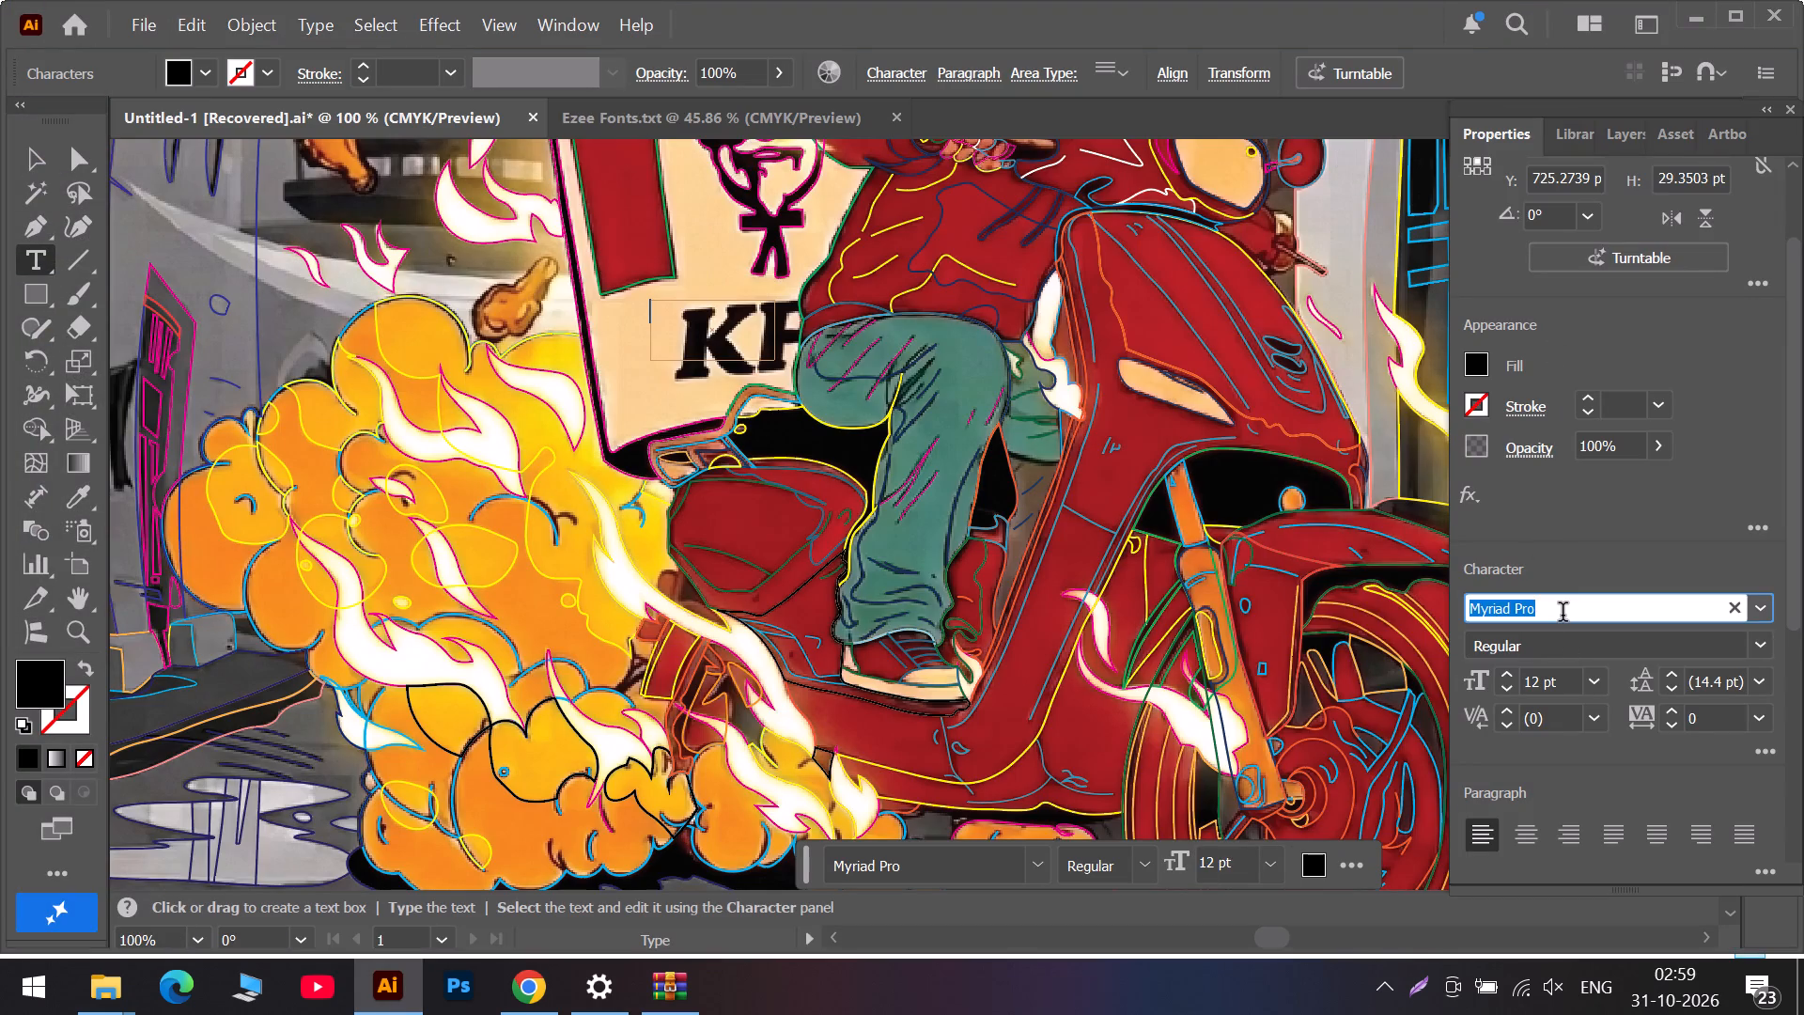
key("BackSpace")
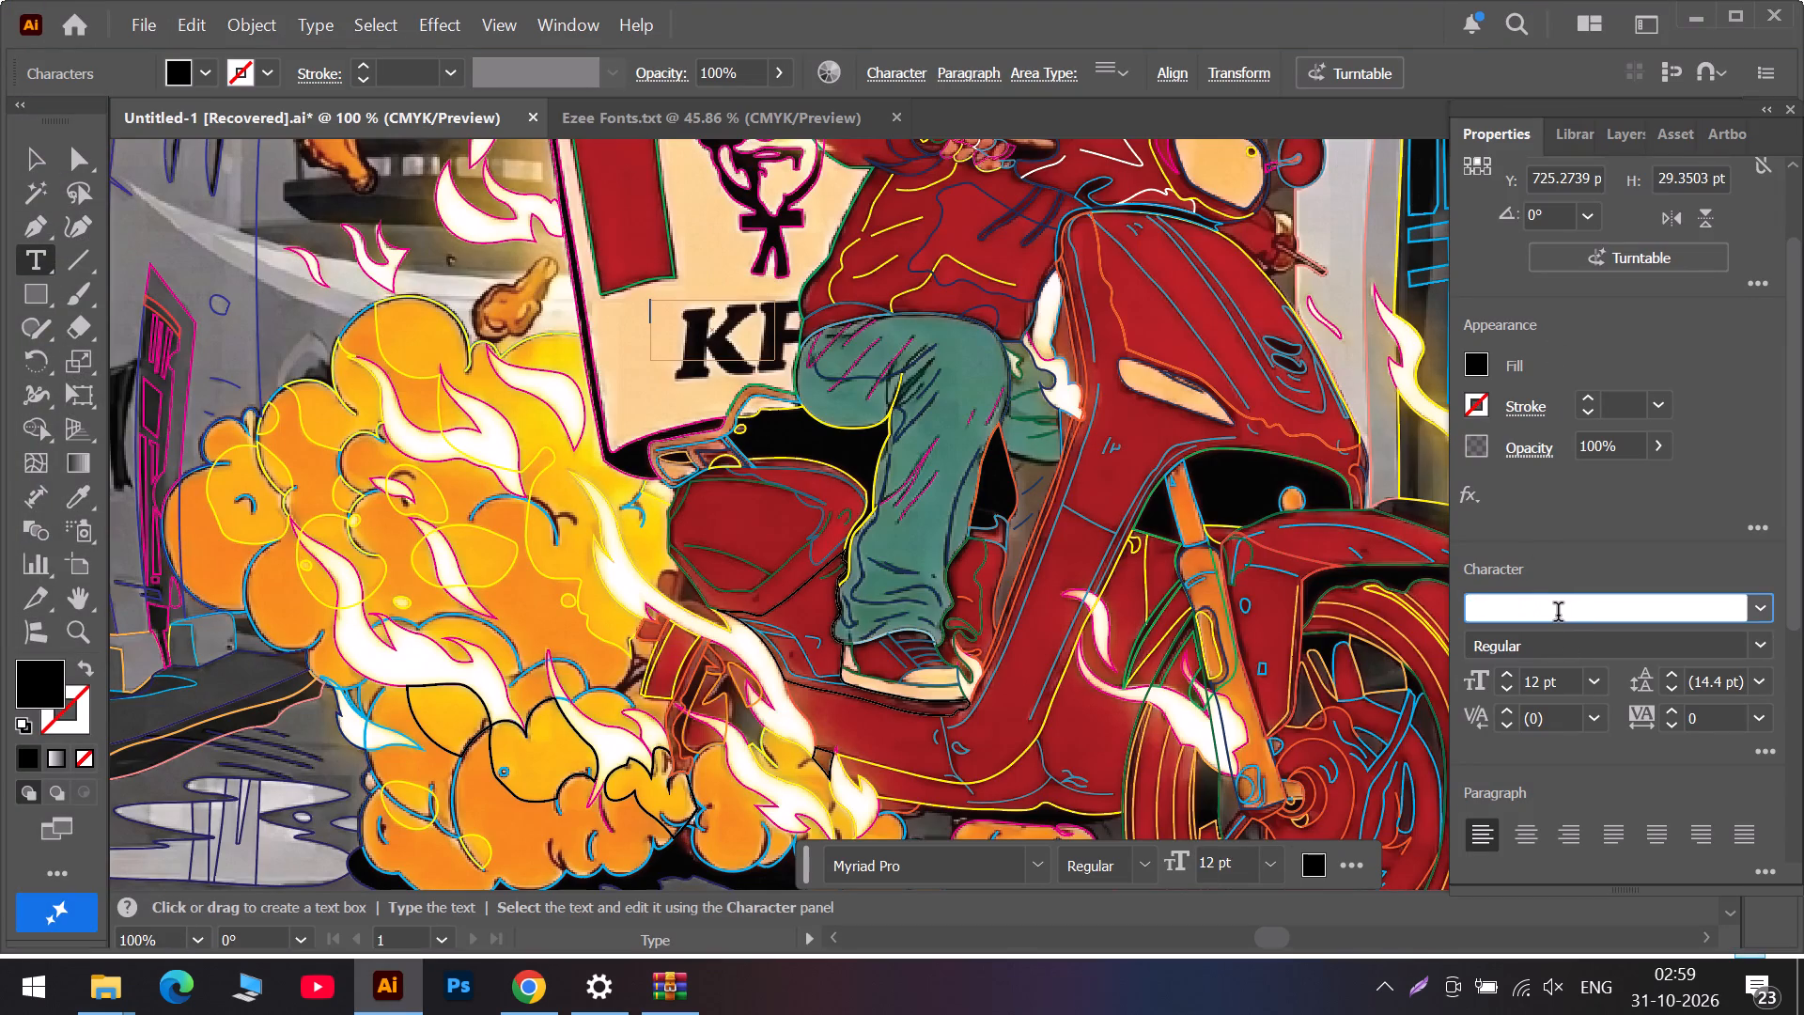
key("f")
type("ri")
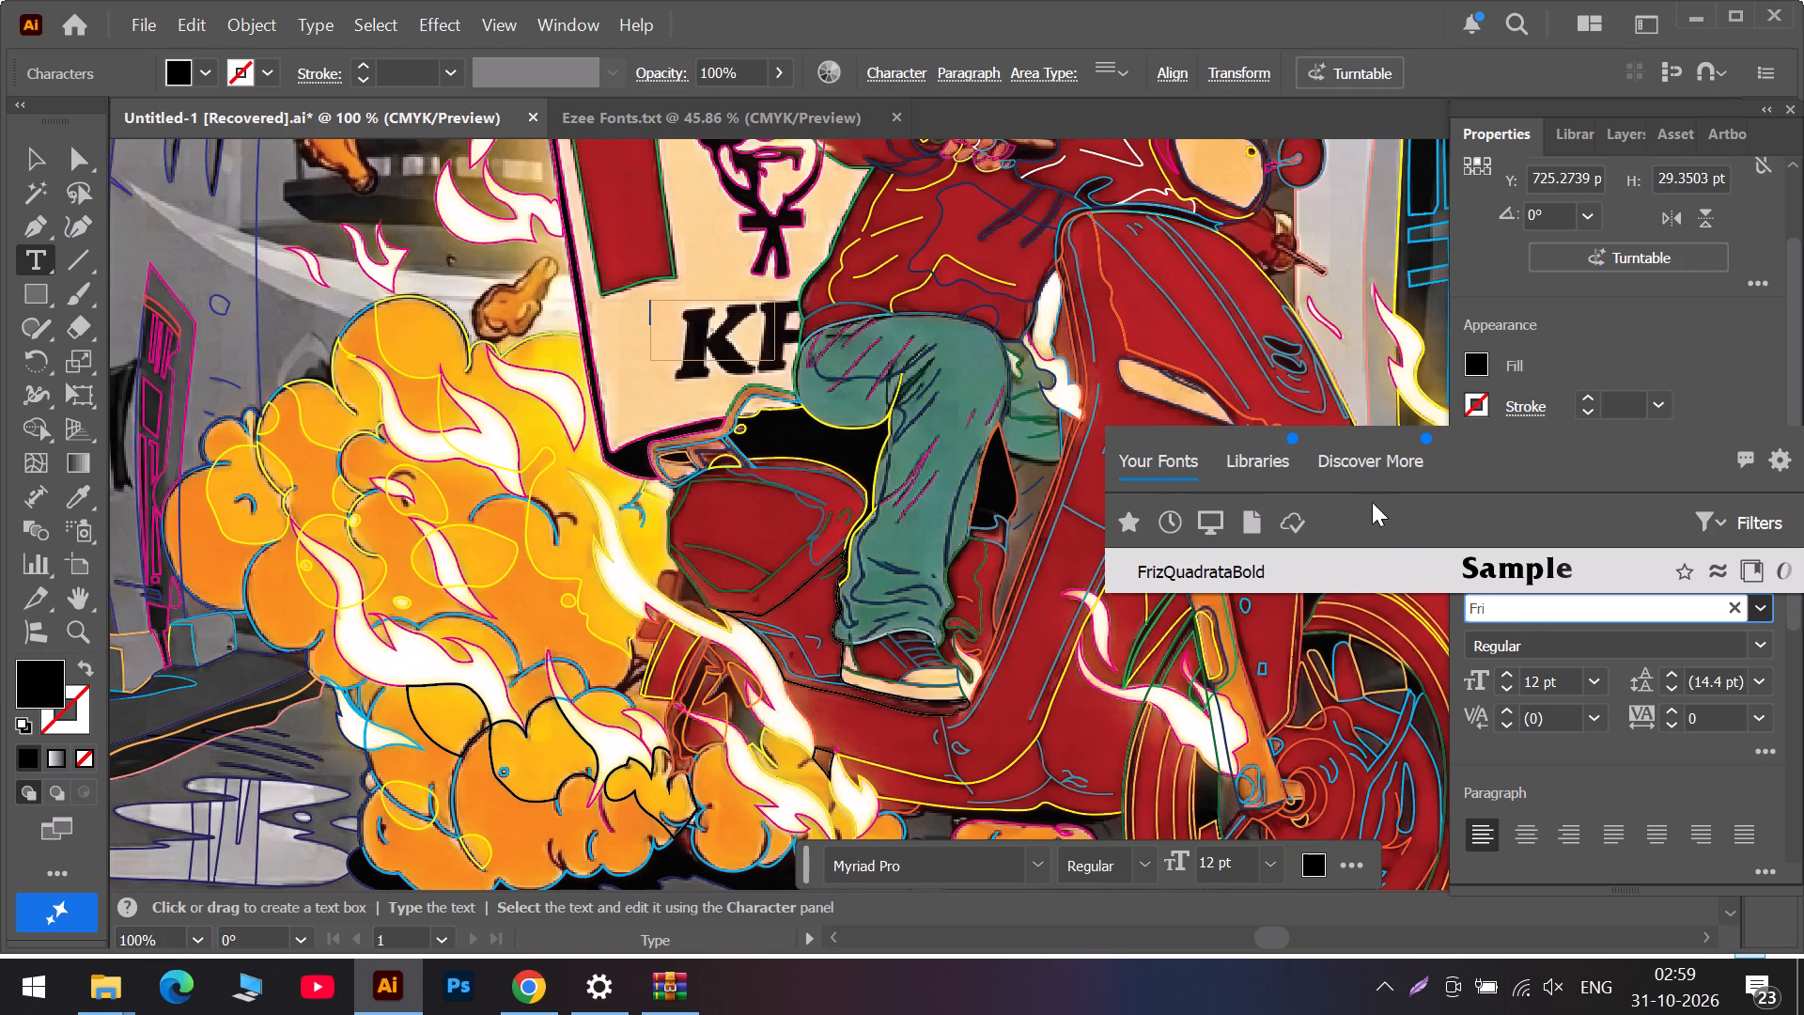
left_click(1413, 565)
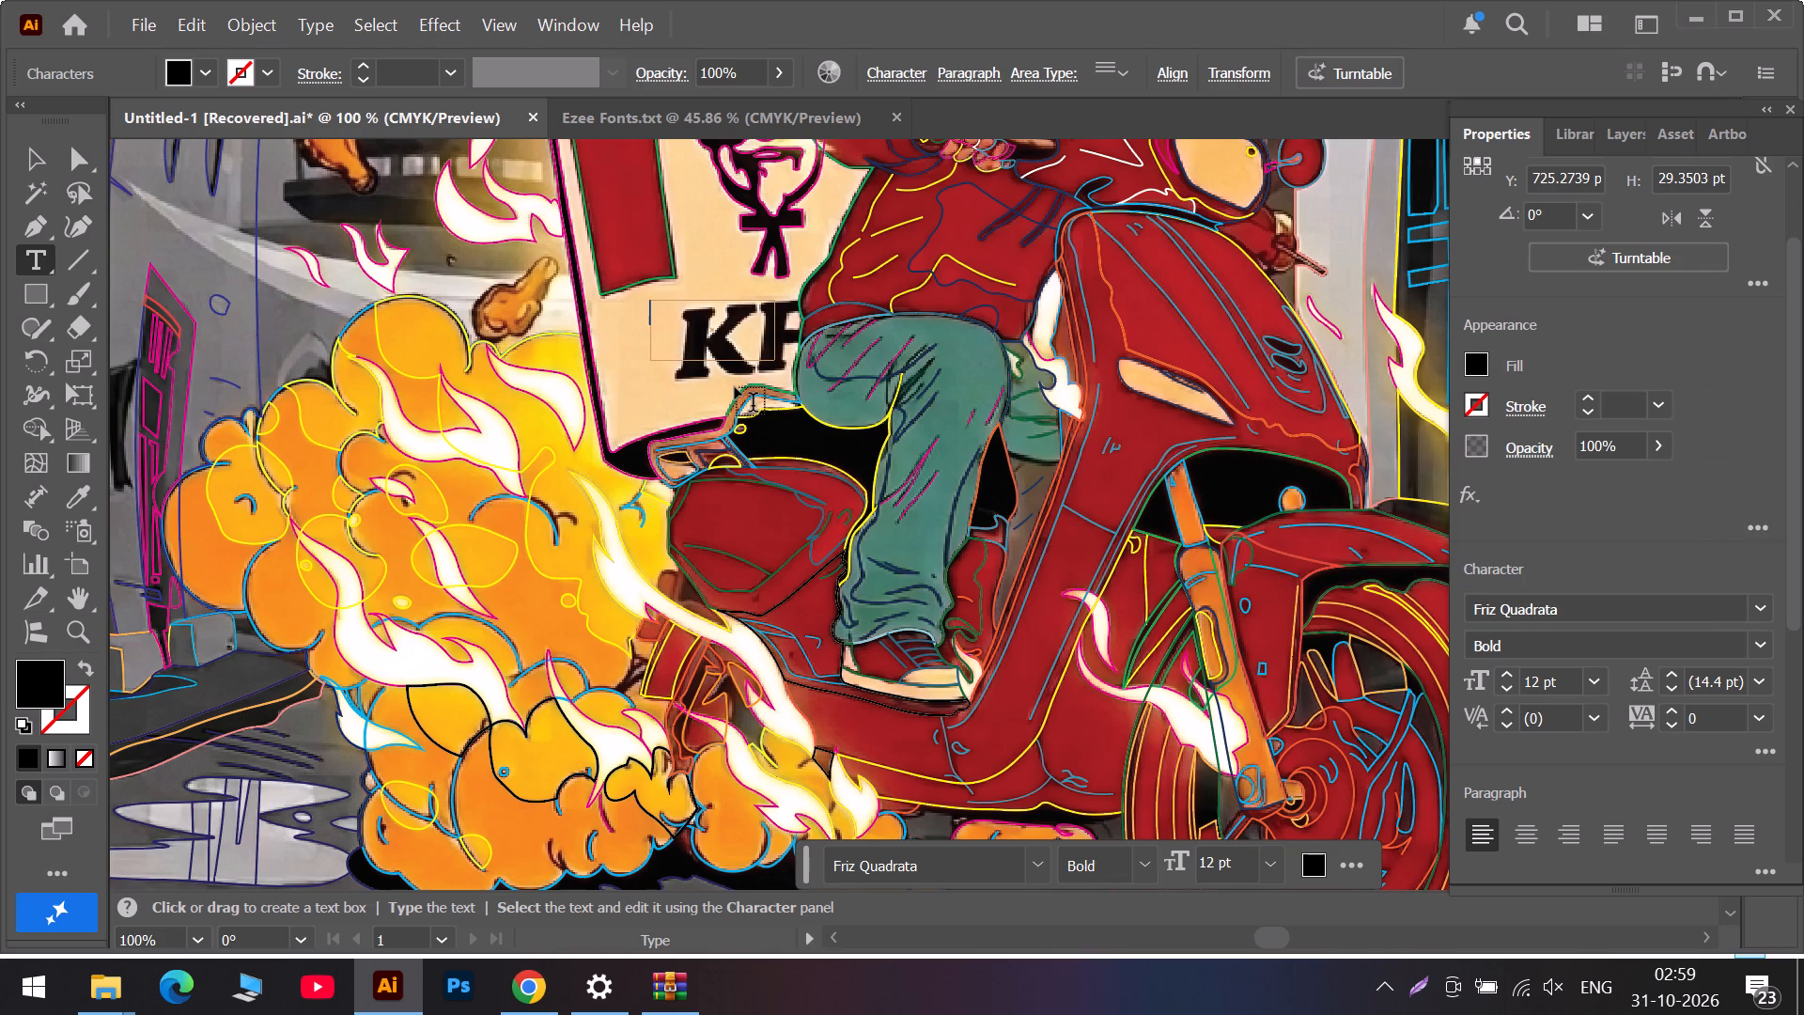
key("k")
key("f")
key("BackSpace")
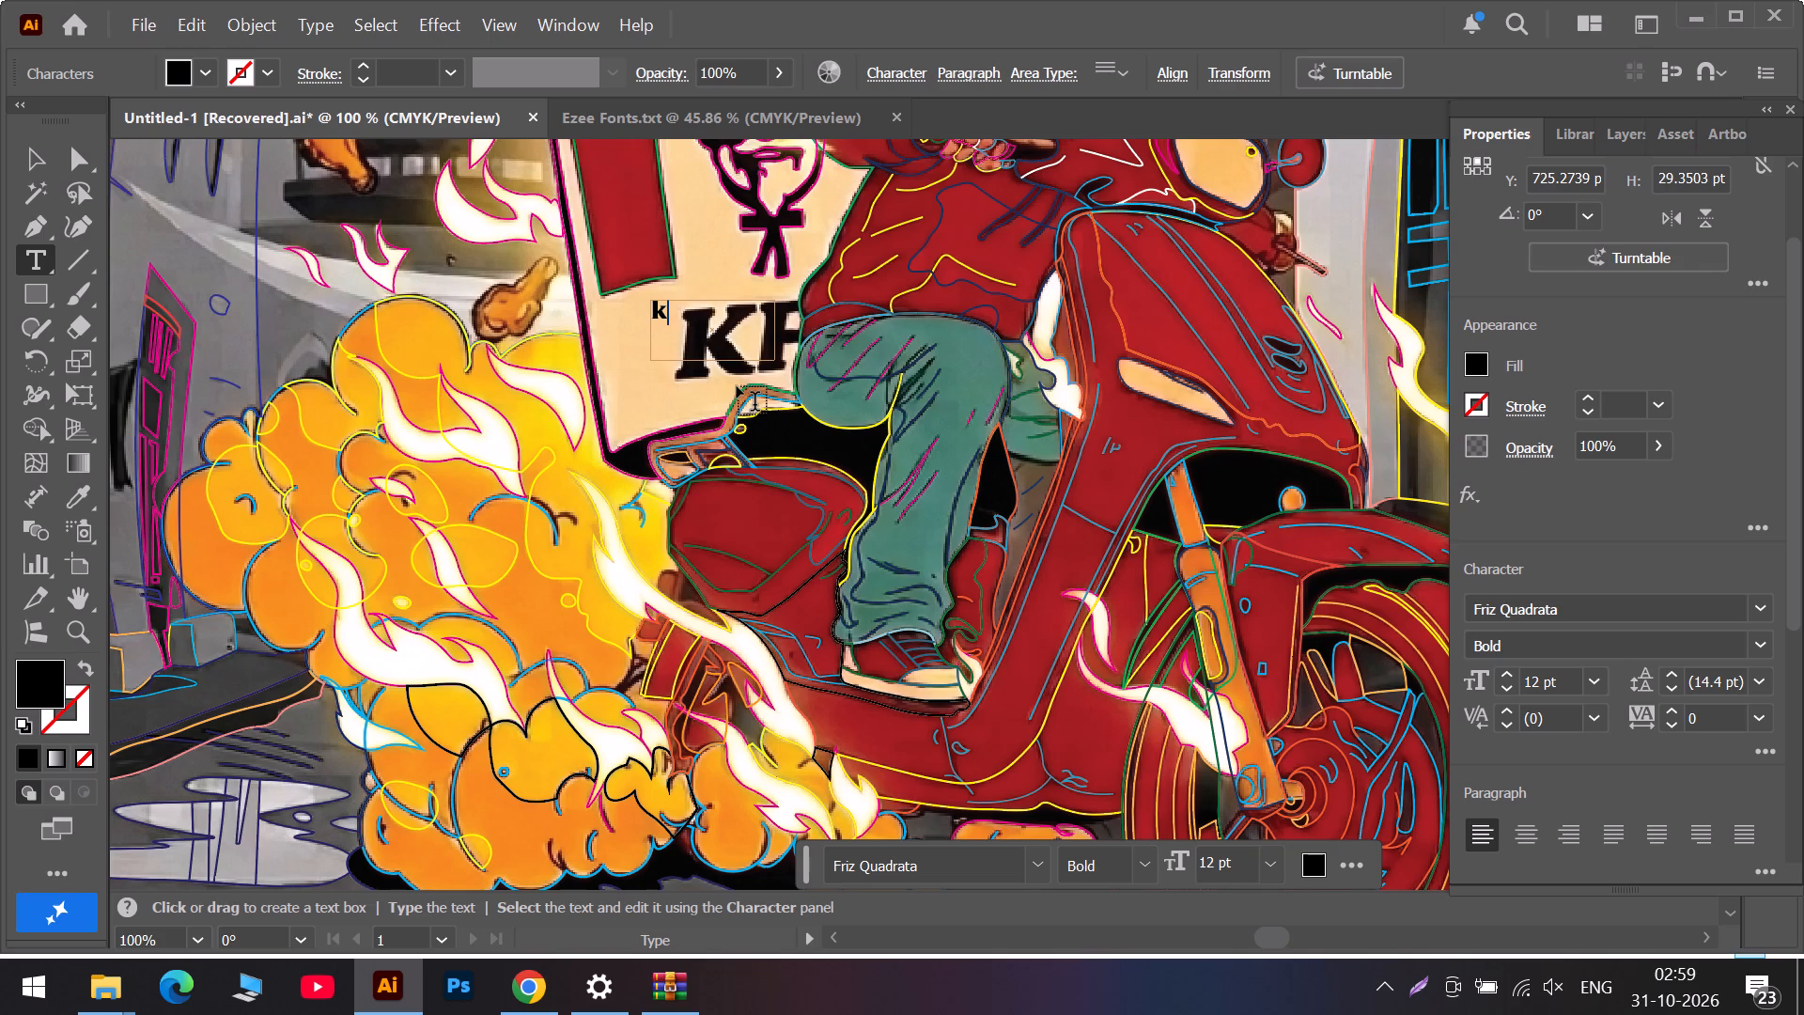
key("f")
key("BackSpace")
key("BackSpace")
Enter KFC in capitals in the text area and finish text editing with the text object selected.
key("k")
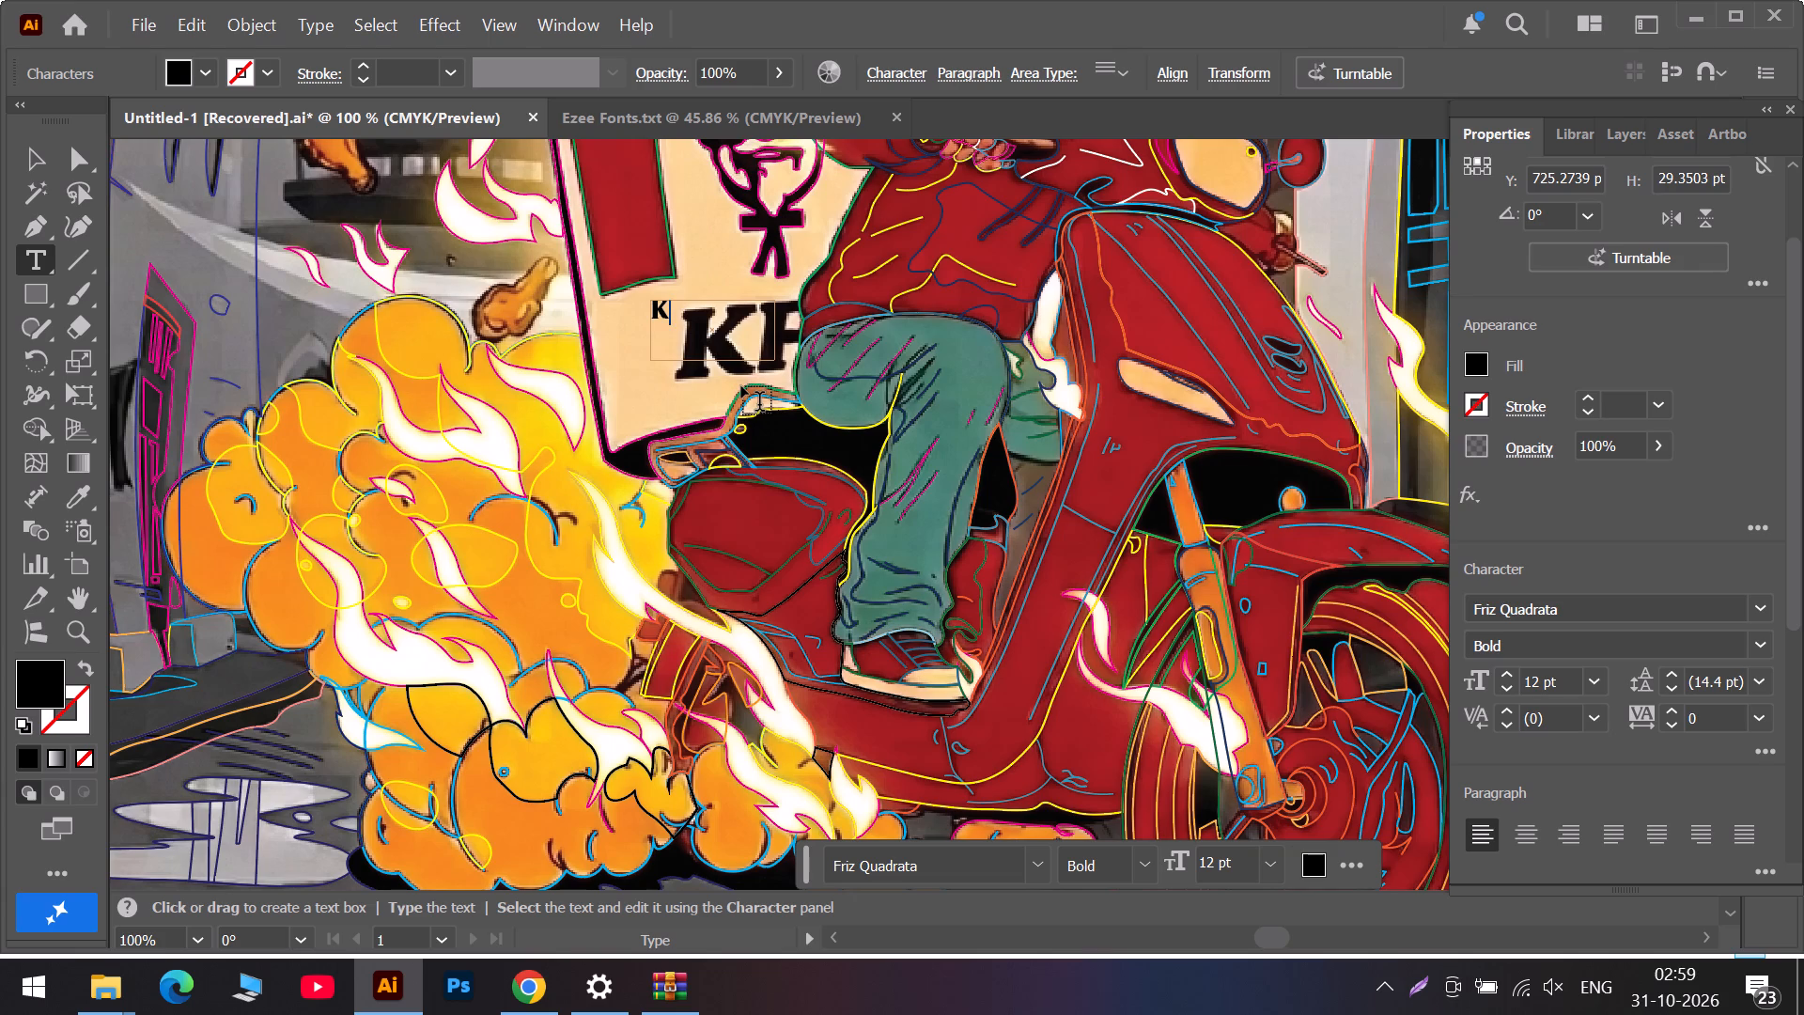
type("FC")
left_click(38, 161)
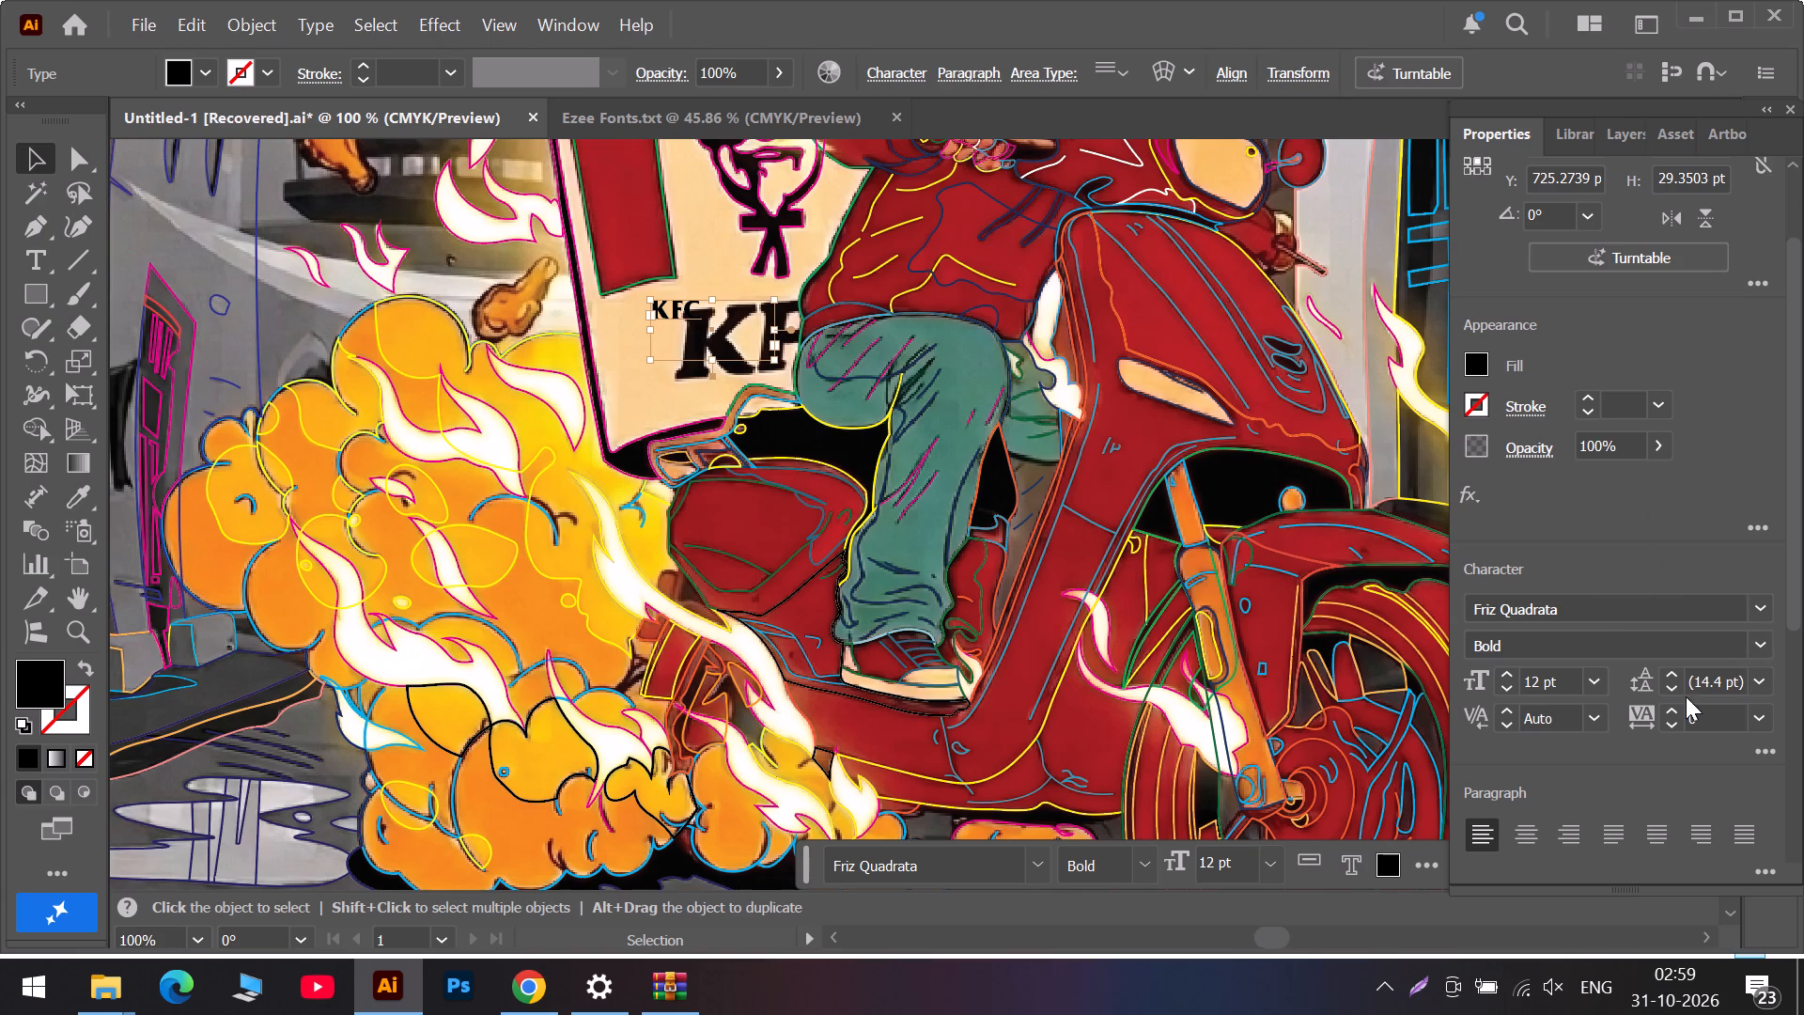
Set the KFC text's font size to 29 pt.
left_click(1508, 690)
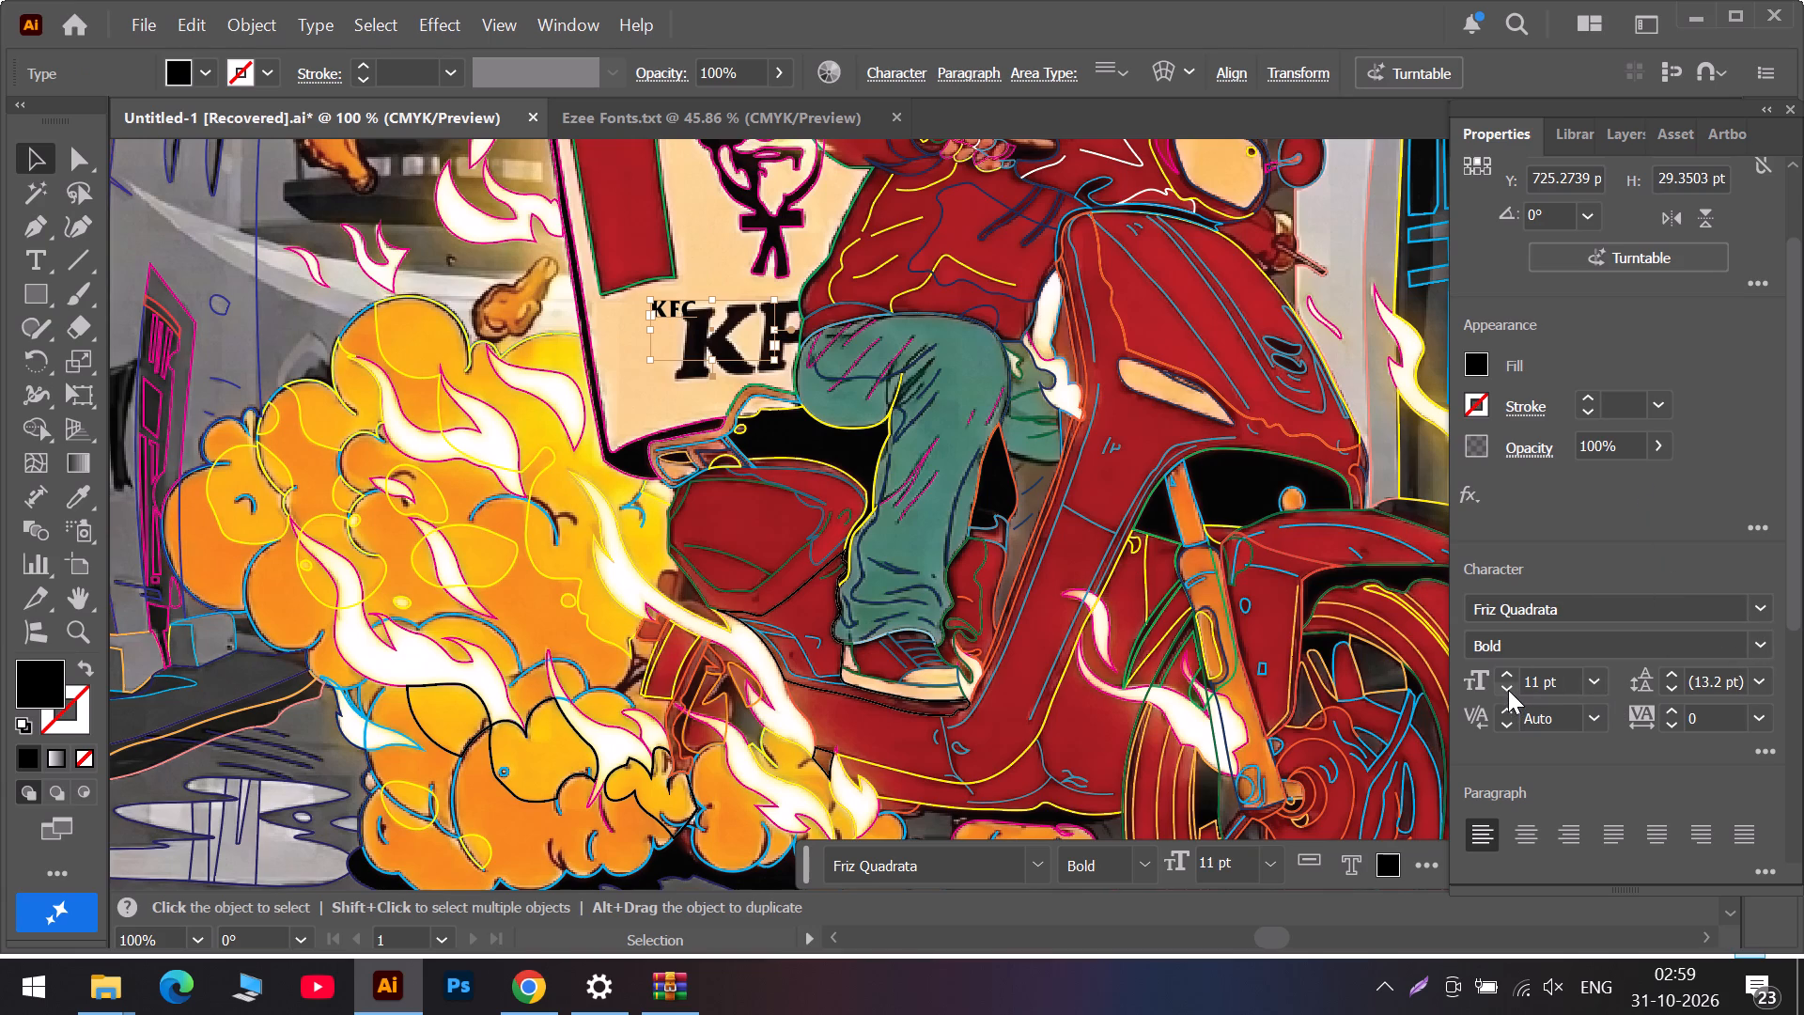
triple_click(1508, 680)
double_click(1508, 680)
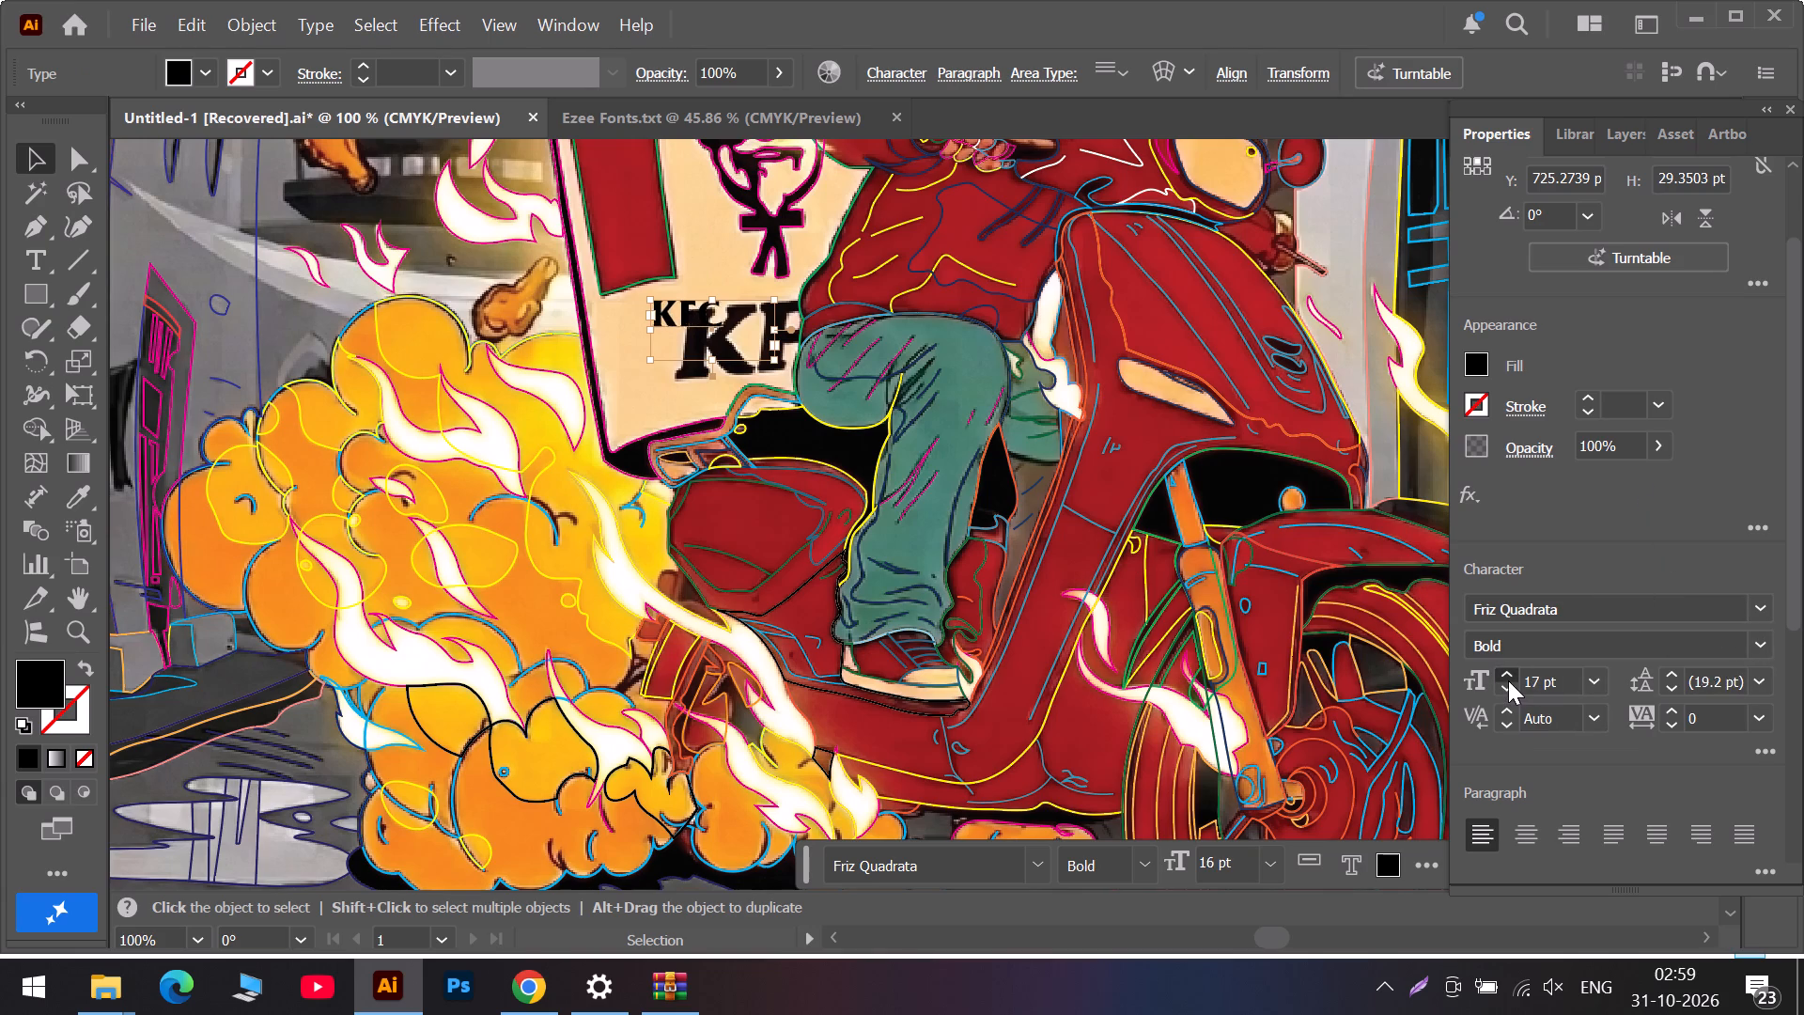
triple_click(1508, 680)
triple_click(1508, 680)
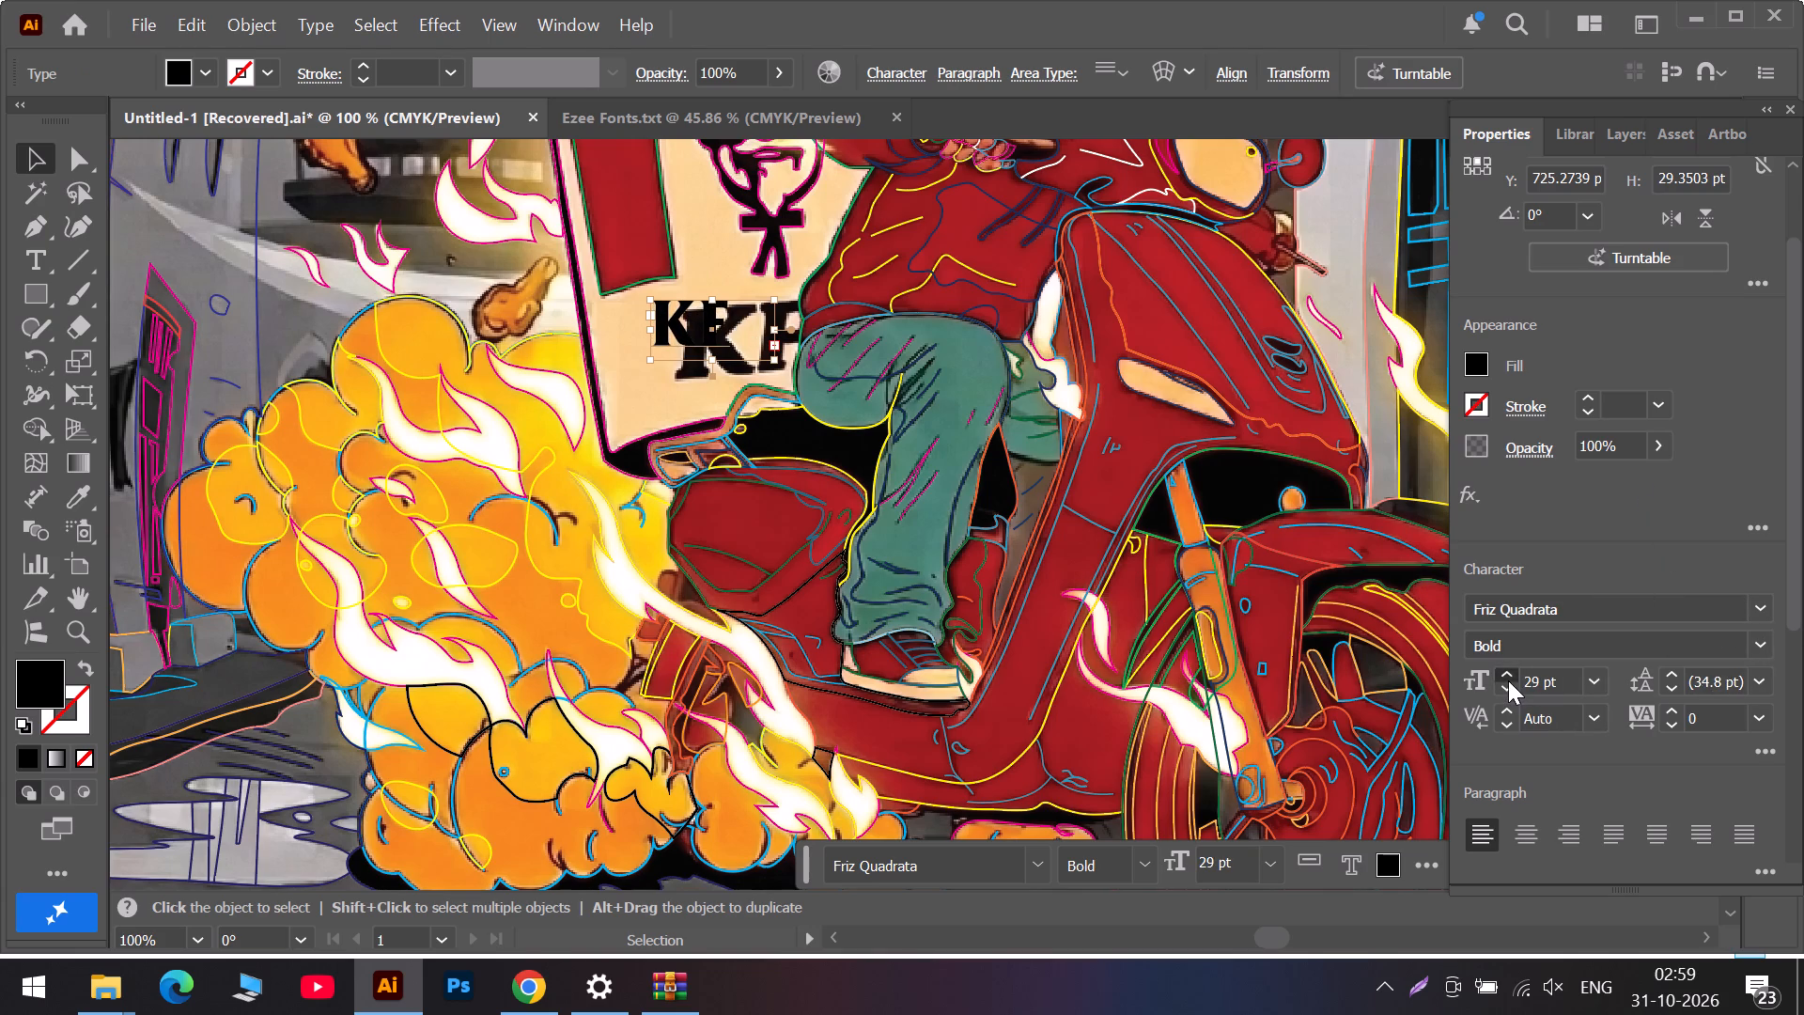
left_click(1503, 695)
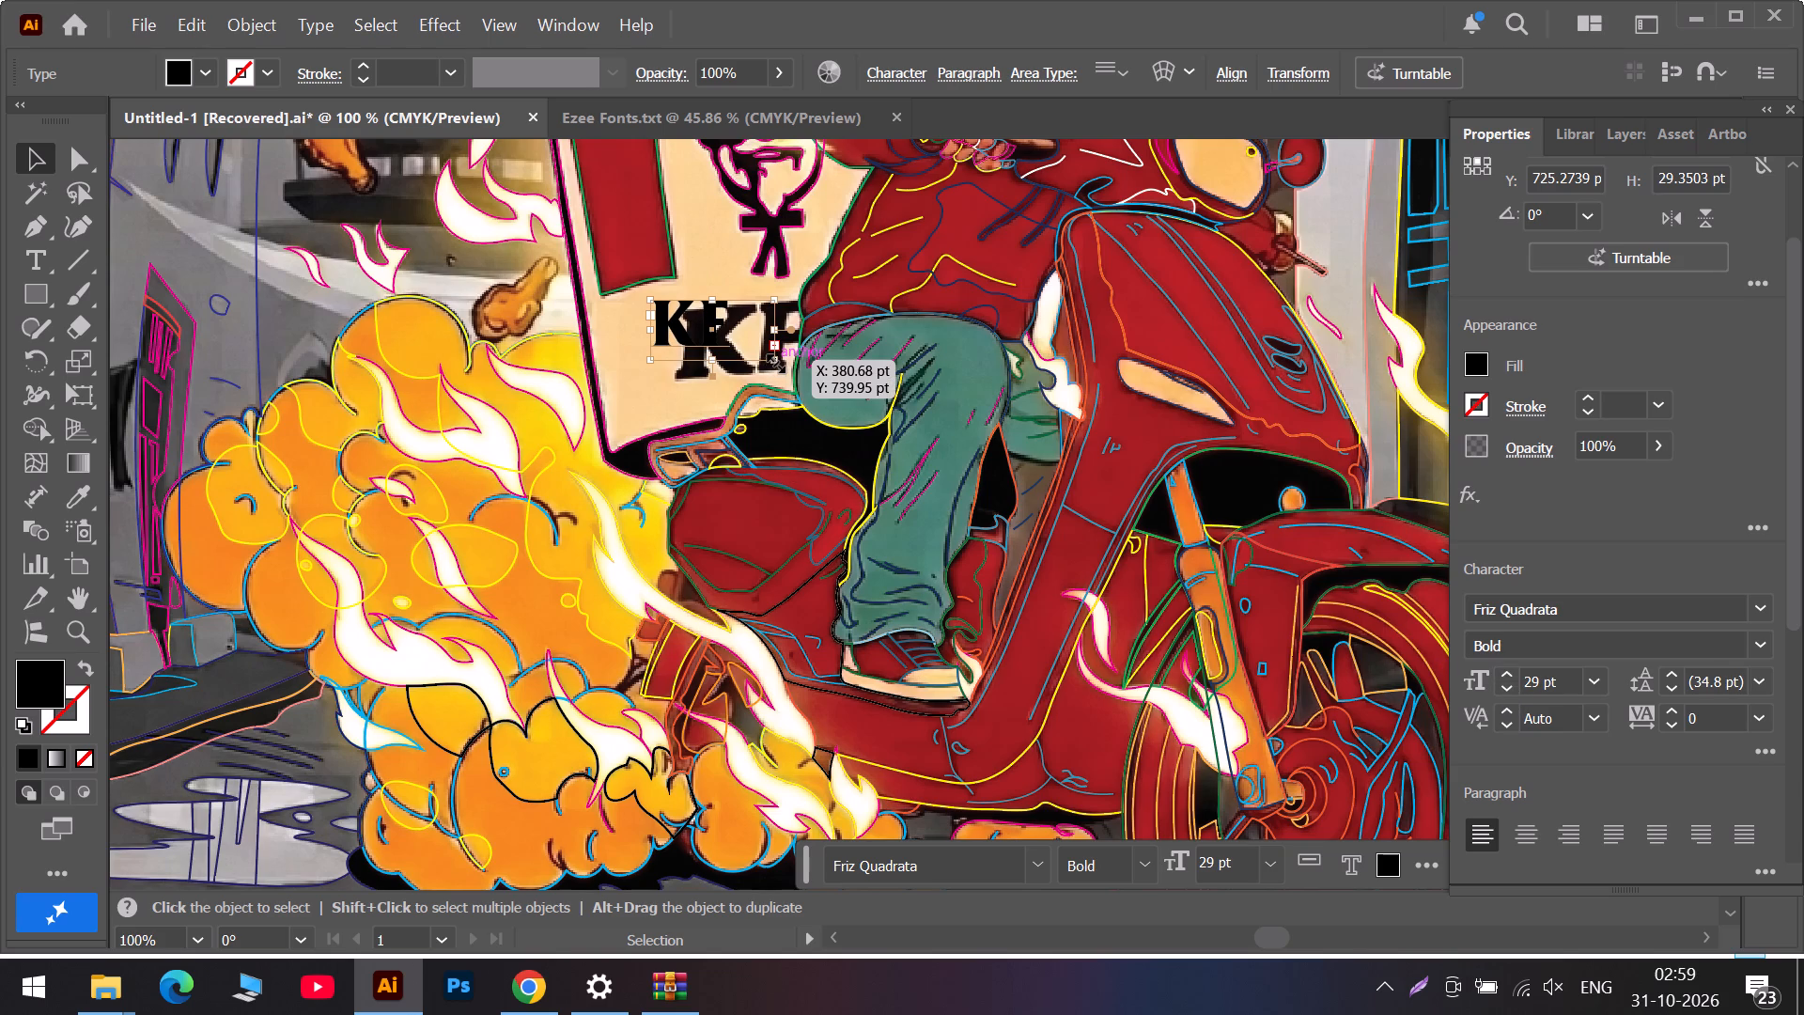
Enlarge the KFC text area to about 41 pt high and move it over the original KFC lettering on the box.
left_click_drag(773, 361, 825, 421)
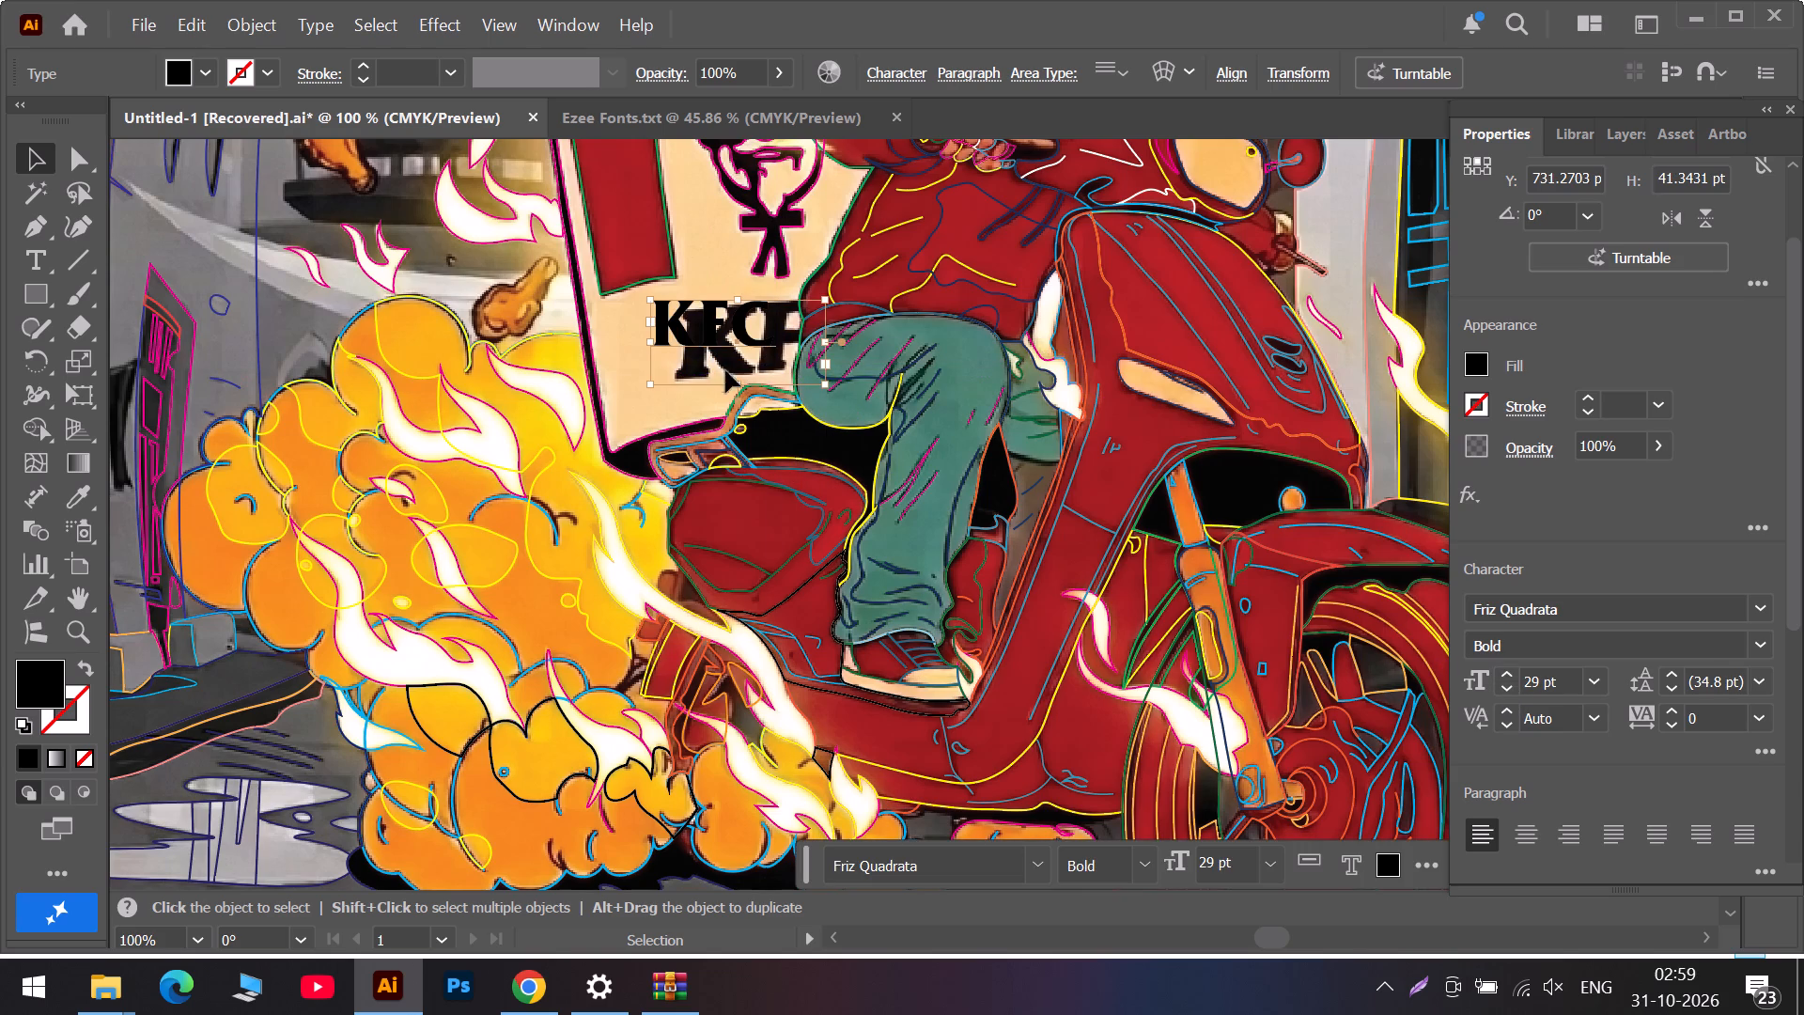
left_click_drag(706, 344, 723, 362)
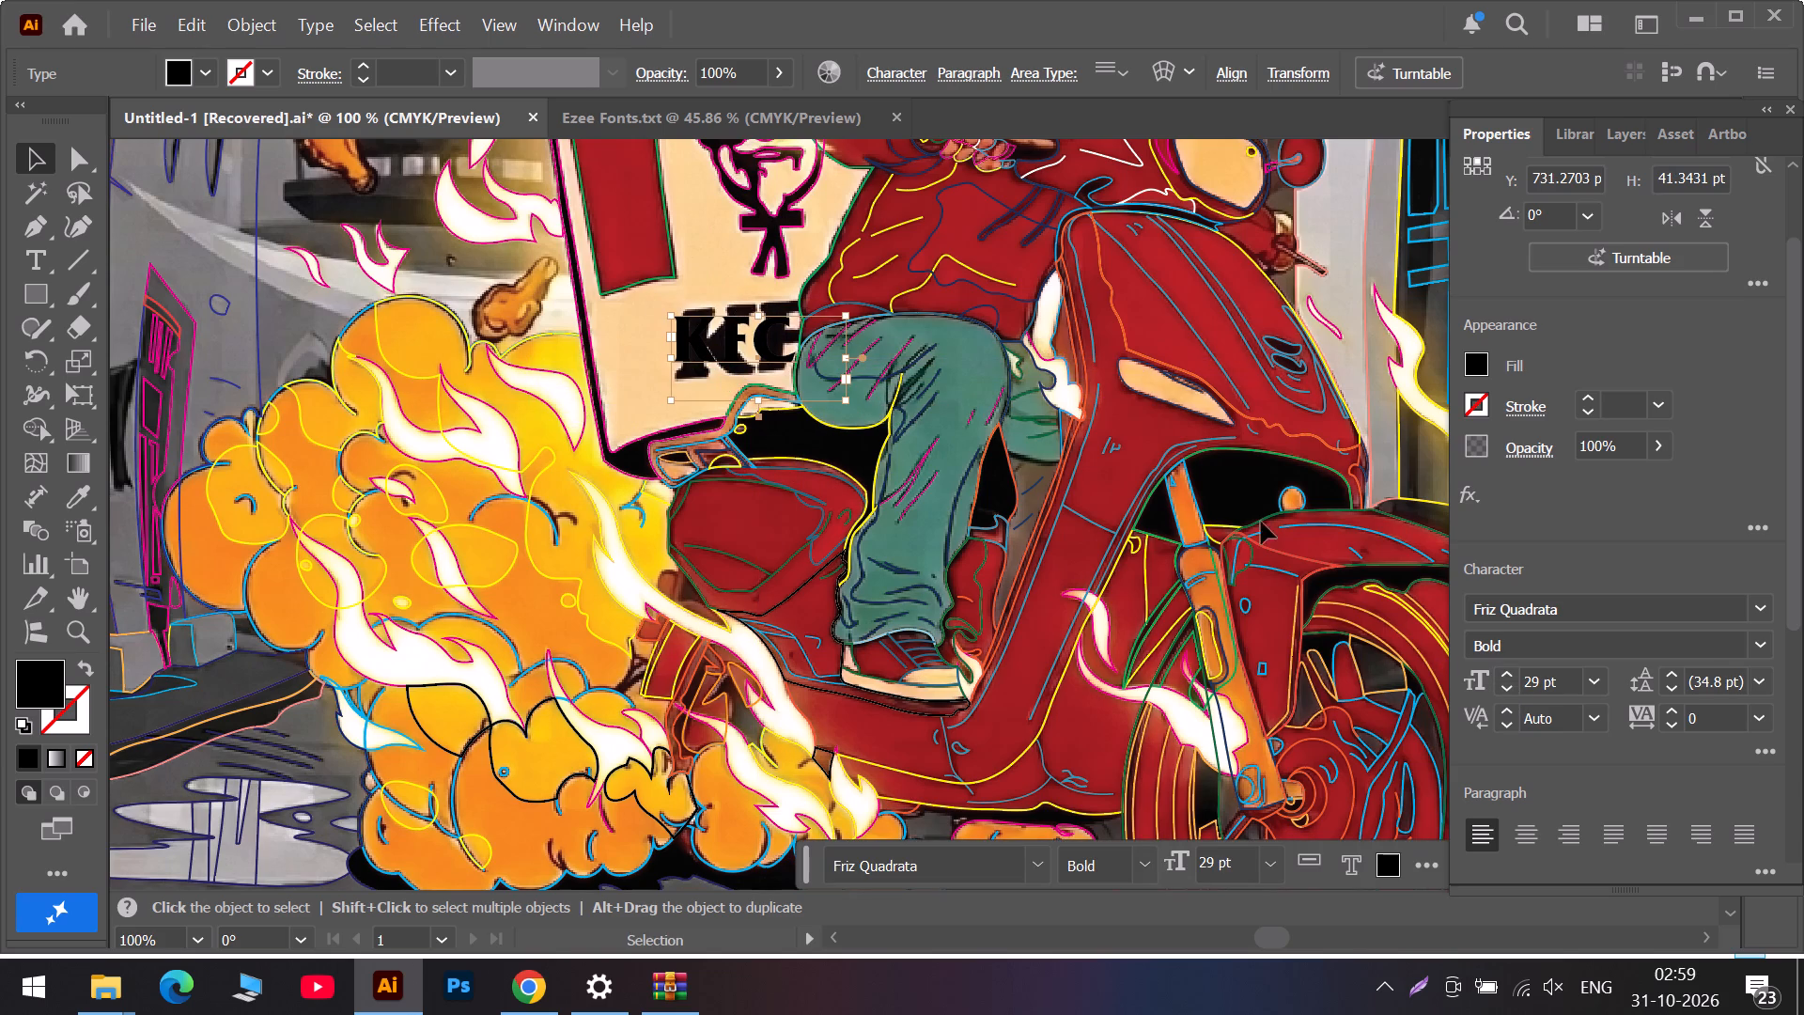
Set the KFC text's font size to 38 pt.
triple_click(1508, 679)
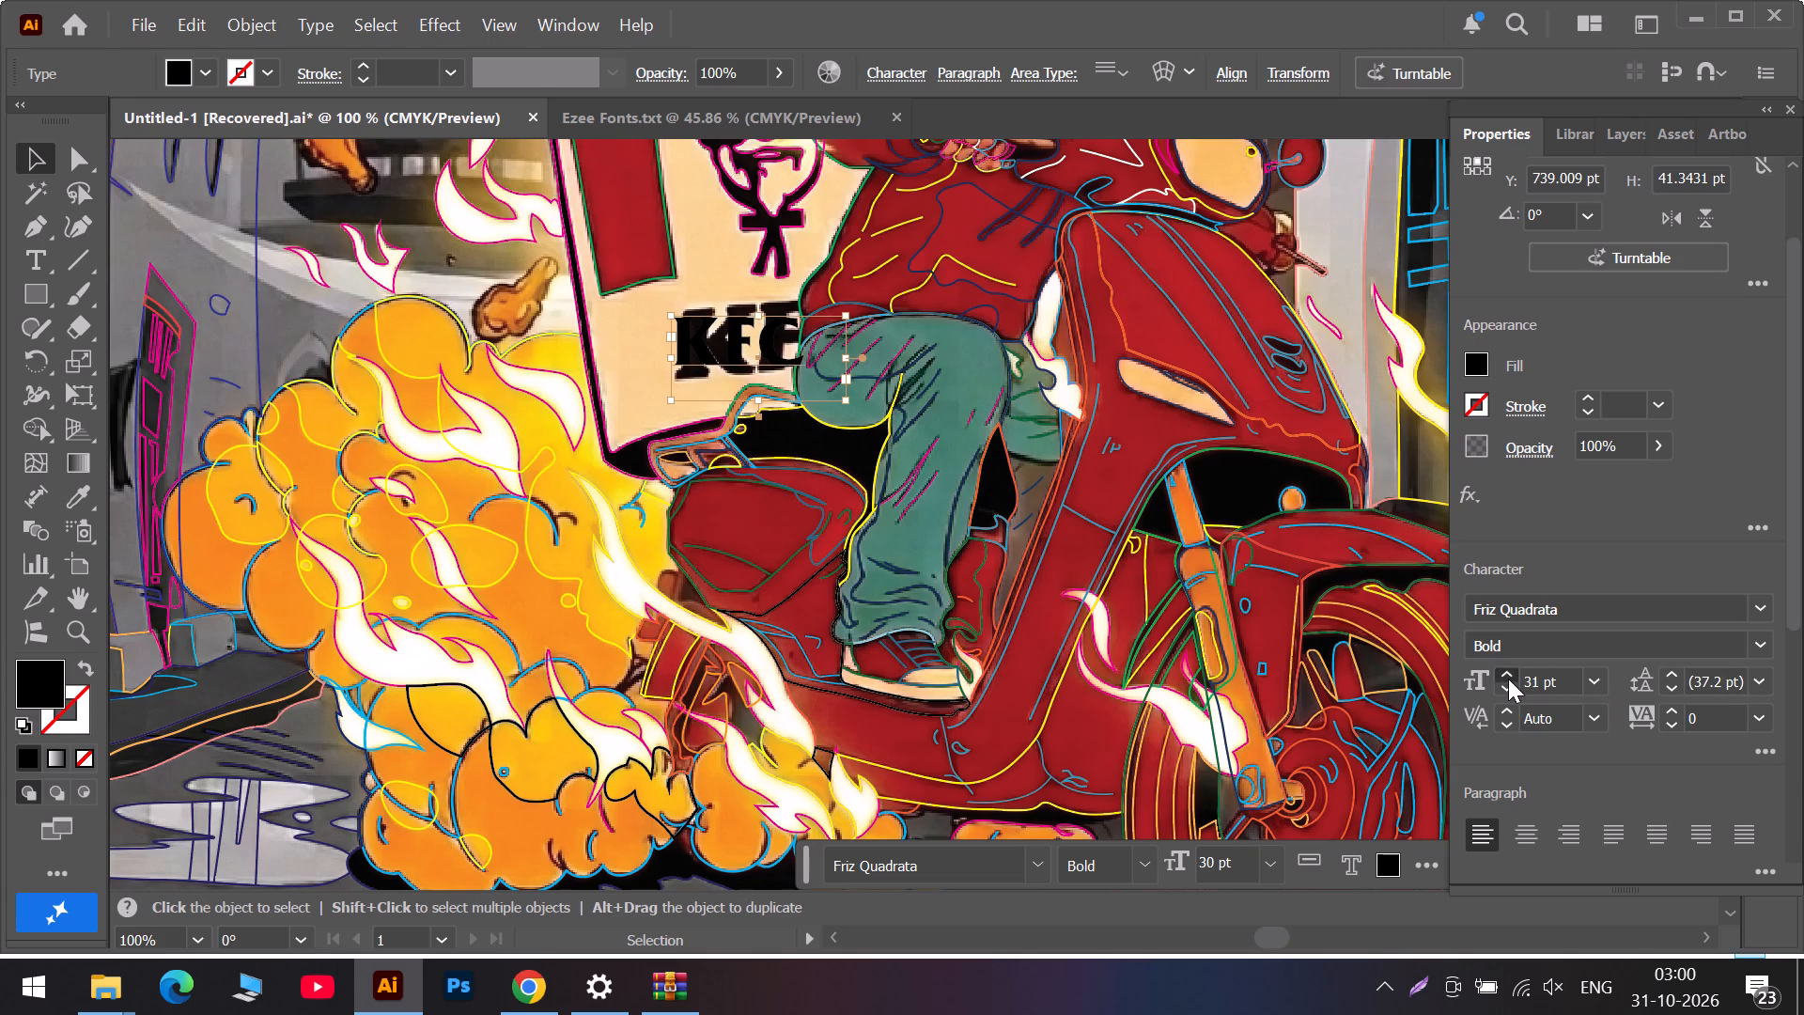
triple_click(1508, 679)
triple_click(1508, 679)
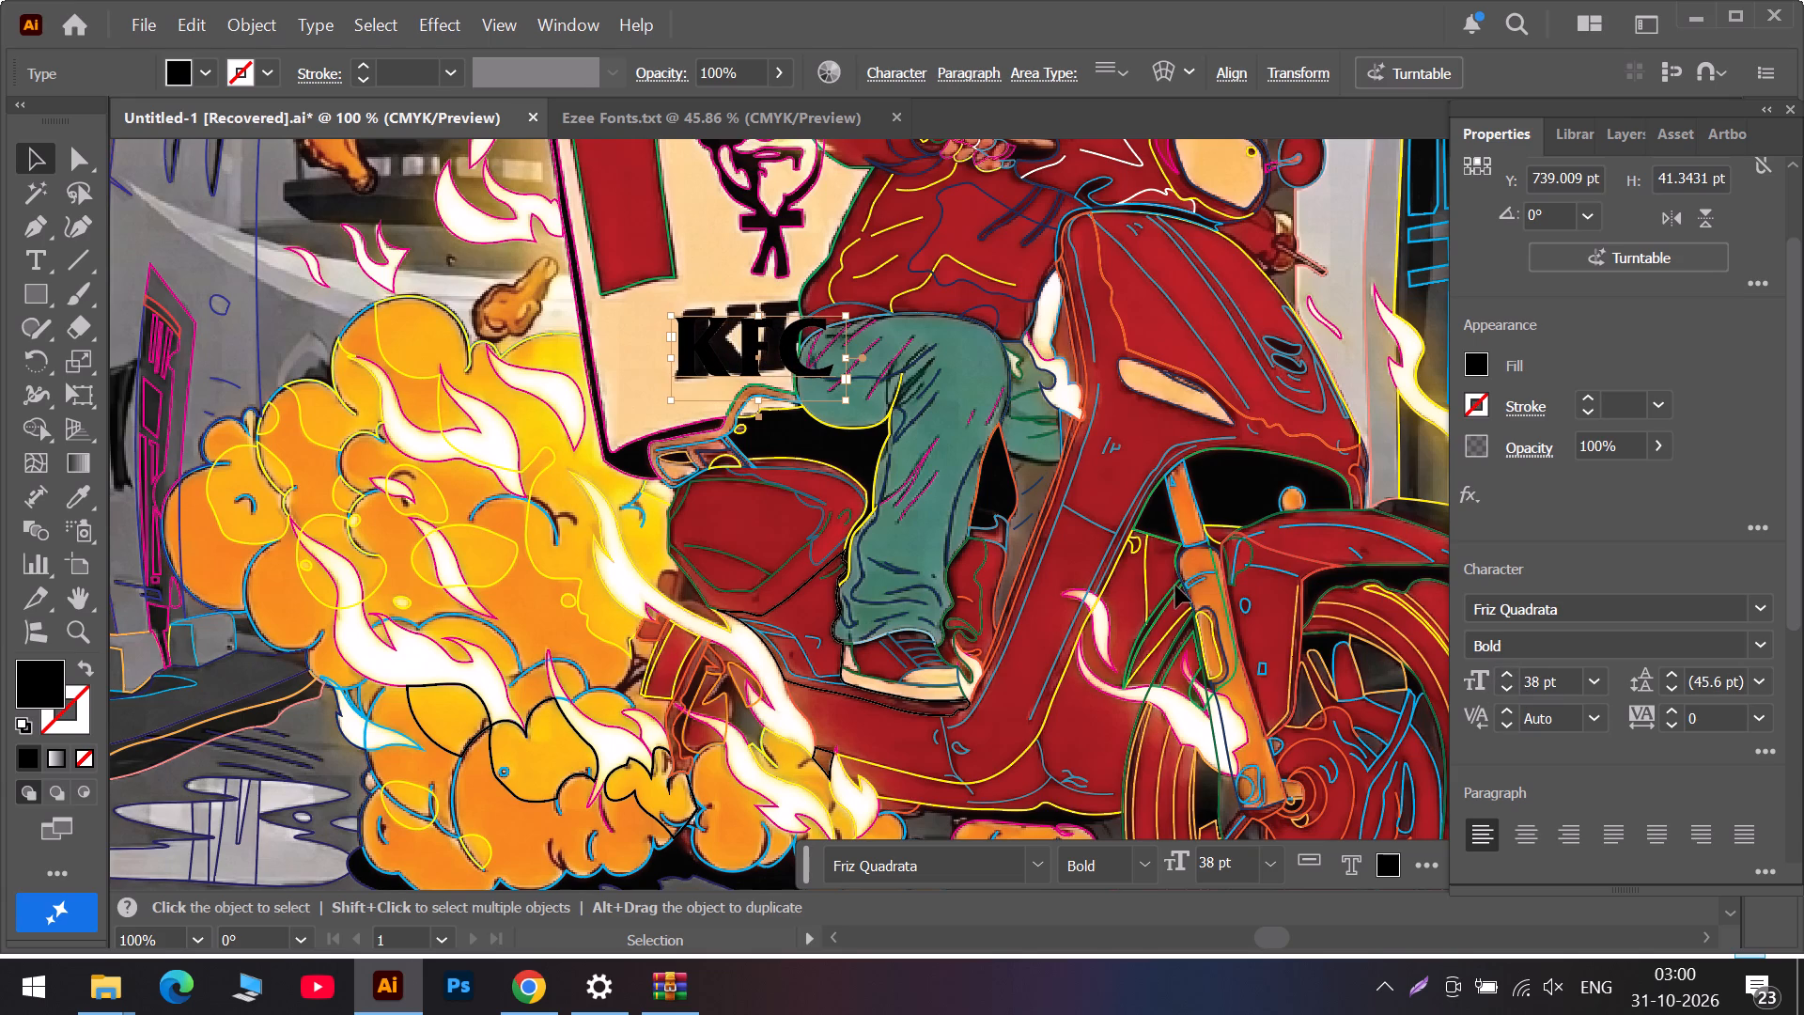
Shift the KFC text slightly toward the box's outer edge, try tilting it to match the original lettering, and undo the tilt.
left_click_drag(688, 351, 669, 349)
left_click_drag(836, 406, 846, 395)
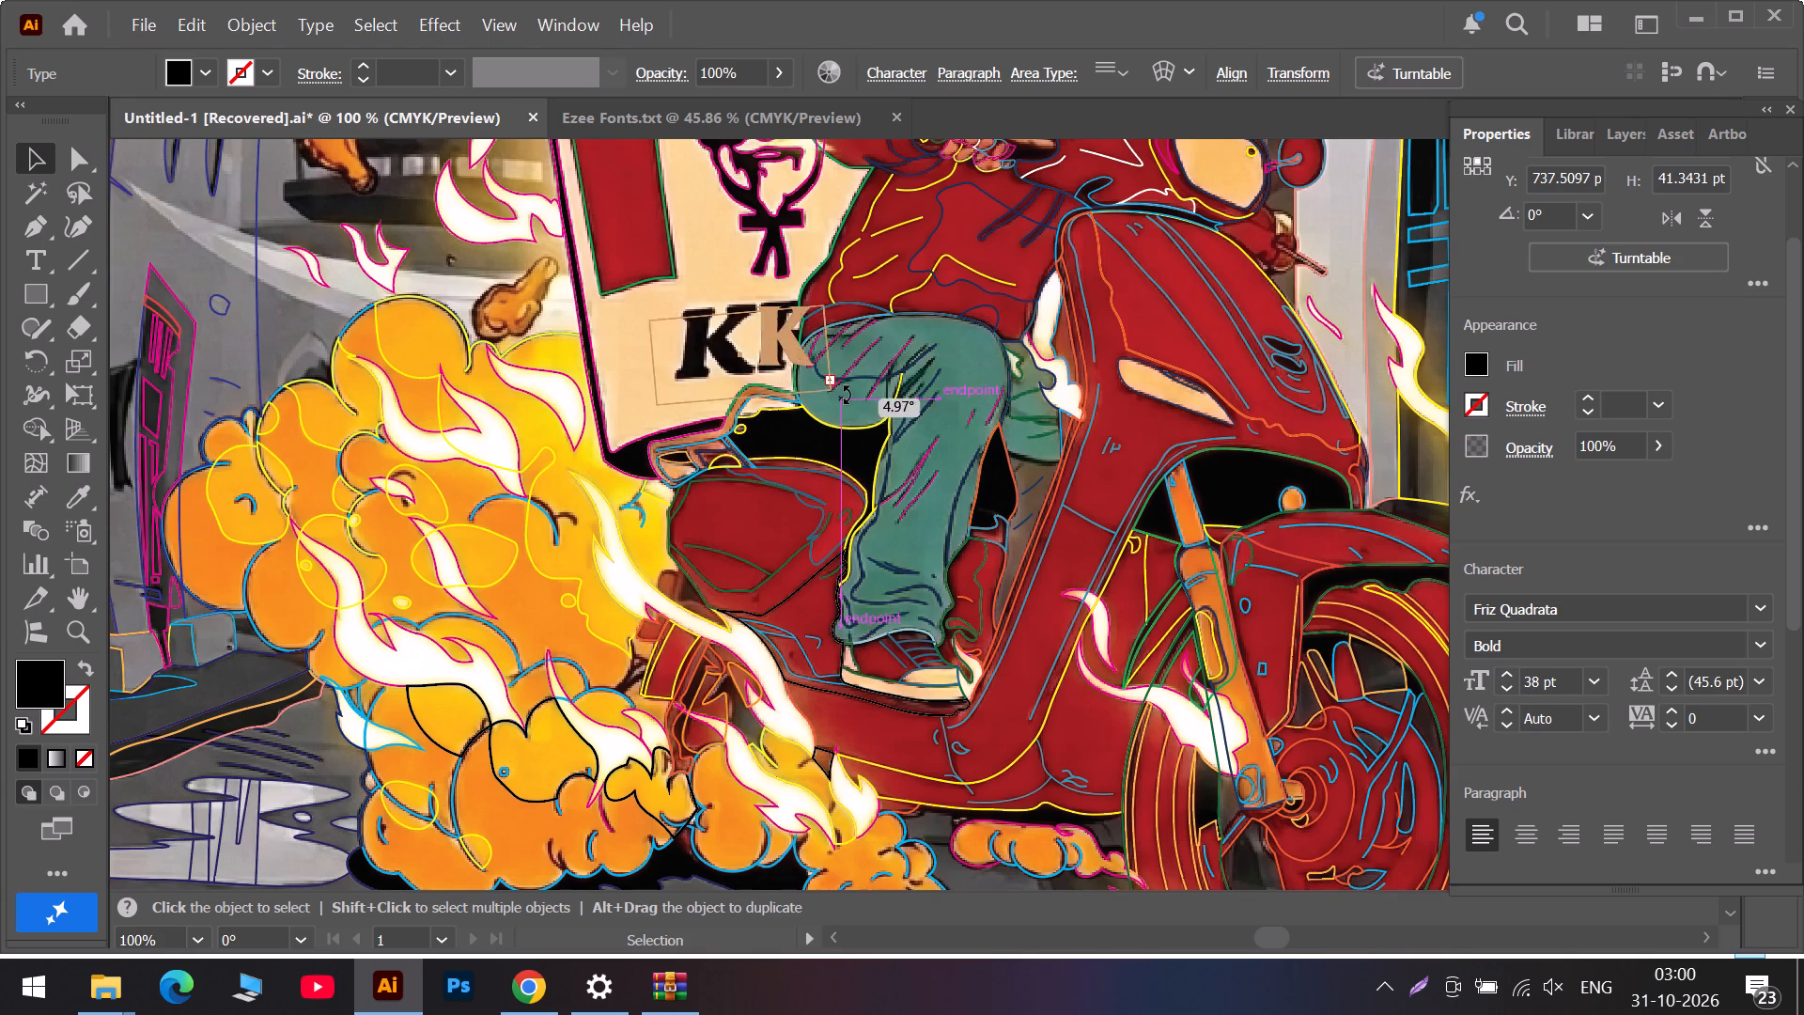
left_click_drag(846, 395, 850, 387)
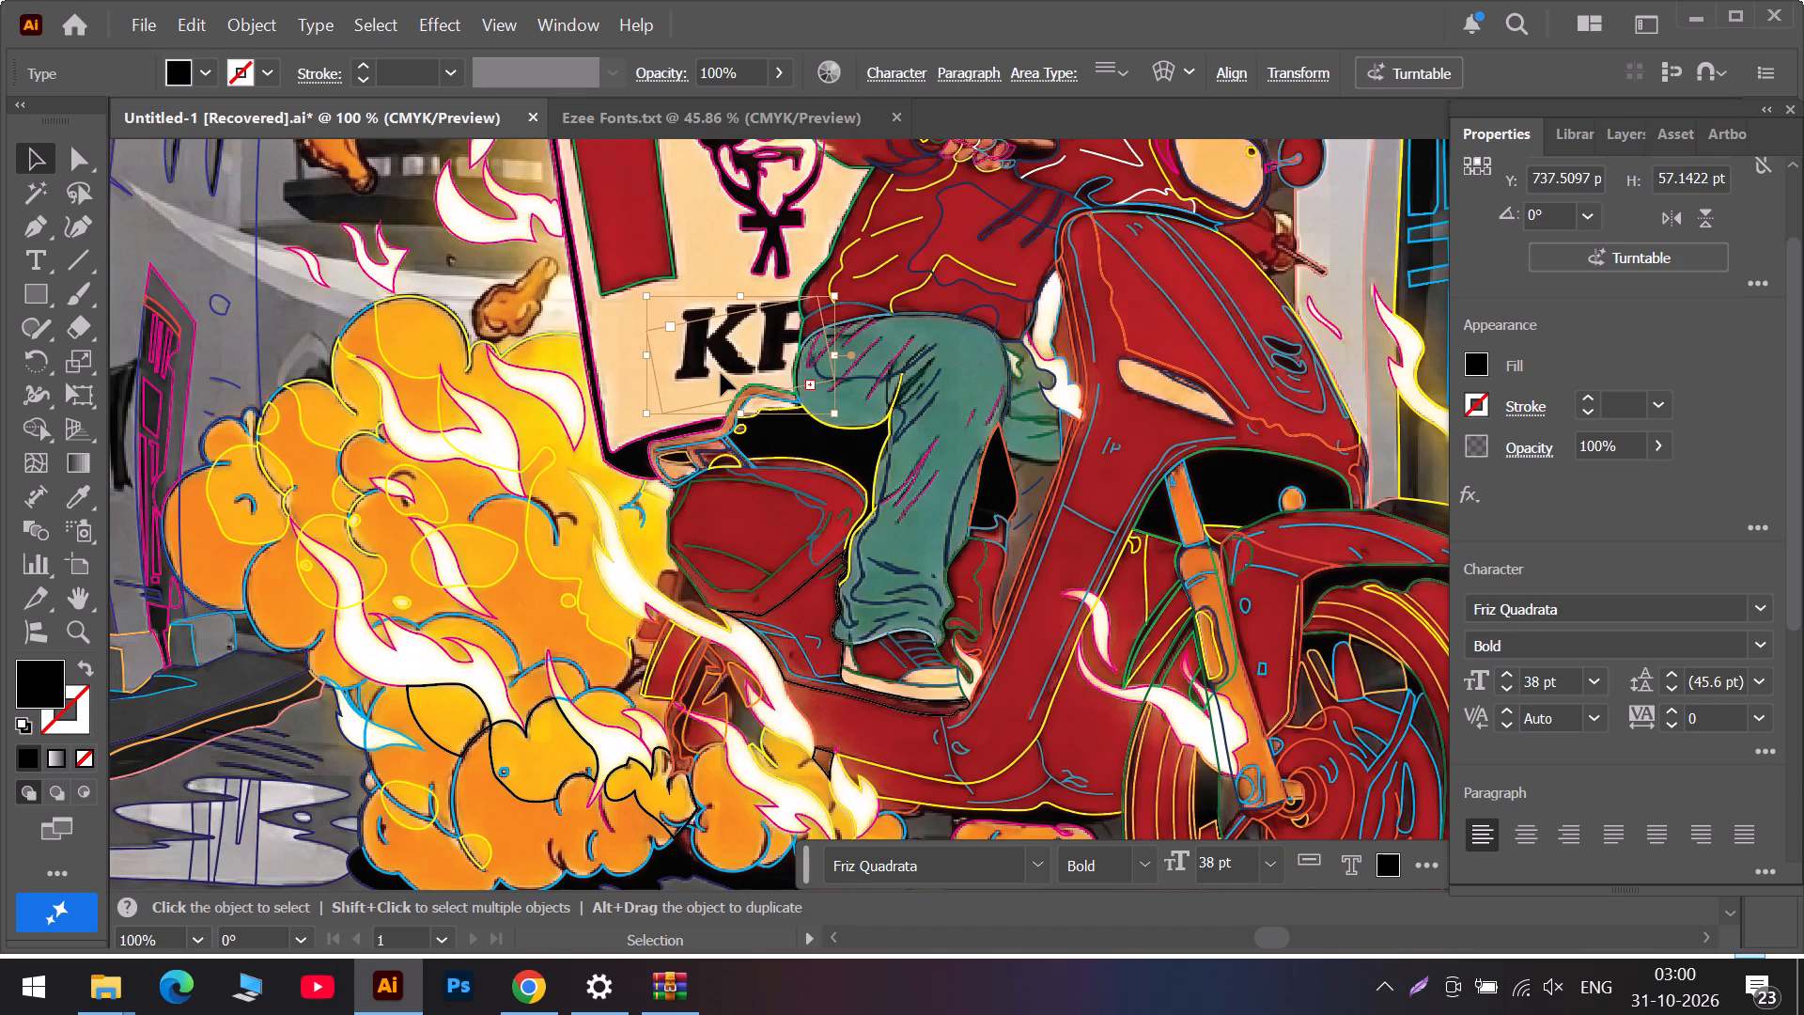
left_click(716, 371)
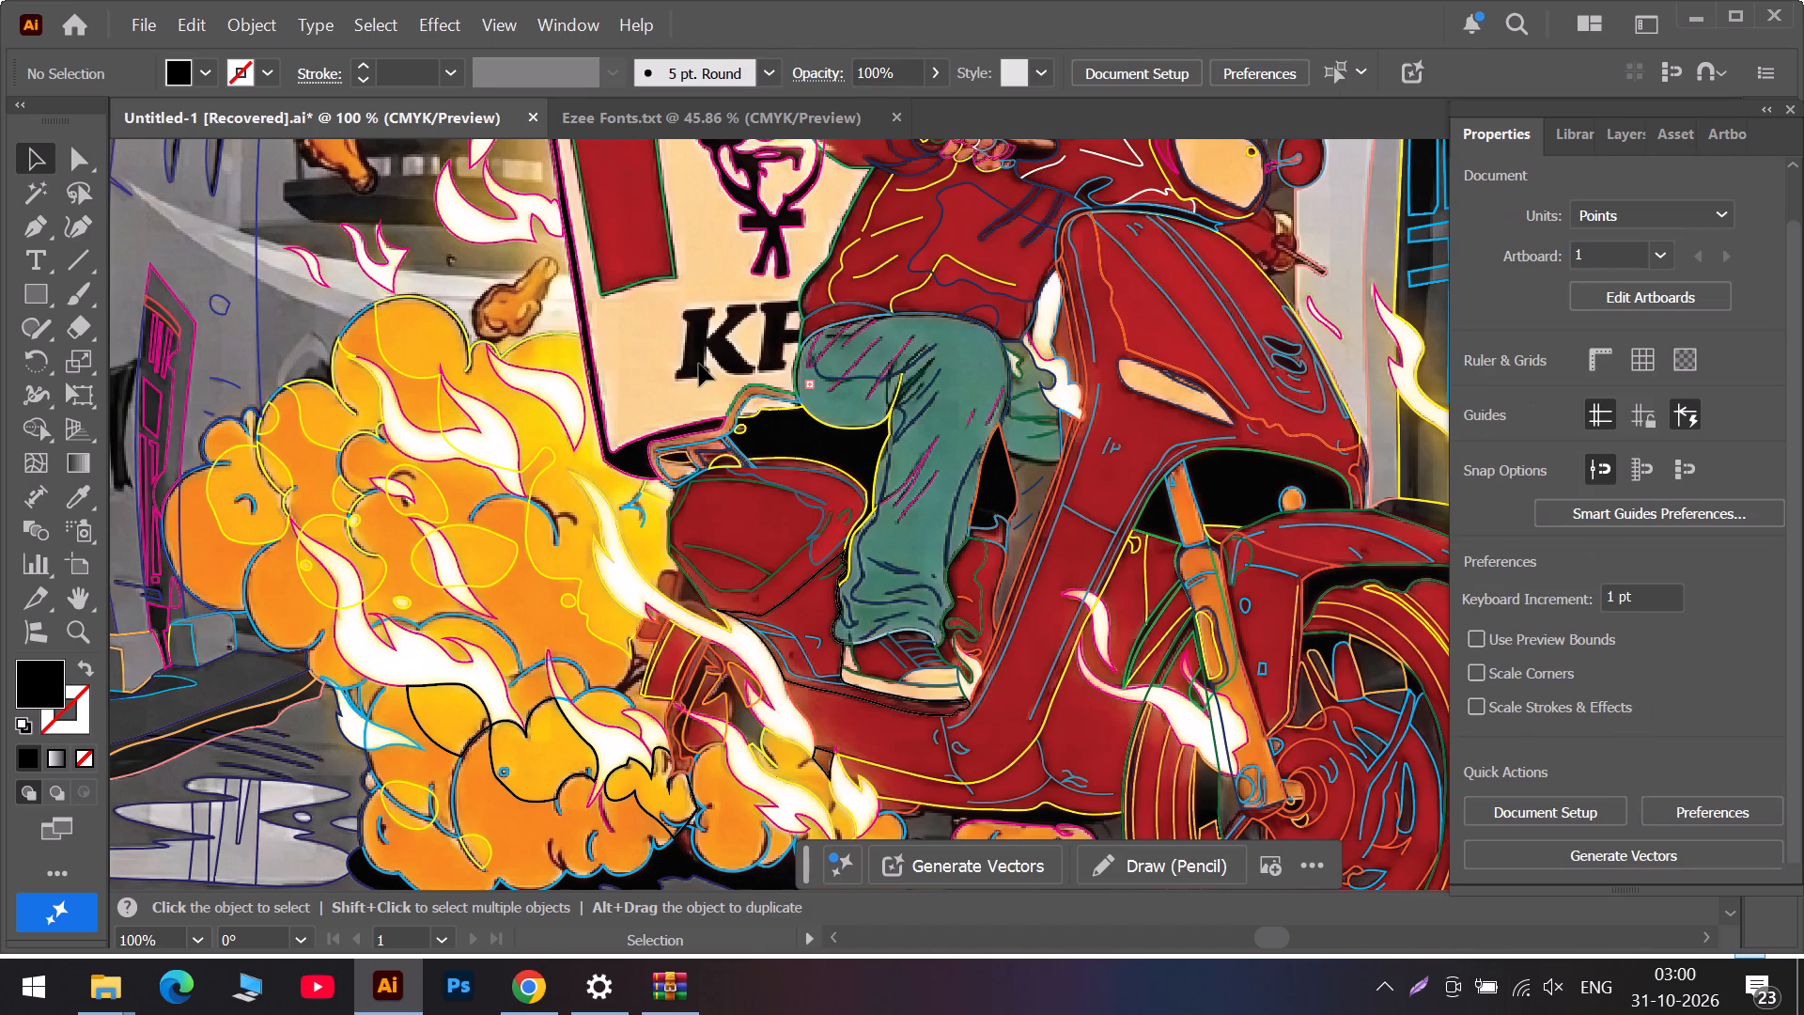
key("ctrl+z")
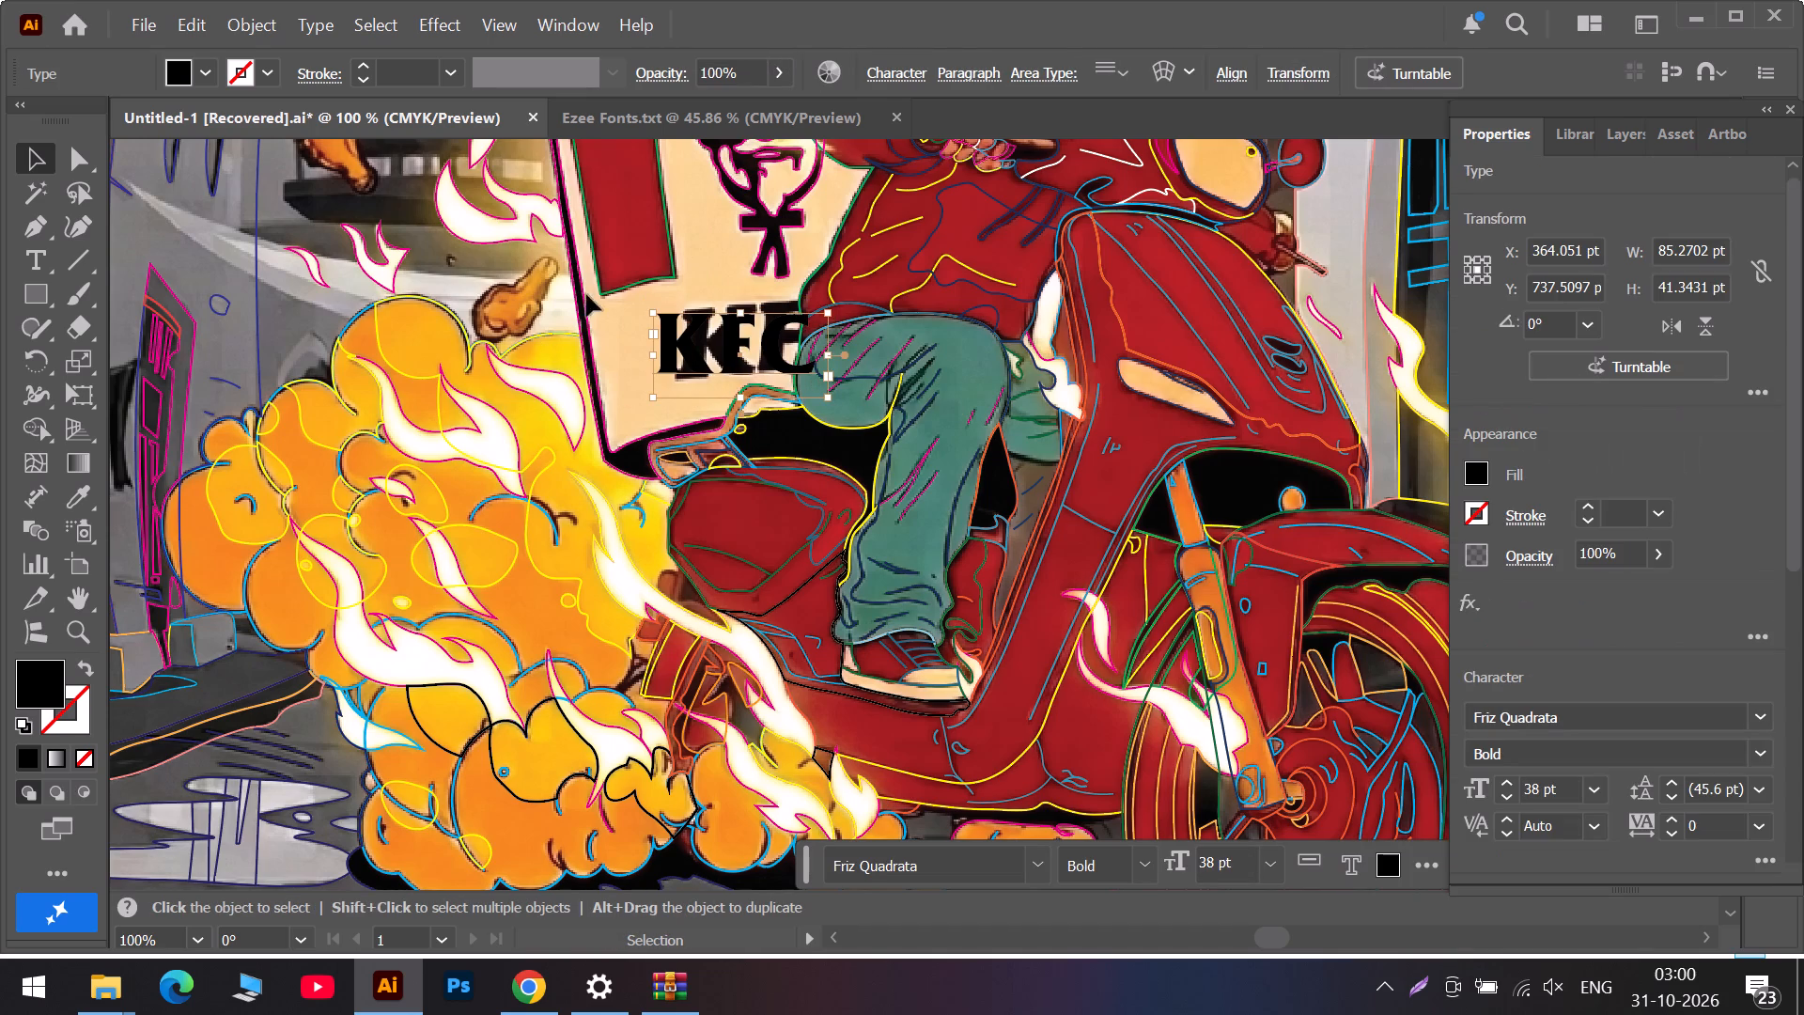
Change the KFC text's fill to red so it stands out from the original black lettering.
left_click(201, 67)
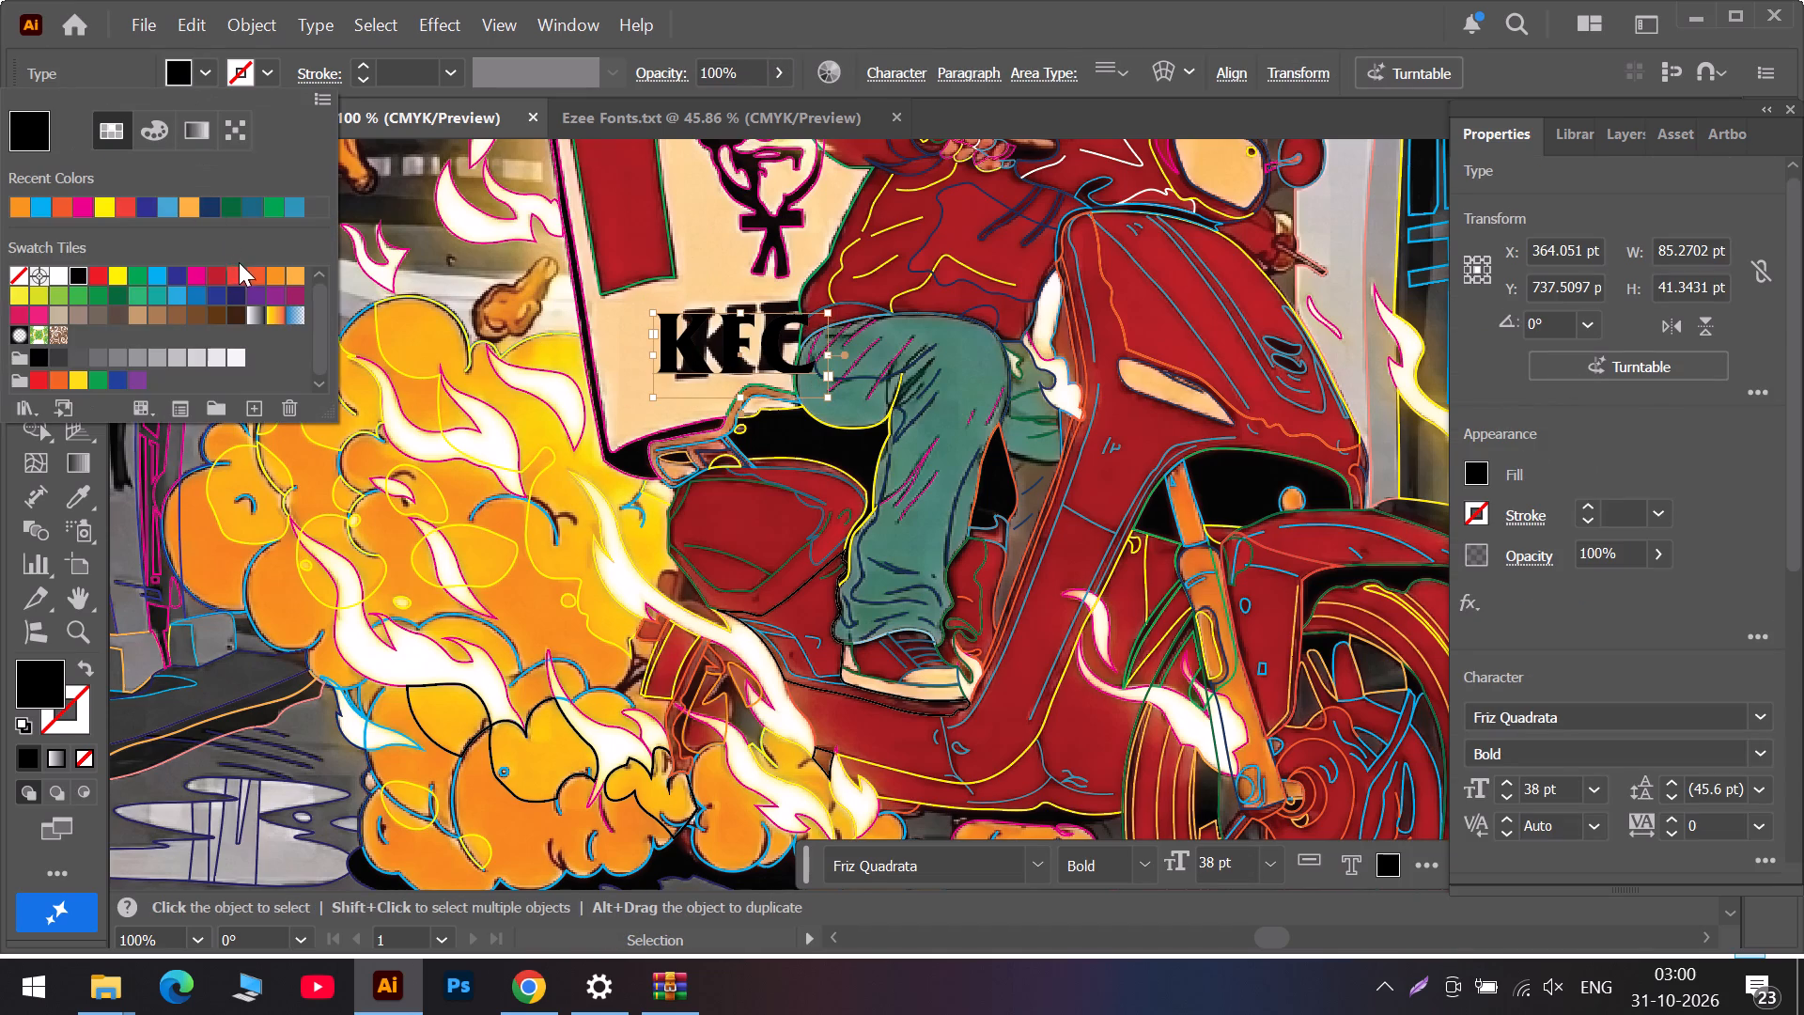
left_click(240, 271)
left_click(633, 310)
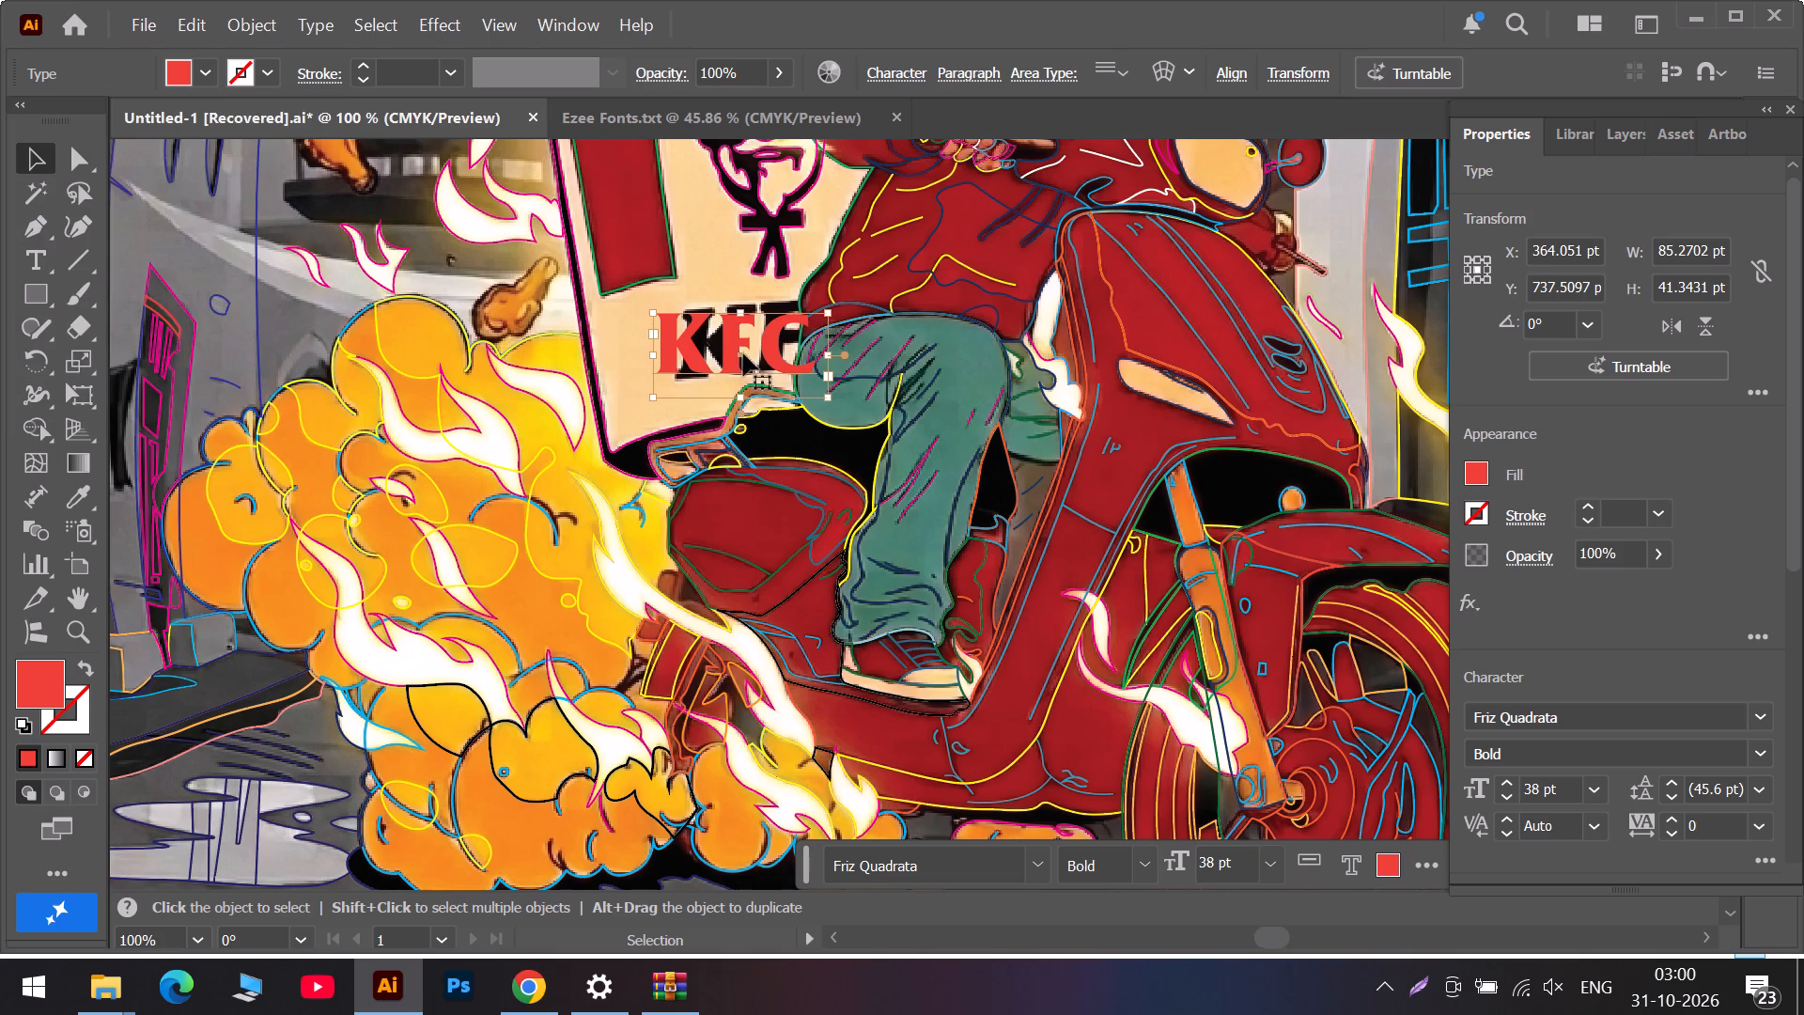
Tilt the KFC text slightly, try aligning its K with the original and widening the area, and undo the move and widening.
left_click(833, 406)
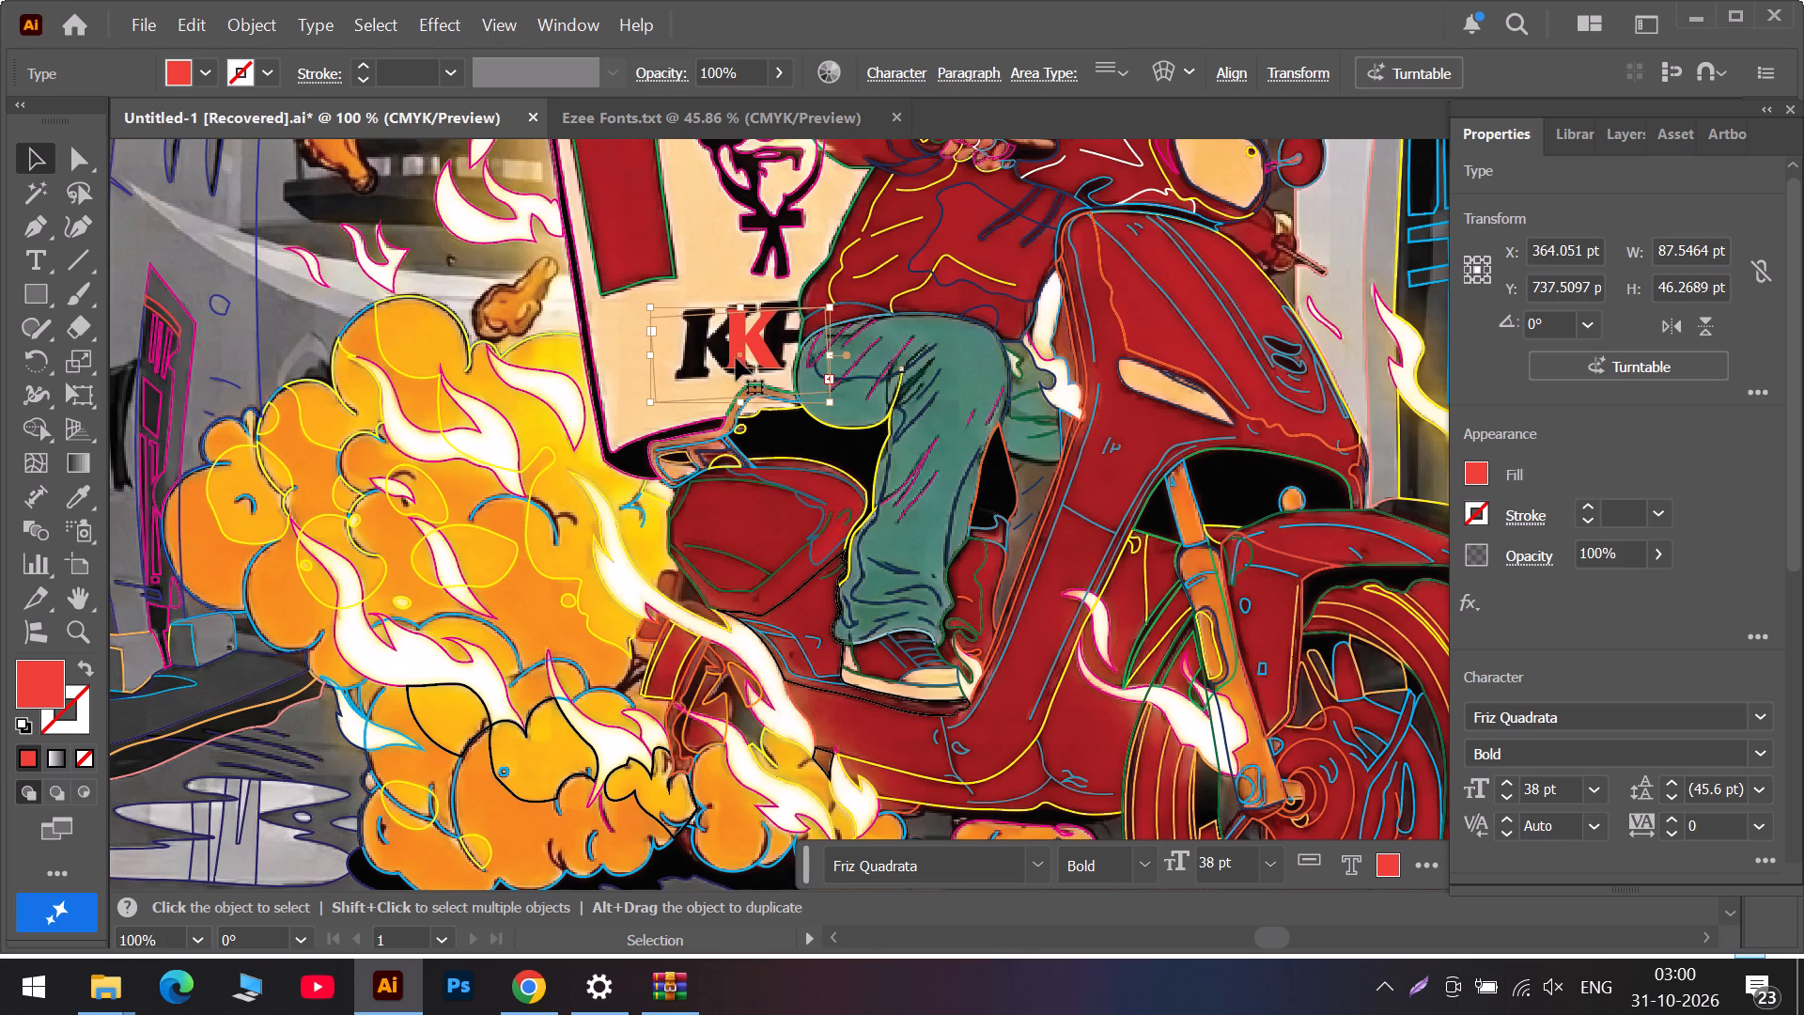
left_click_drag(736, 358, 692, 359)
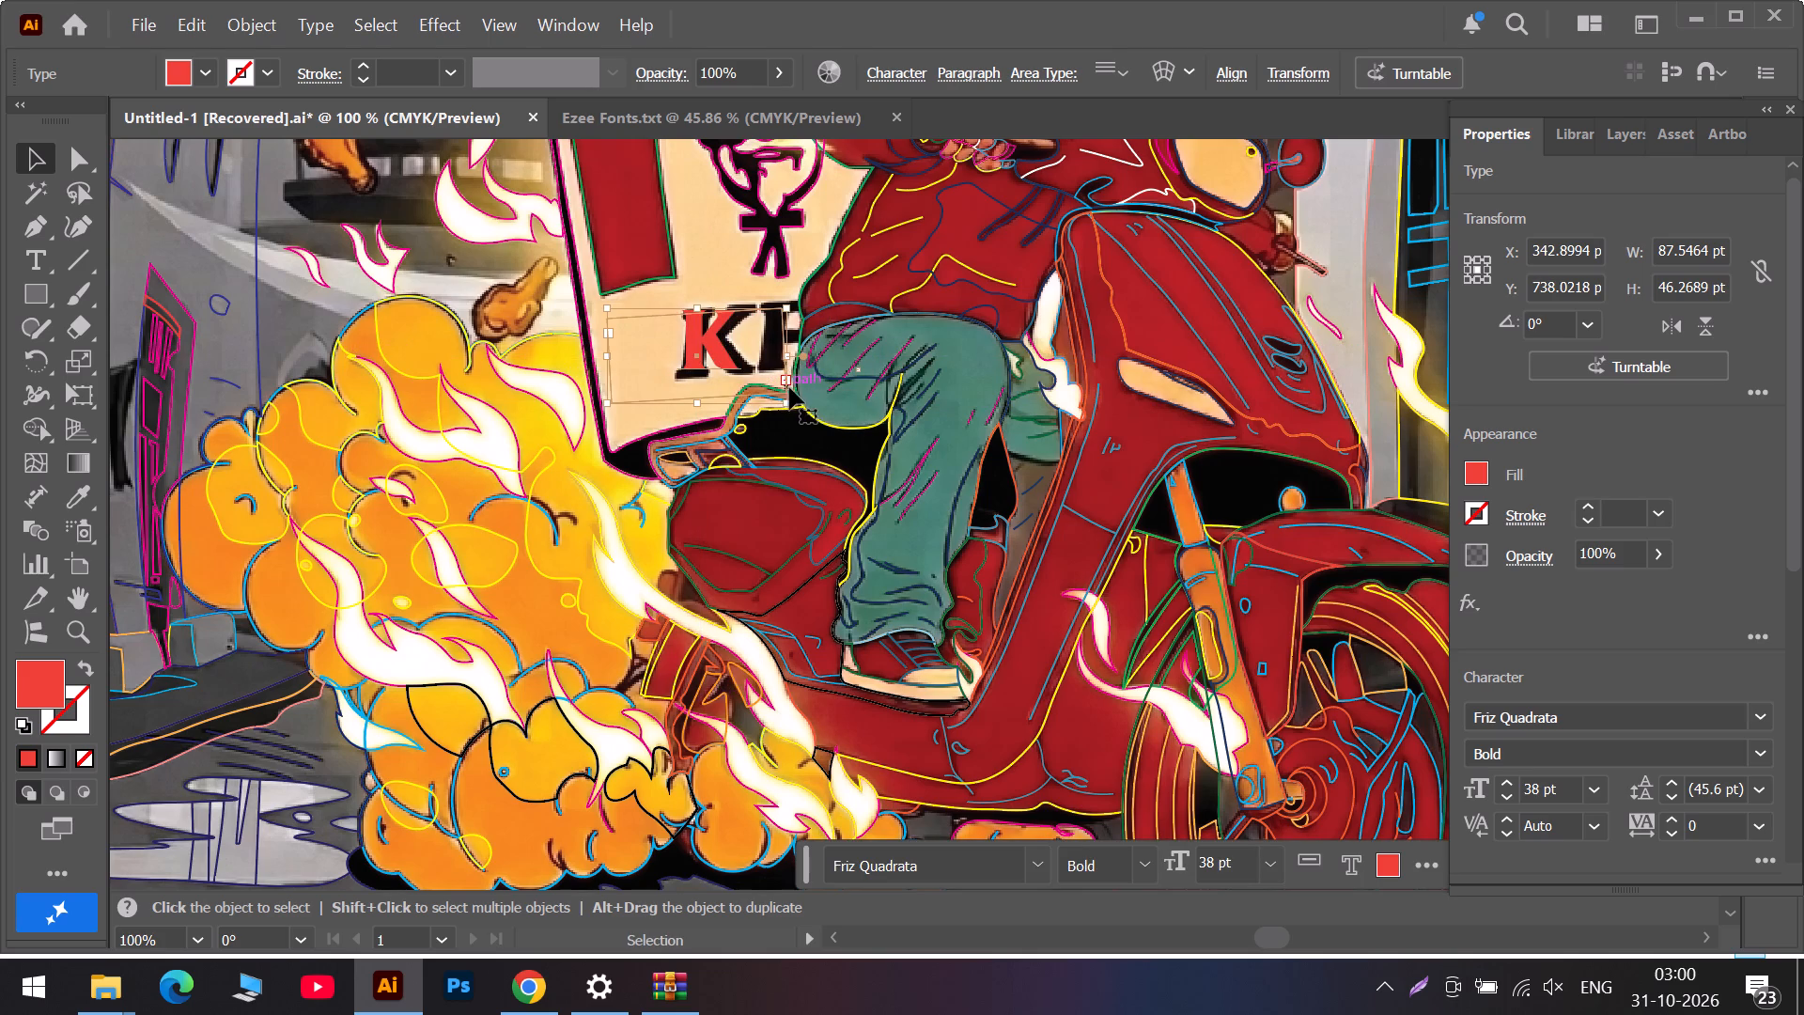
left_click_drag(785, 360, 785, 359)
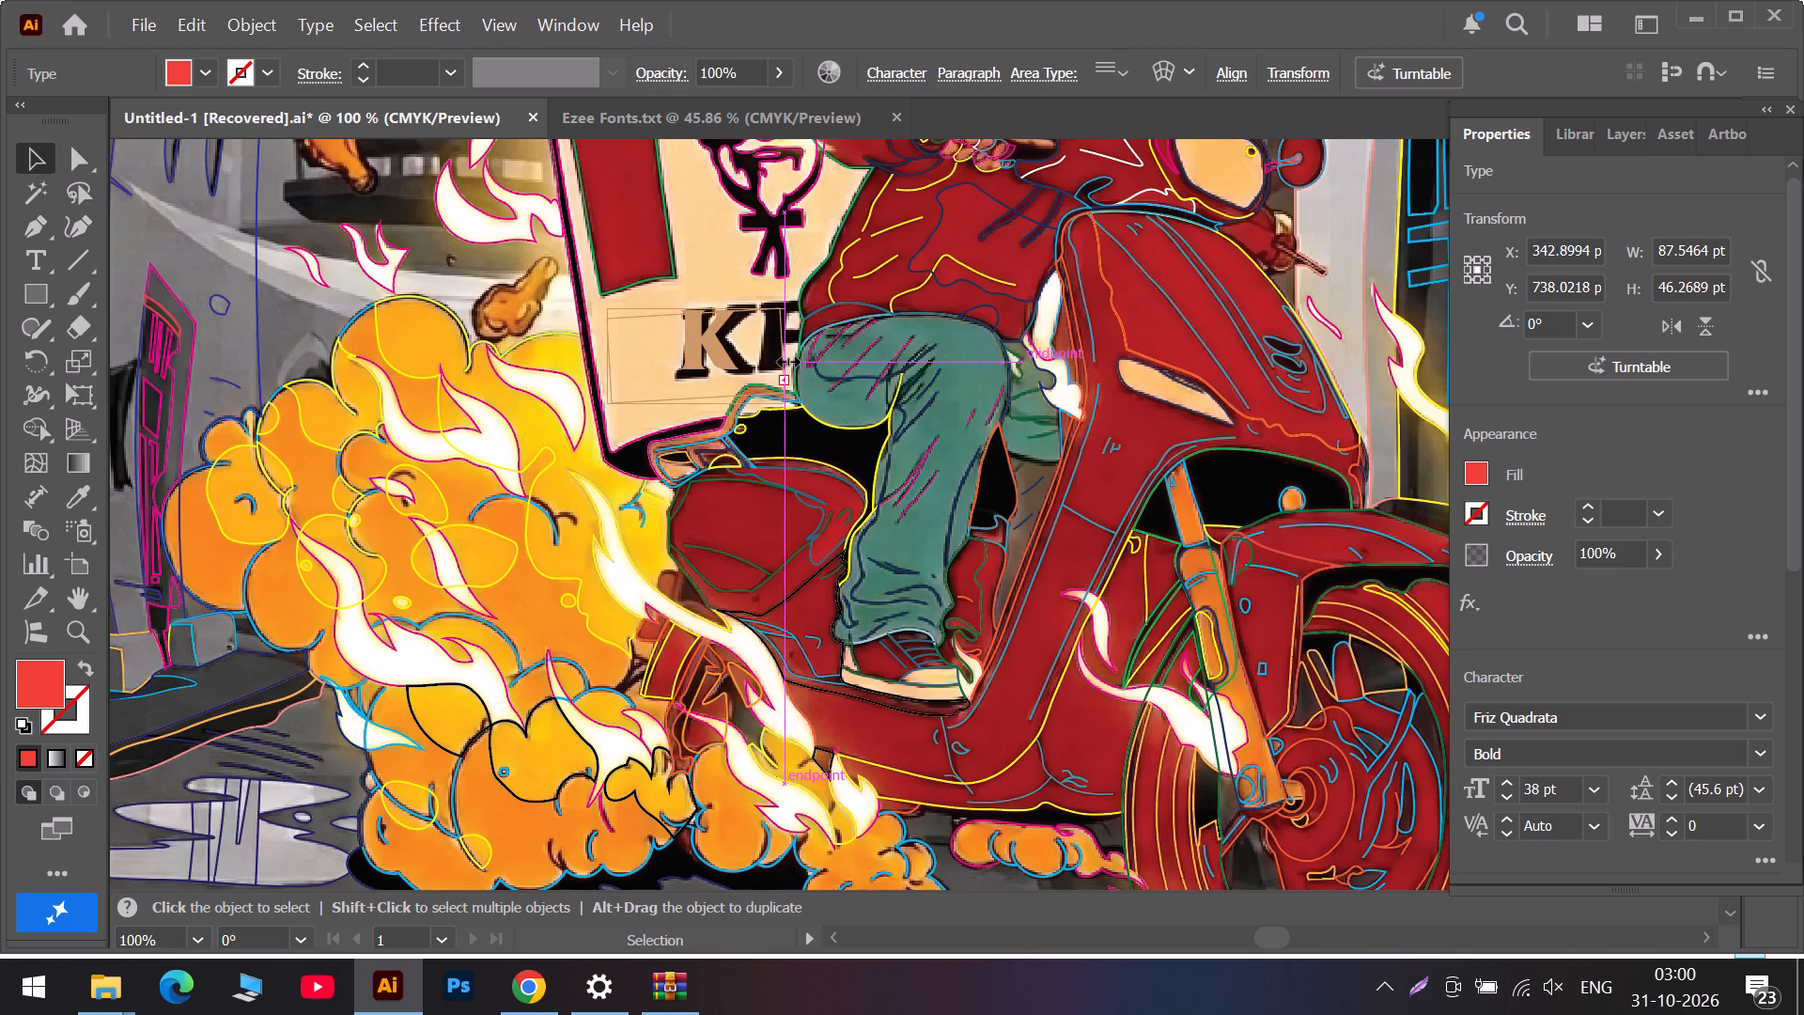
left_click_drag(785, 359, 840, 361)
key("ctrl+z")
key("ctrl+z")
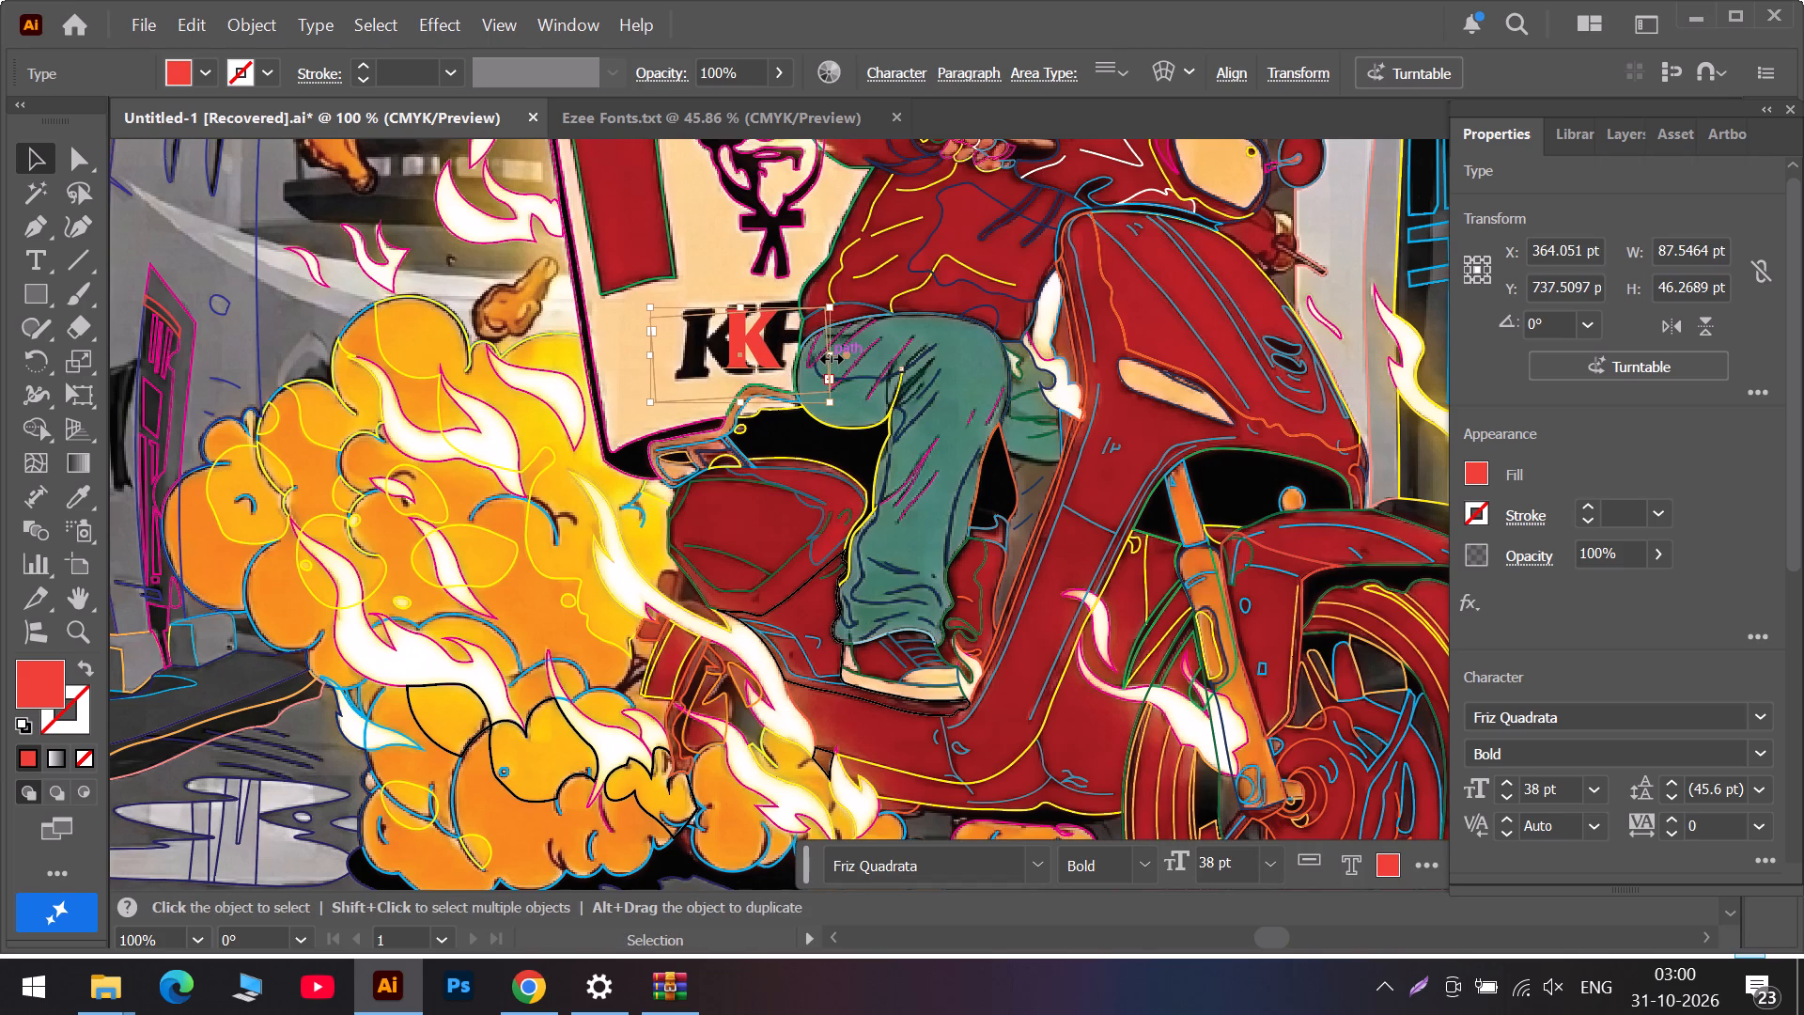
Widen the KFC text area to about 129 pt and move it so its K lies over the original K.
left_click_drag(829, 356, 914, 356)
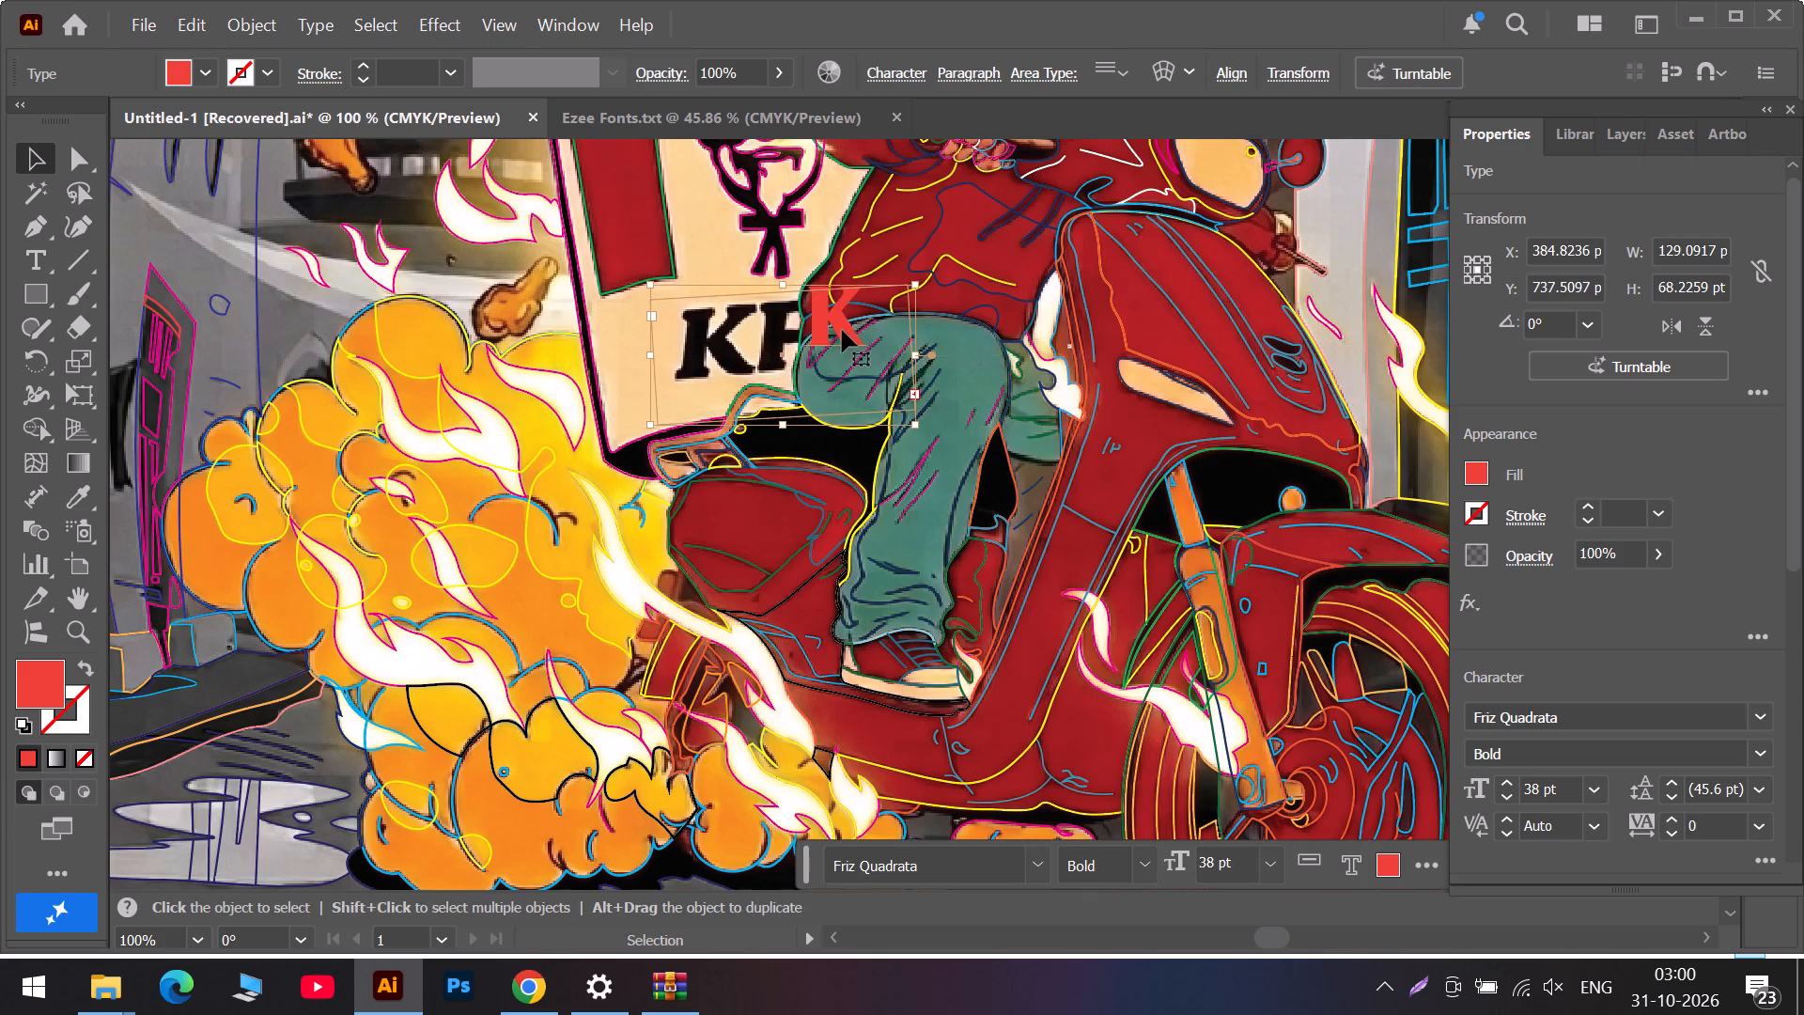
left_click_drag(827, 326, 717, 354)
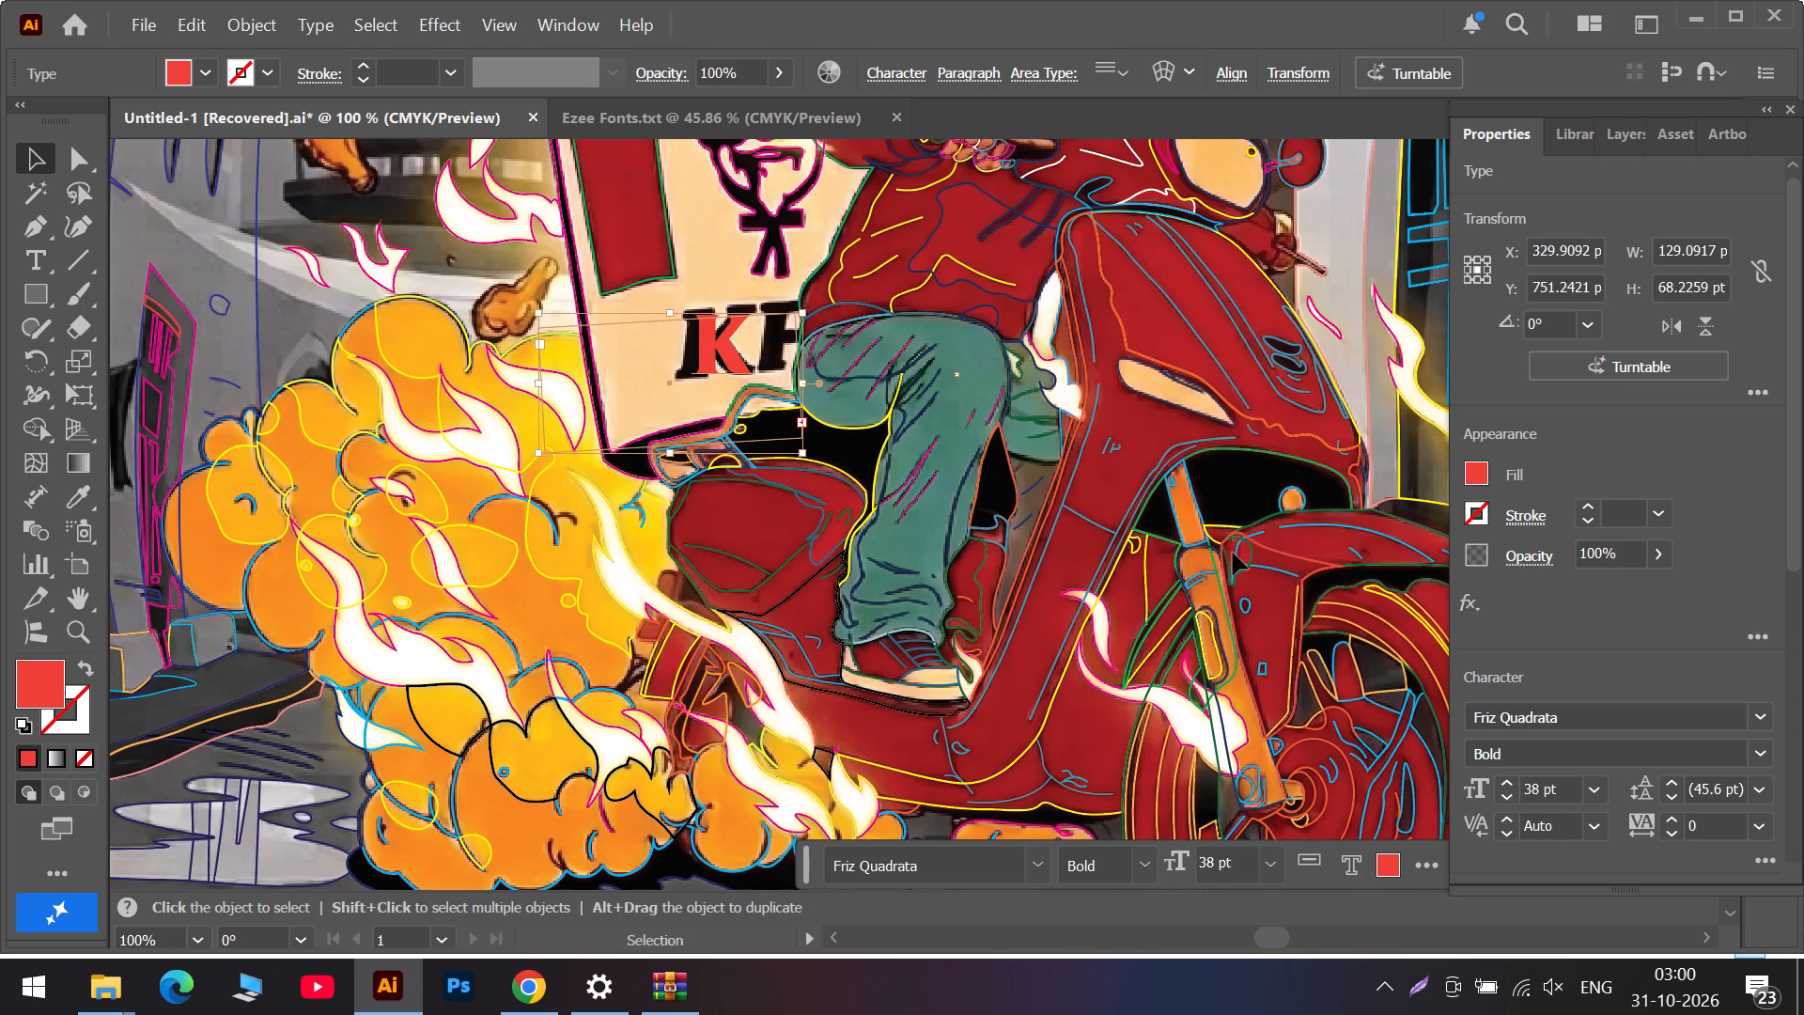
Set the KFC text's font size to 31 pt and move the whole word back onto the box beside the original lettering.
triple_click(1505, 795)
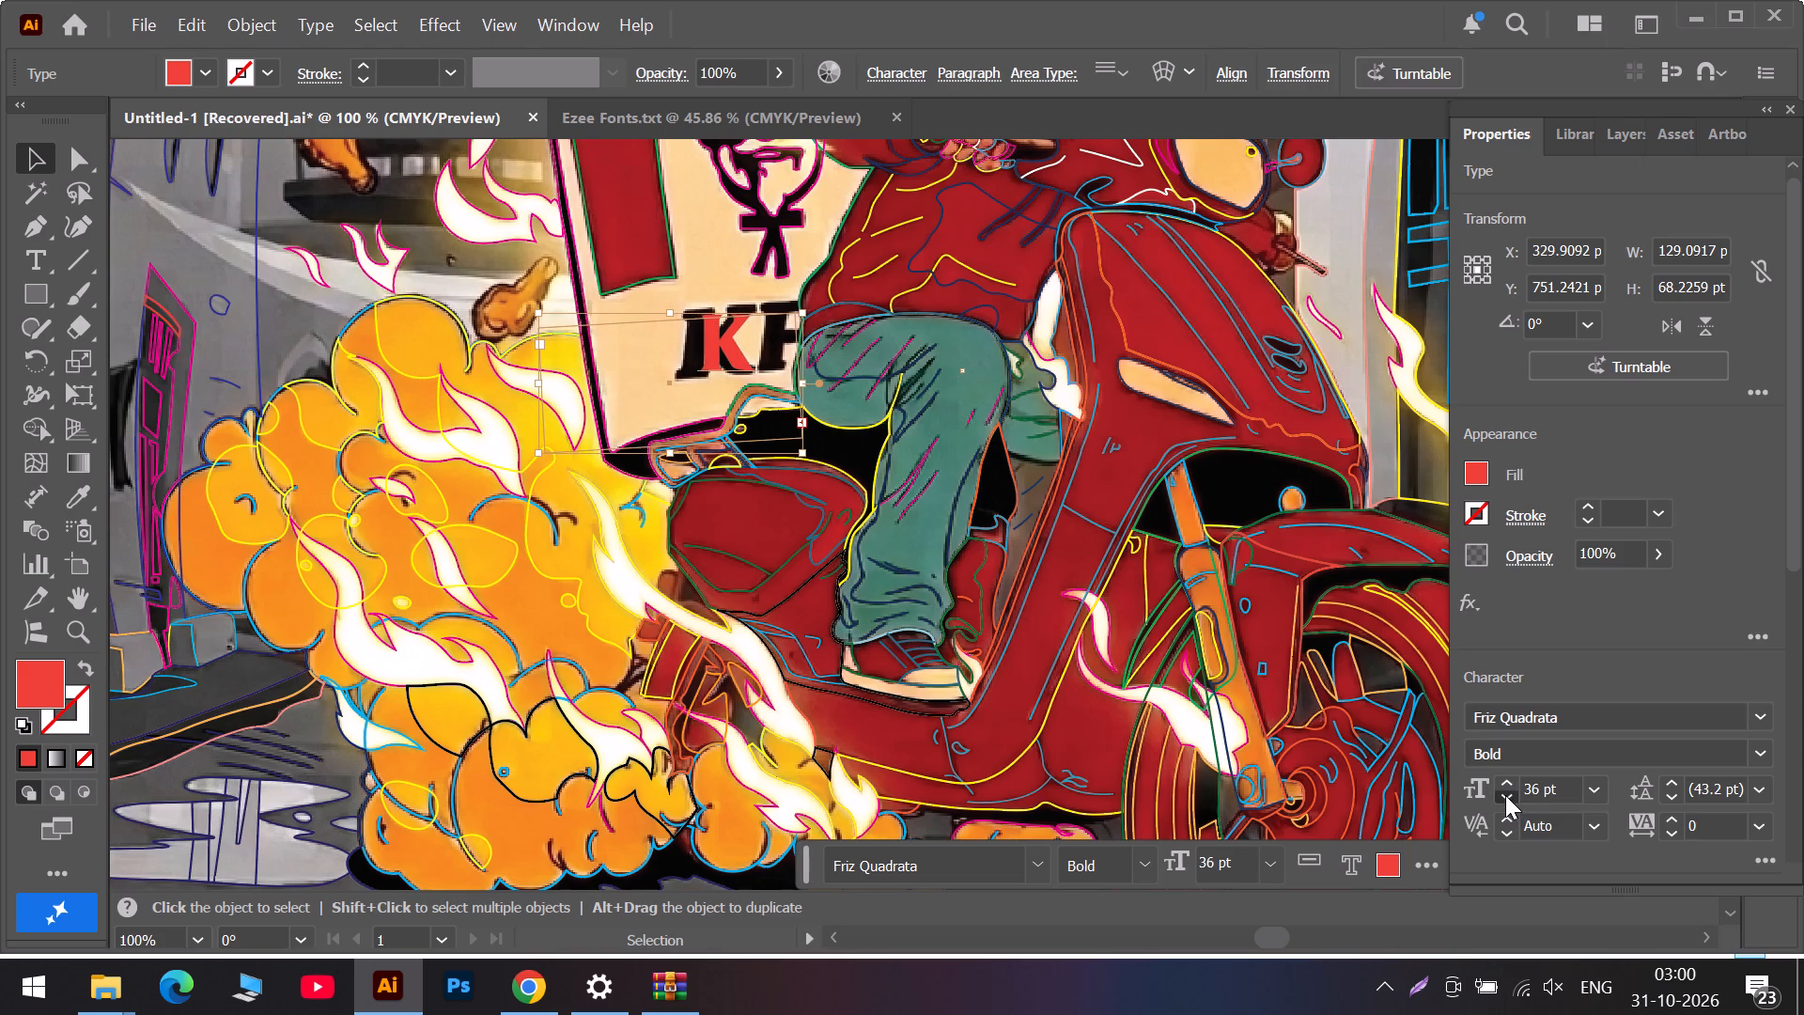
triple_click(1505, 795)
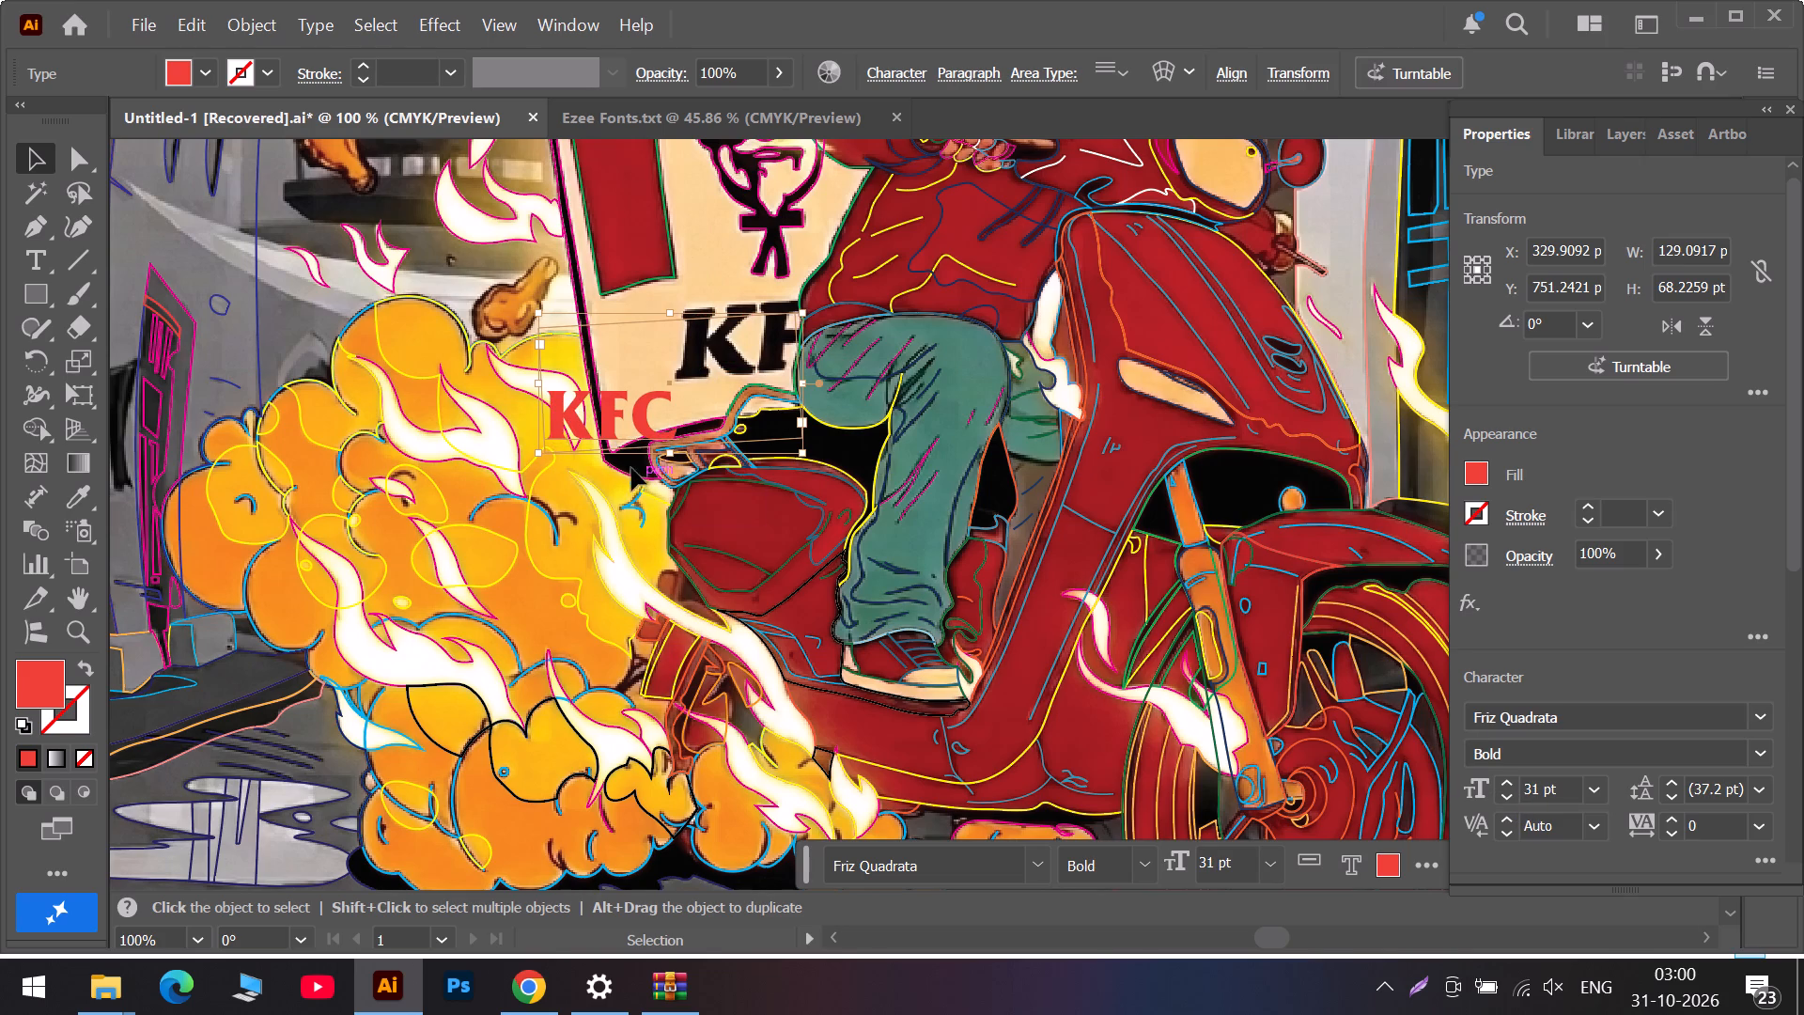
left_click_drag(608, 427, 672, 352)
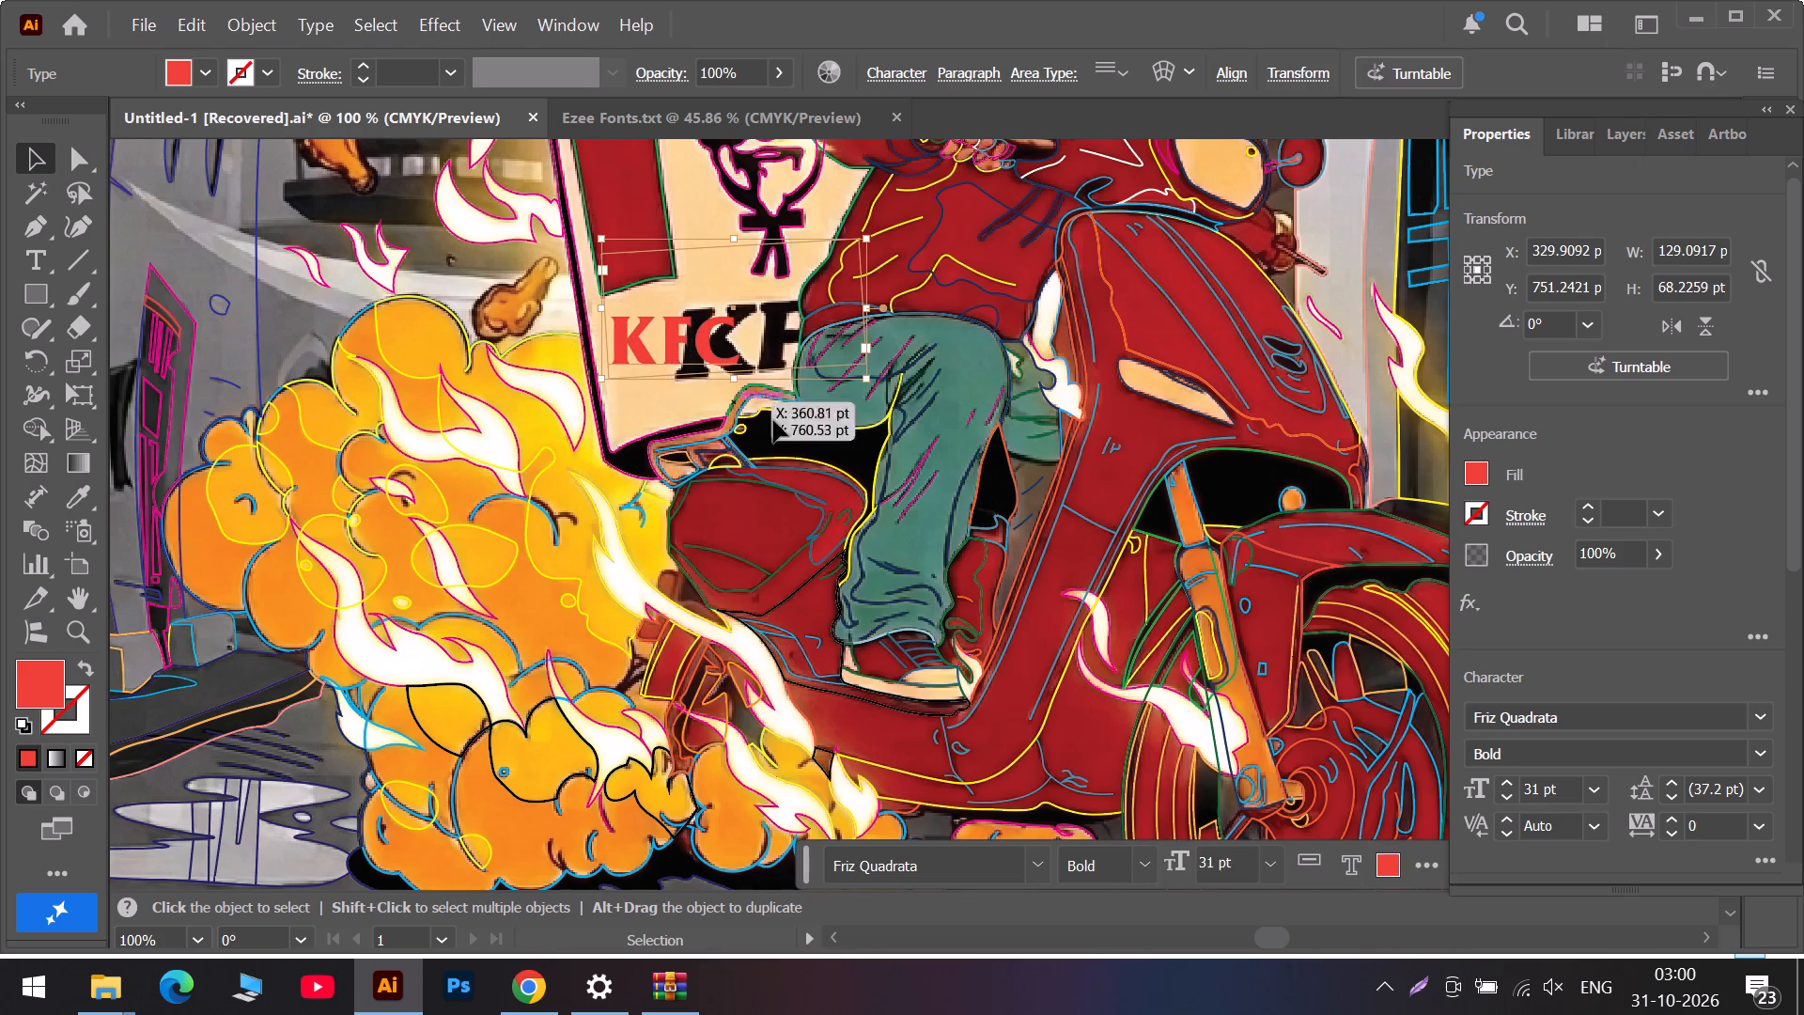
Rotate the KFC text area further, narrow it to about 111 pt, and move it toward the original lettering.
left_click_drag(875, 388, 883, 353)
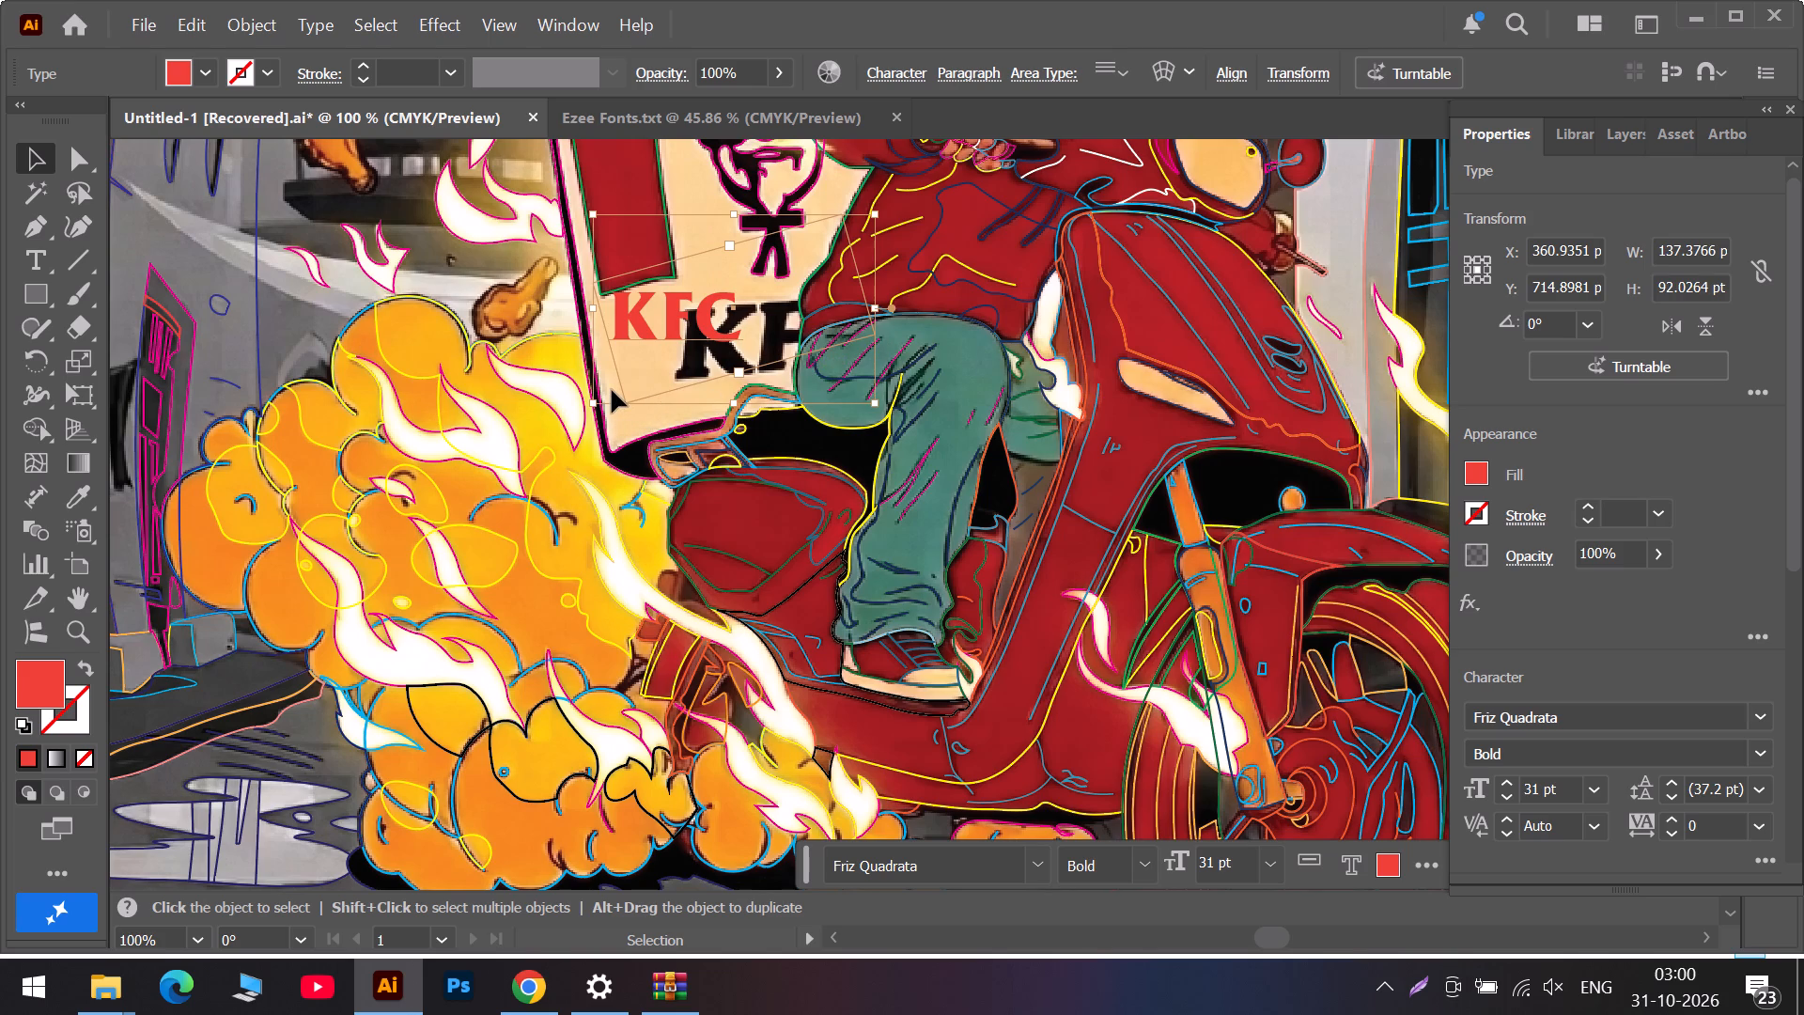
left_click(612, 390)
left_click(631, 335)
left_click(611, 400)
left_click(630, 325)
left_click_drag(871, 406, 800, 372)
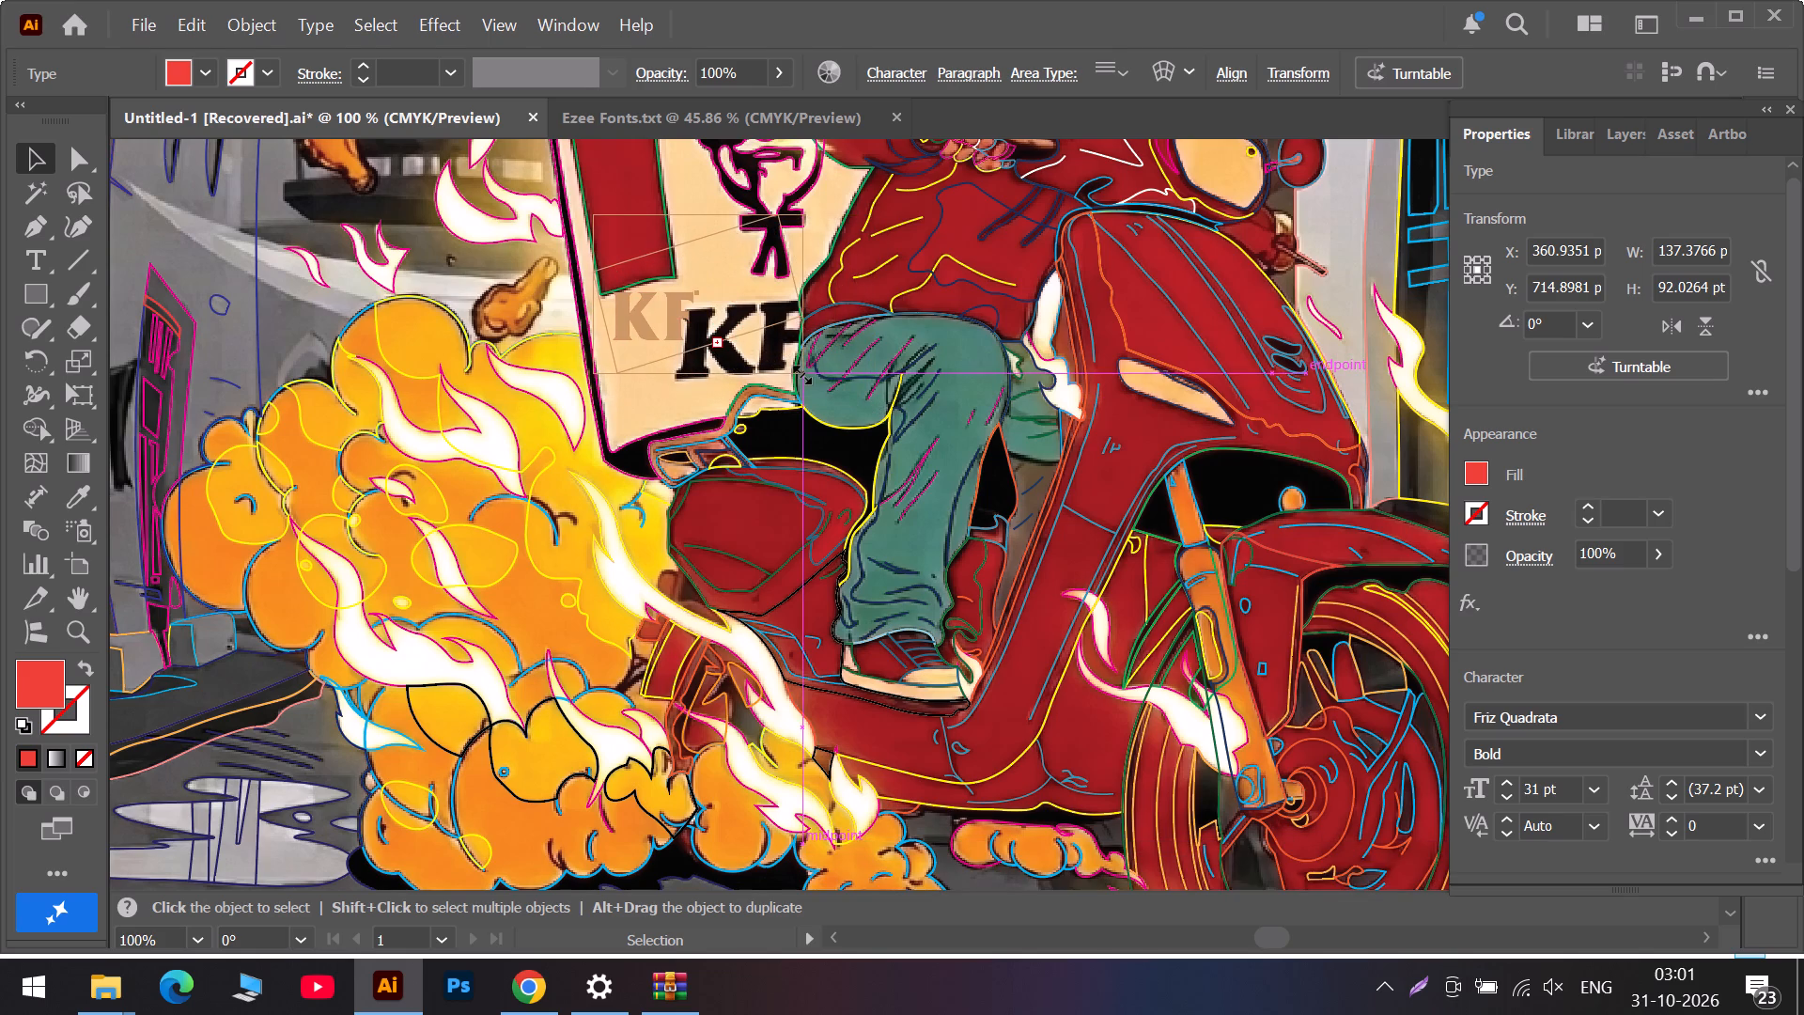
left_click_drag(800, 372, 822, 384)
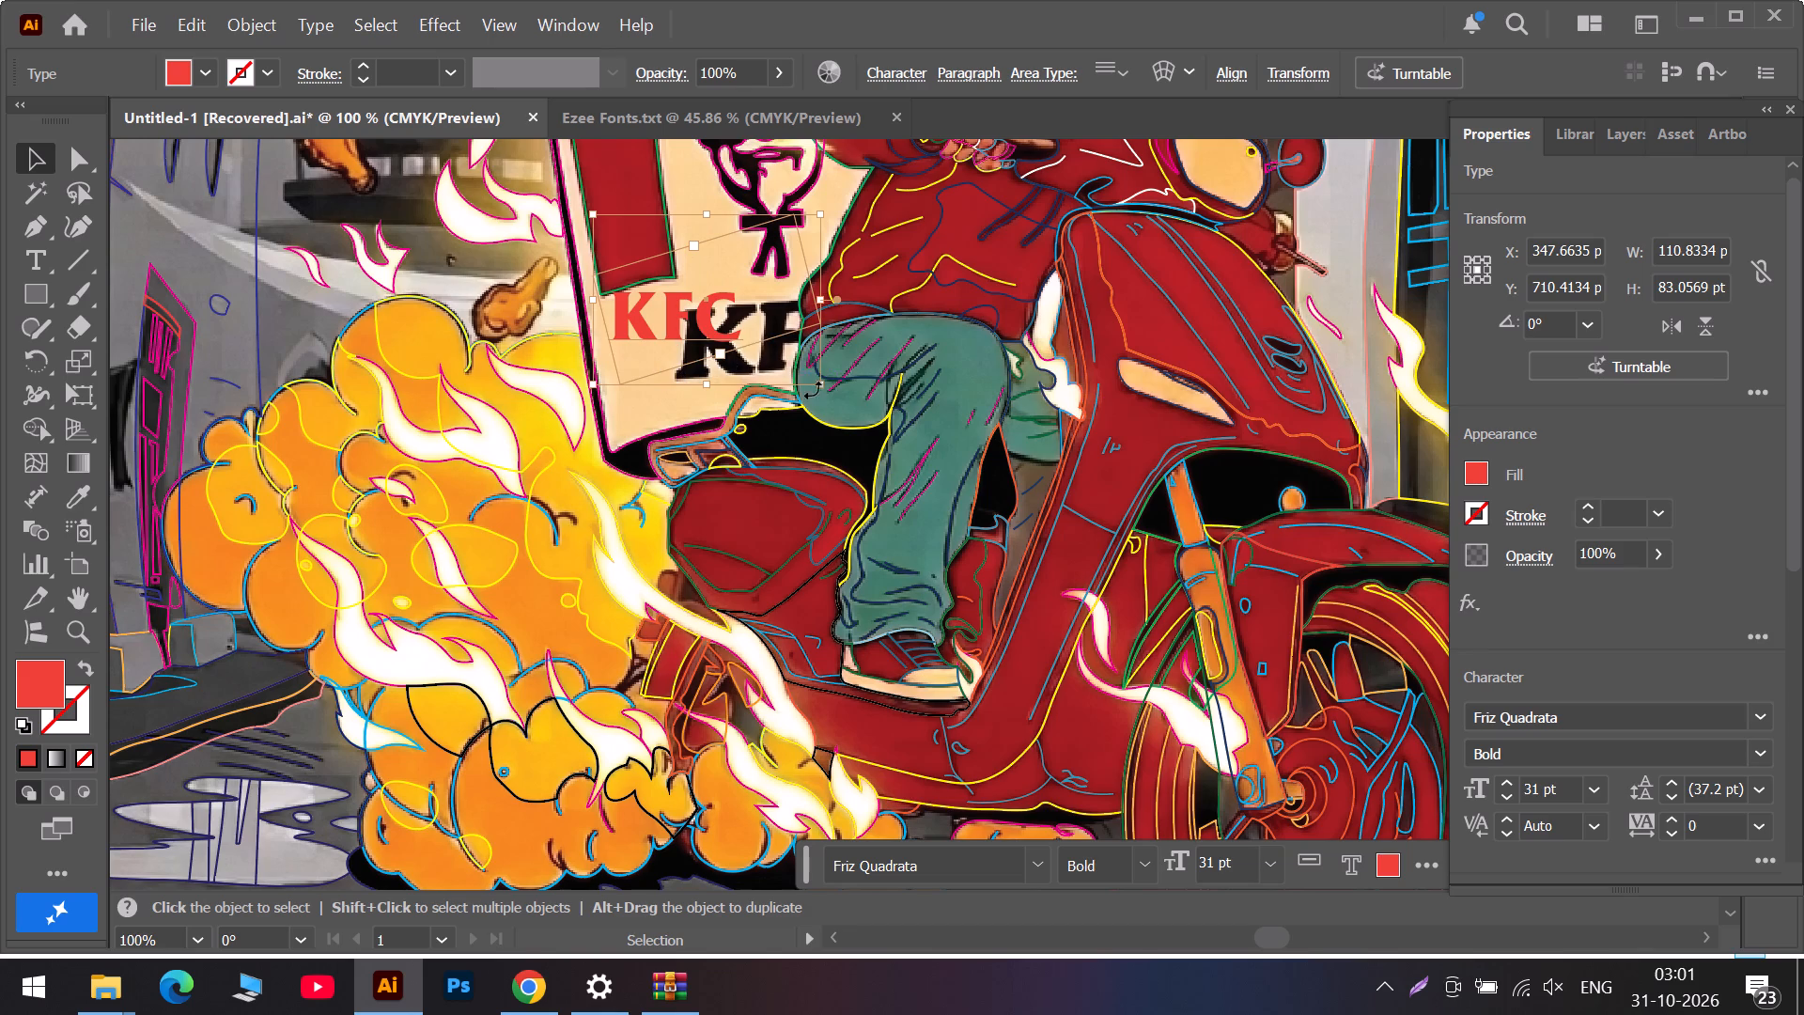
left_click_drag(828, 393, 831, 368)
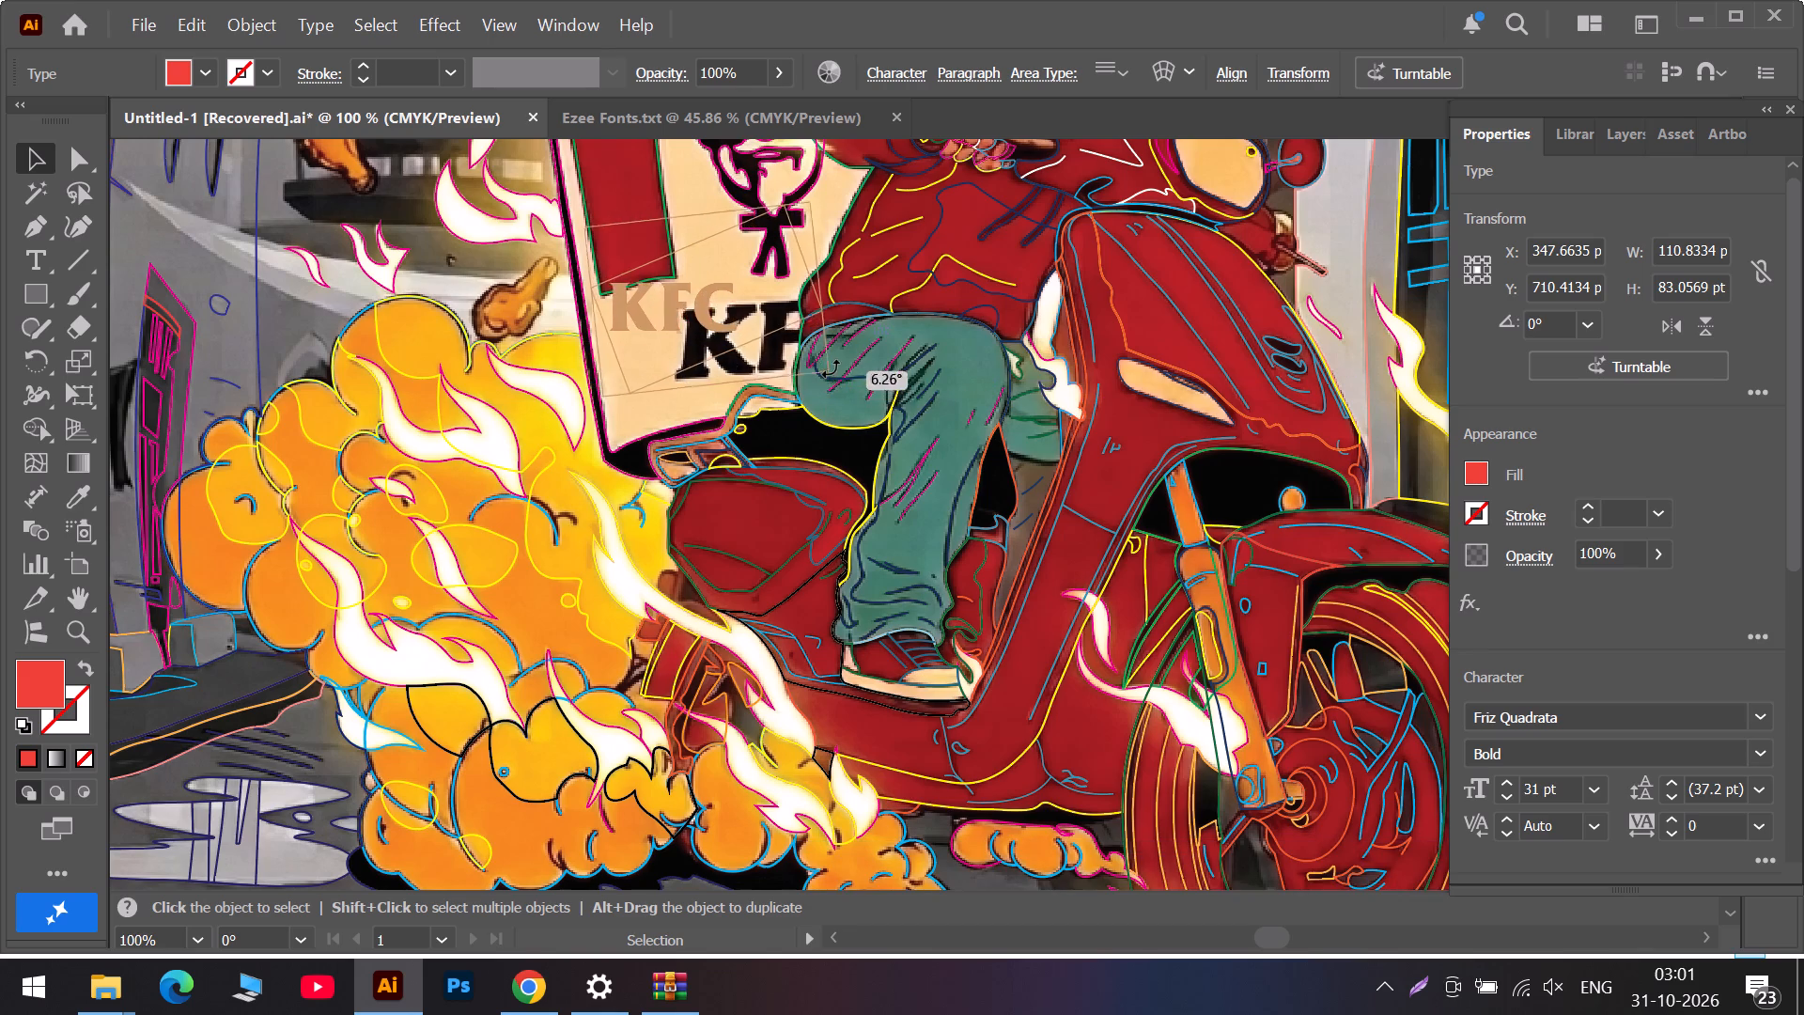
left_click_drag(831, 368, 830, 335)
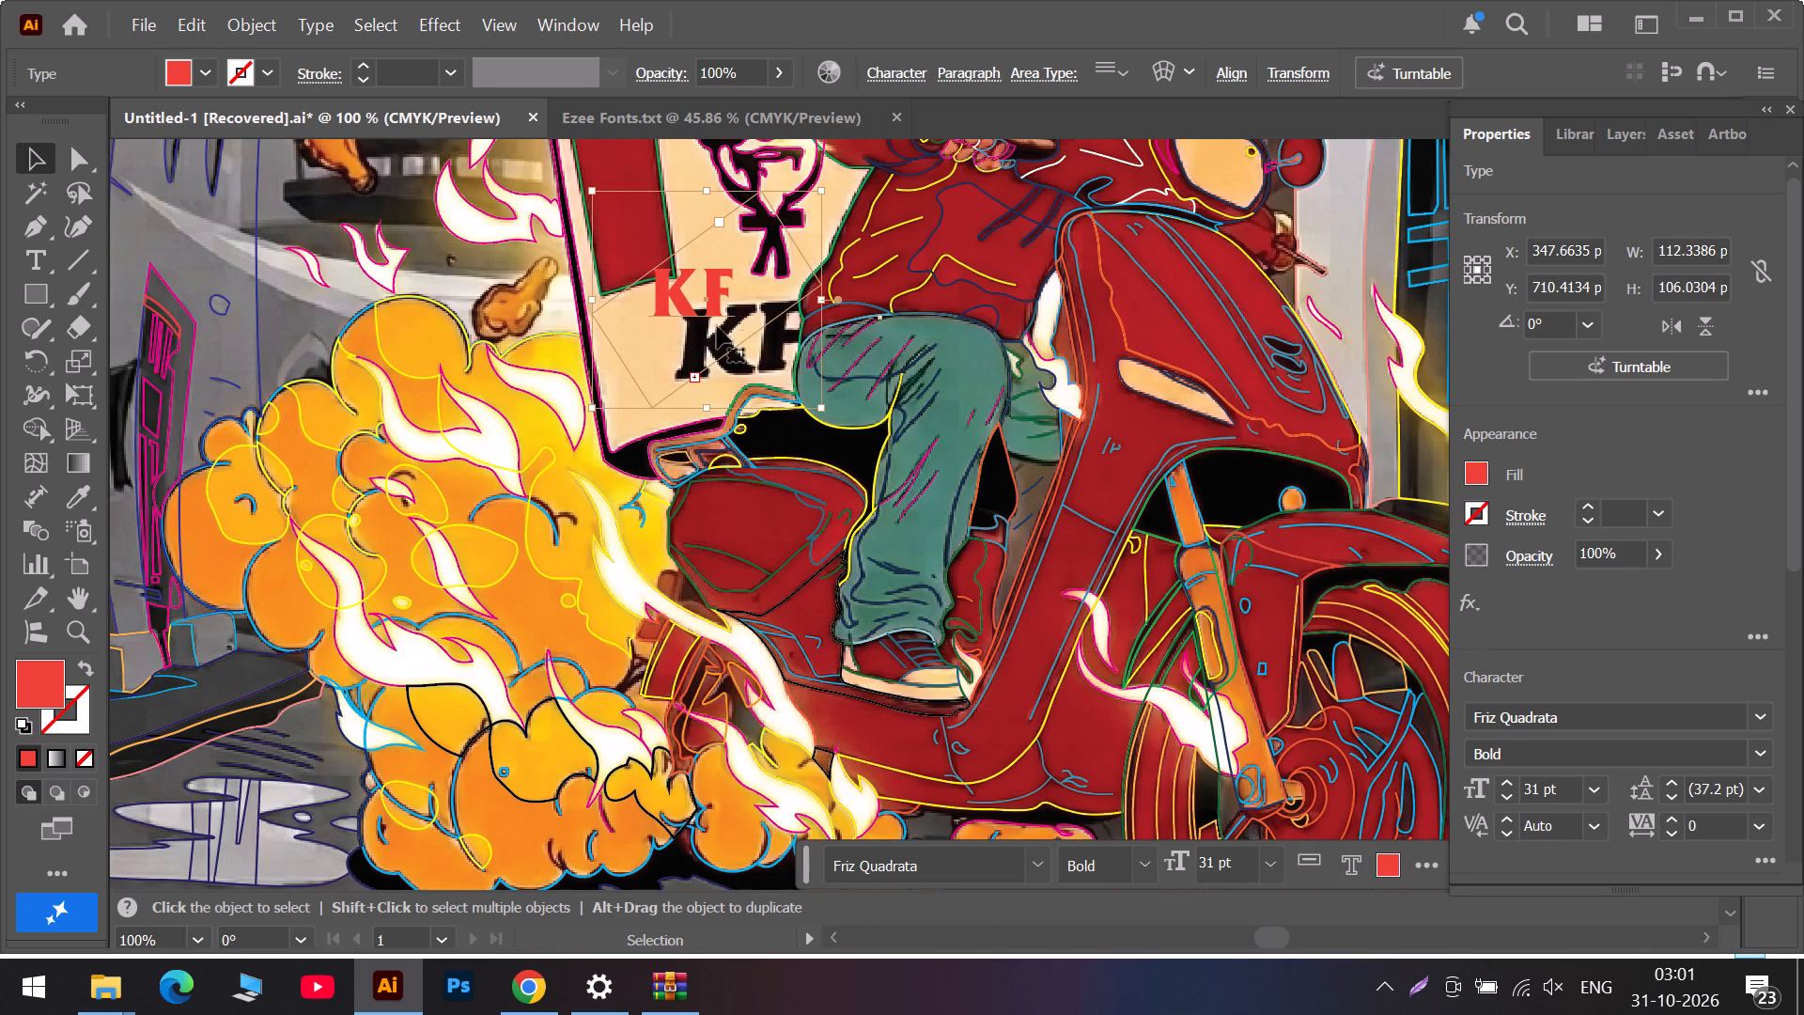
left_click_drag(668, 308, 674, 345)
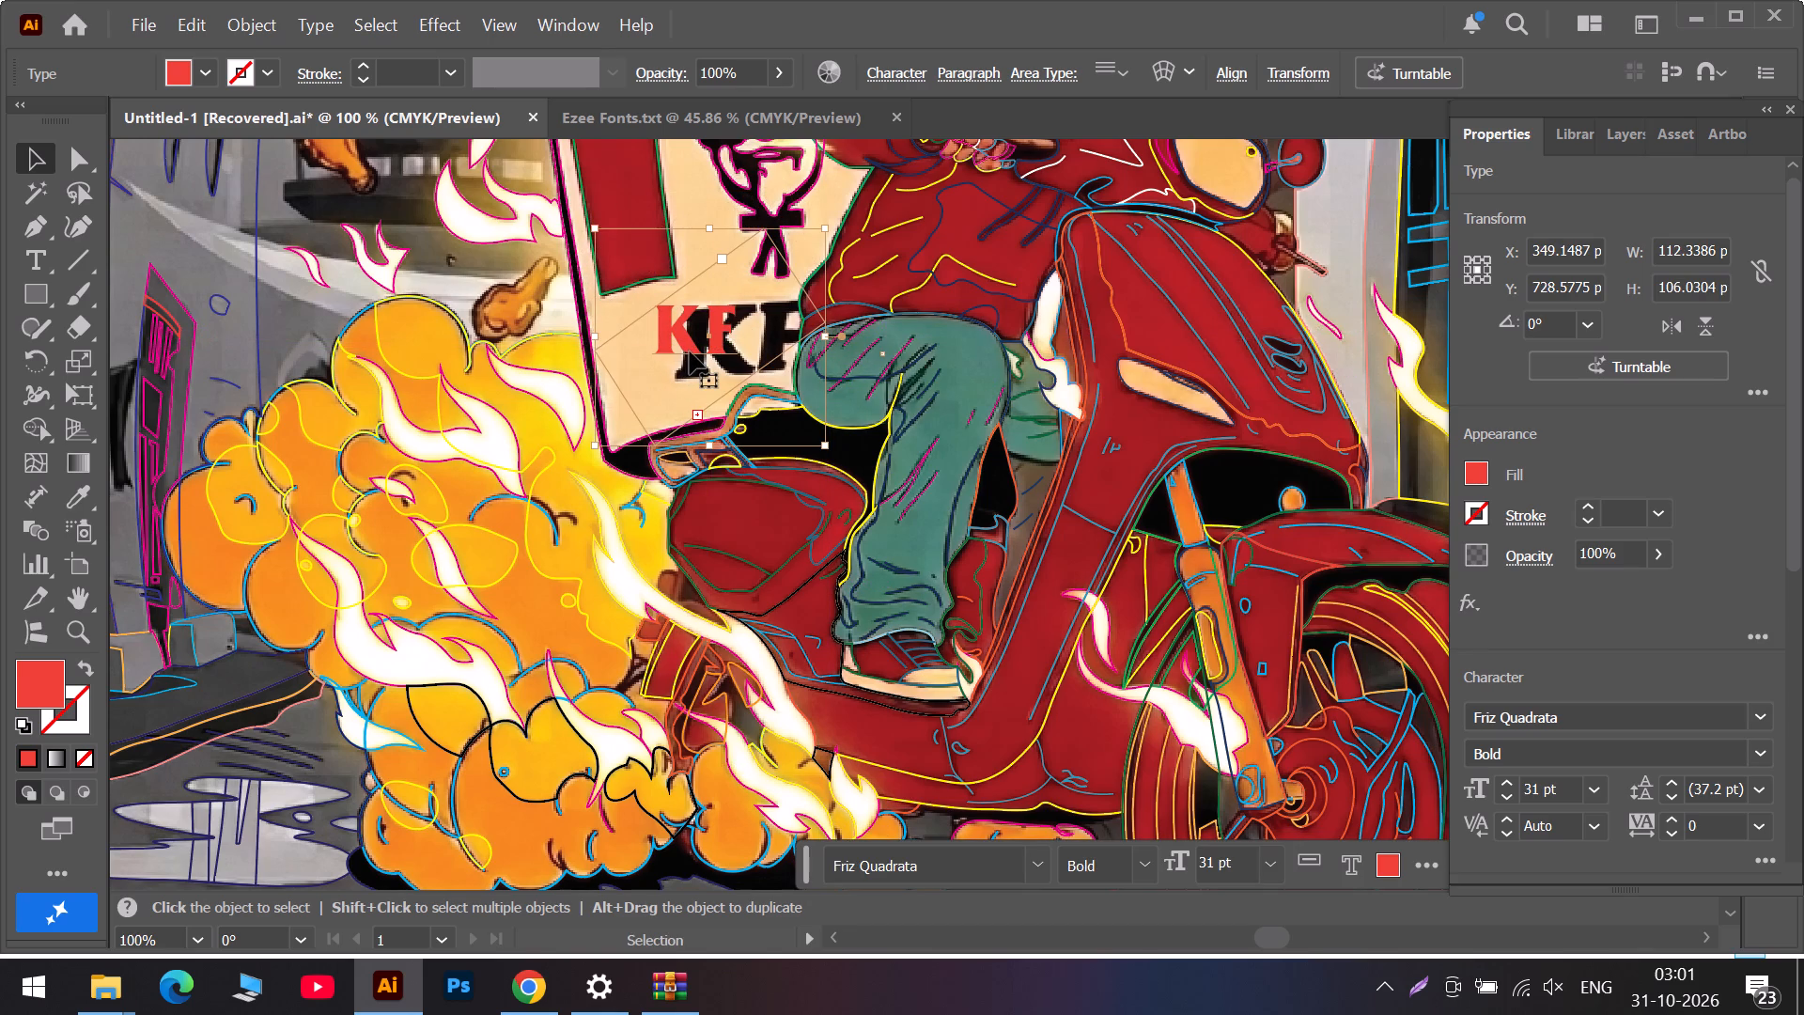
Delete the red KFC text and show the document's layers.
key("Delete")
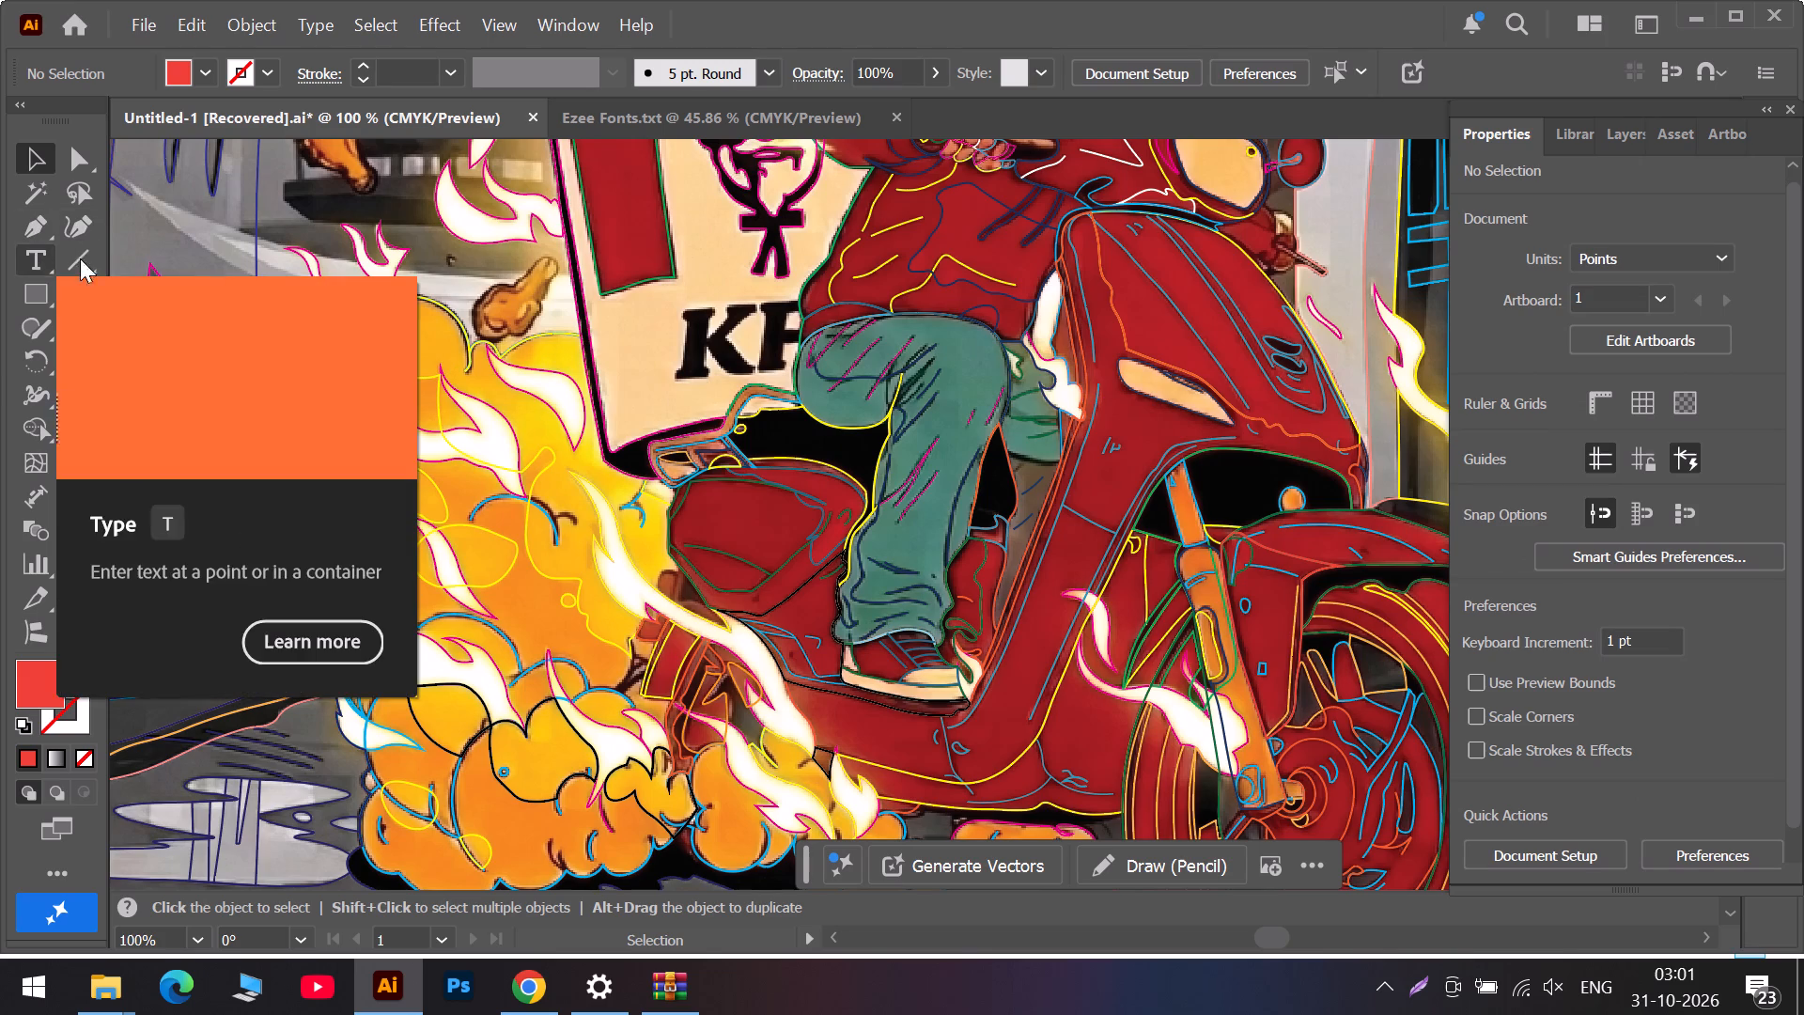
left_click(1631, 132)
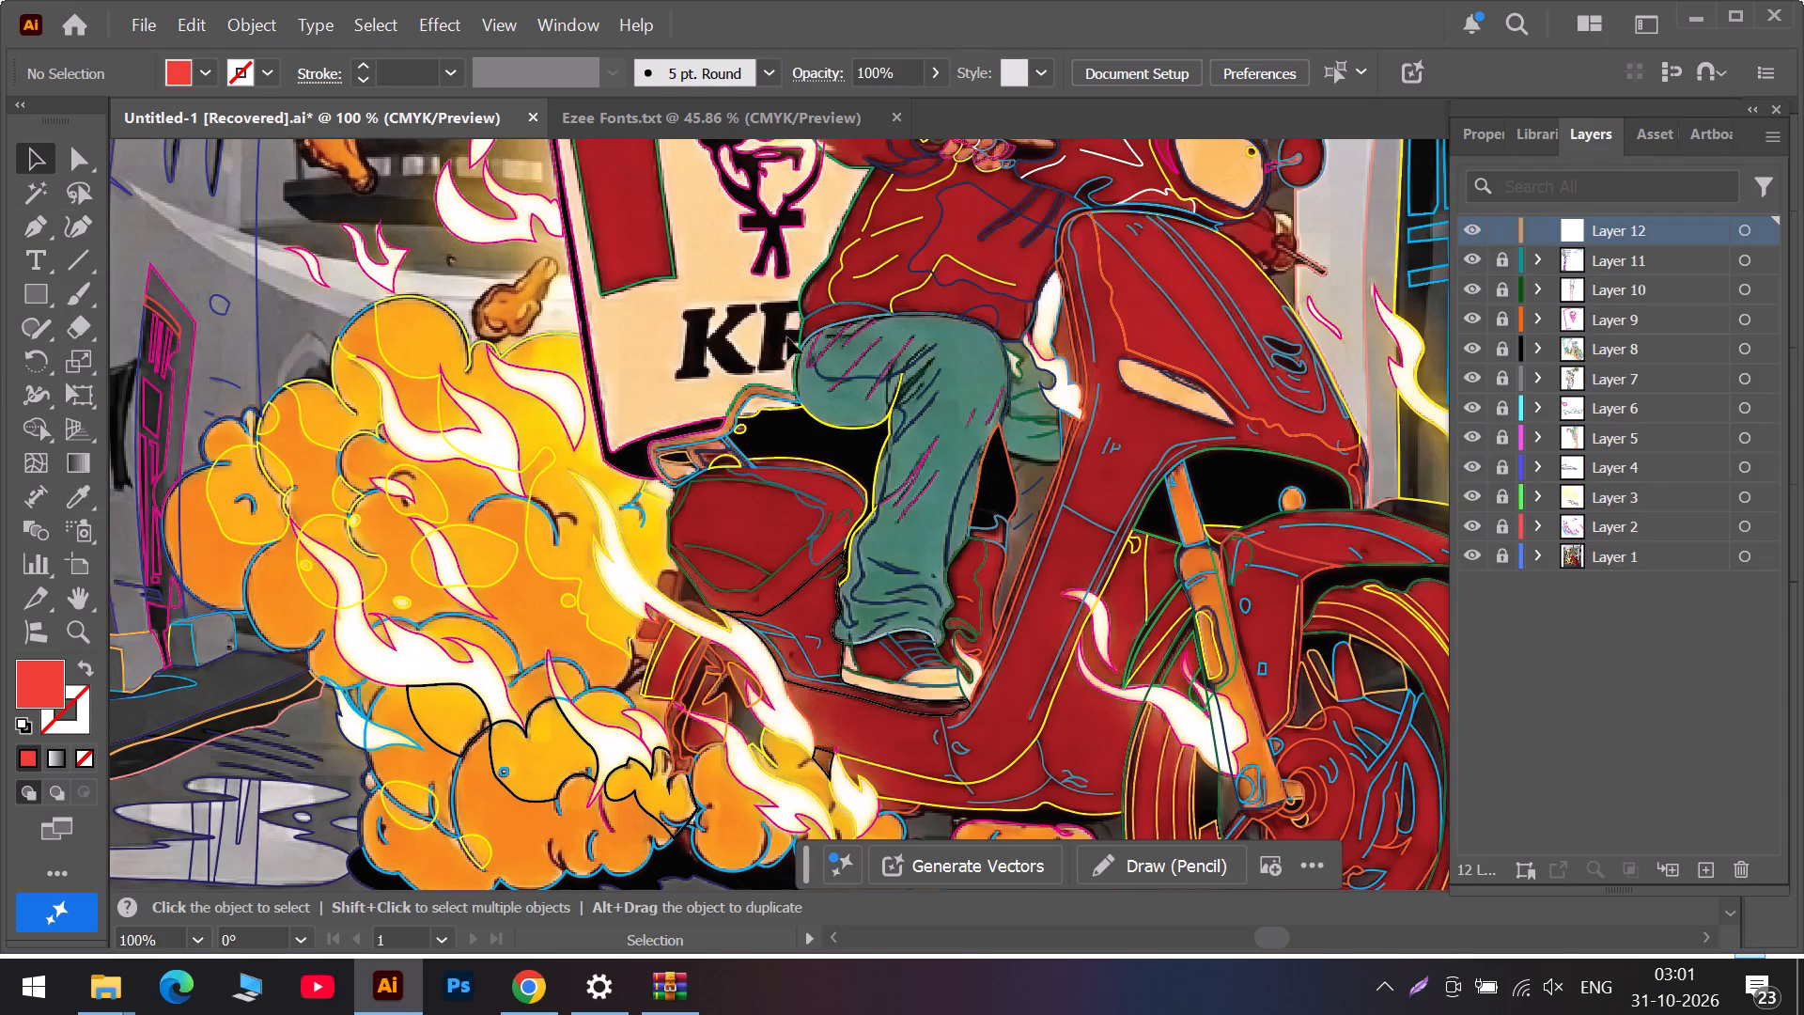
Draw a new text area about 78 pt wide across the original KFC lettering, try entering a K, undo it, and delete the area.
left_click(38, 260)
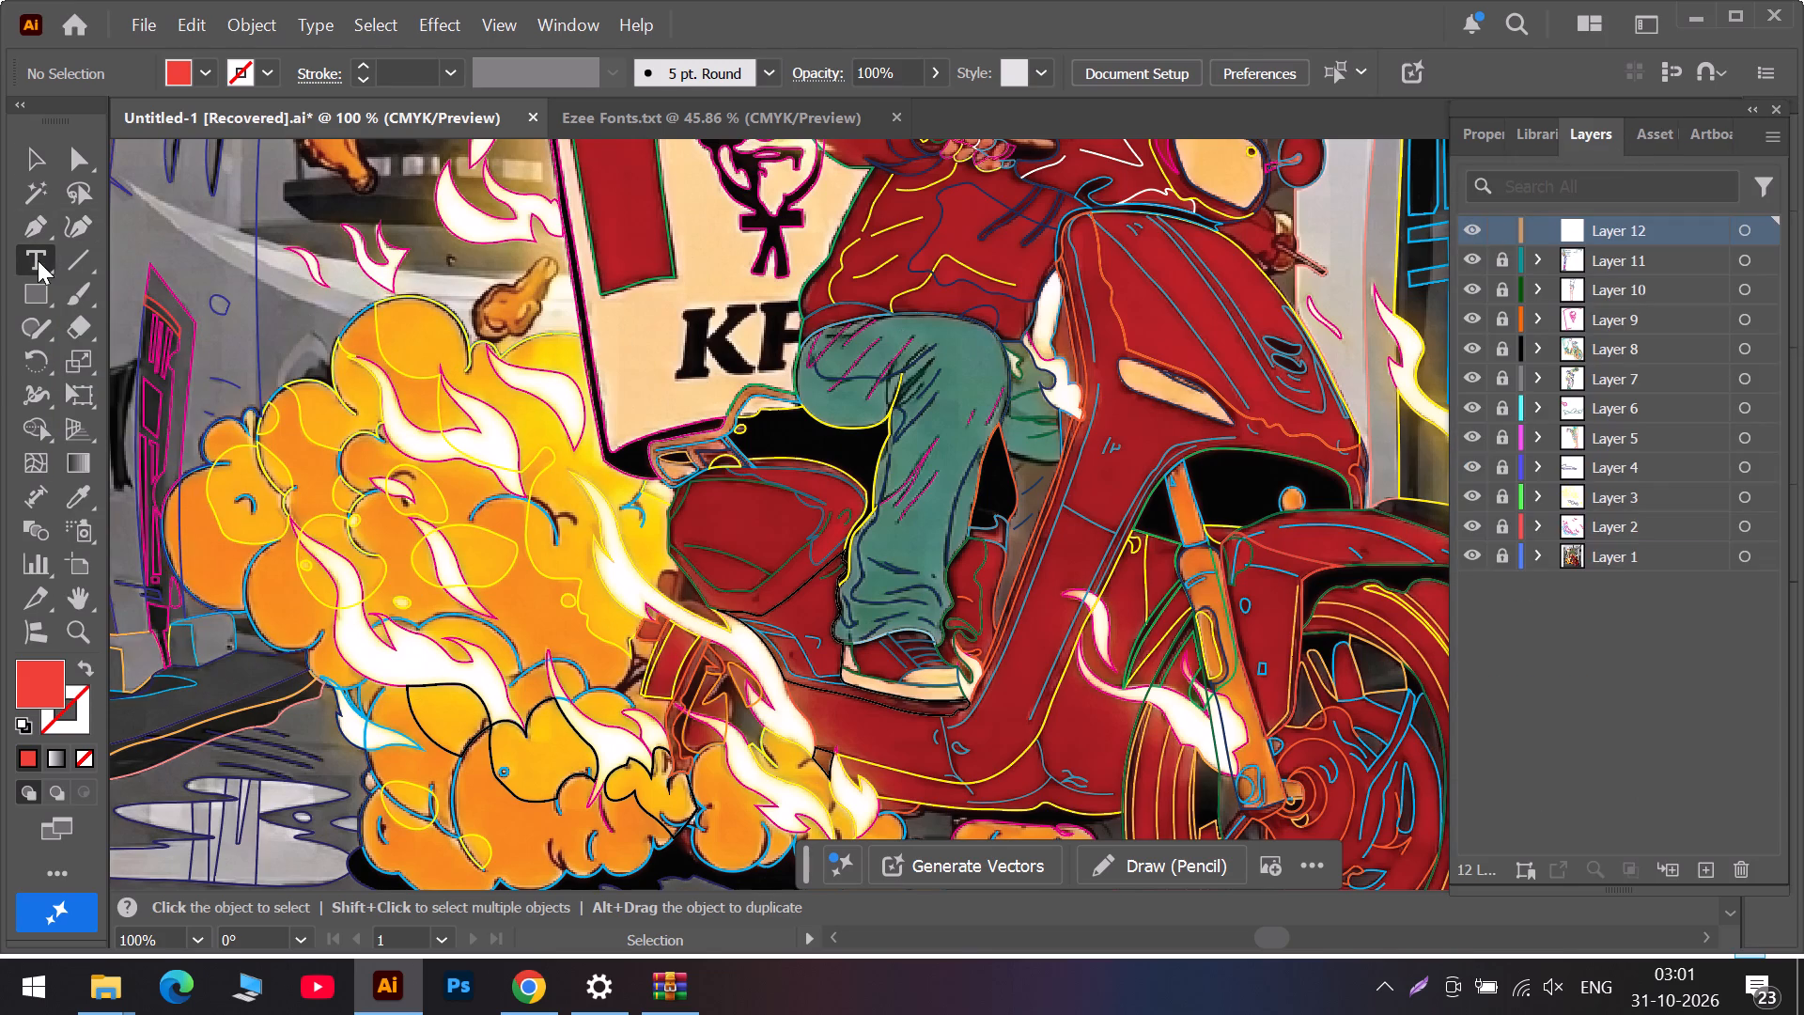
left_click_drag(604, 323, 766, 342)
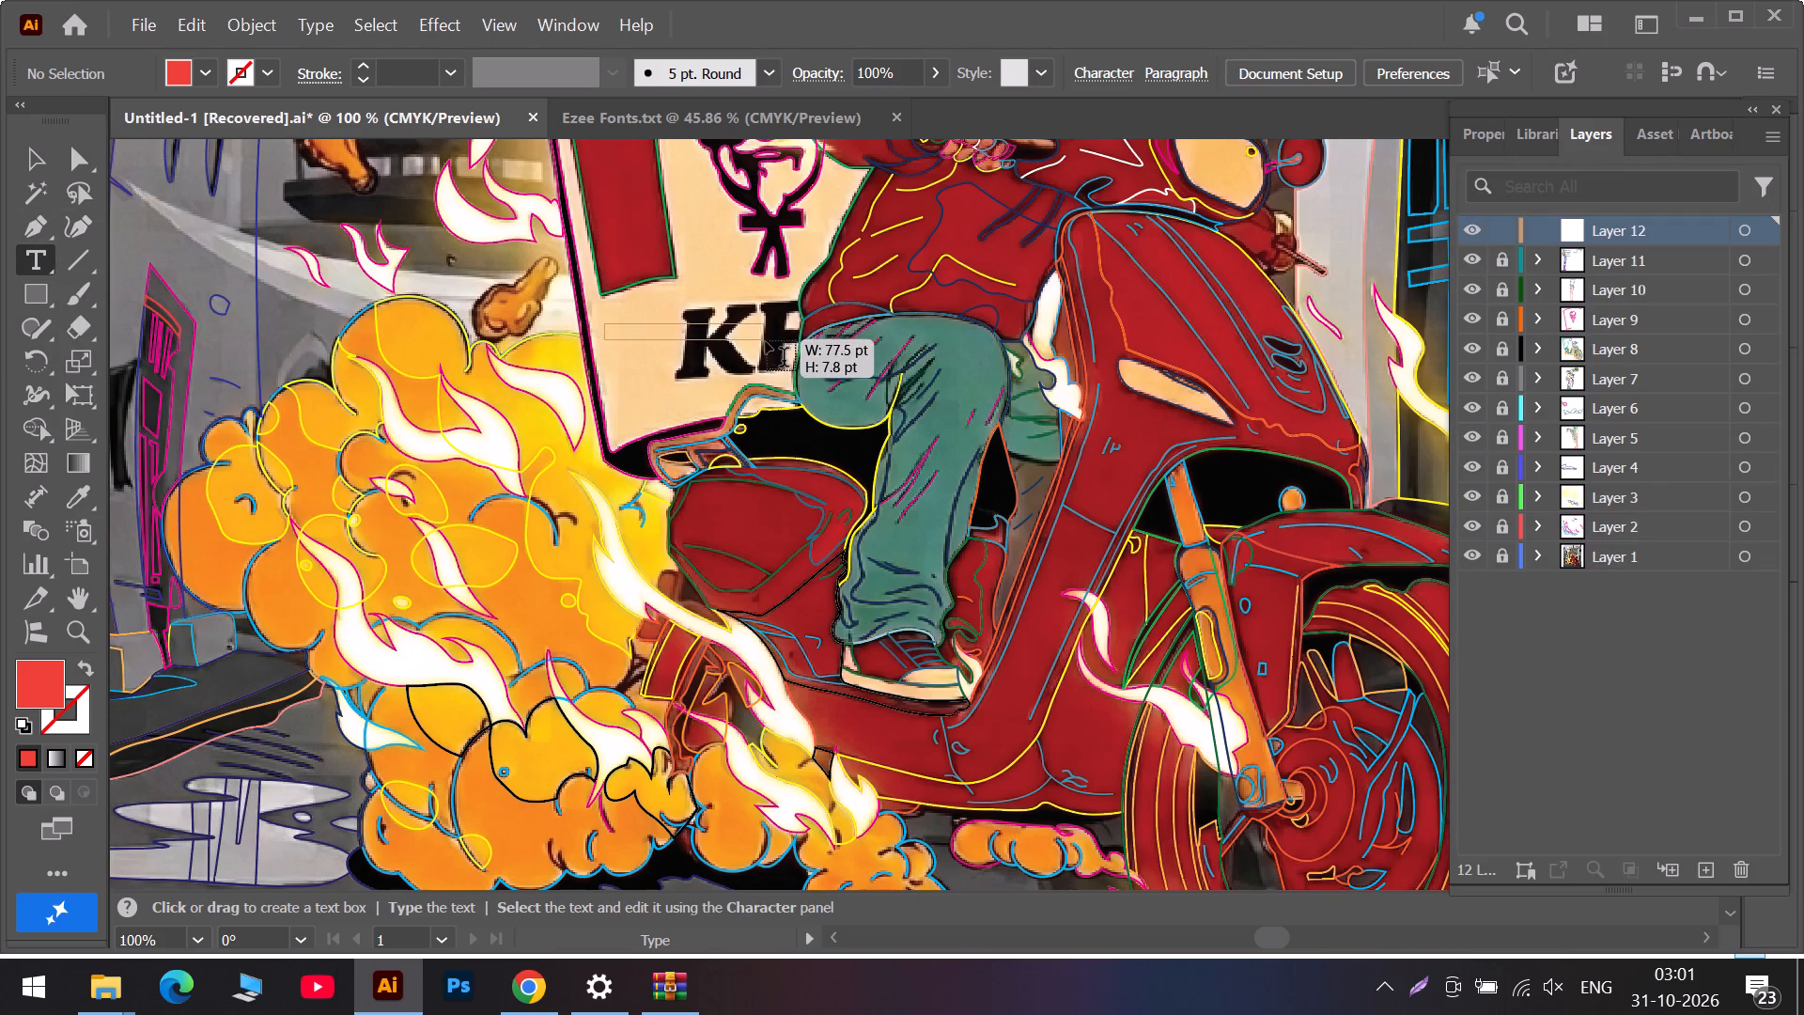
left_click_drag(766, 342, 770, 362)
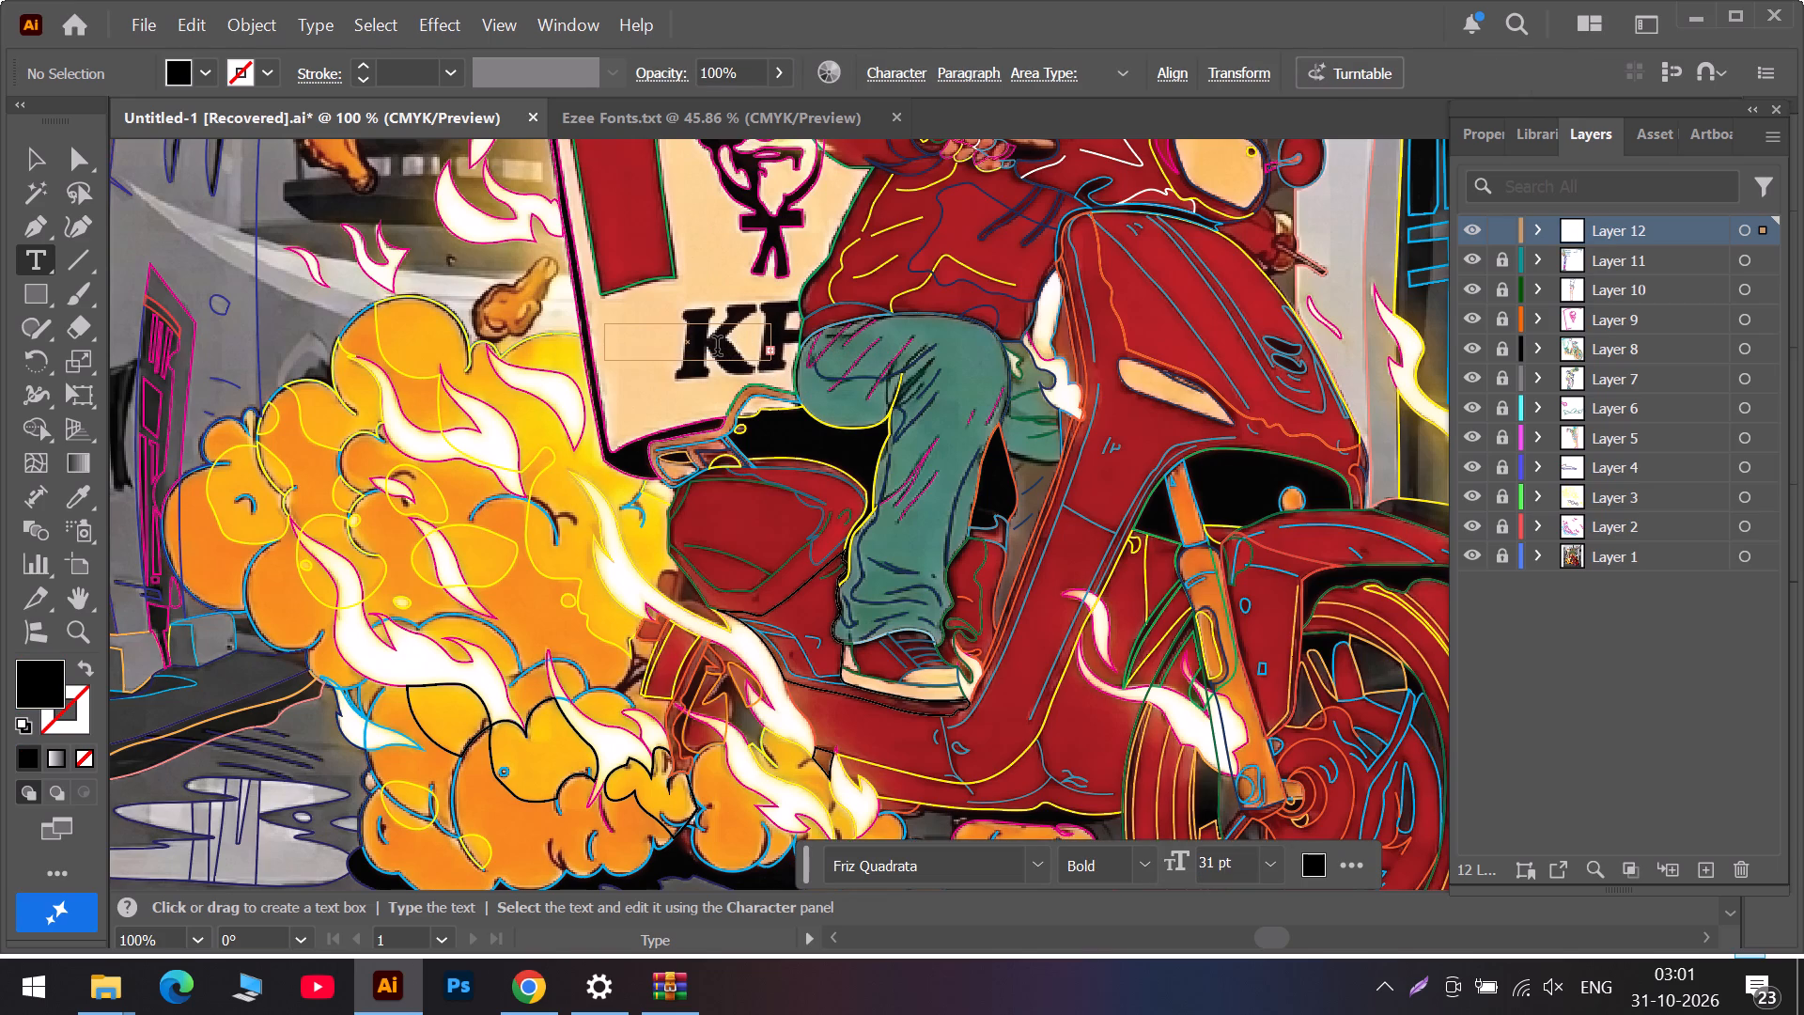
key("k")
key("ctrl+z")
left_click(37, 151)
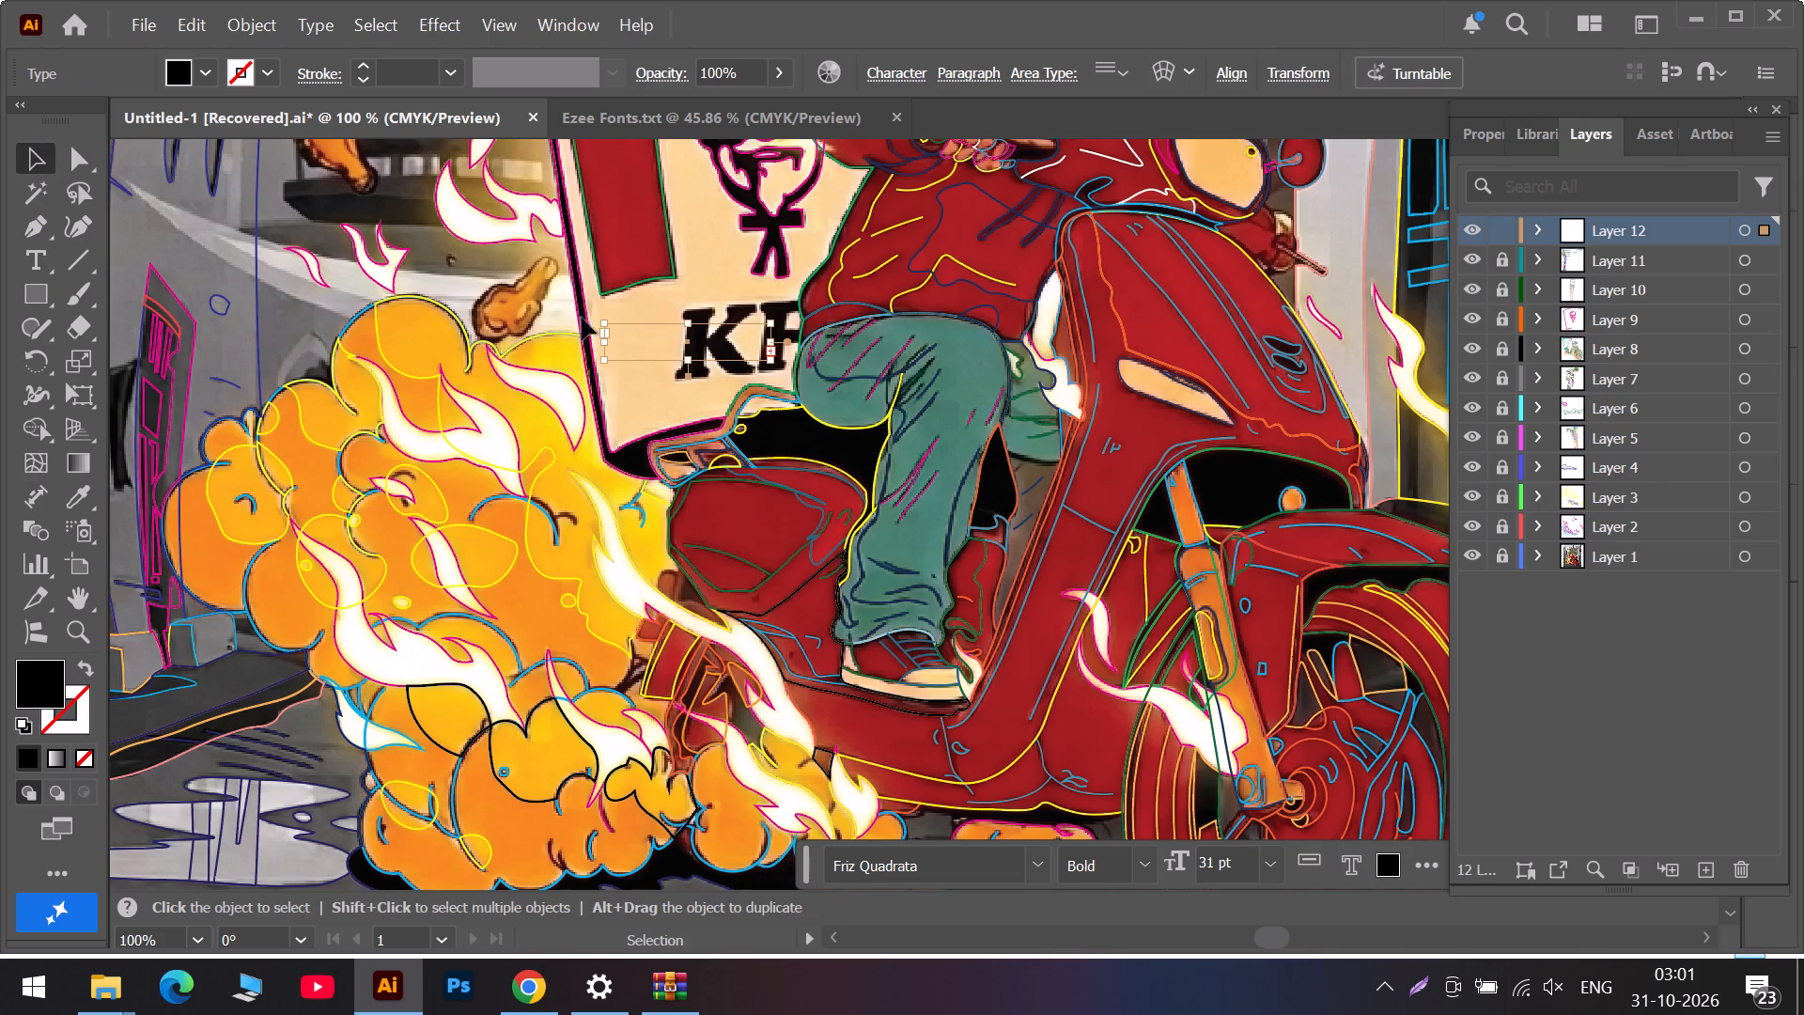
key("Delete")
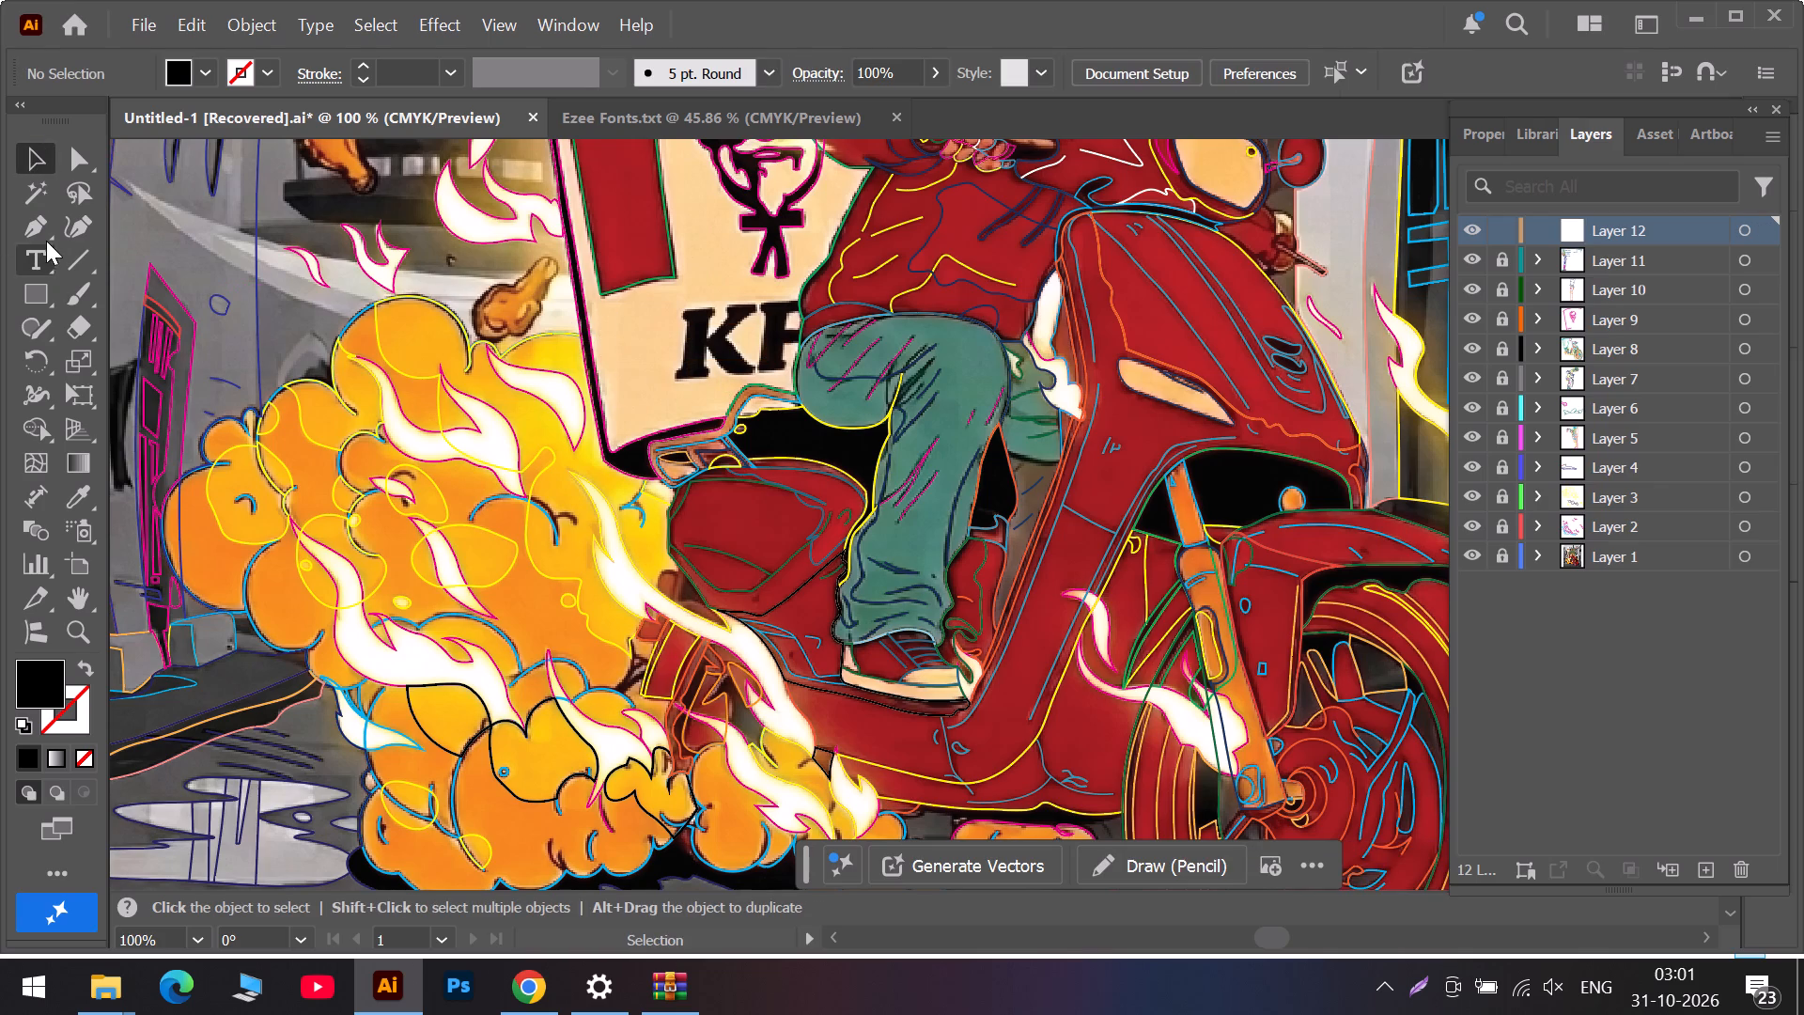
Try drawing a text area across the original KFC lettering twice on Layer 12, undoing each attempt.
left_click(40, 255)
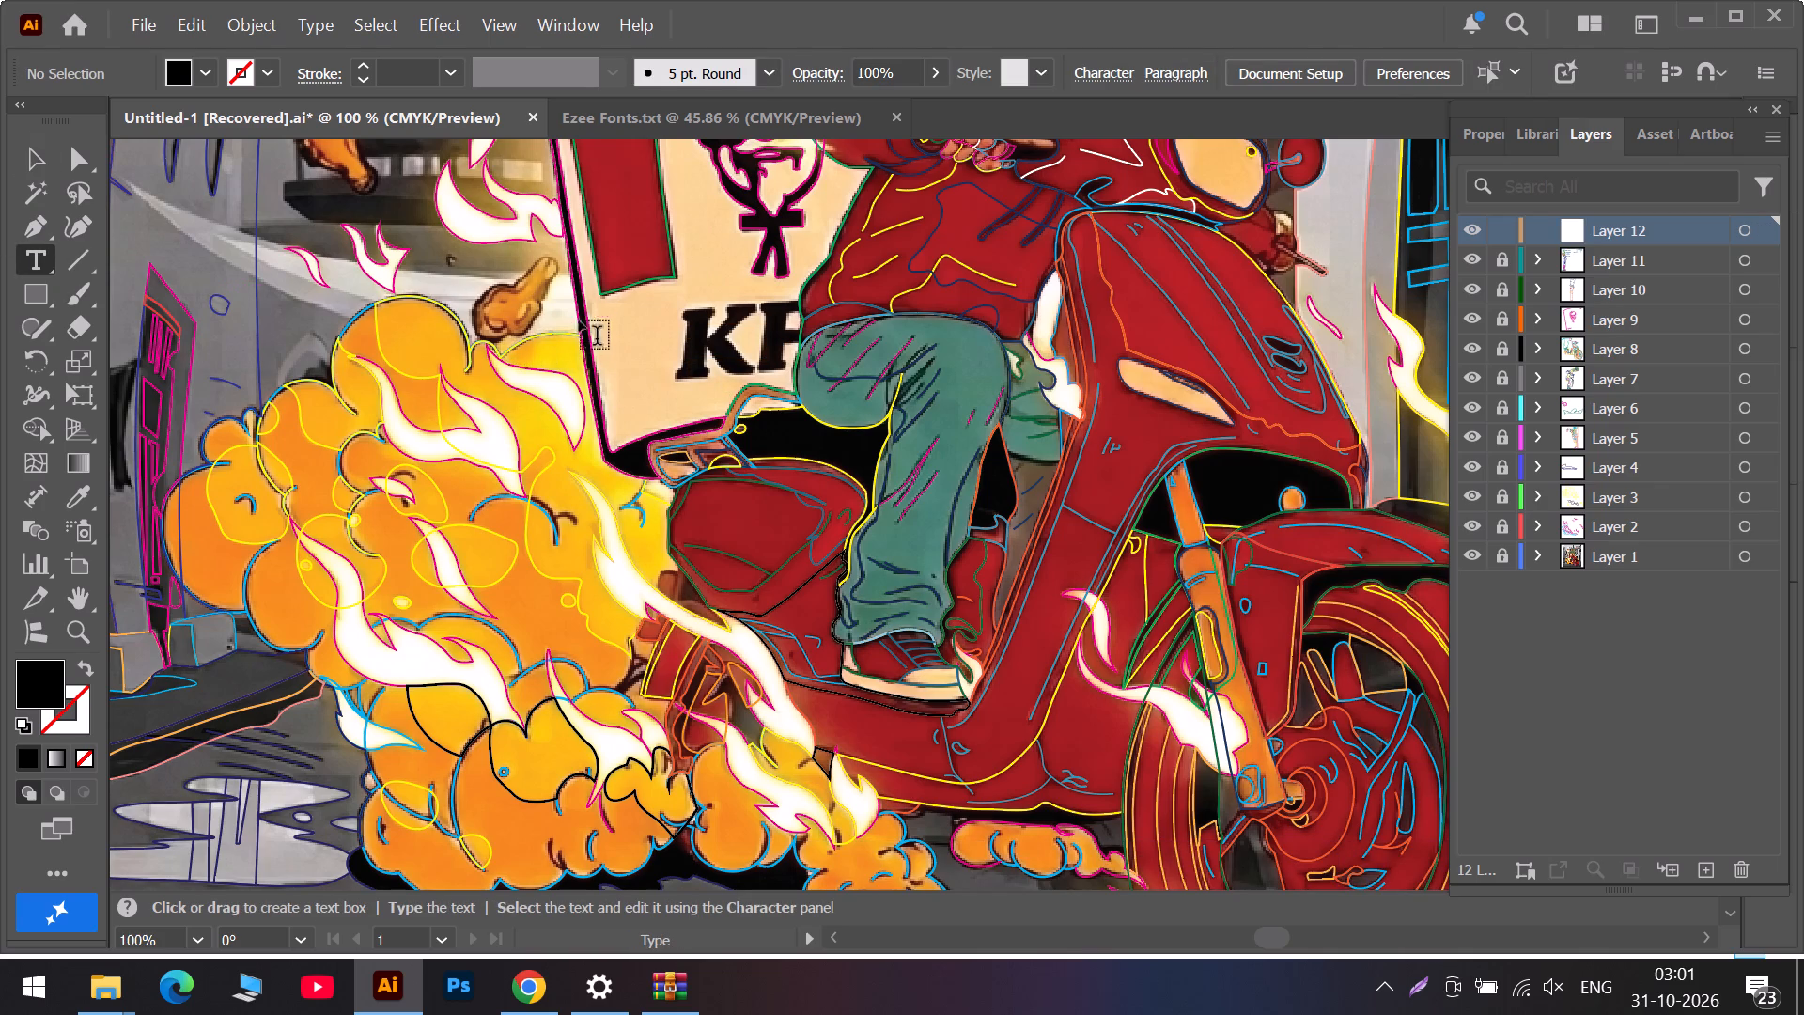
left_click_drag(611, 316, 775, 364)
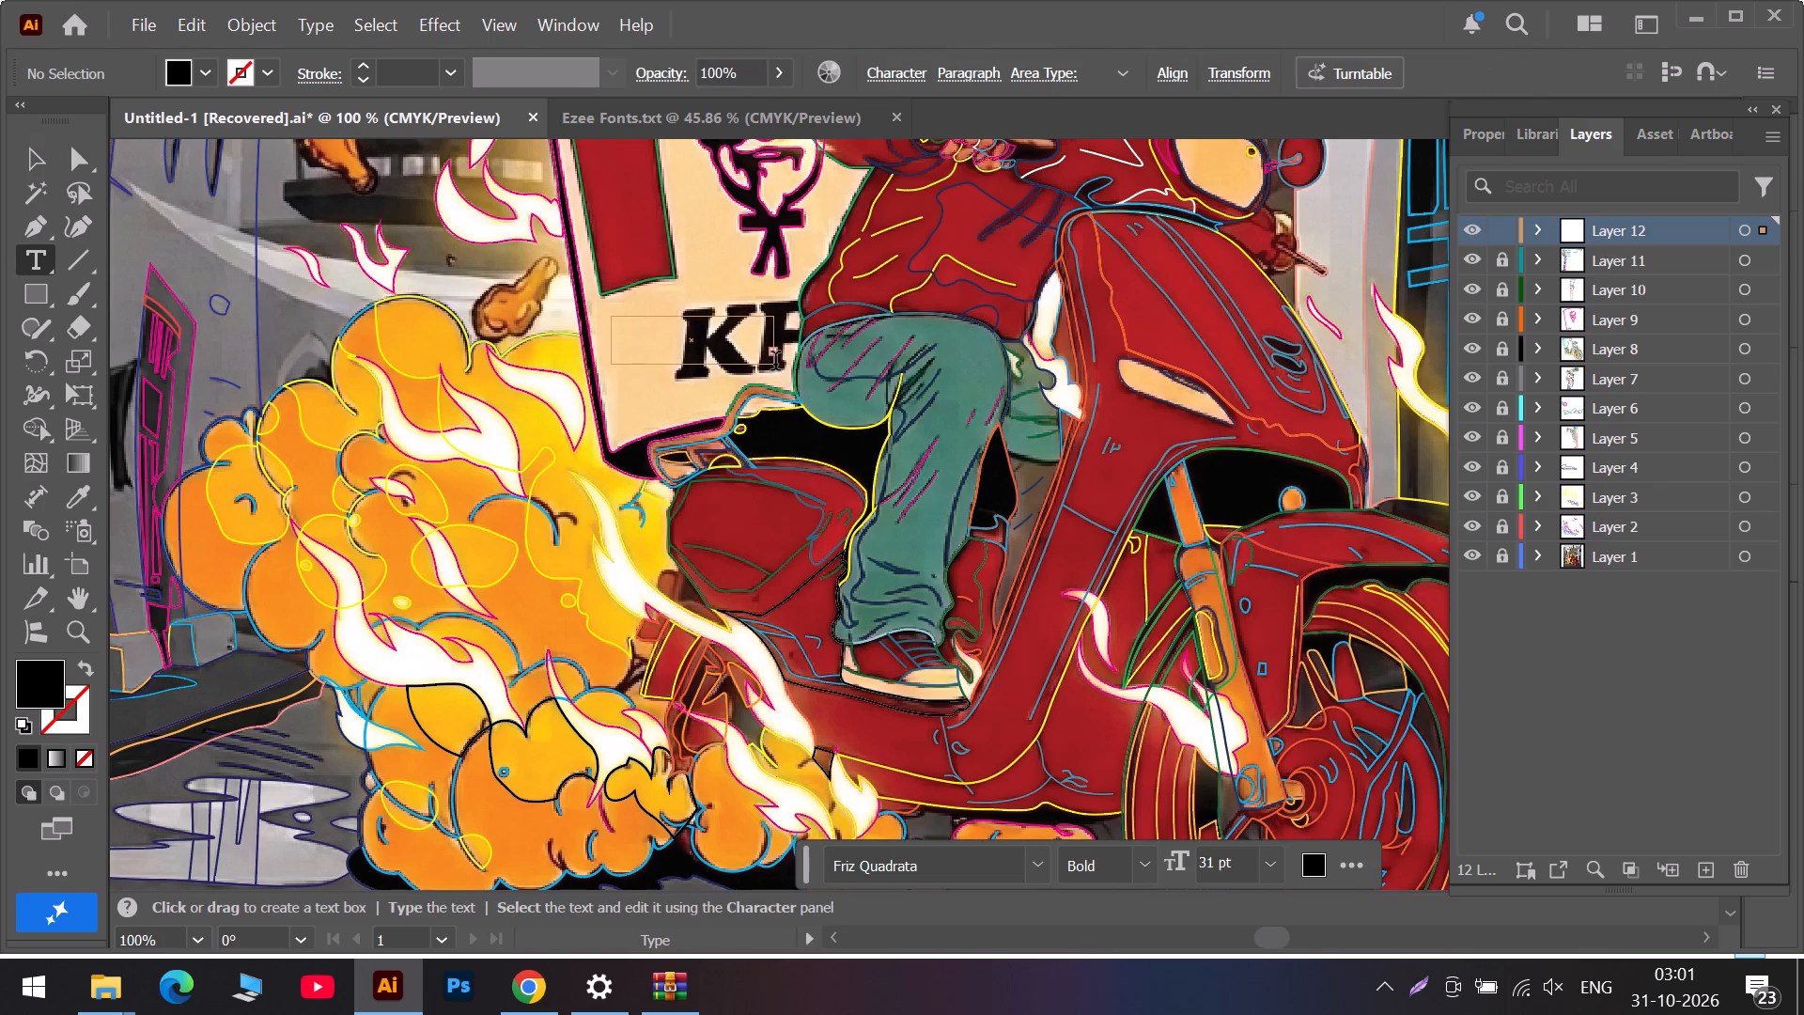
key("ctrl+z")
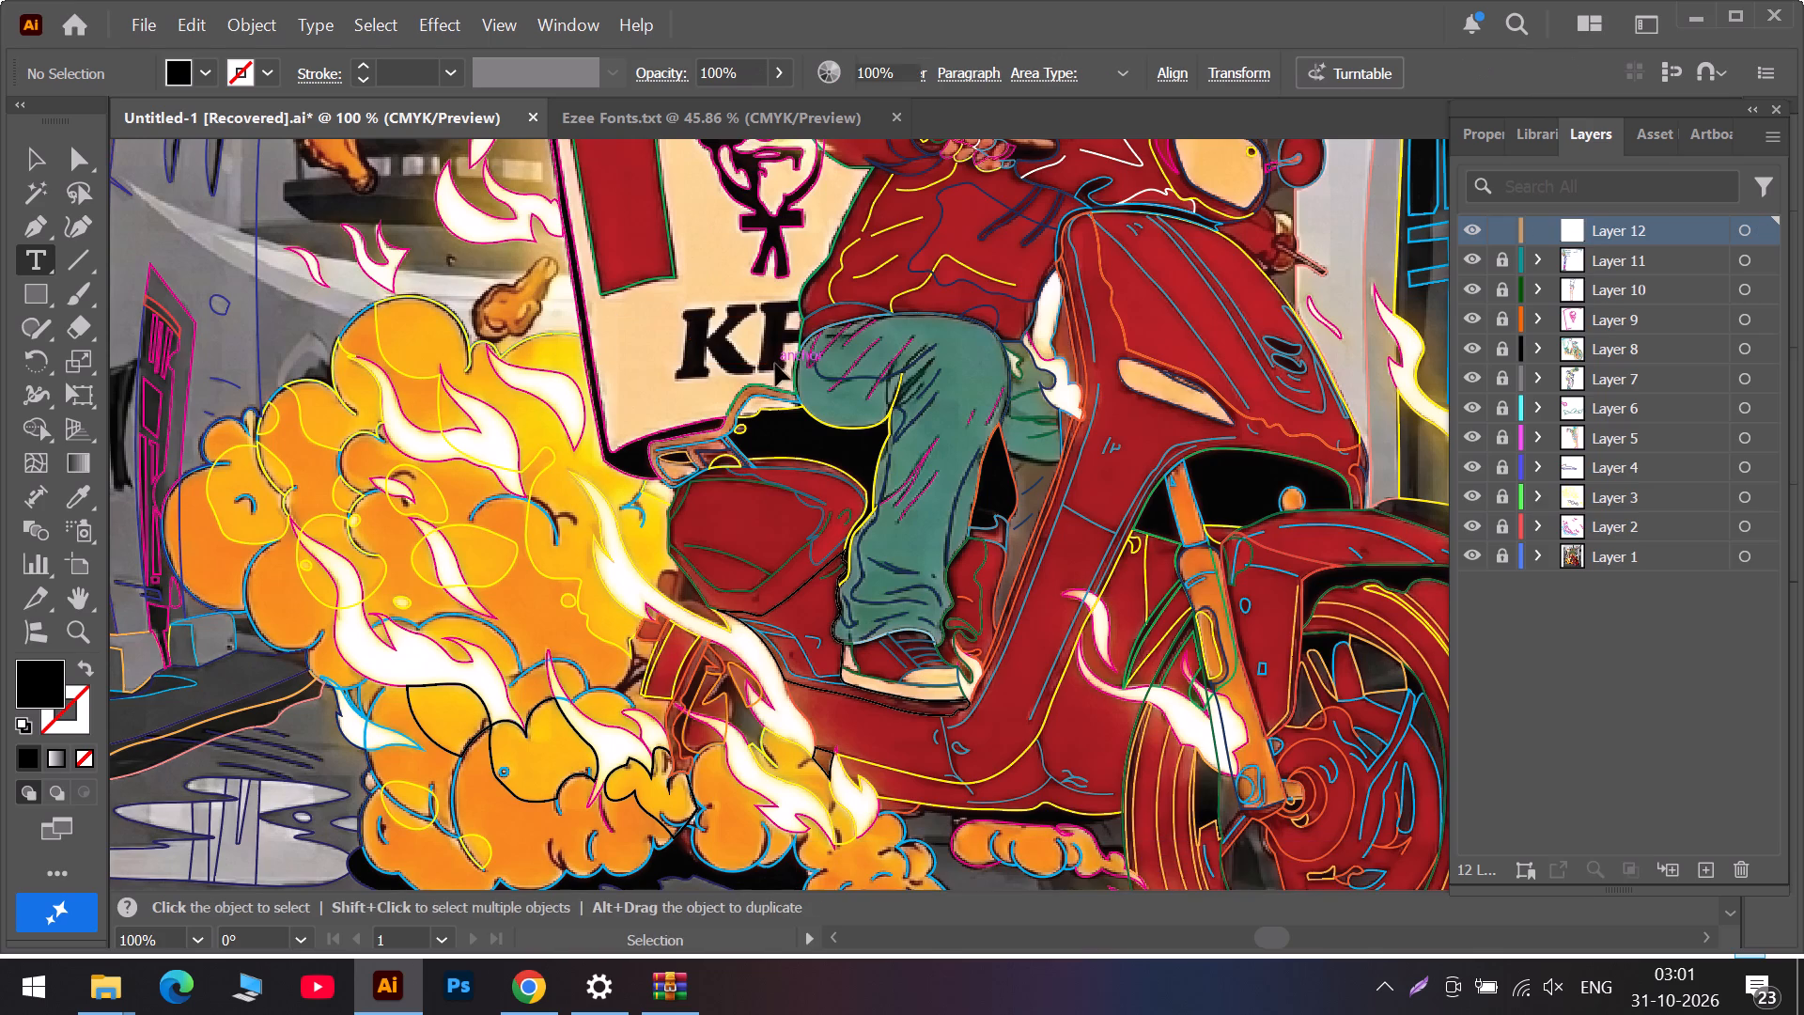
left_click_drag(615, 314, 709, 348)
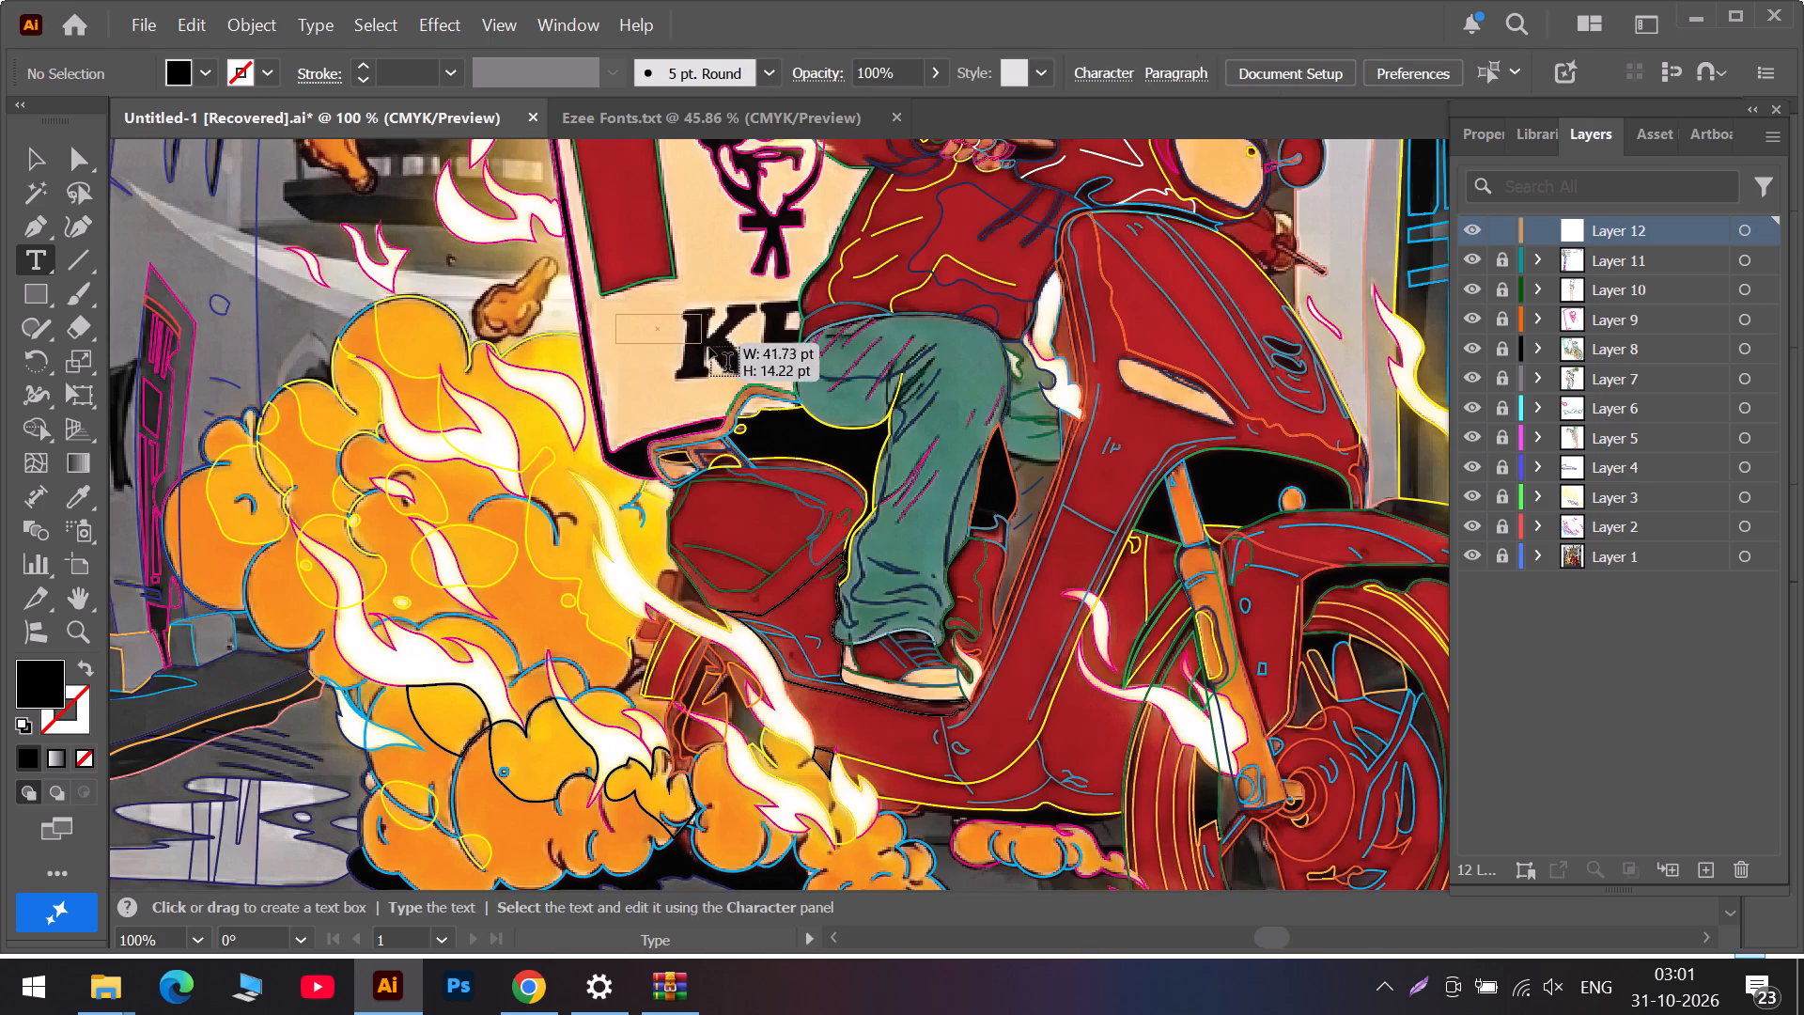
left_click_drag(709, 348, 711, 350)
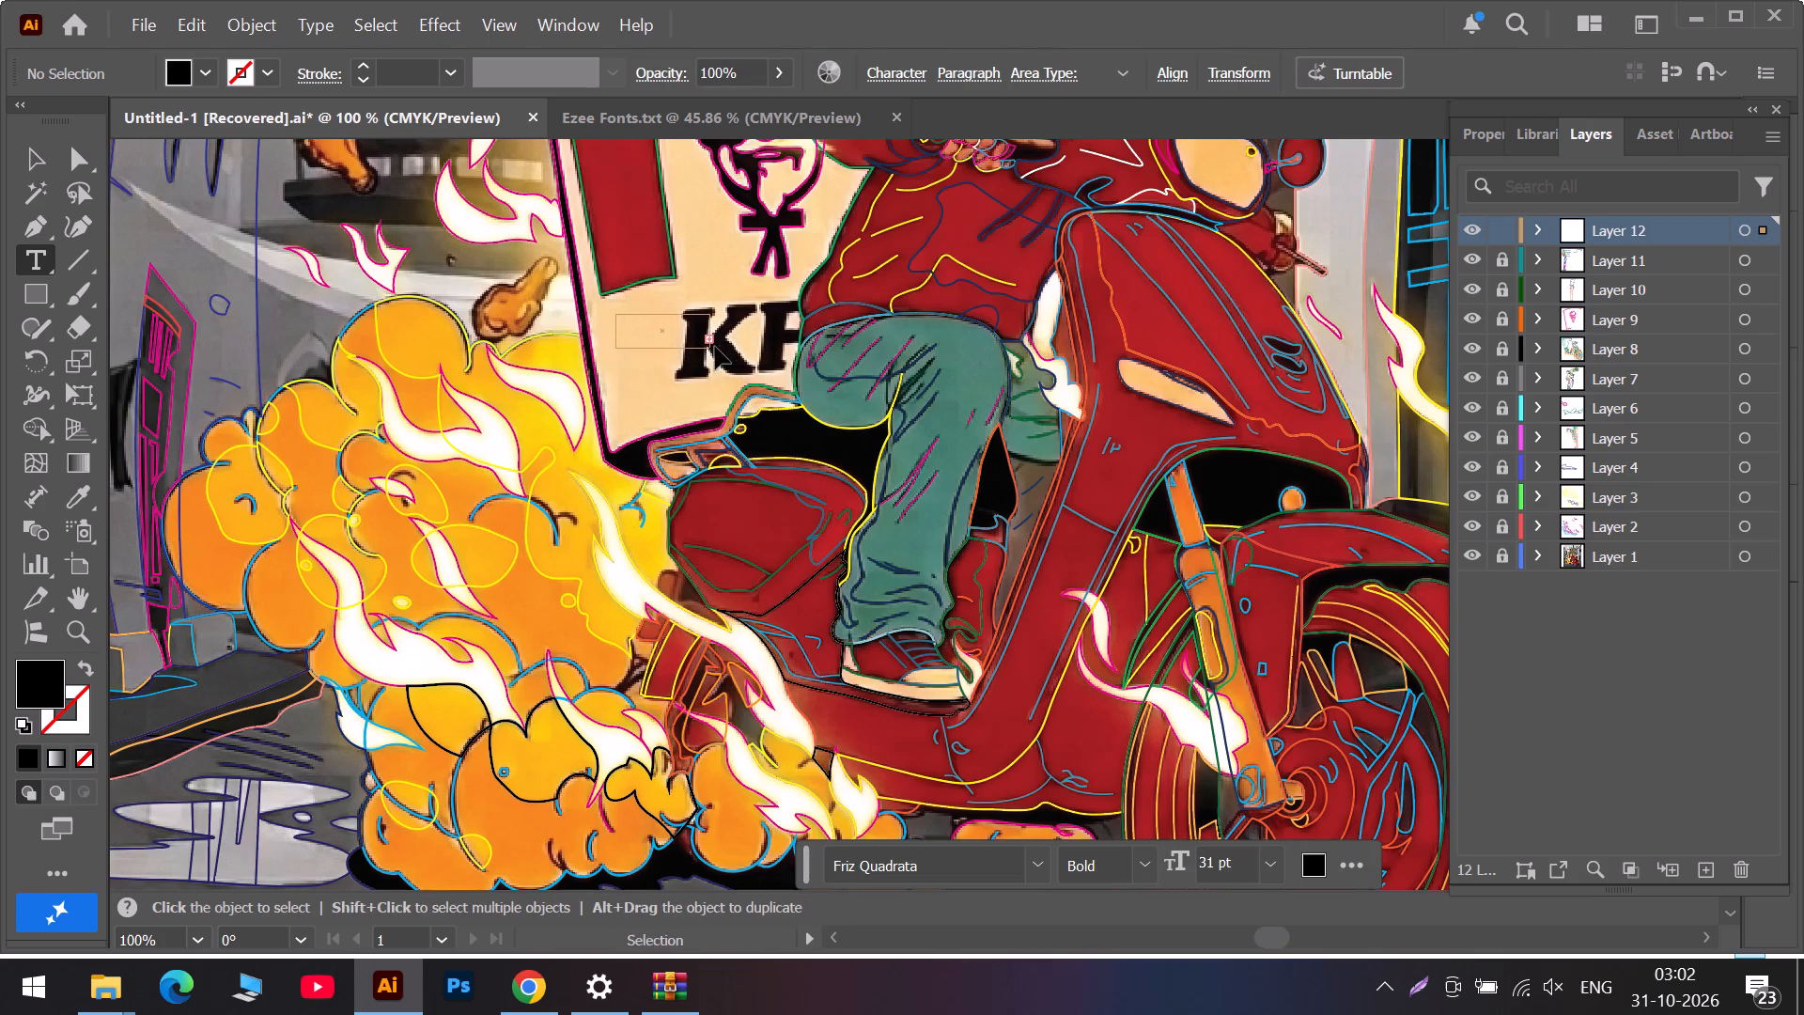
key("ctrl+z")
Unlock Layer 1.
left_click(1500, 558)
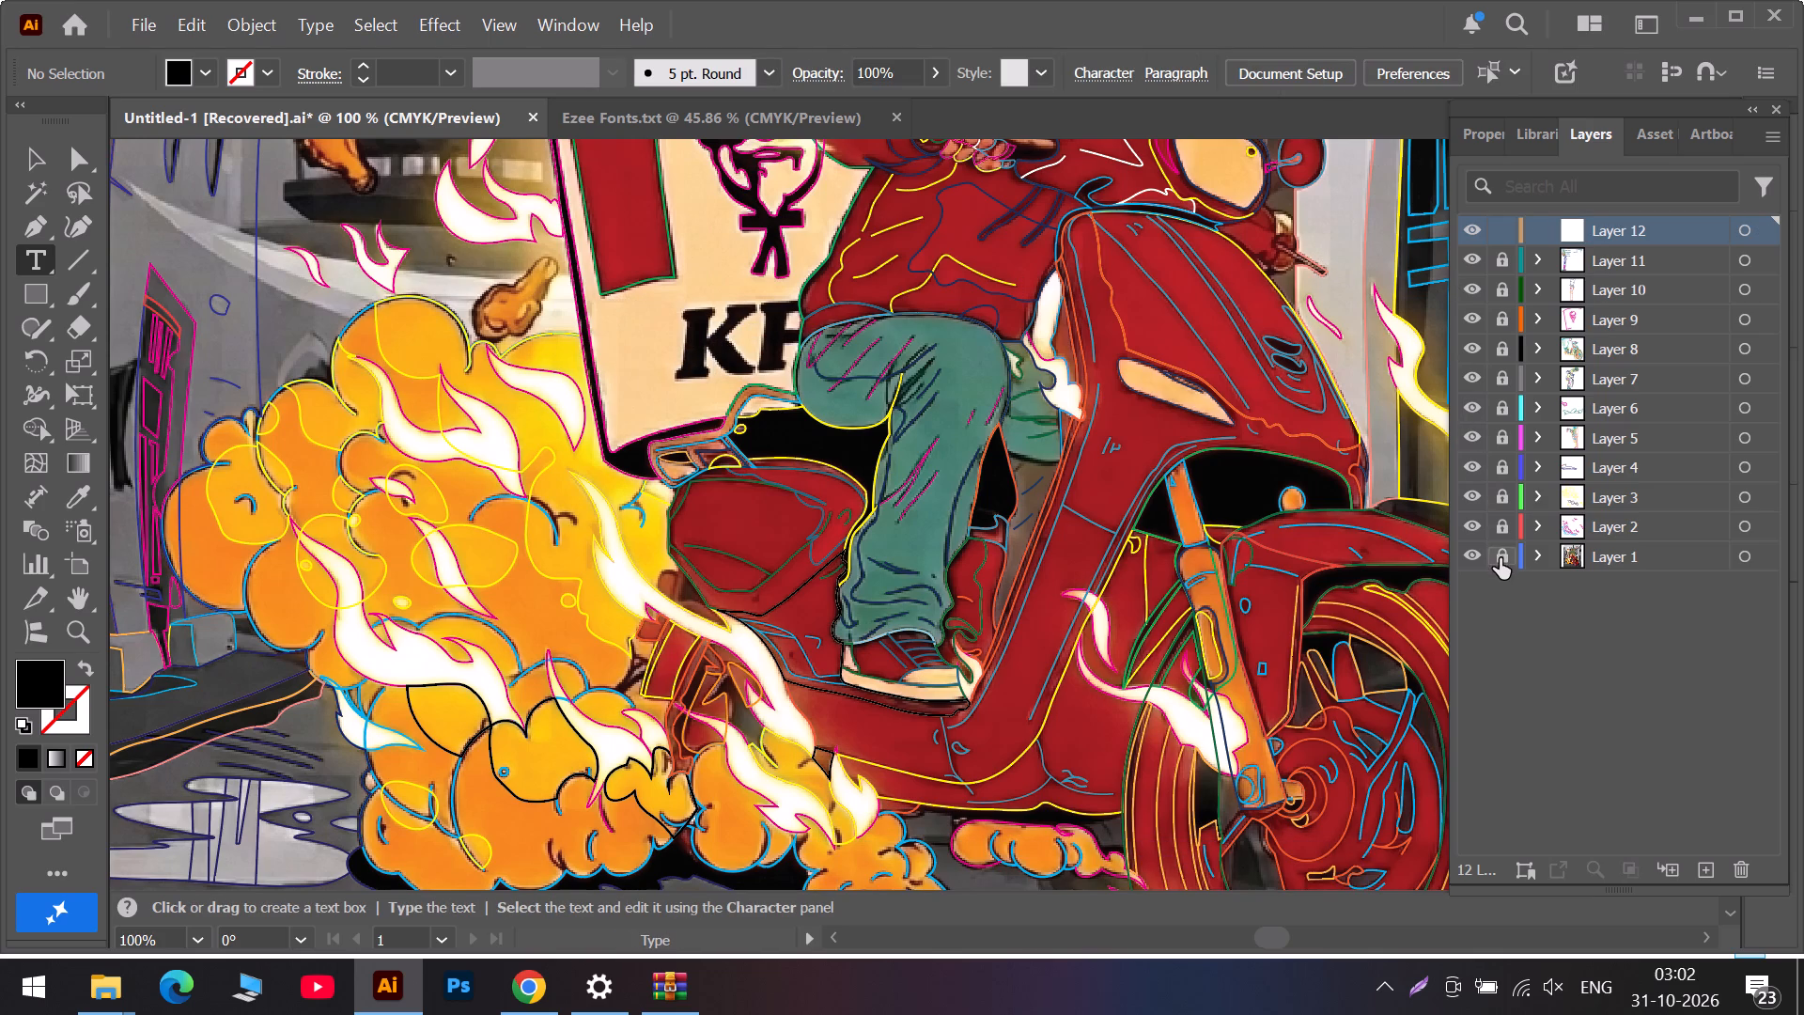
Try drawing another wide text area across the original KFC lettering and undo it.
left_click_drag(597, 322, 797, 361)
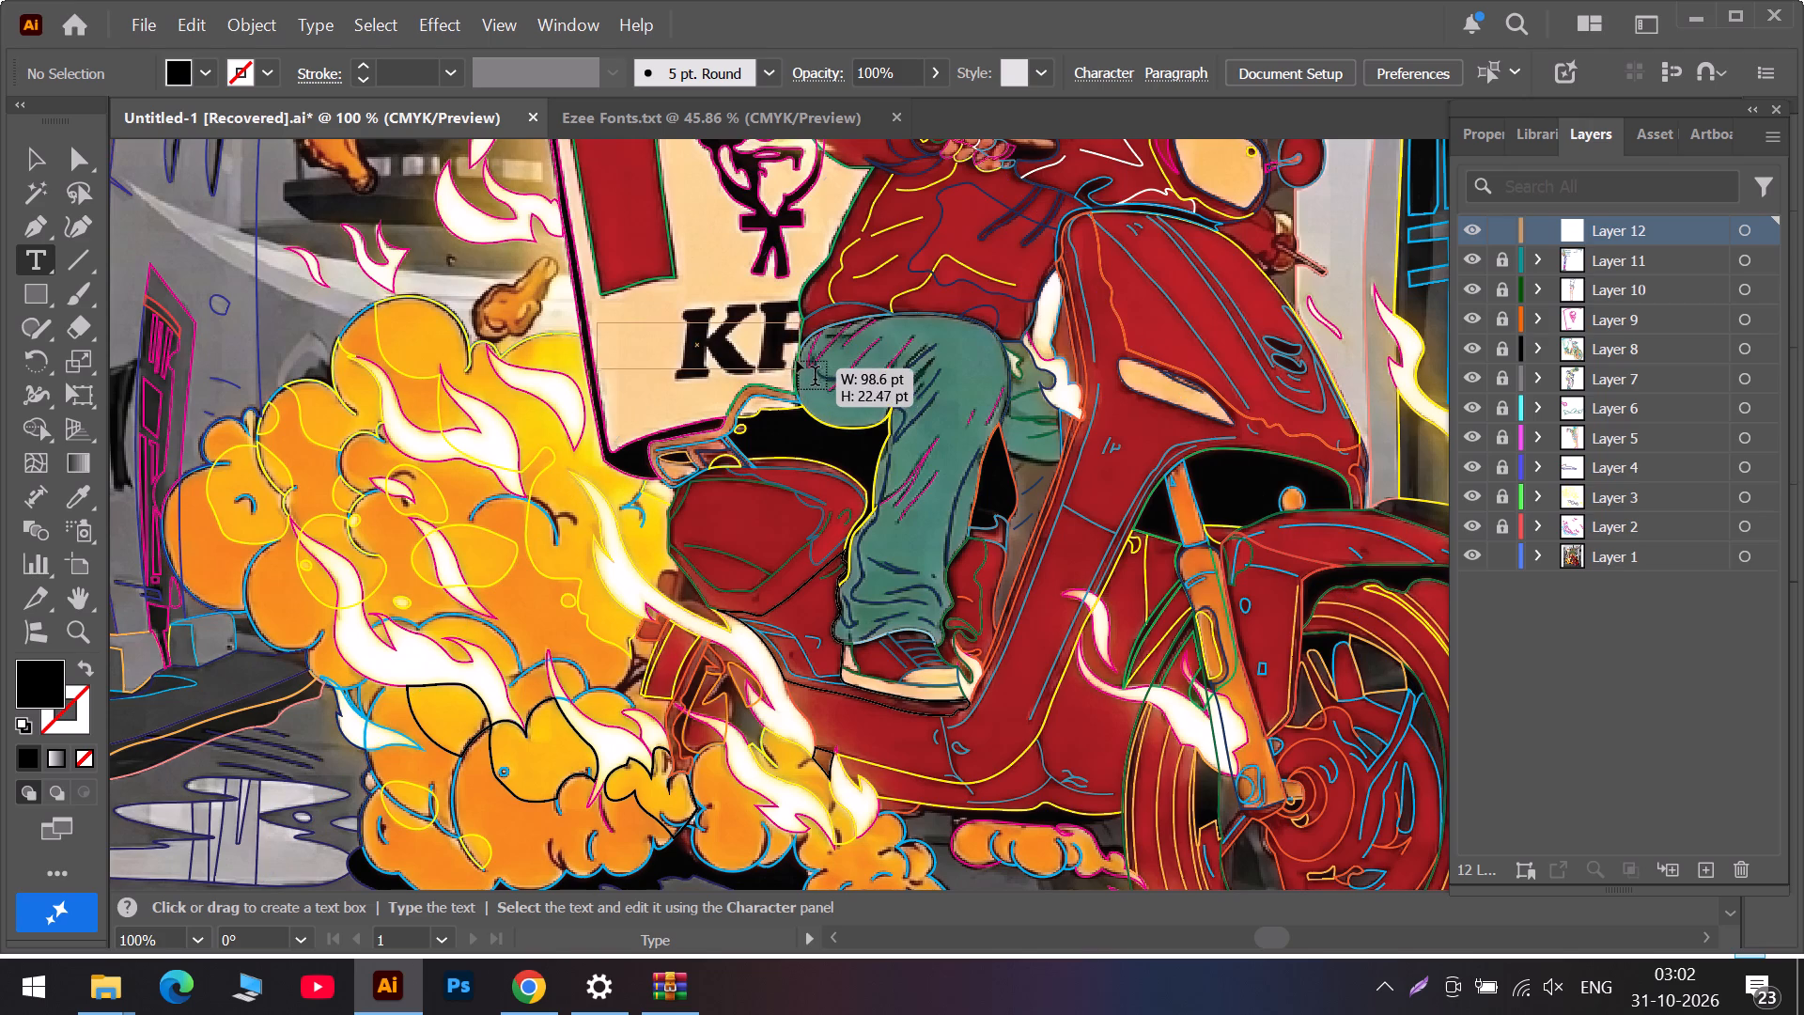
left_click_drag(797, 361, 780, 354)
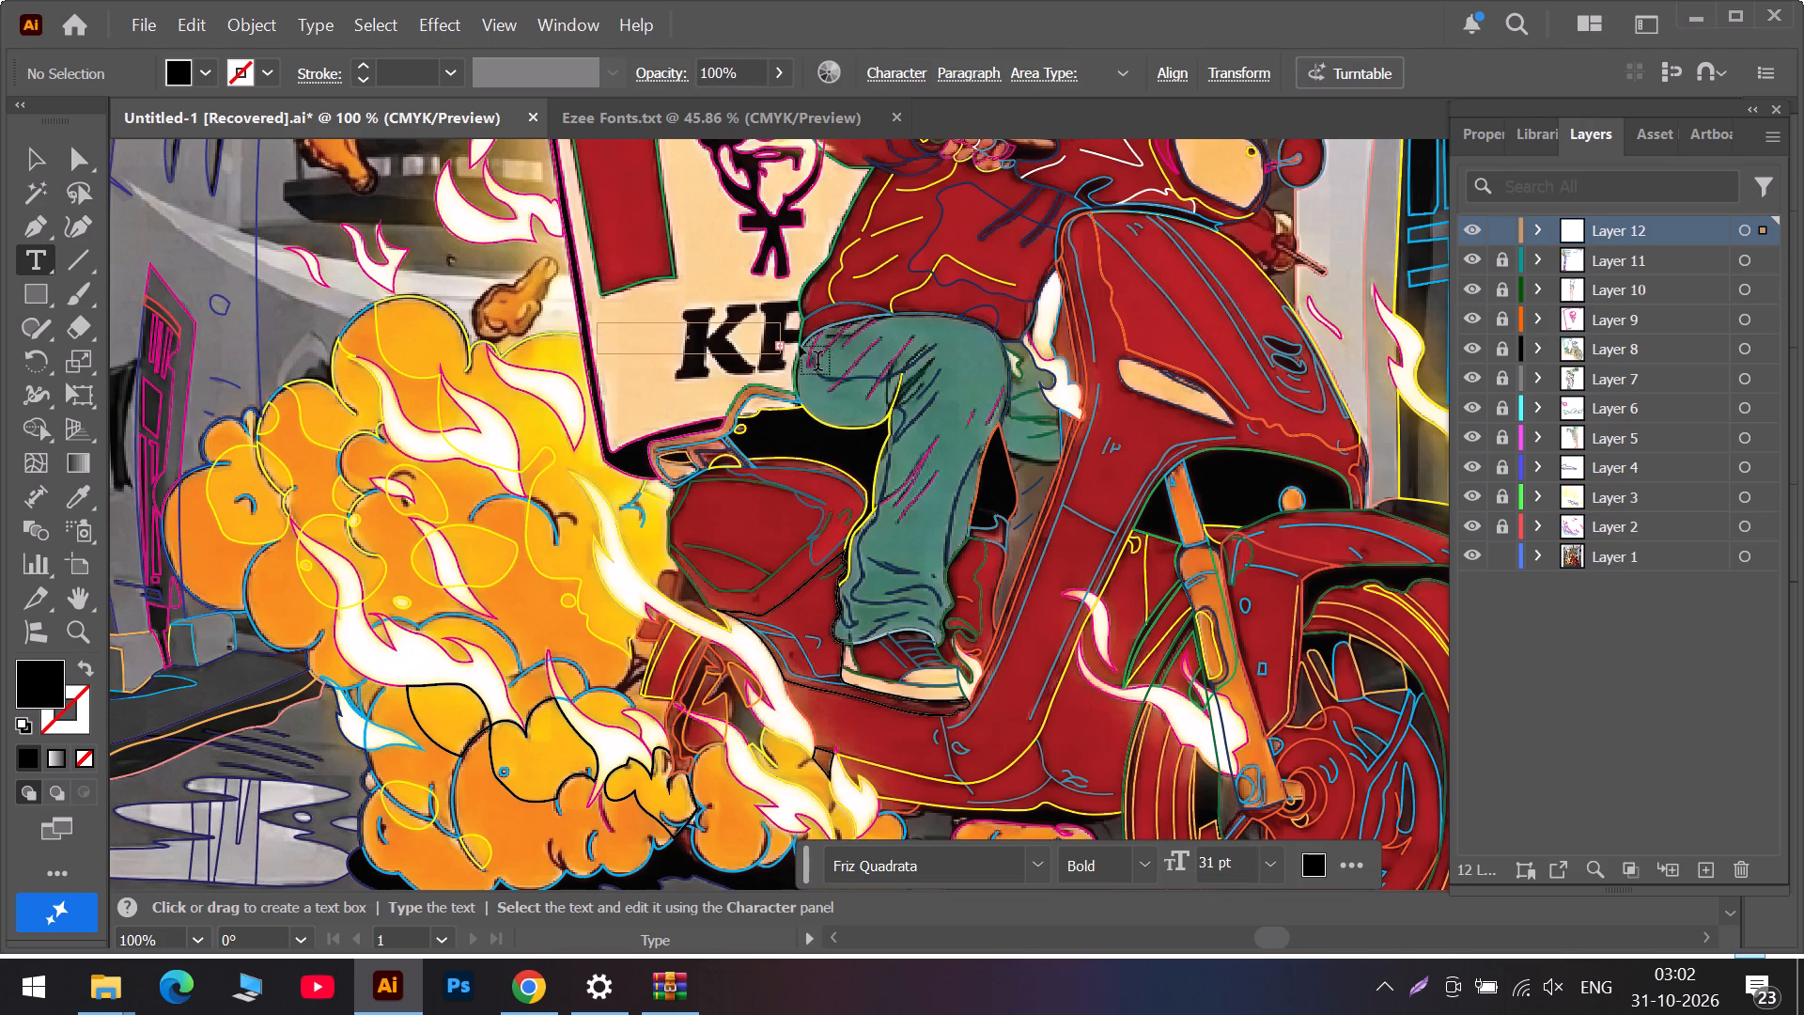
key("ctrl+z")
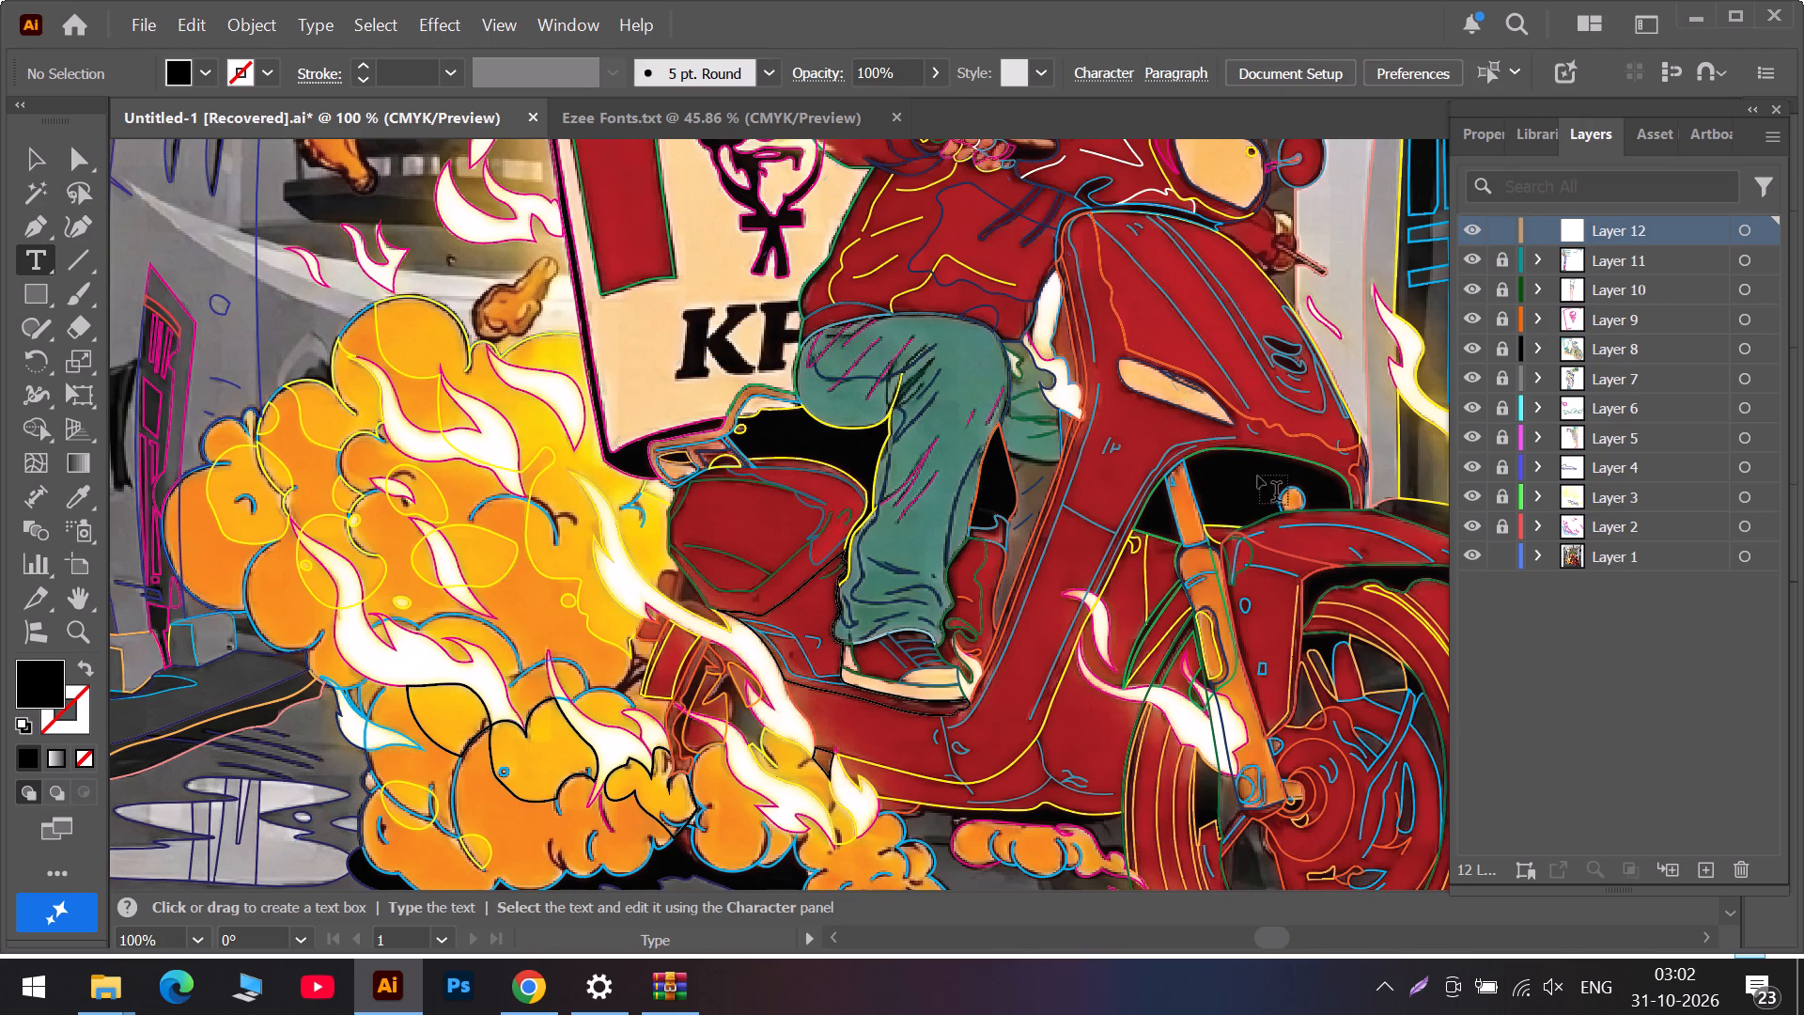
Unlock Layers 2 through 11 and make Layer 12 the active layer again.
left_click(1490, 522)
left_click(1486, 493)
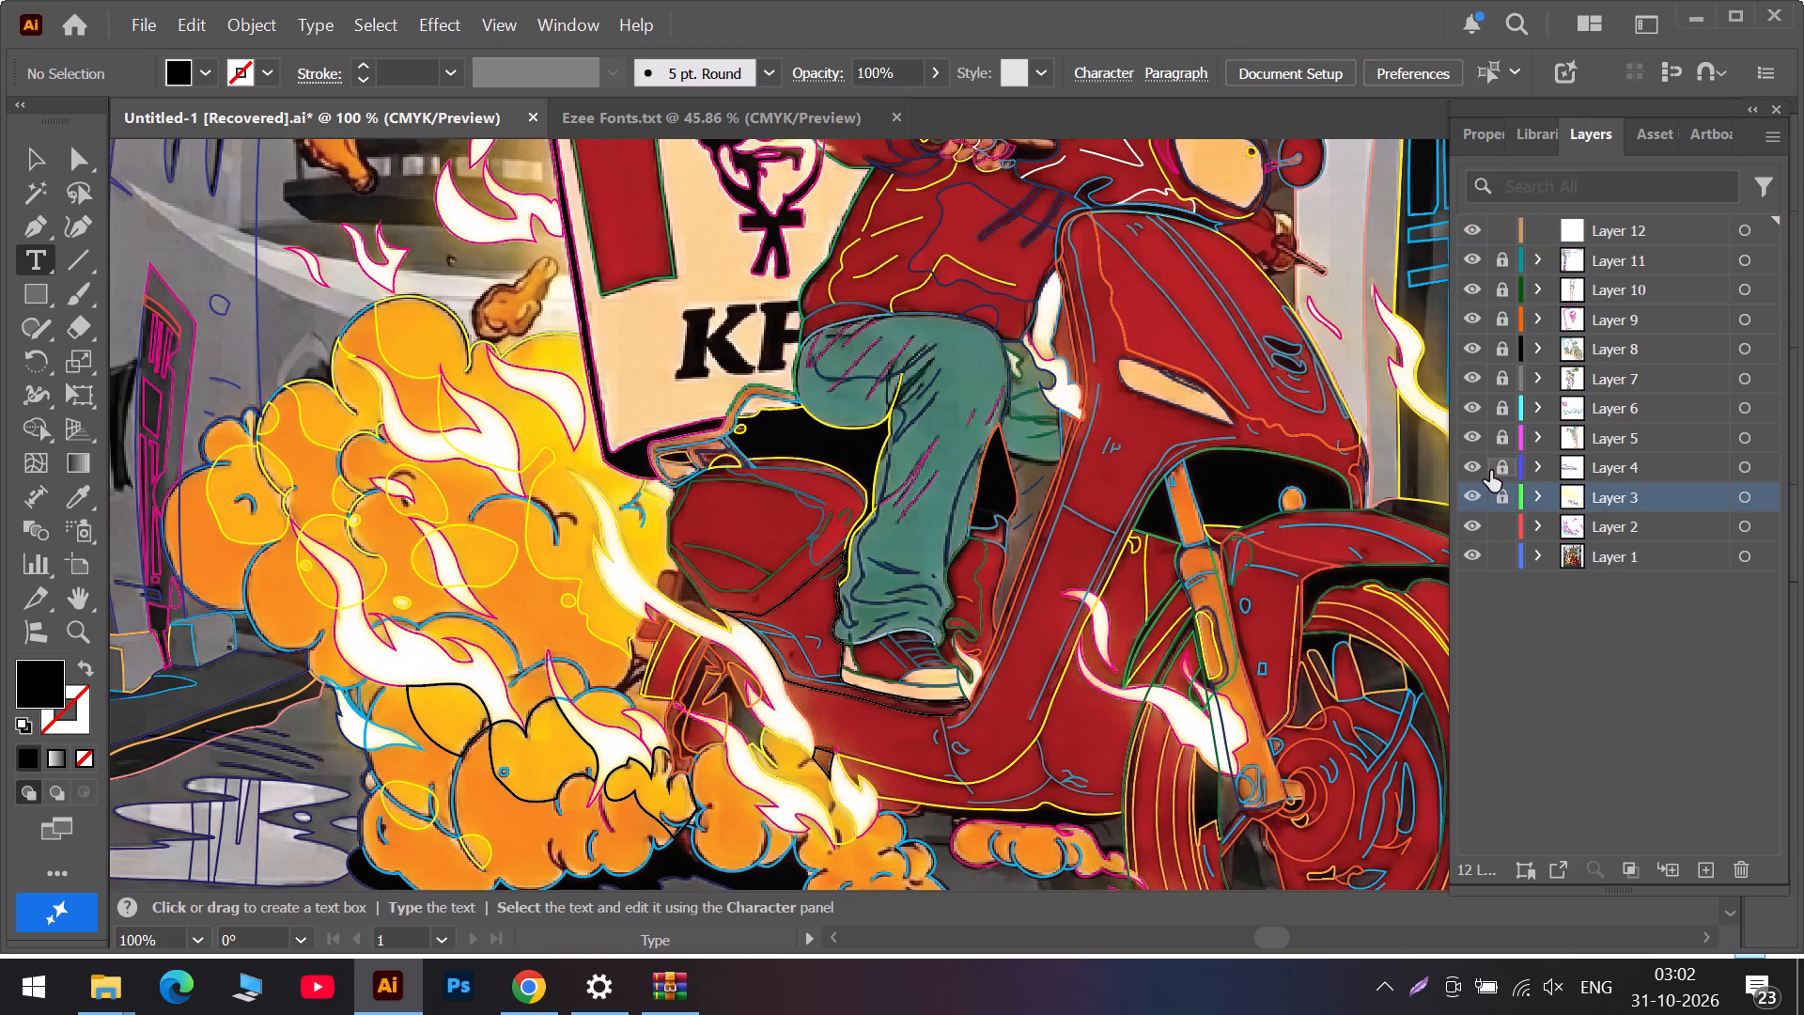
left_click(1491, 466)
left_click(1499, 497)
left_click(1500, 446)
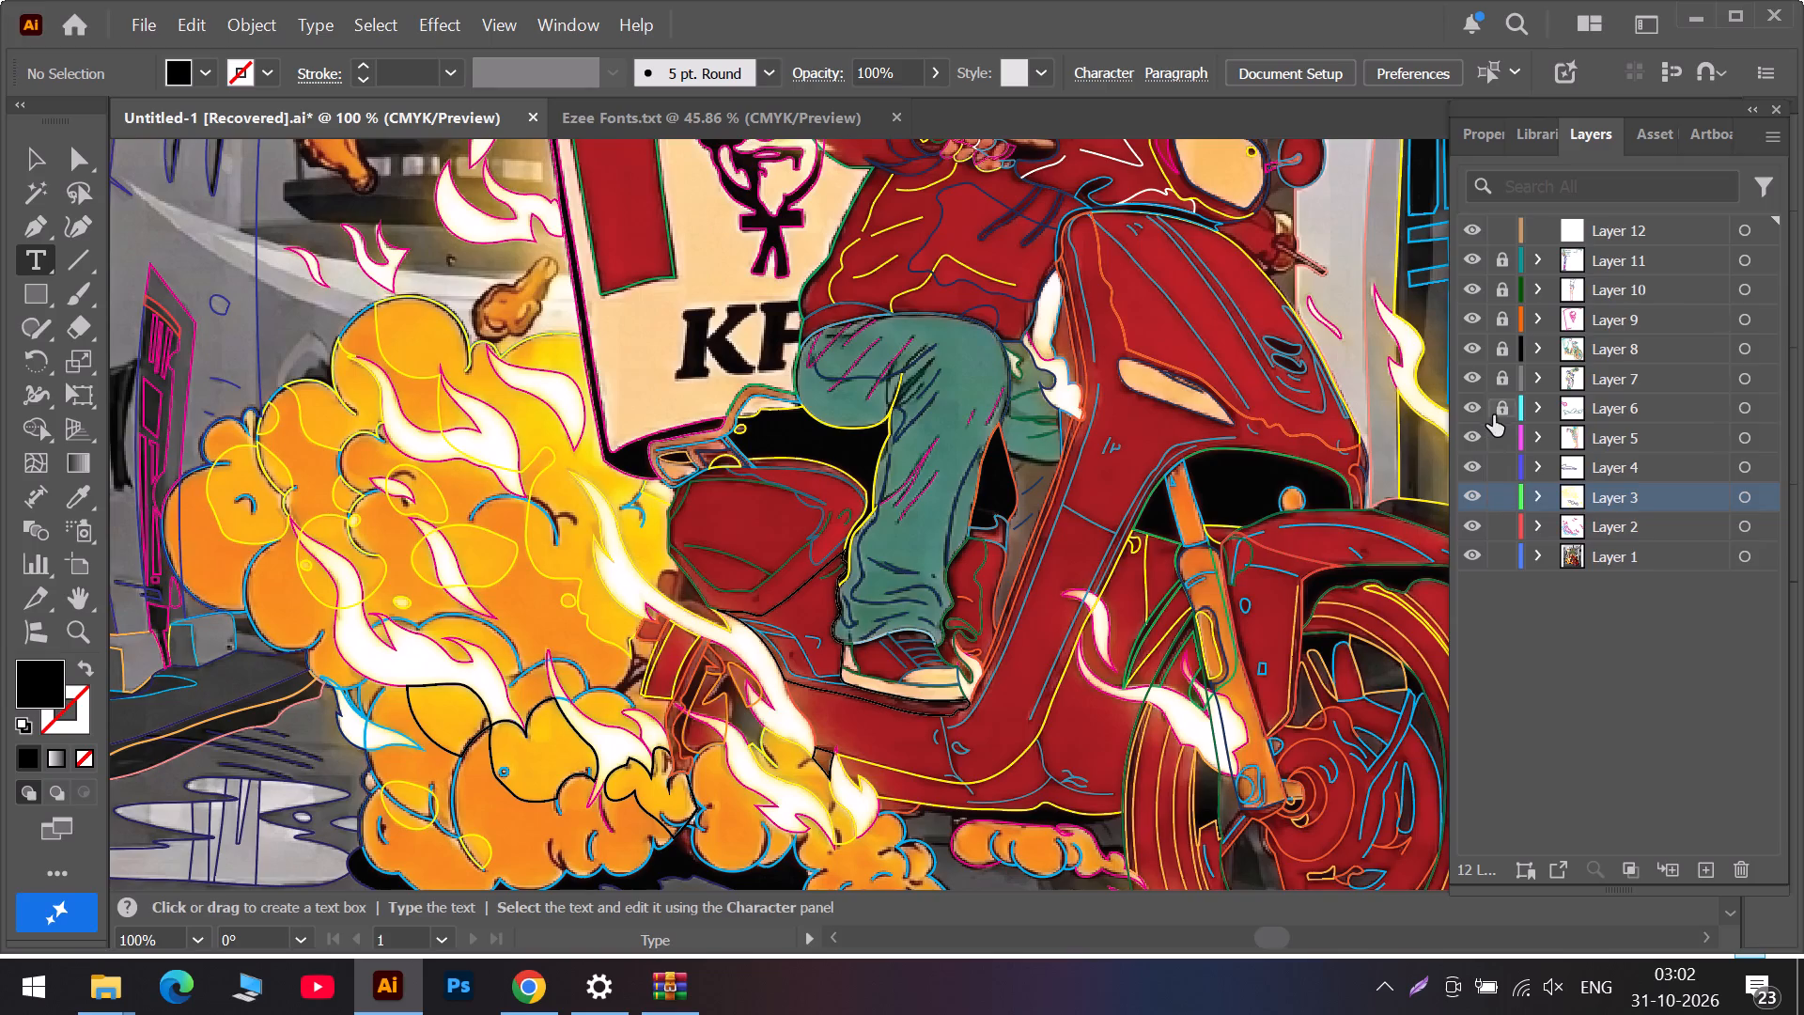
left_click(1493, 414)
left_click(1492, 378)
left_click(1494, 336)
left_click(1494, 321)
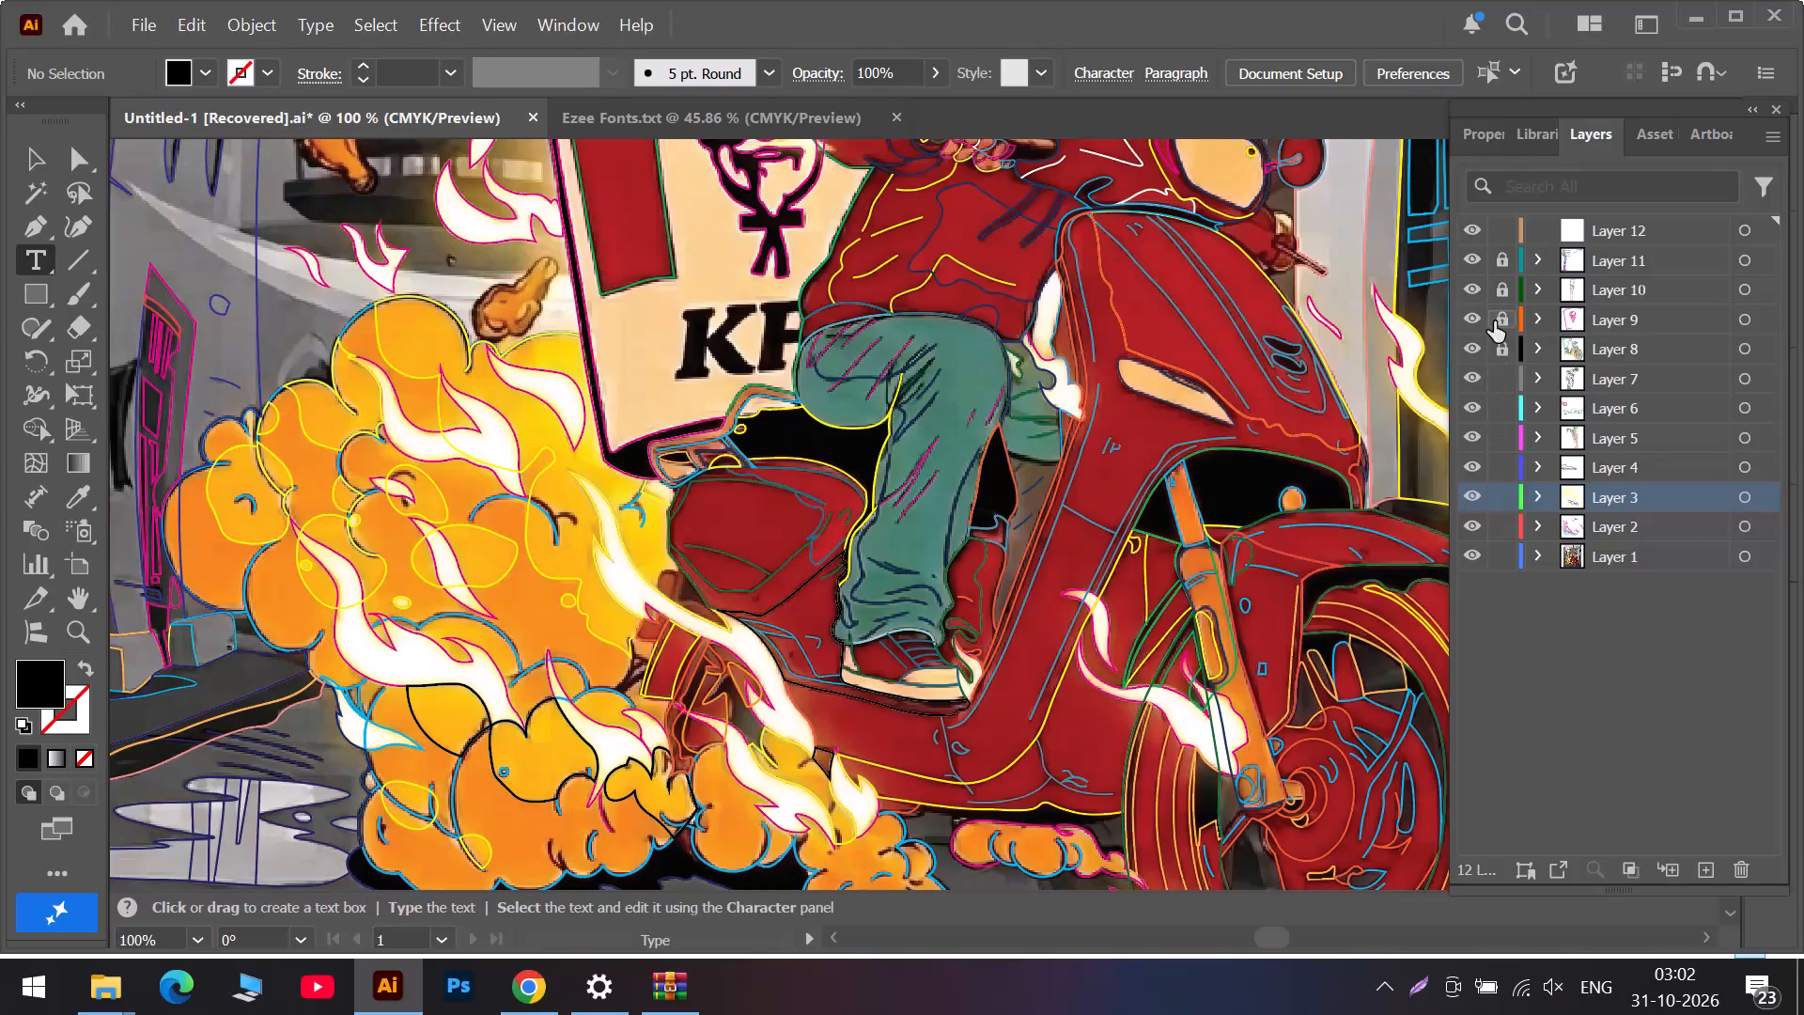
left_click(1499, 357)
left_click(1499, 280)
left_click(1497, 257)
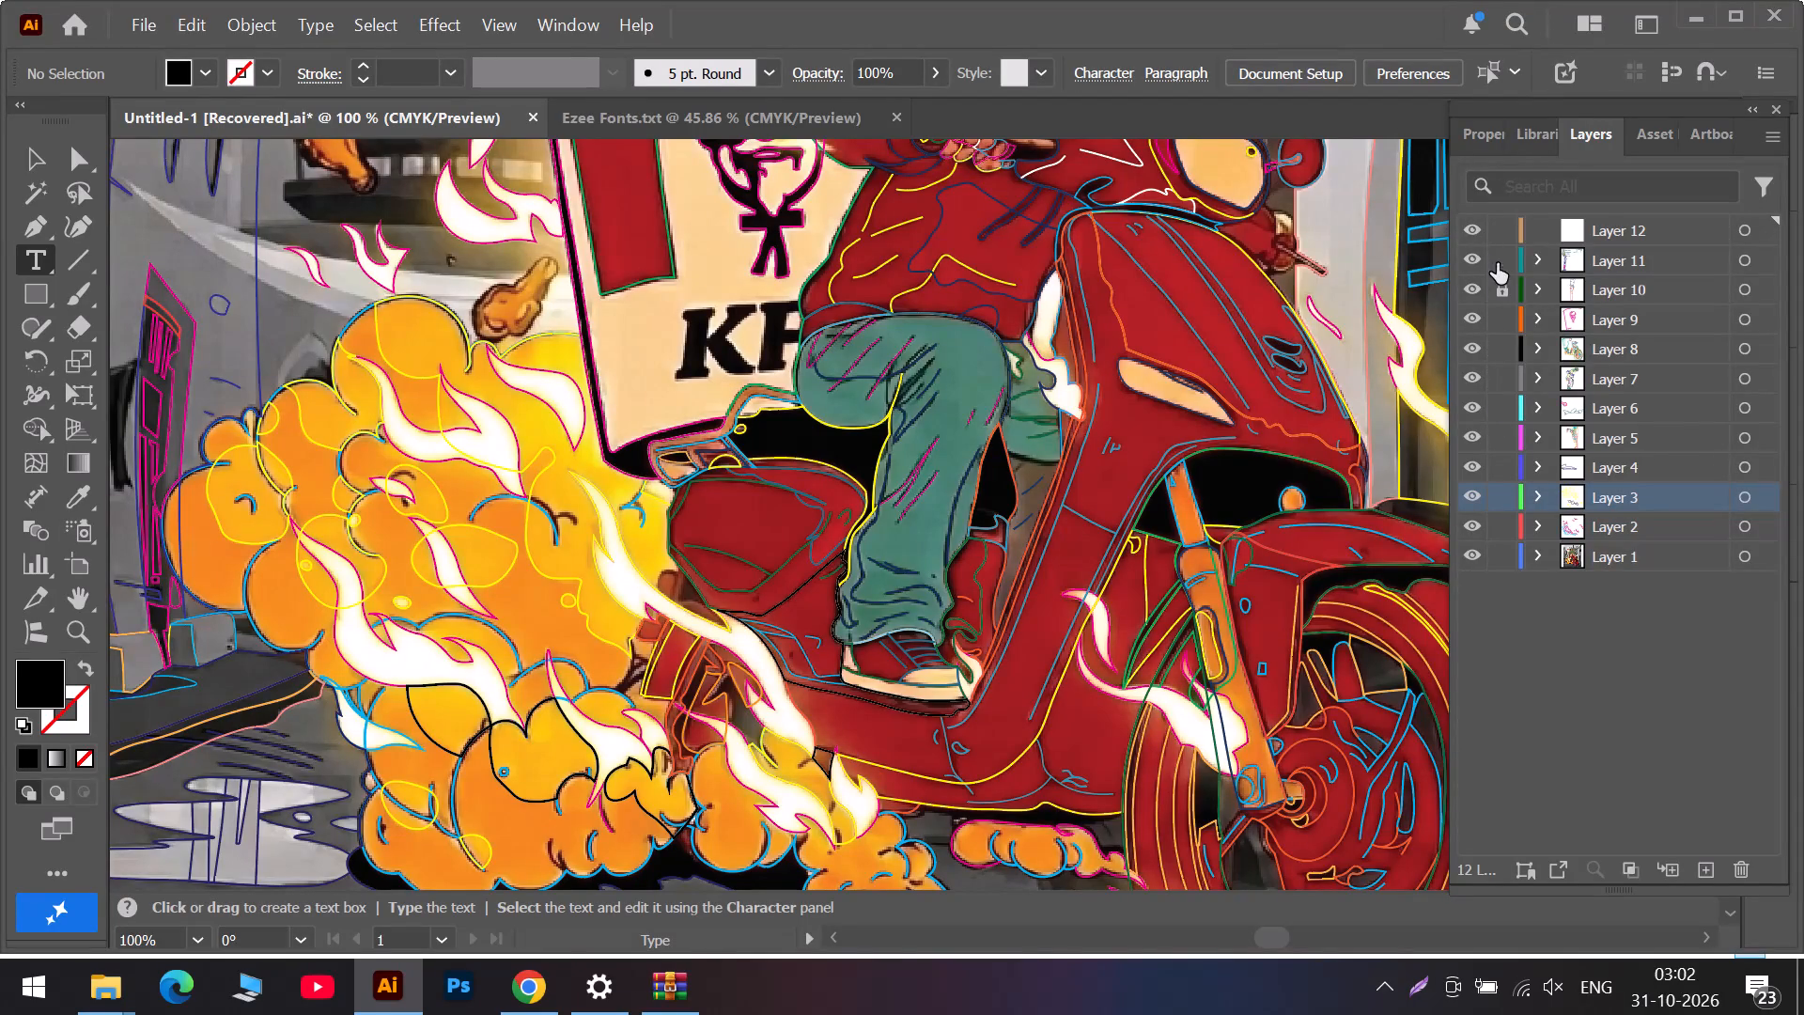
left_click(1497, 289)
left_click(1535, 227)
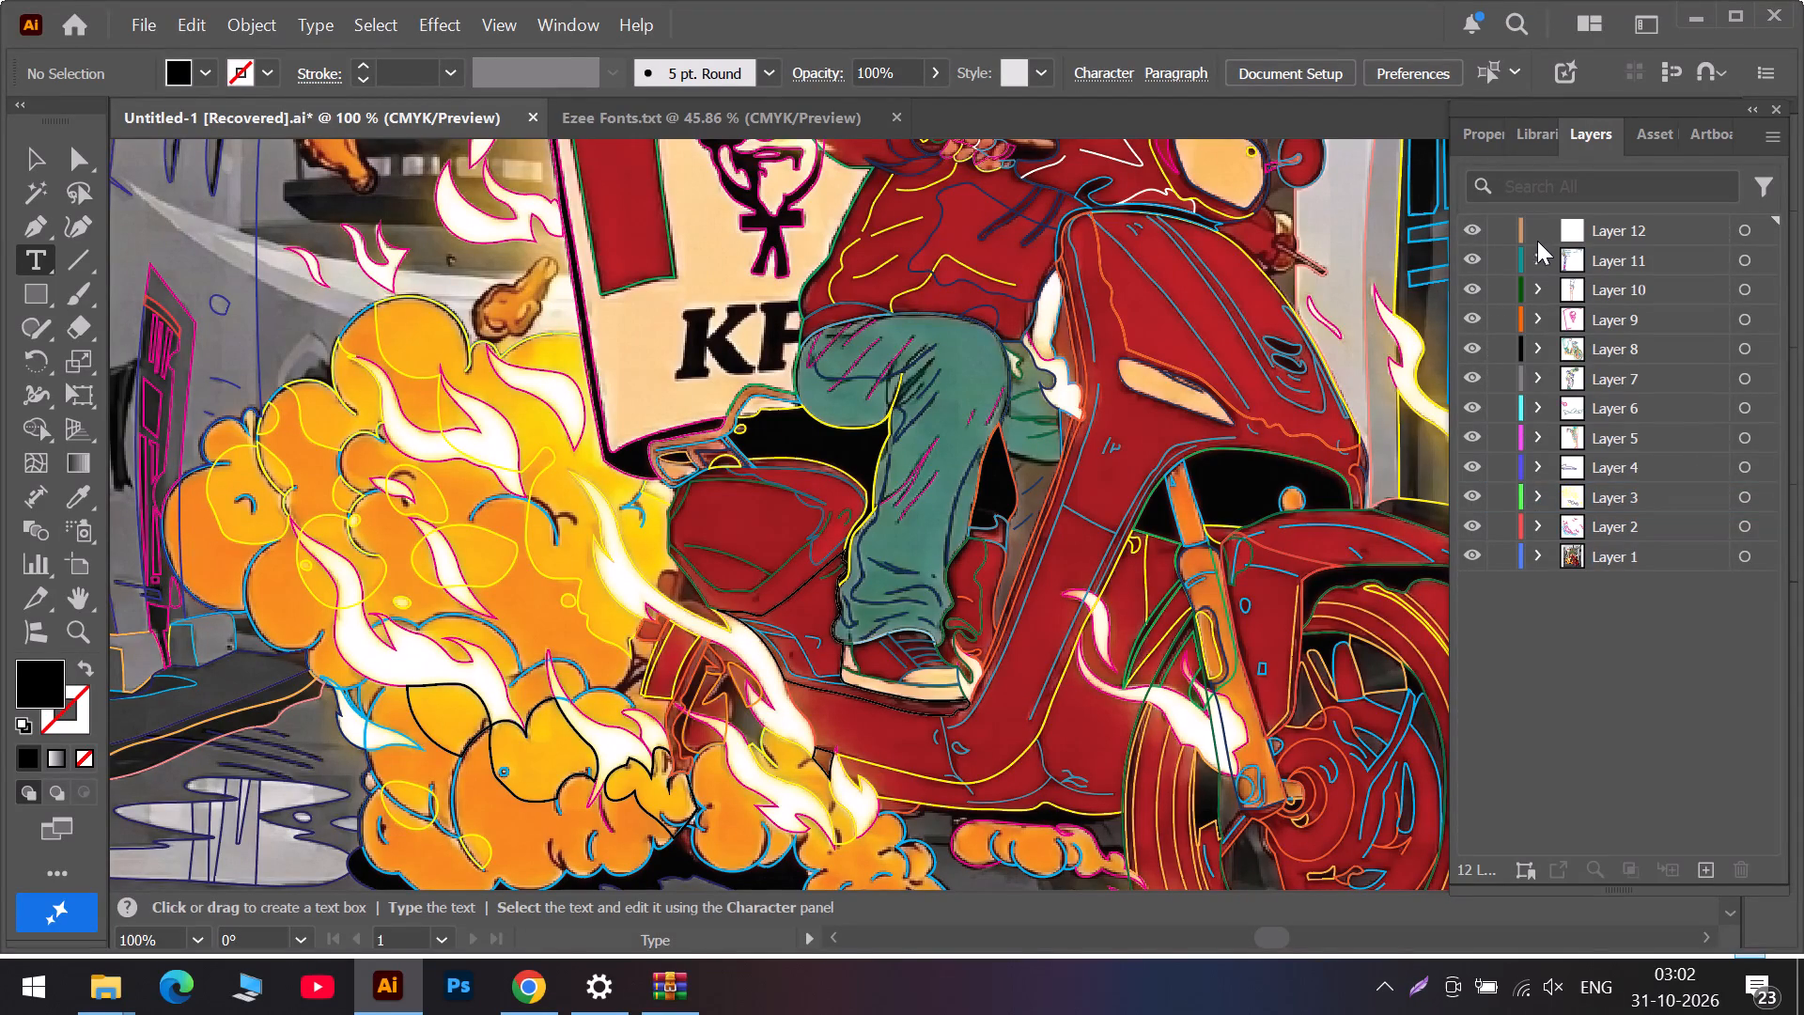
left_click(1547, 241)
left_click(1658, 231)
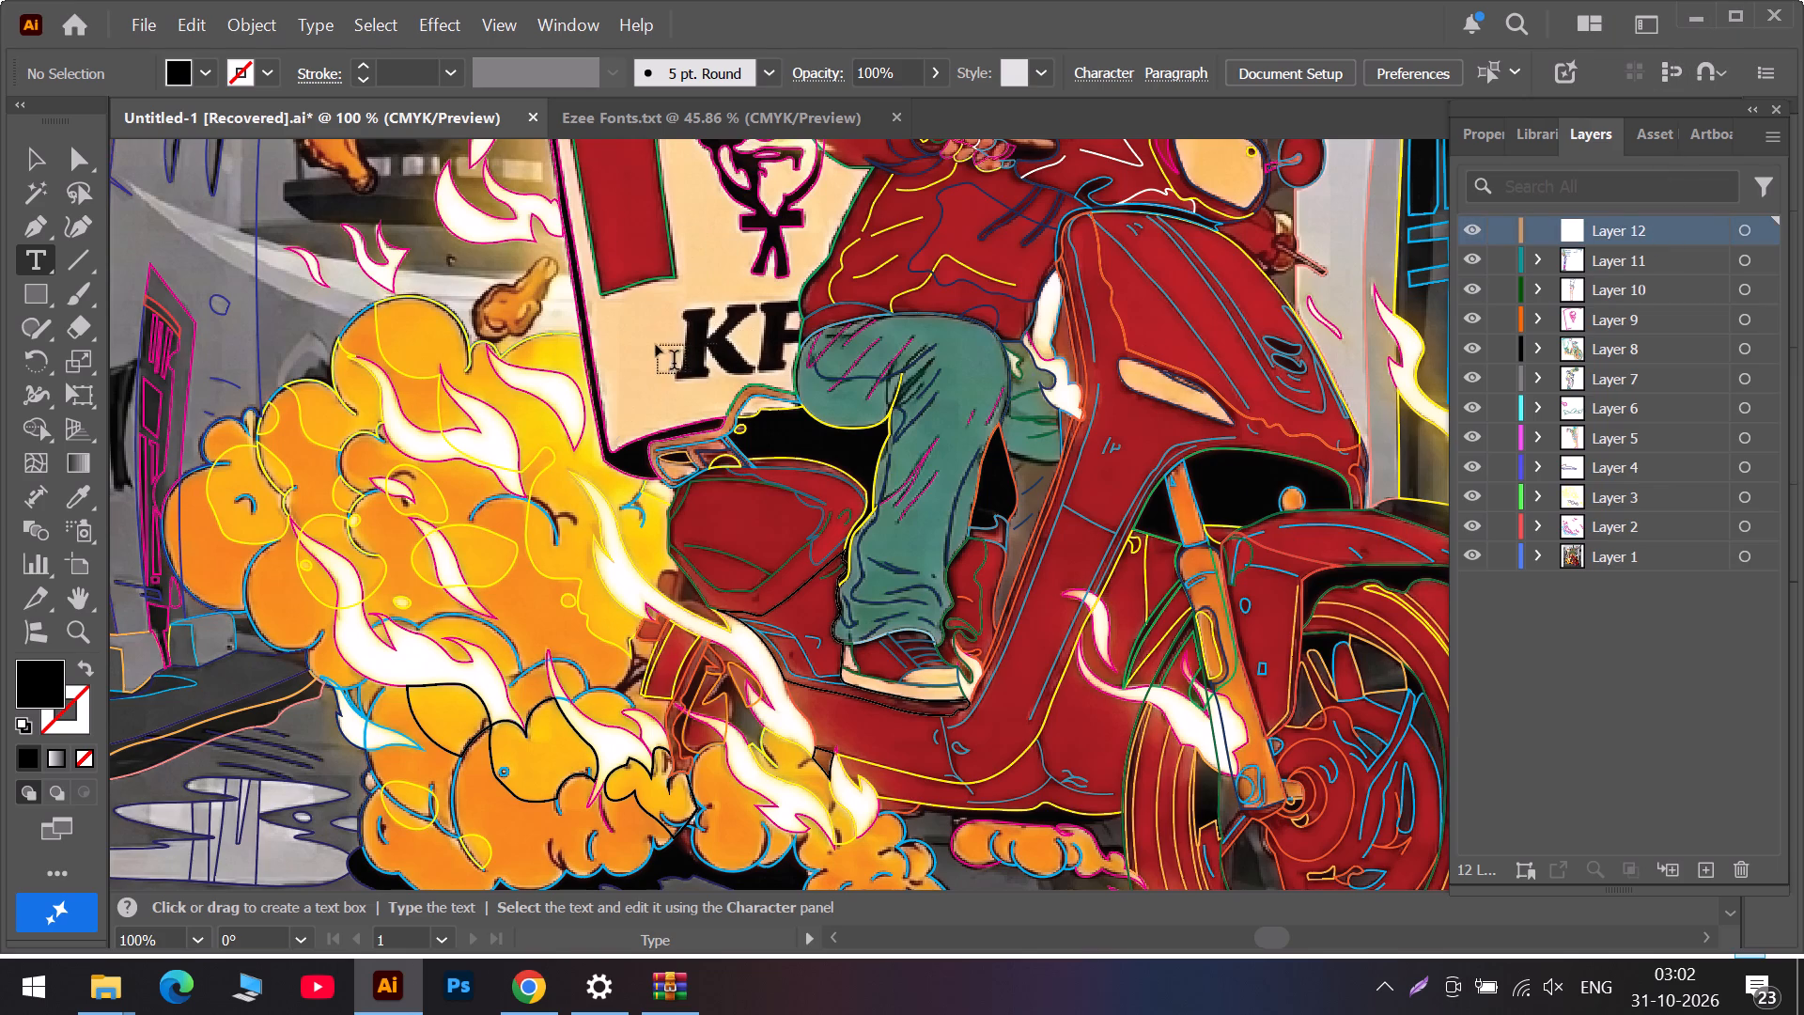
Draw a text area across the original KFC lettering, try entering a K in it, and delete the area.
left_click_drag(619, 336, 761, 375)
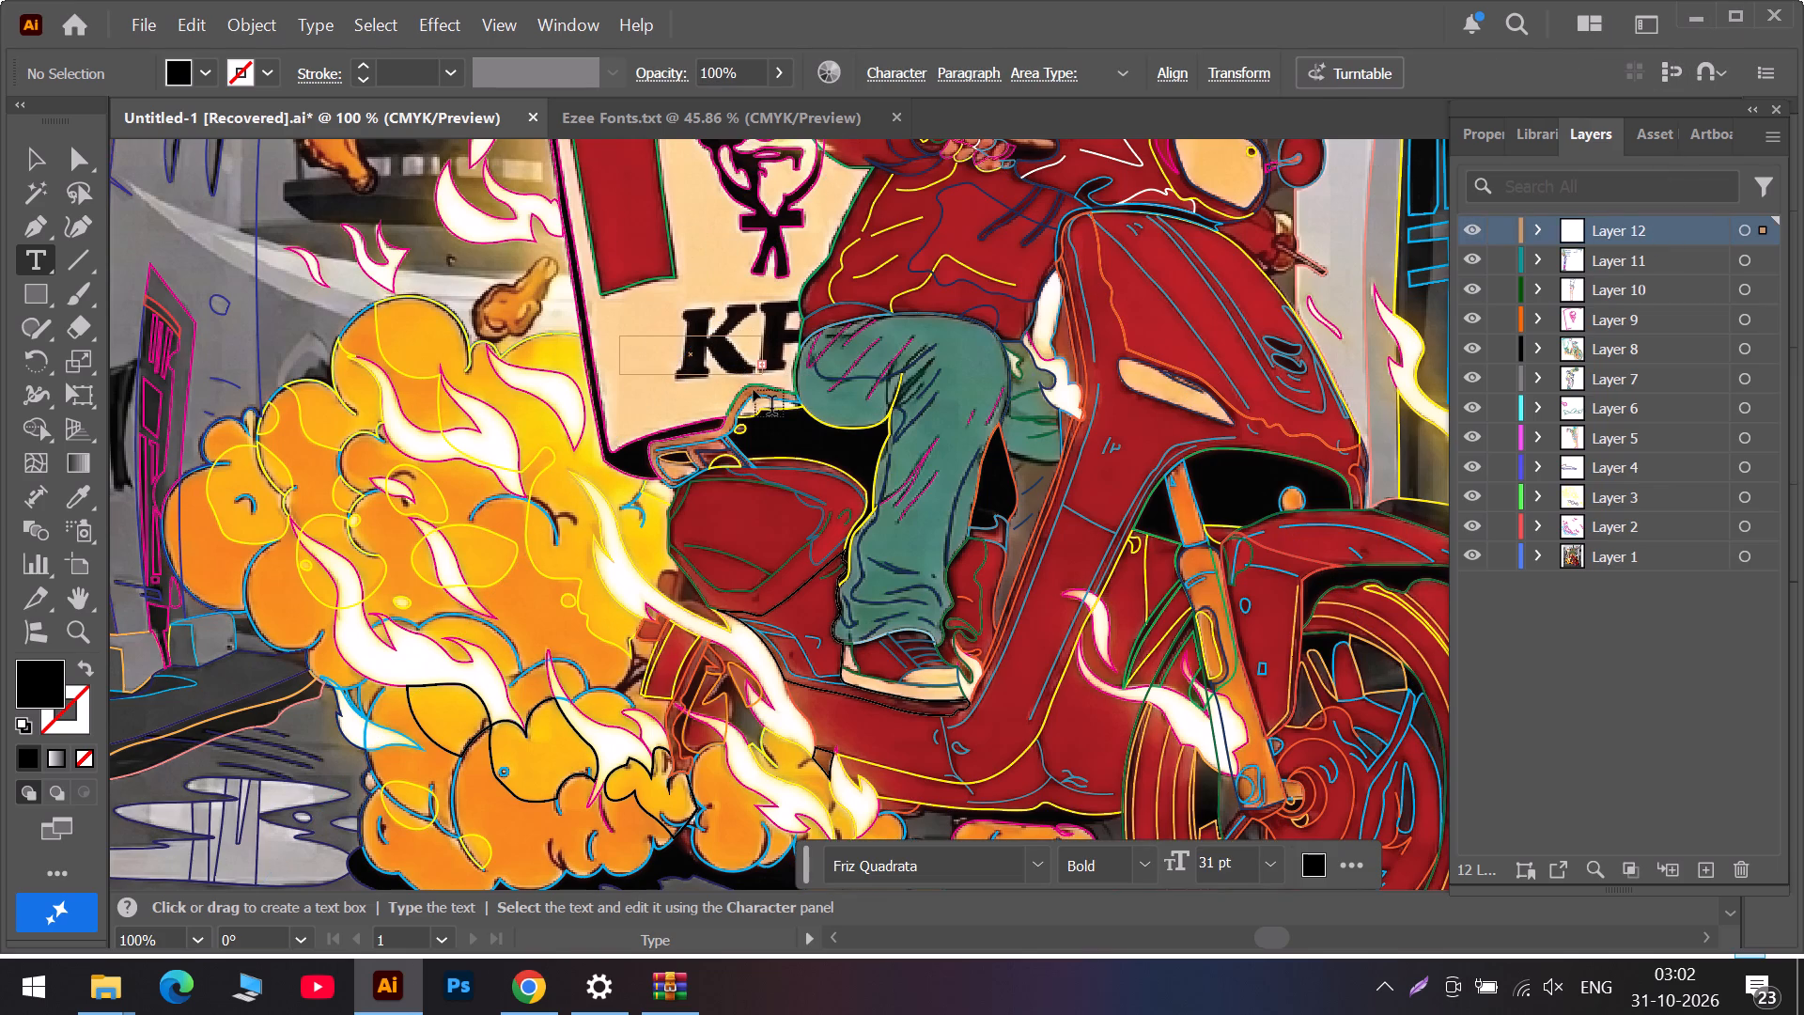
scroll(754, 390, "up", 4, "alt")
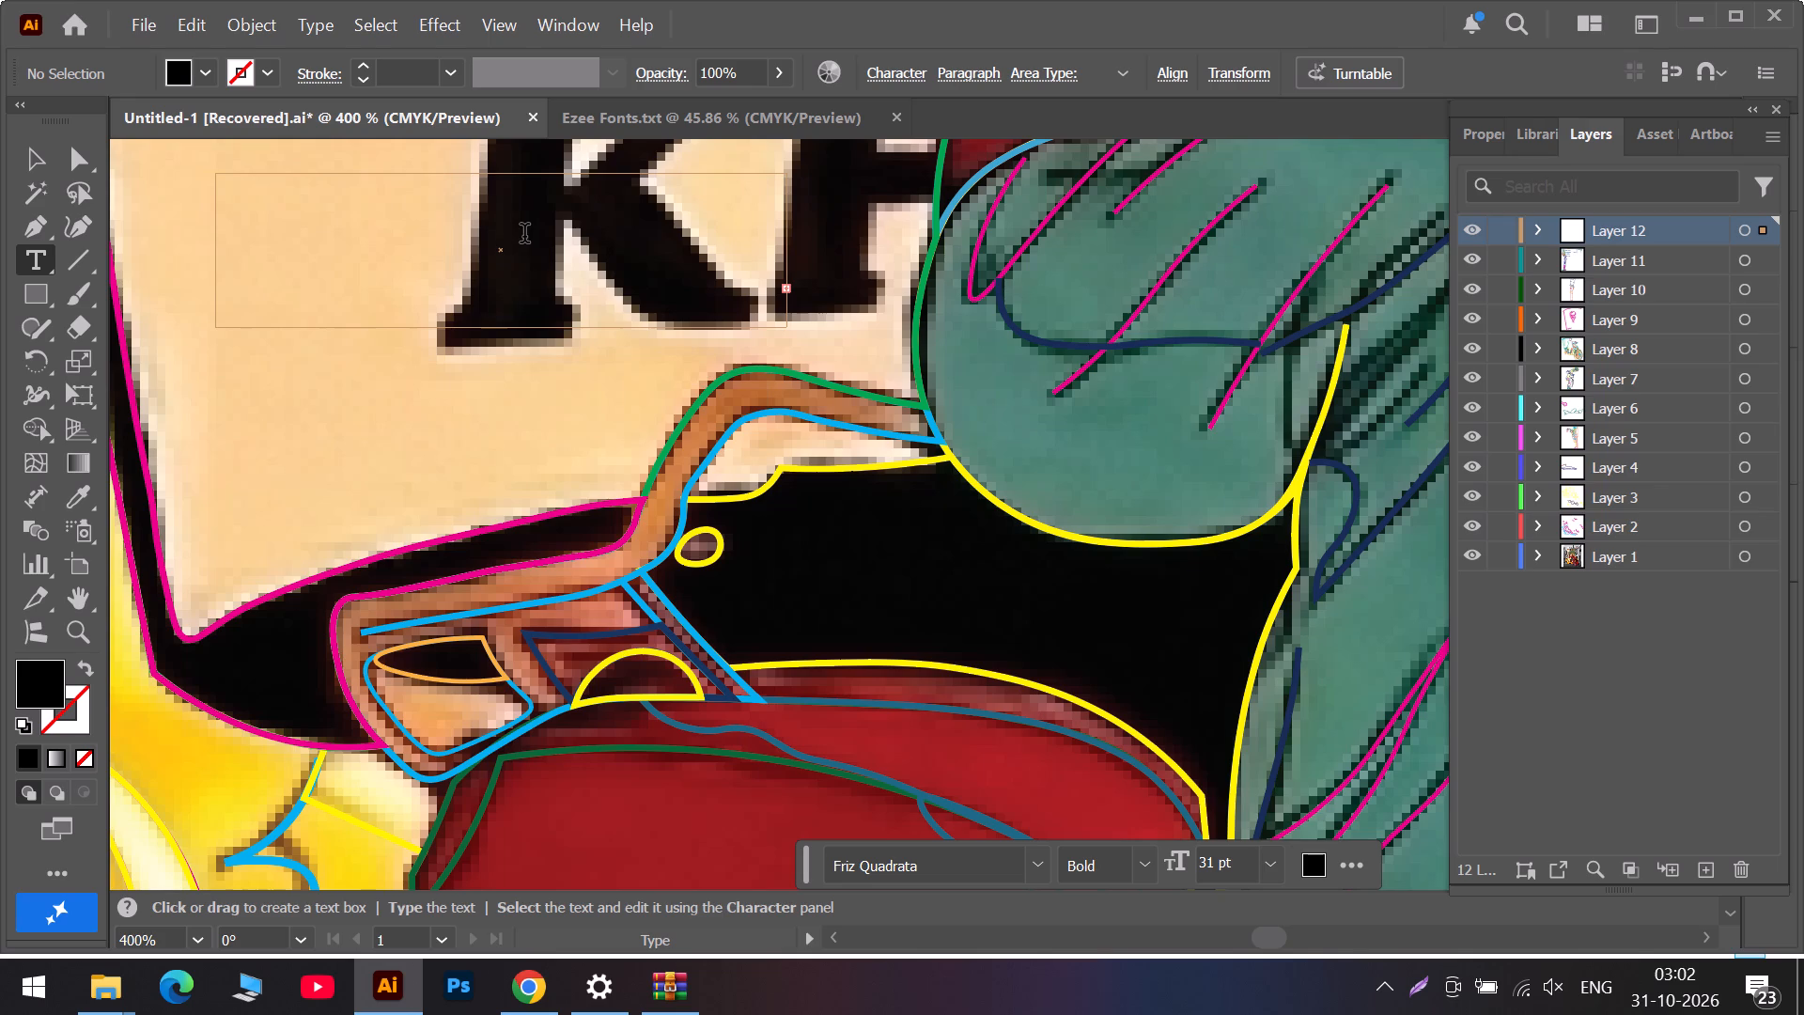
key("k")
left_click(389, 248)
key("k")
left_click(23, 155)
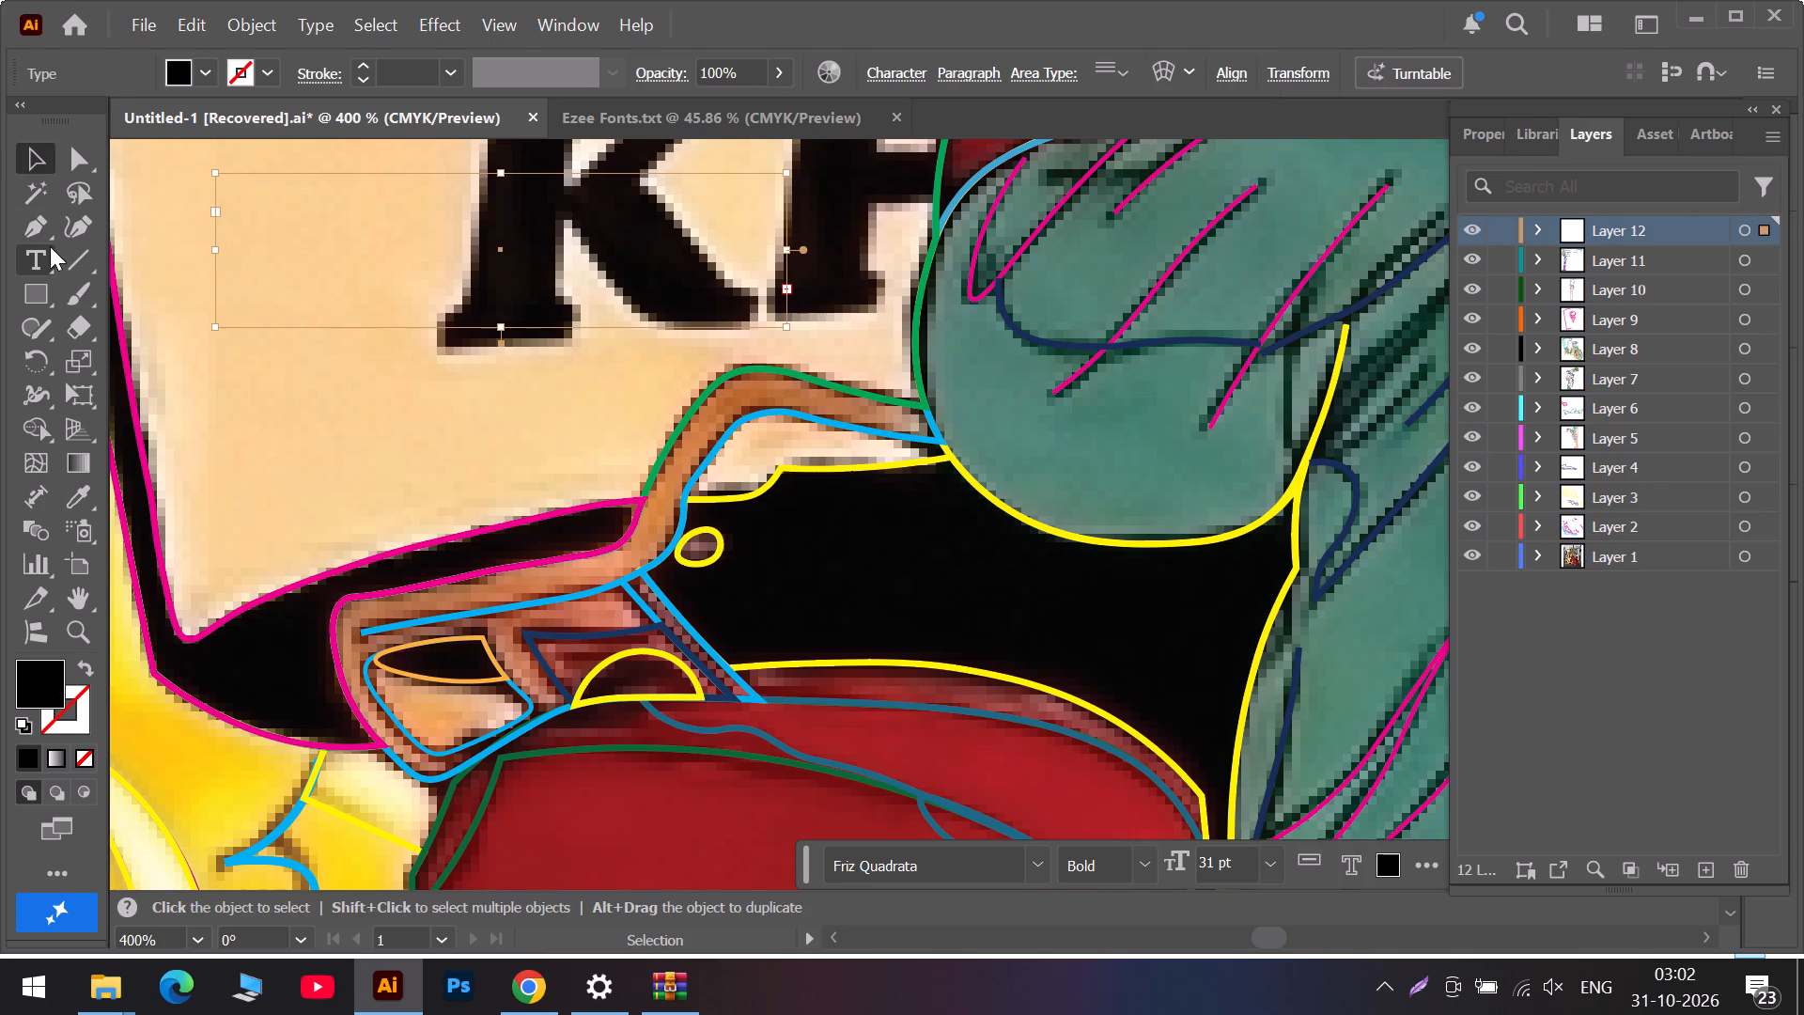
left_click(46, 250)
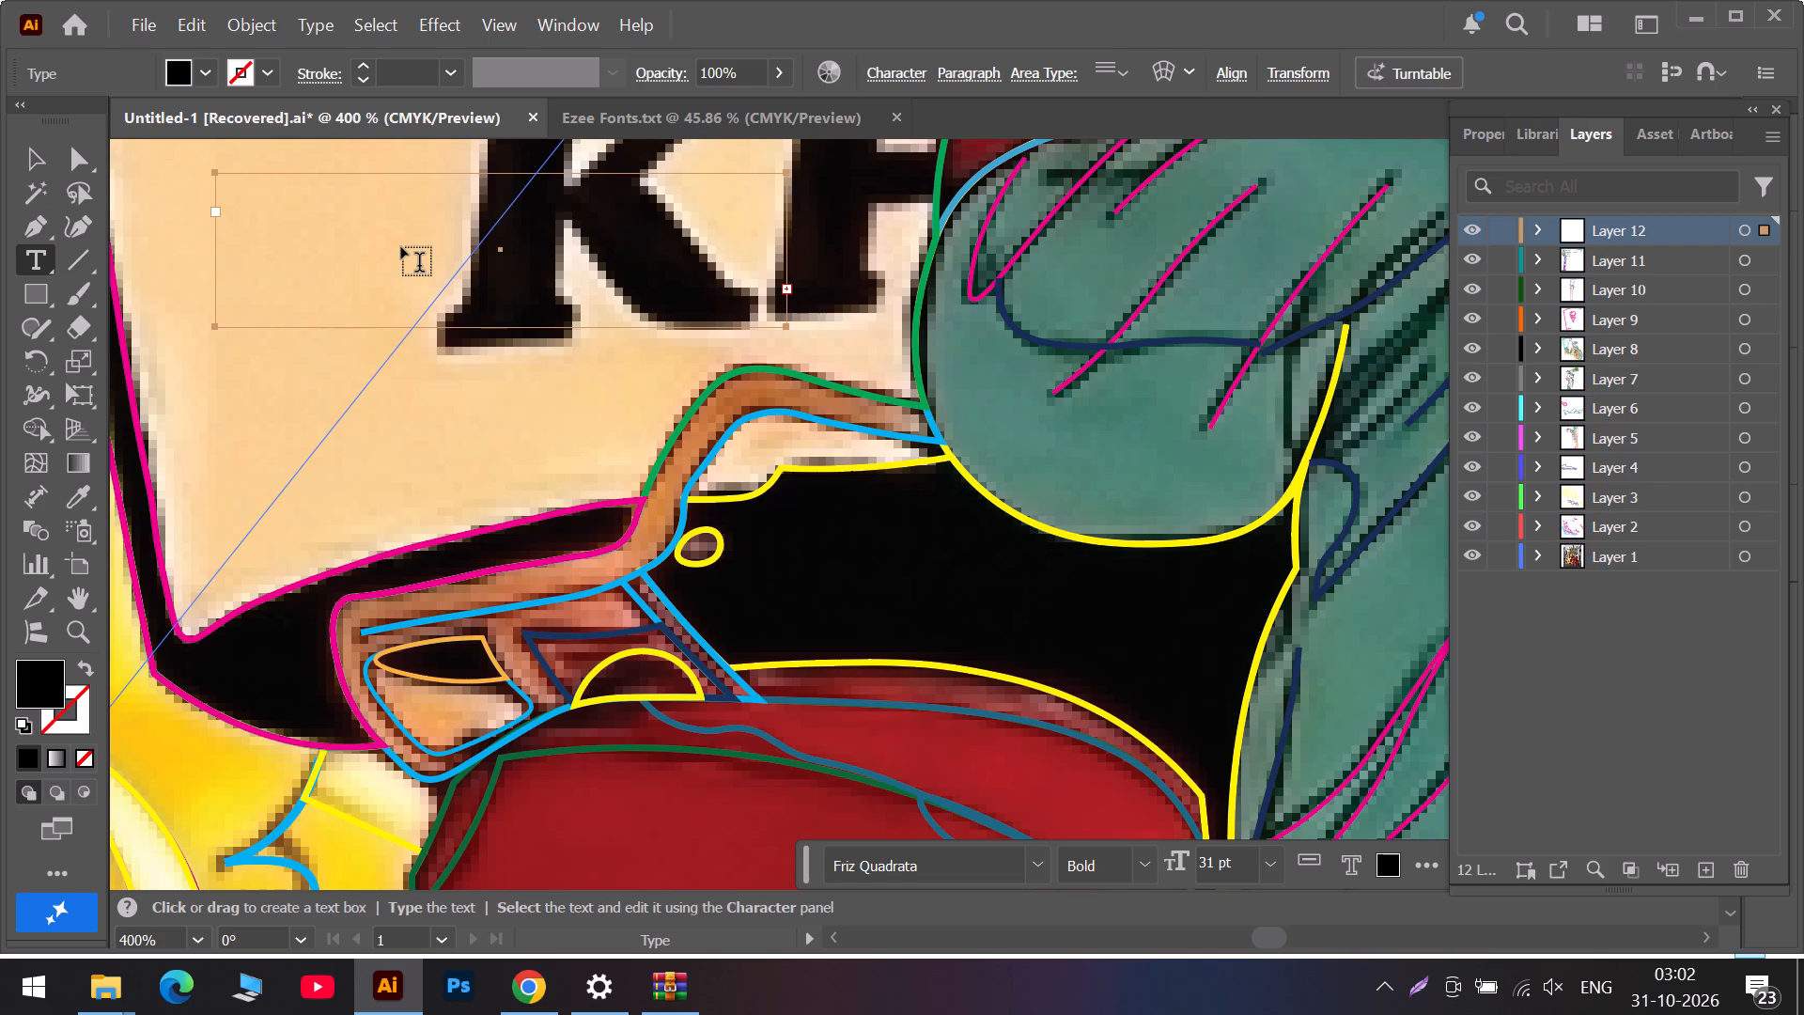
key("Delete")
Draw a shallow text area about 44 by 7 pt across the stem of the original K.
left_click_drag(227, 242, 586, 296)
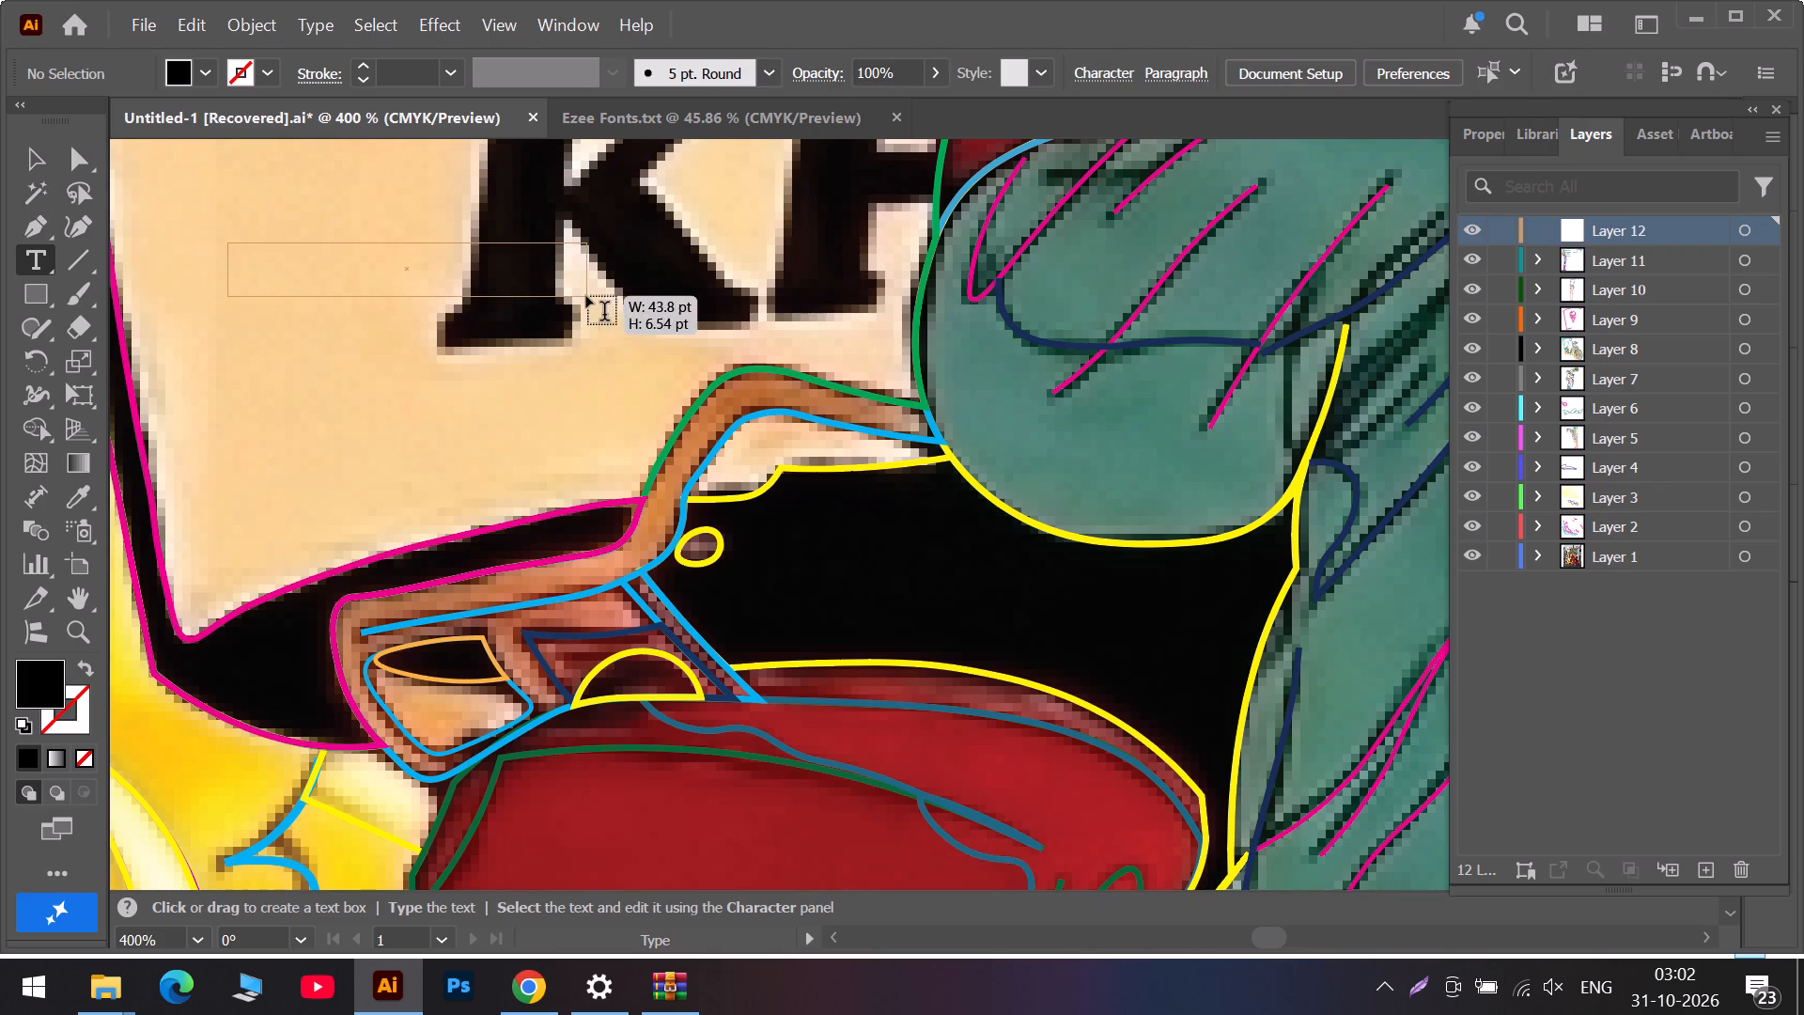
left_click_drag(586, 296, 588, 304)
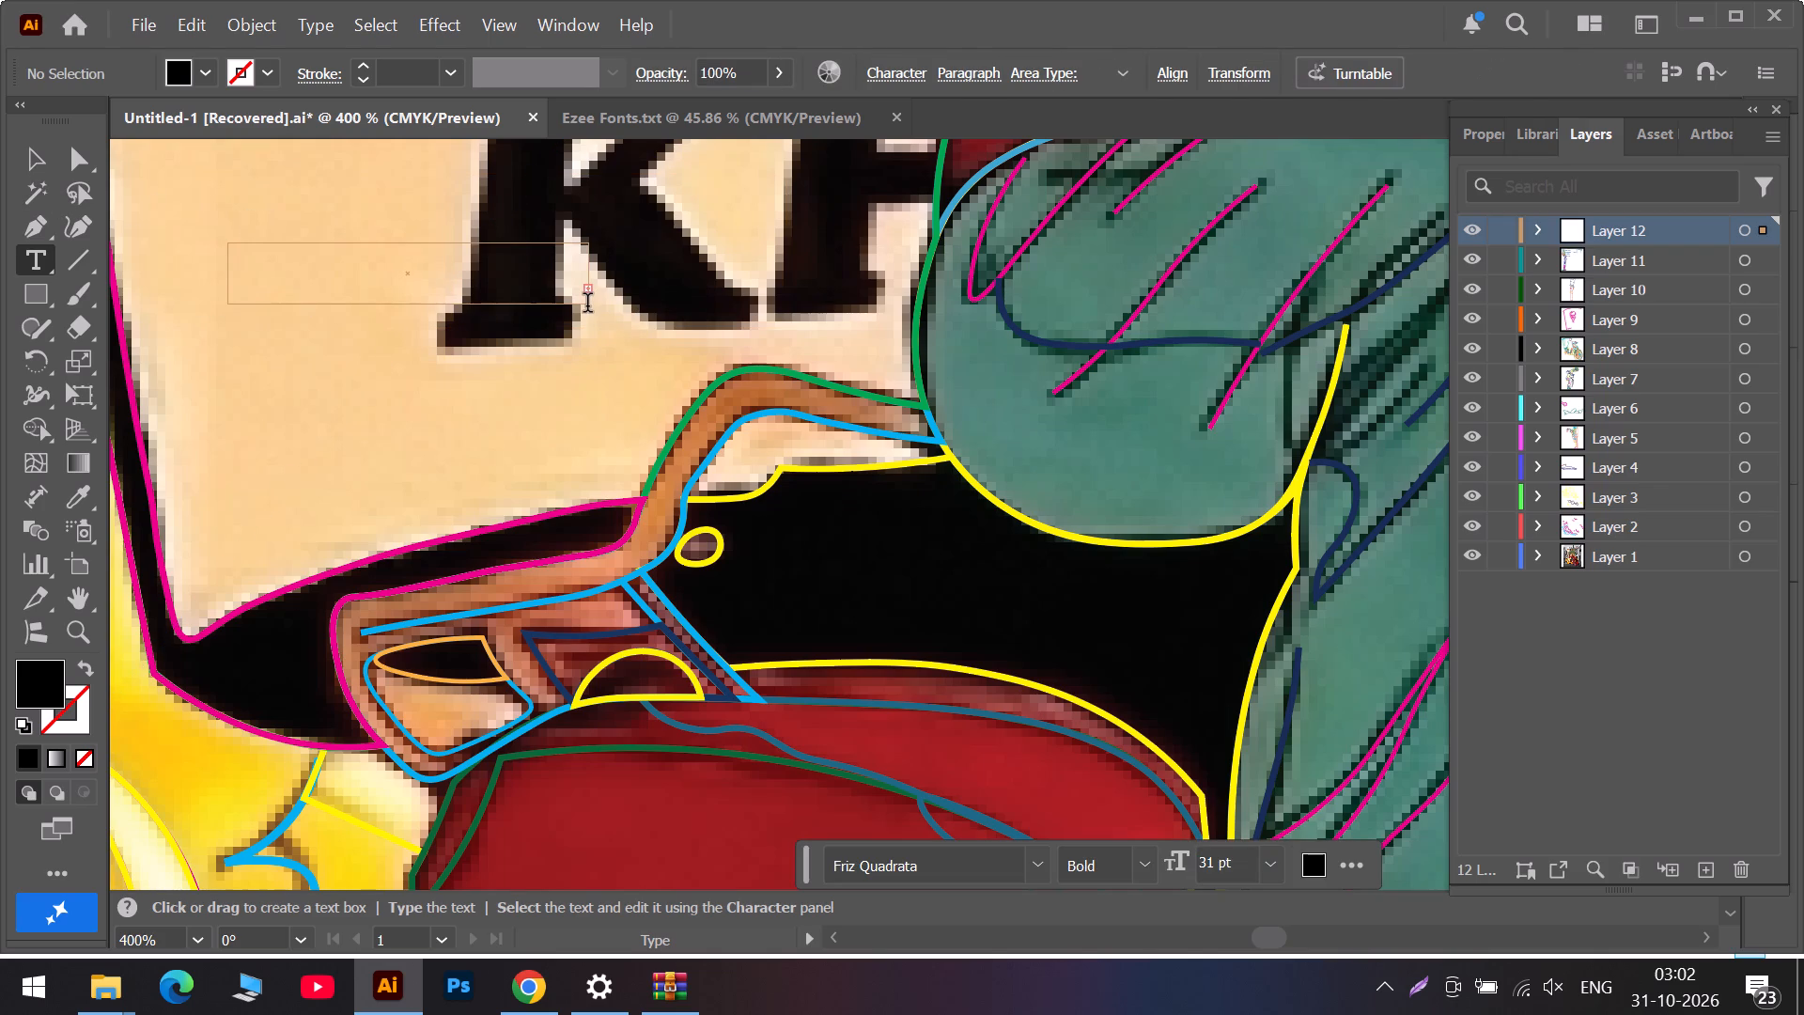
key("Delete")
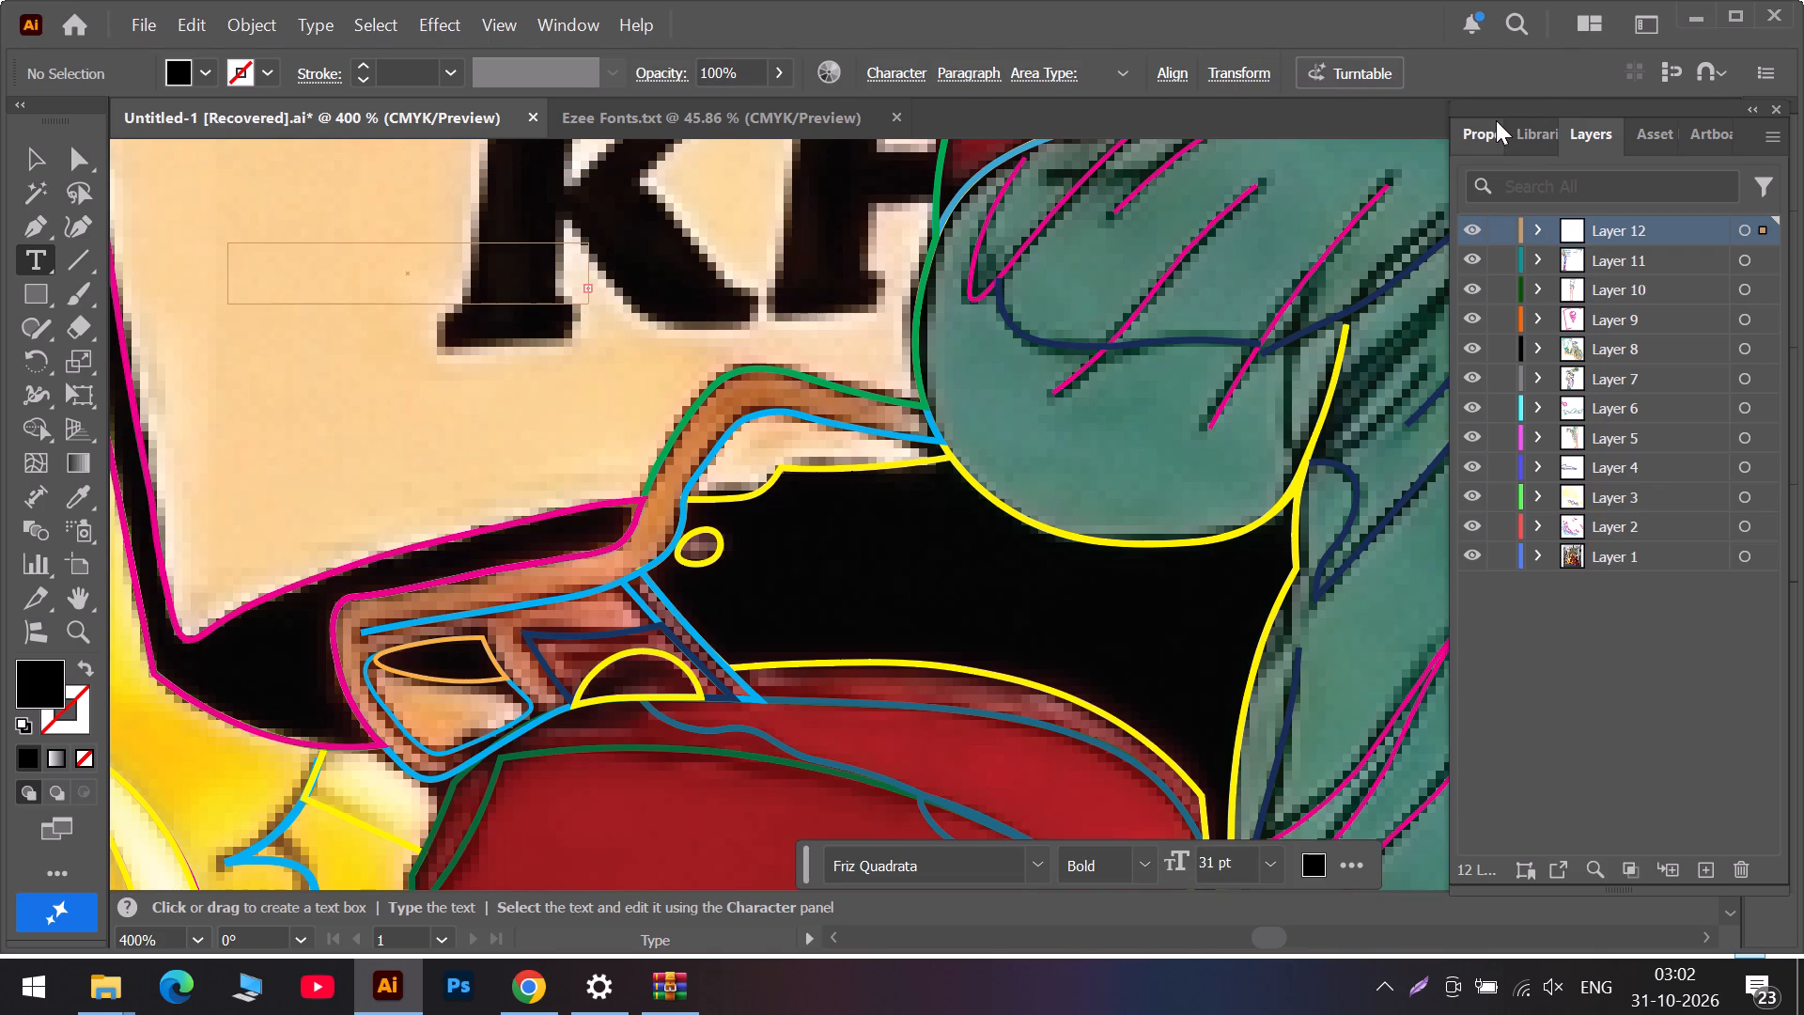
Set the text's font to Gadugi Regular and its size to 8 pt.
left_click(1496, 120)
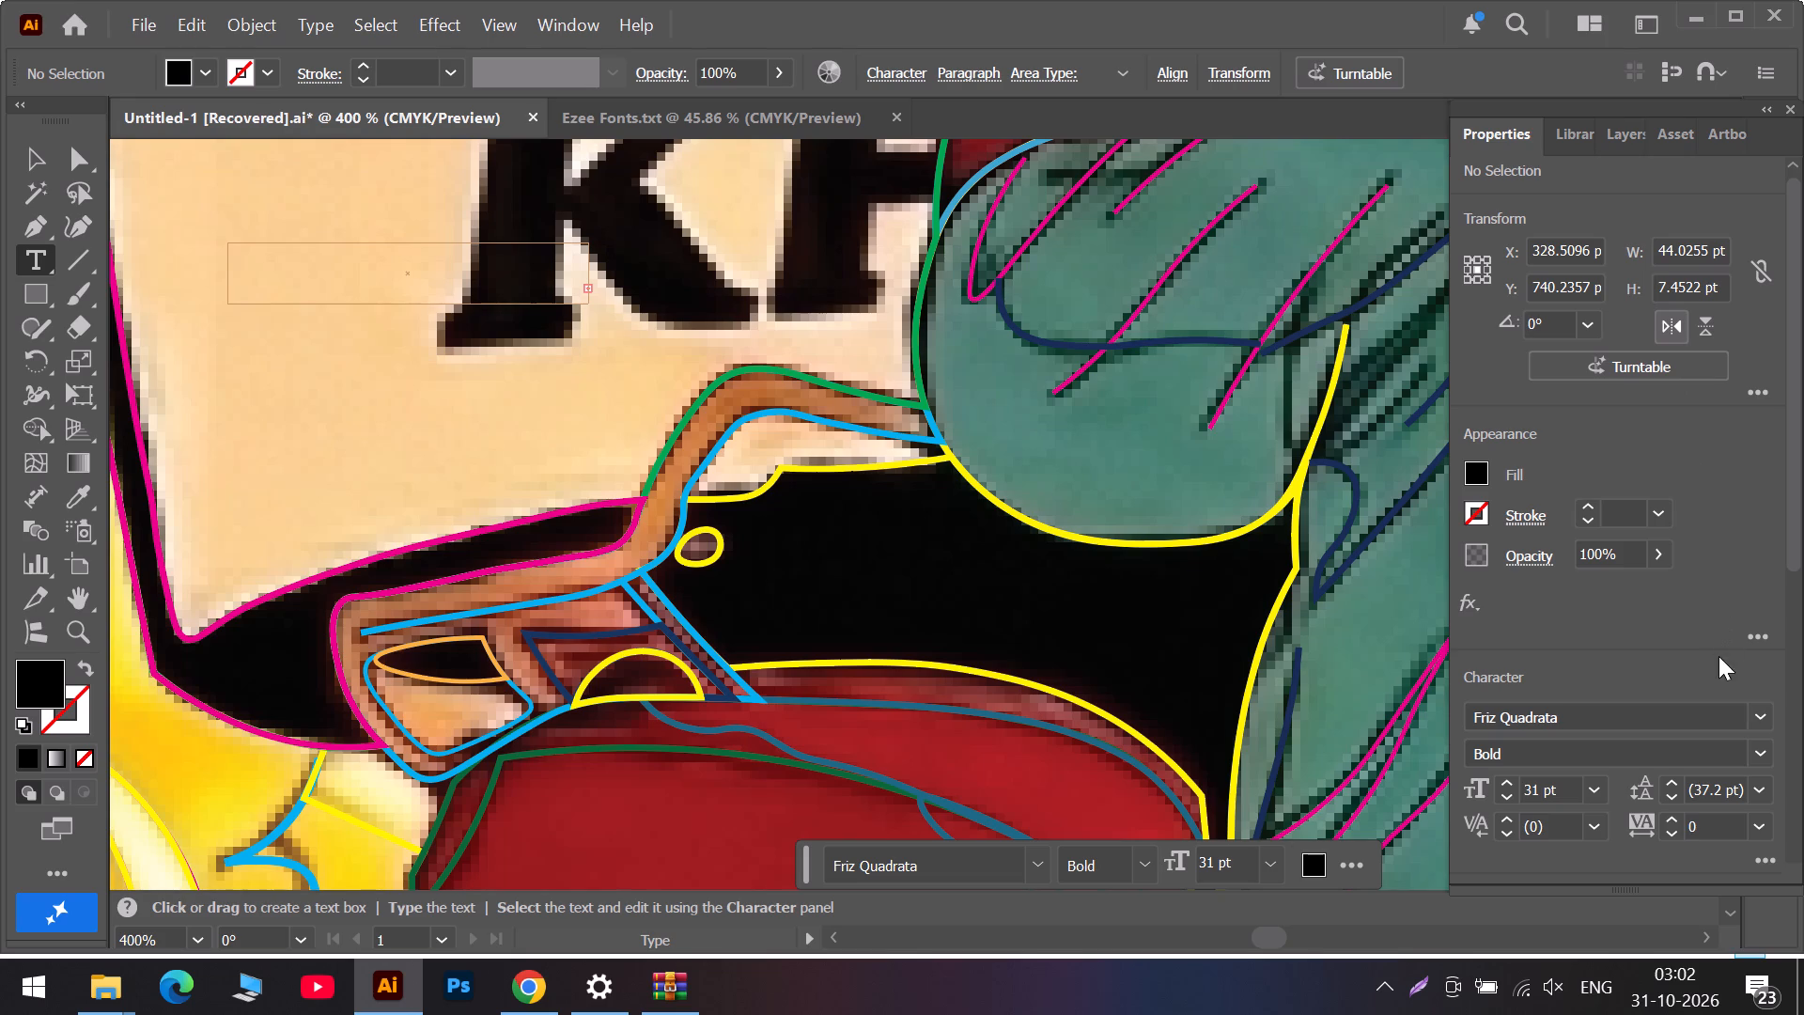
scroll(1576, 720, "down", 2)
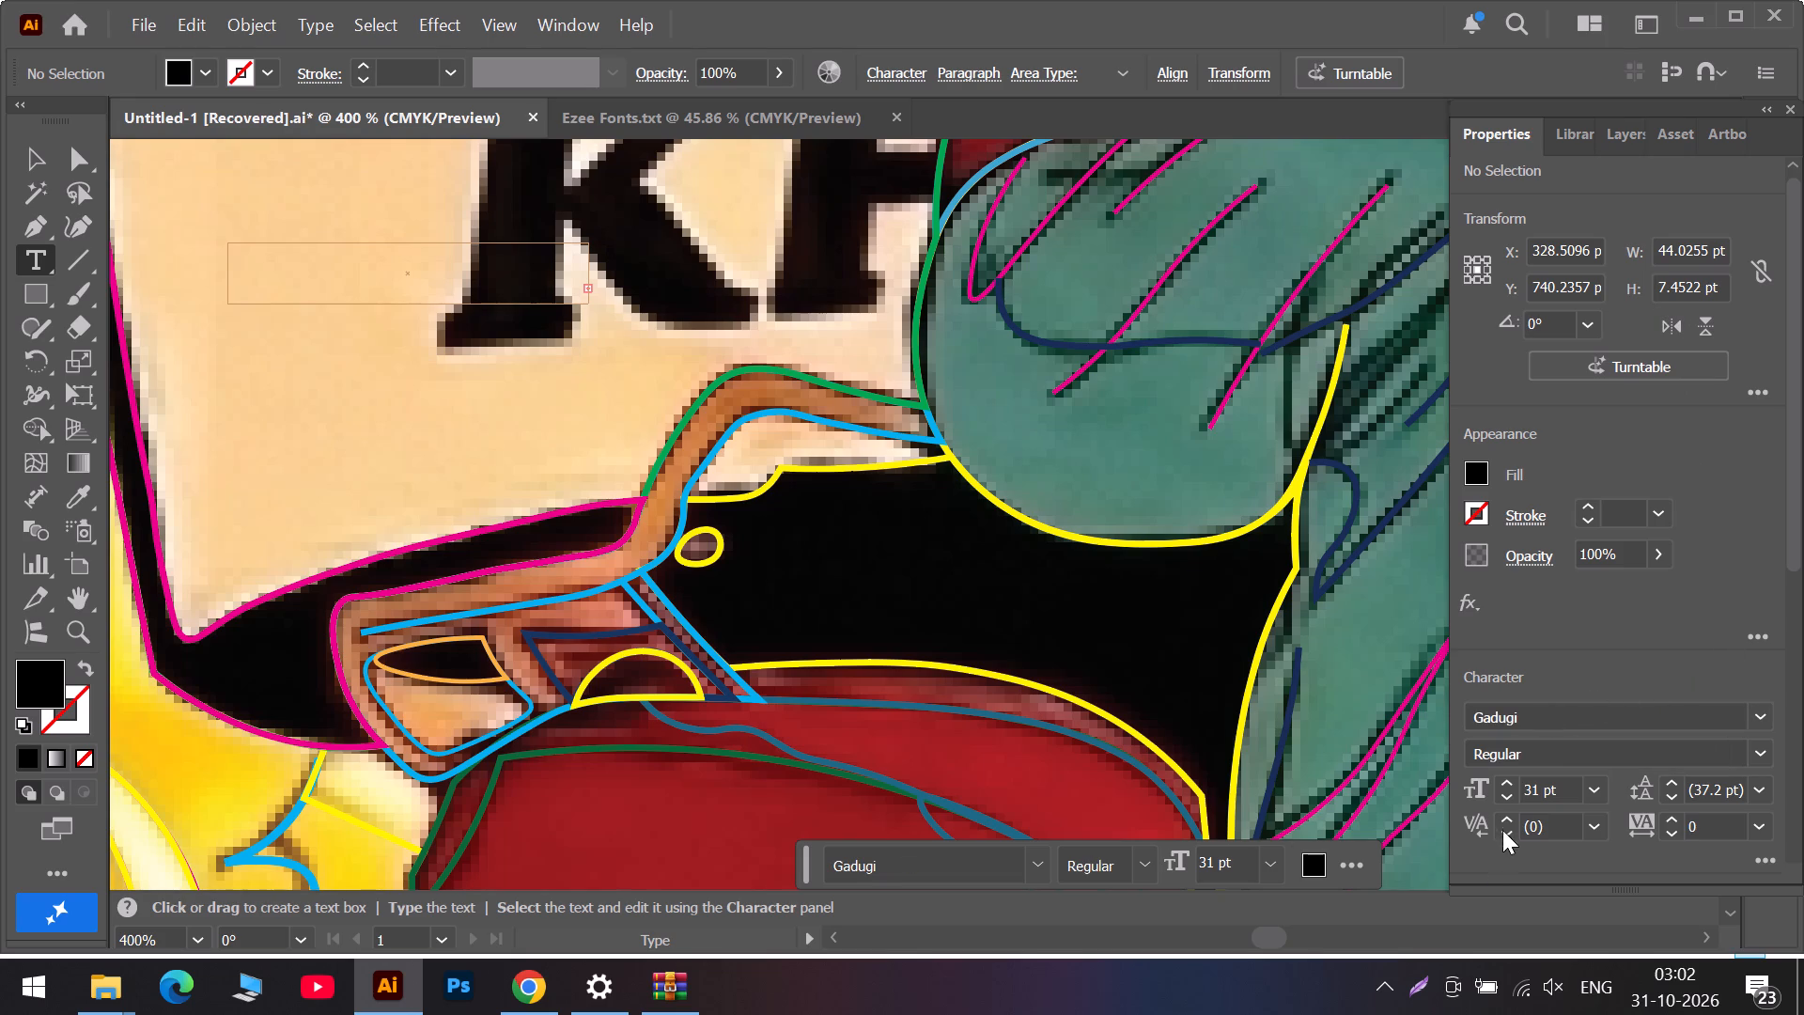
left_click(1505, 797)
triple_click(1505, 784)
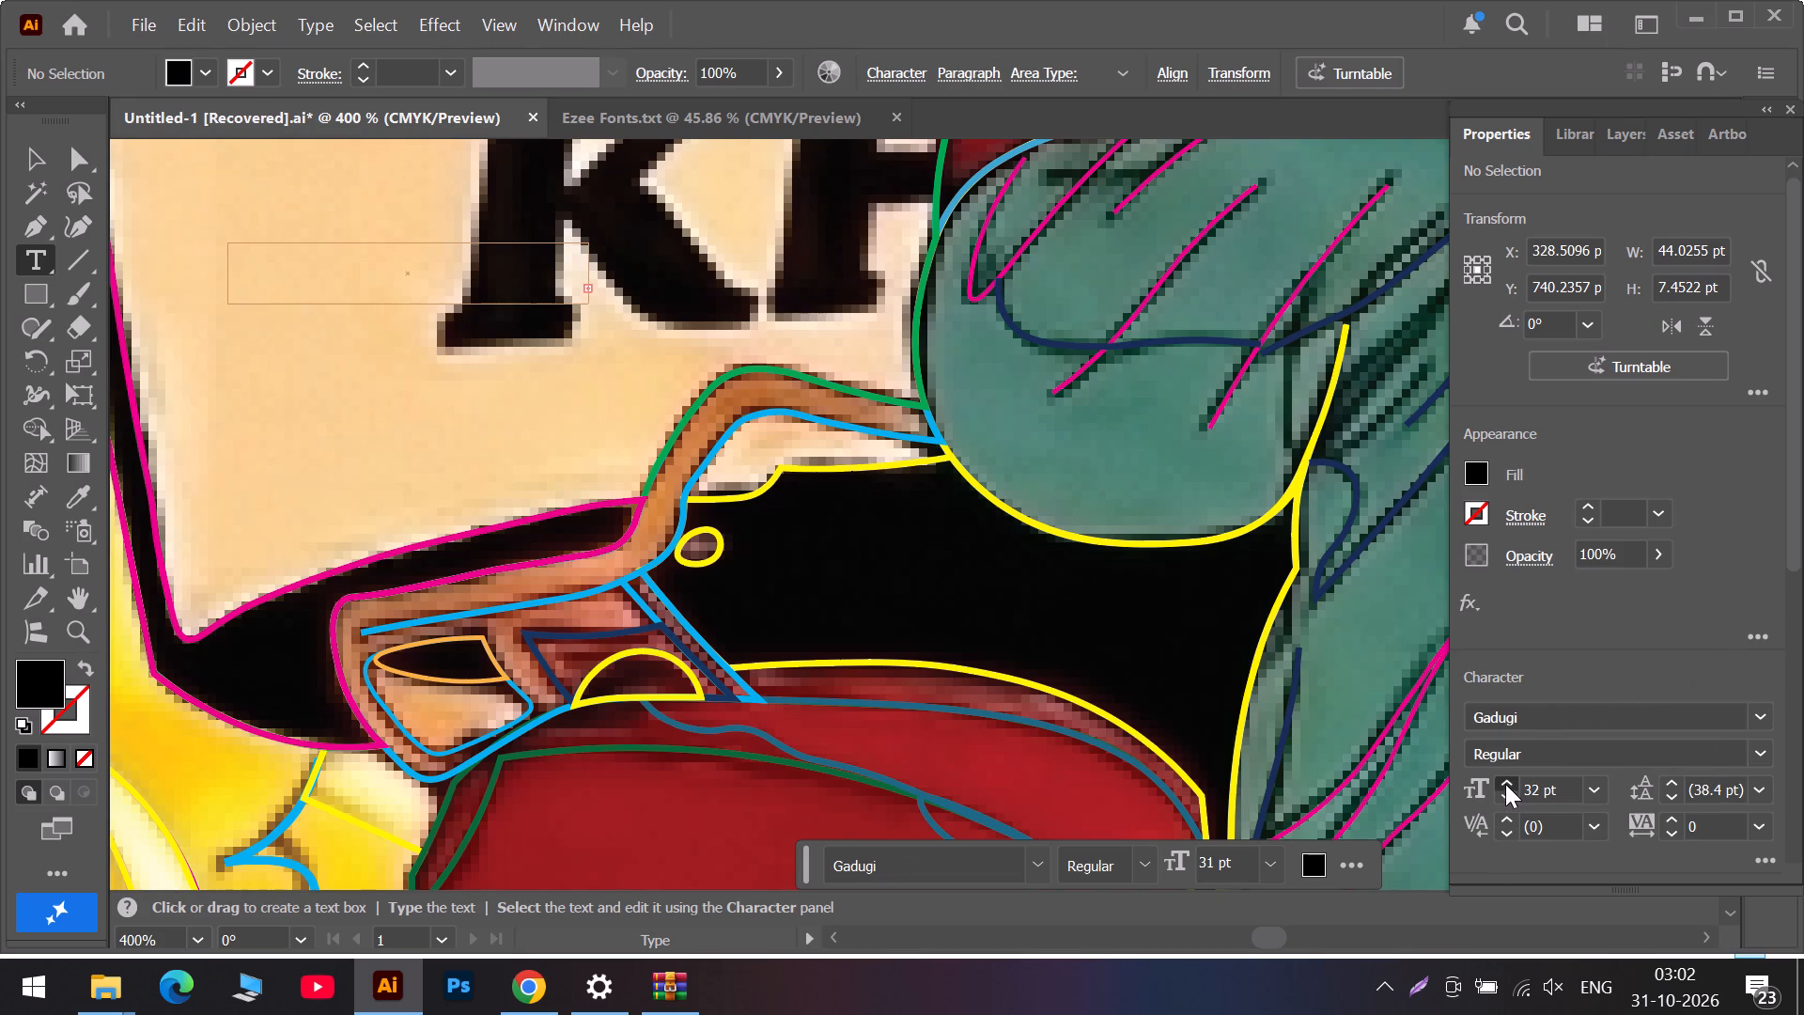
triple_click(1505, 784)
triple_click(1505, 784)
triple_click(1507, 783)
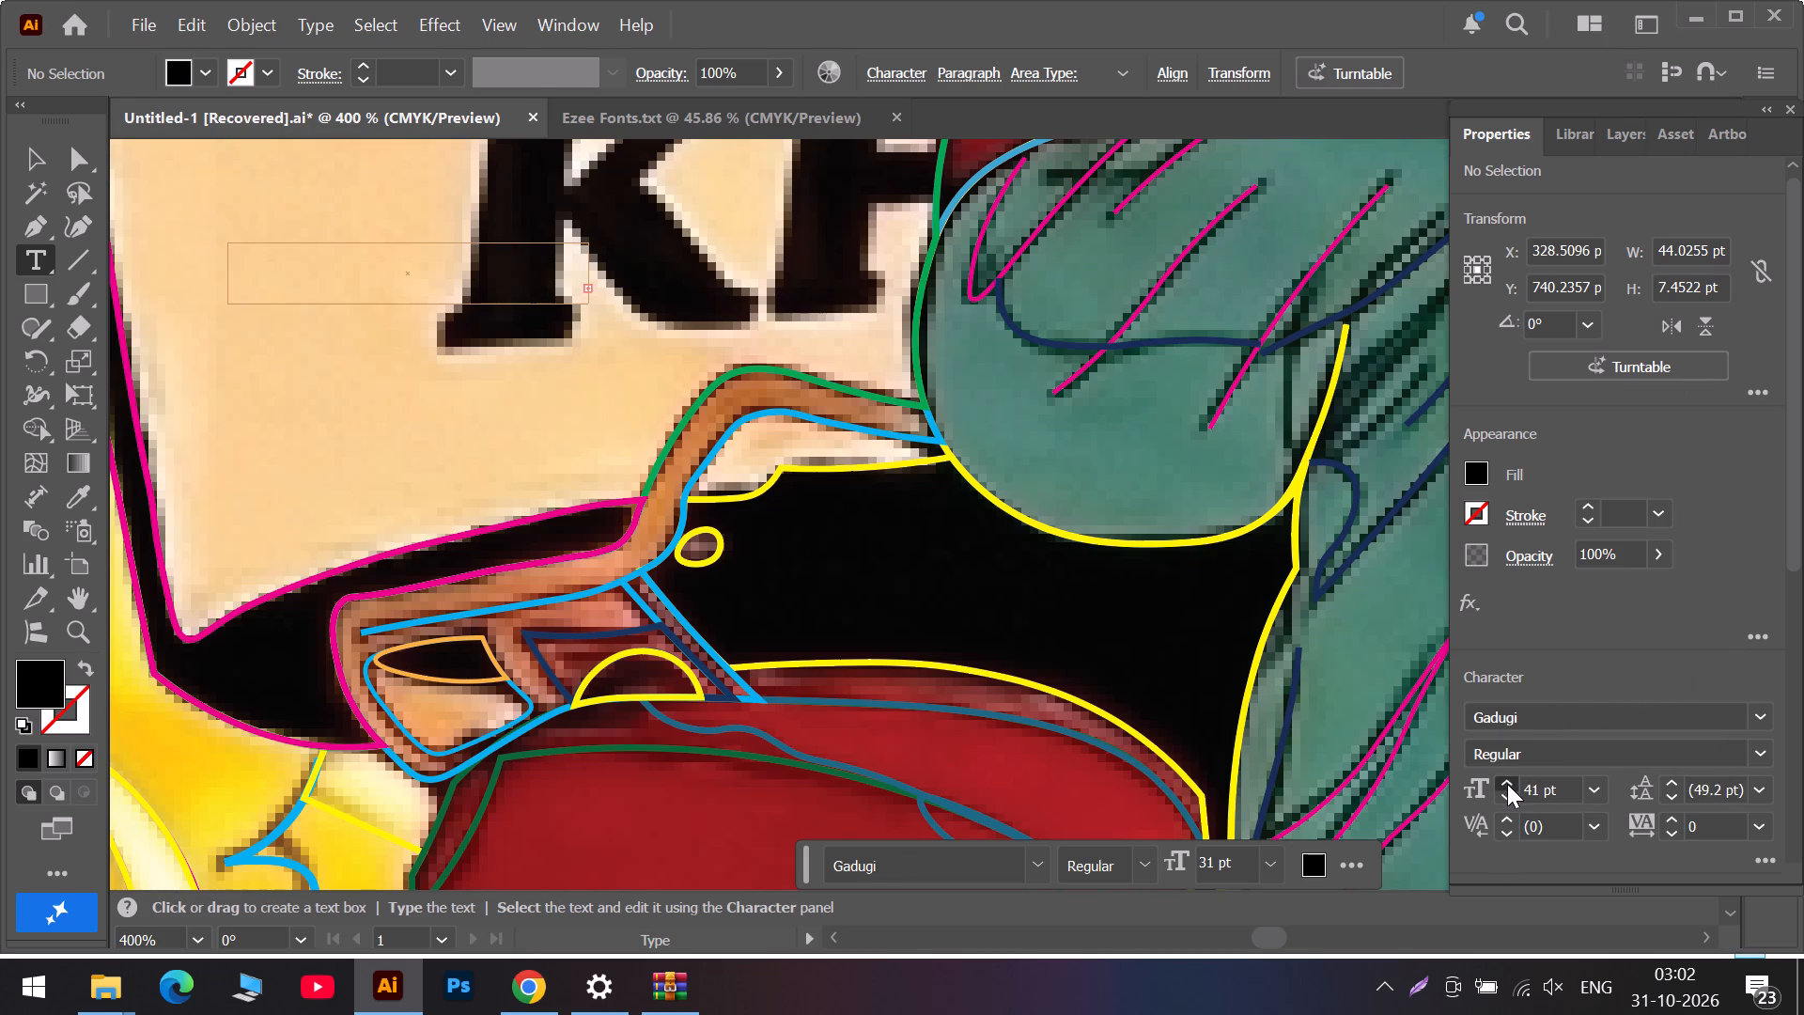
left_click(1507, 785)
left_click(1508, 797)
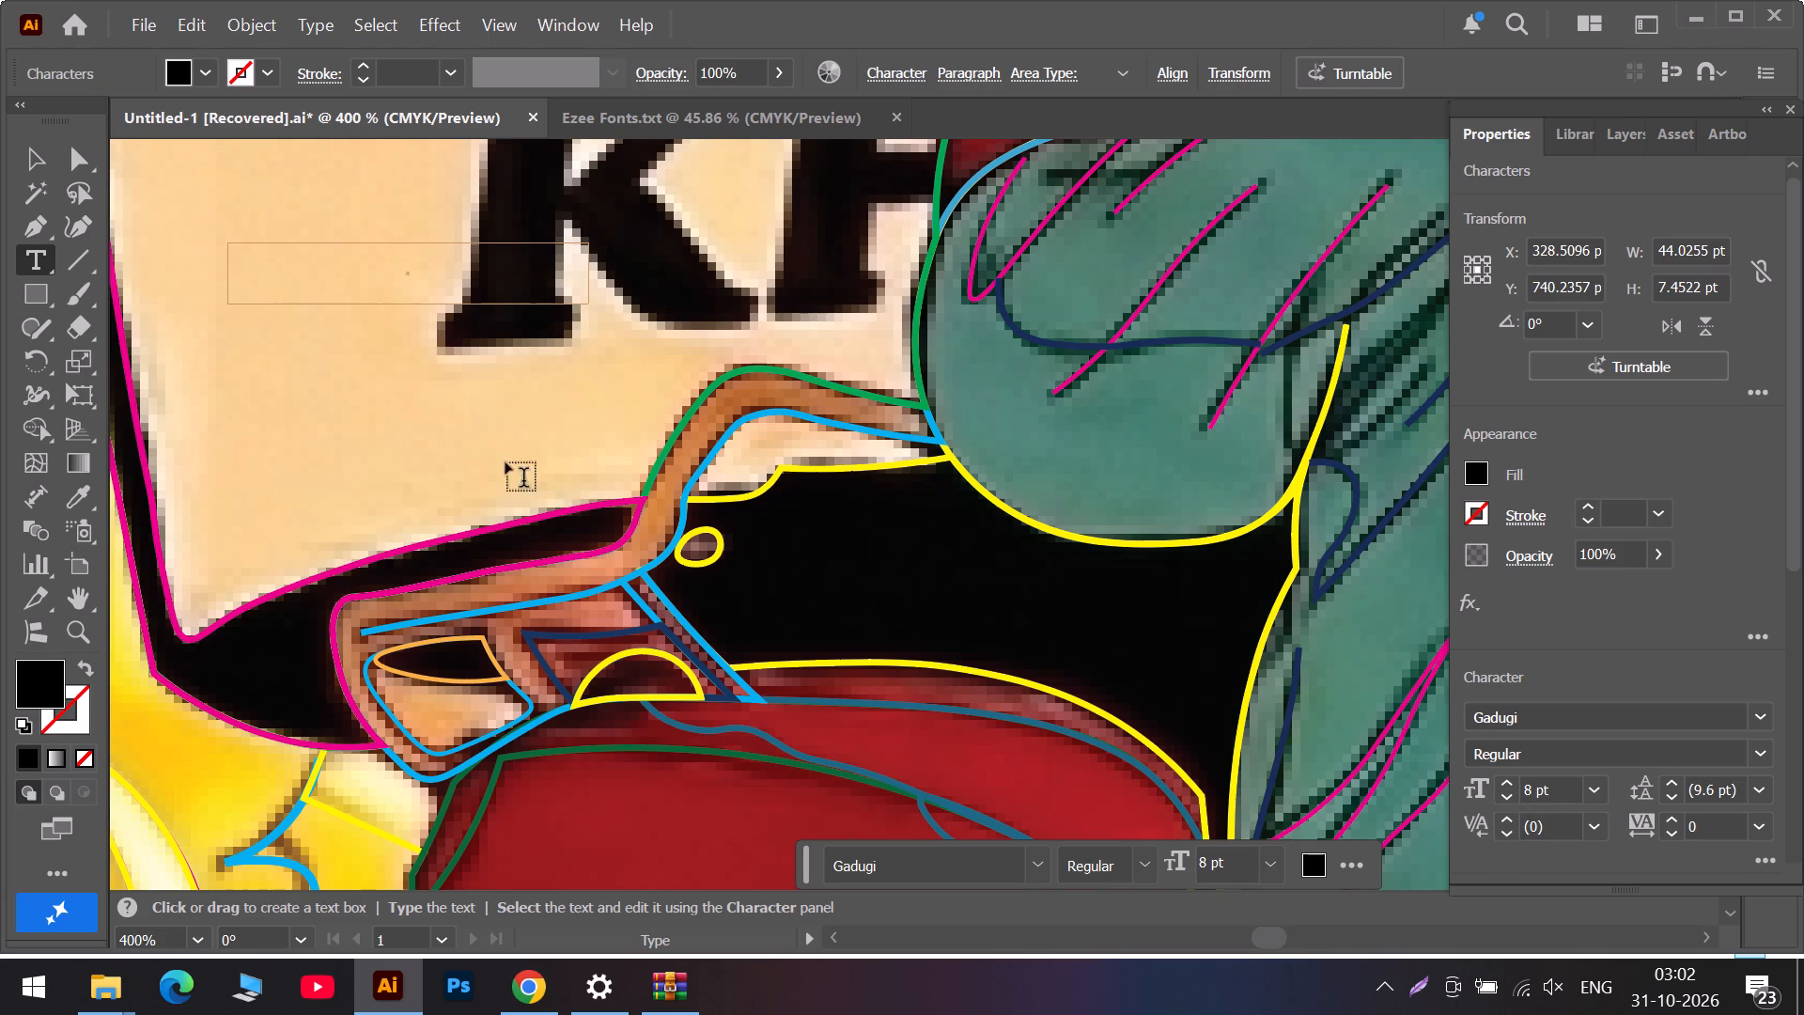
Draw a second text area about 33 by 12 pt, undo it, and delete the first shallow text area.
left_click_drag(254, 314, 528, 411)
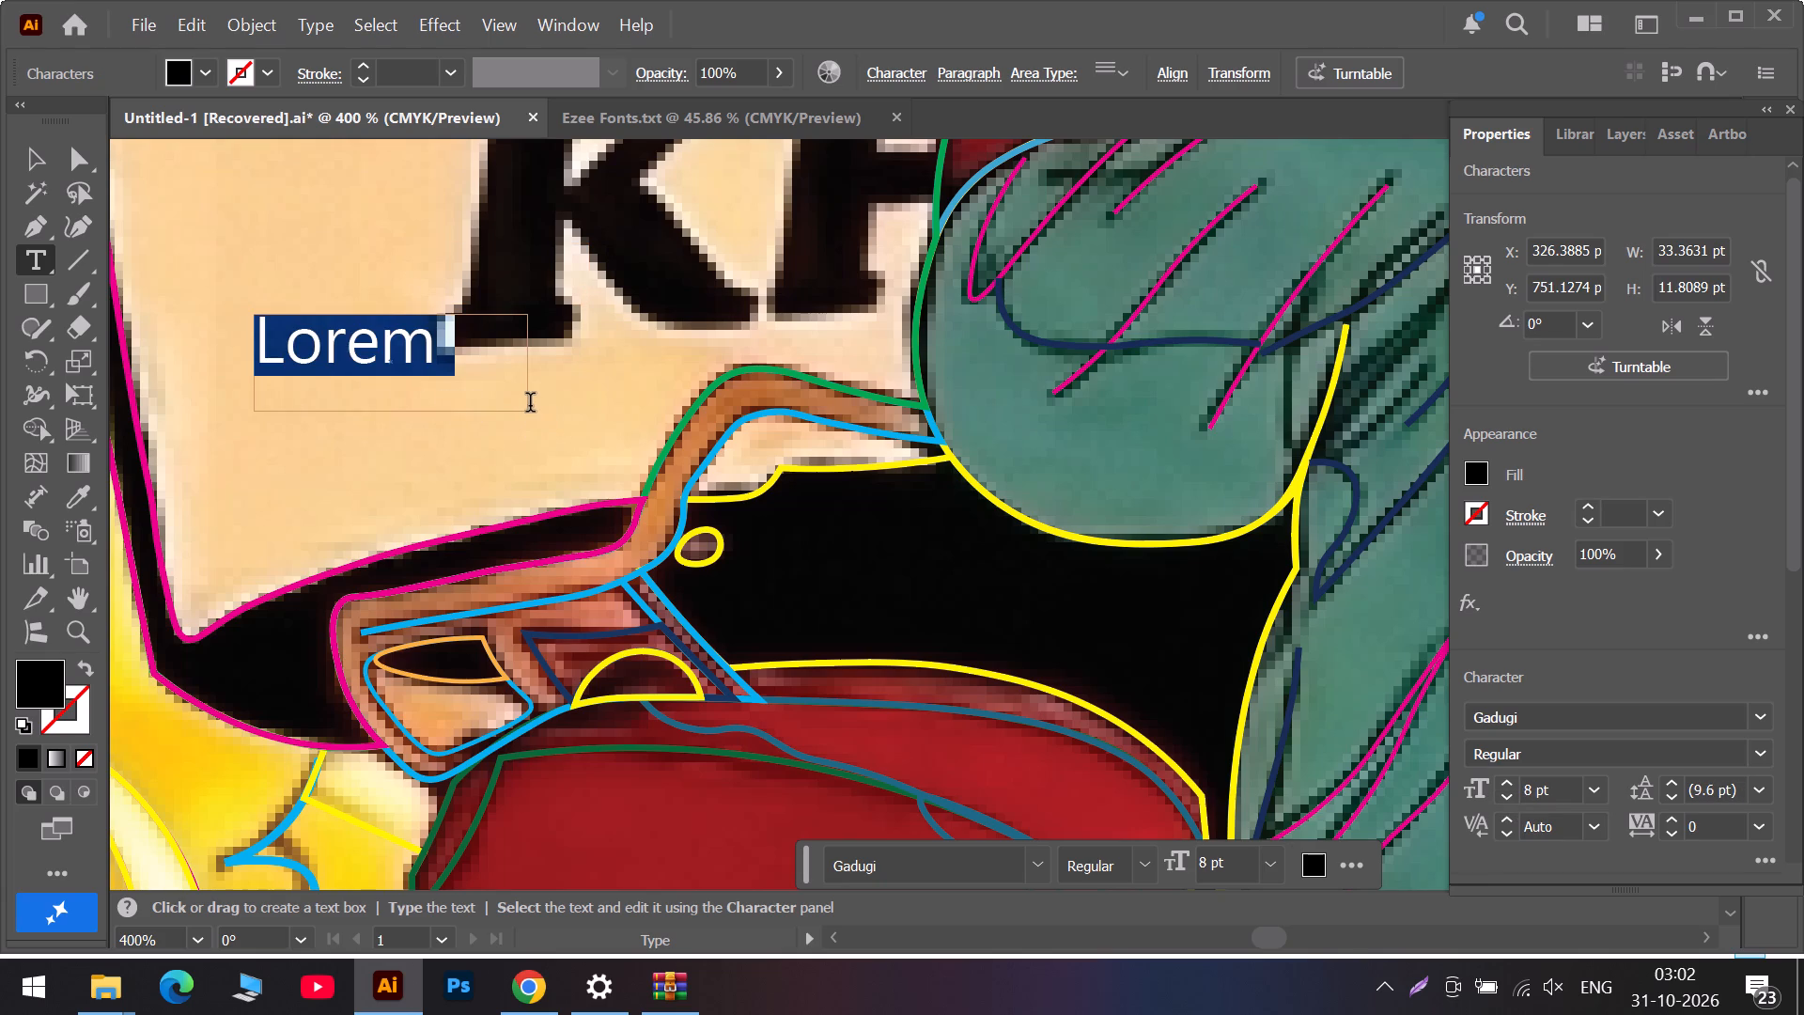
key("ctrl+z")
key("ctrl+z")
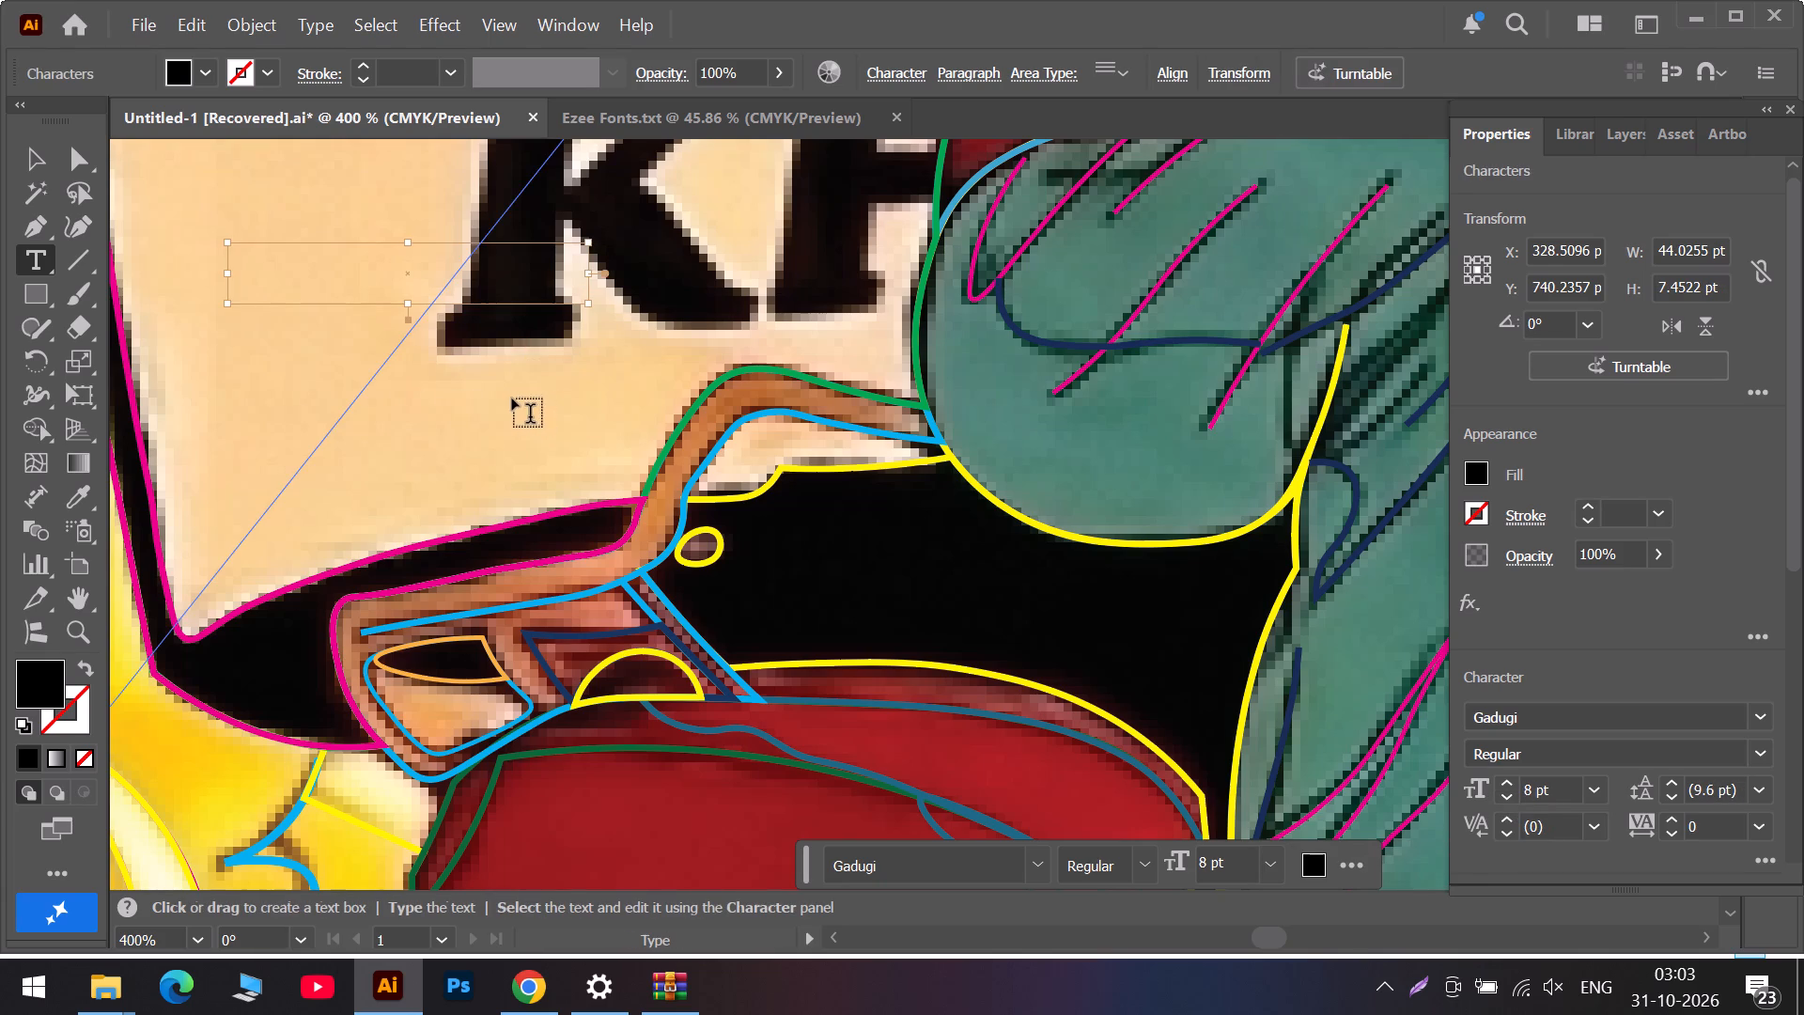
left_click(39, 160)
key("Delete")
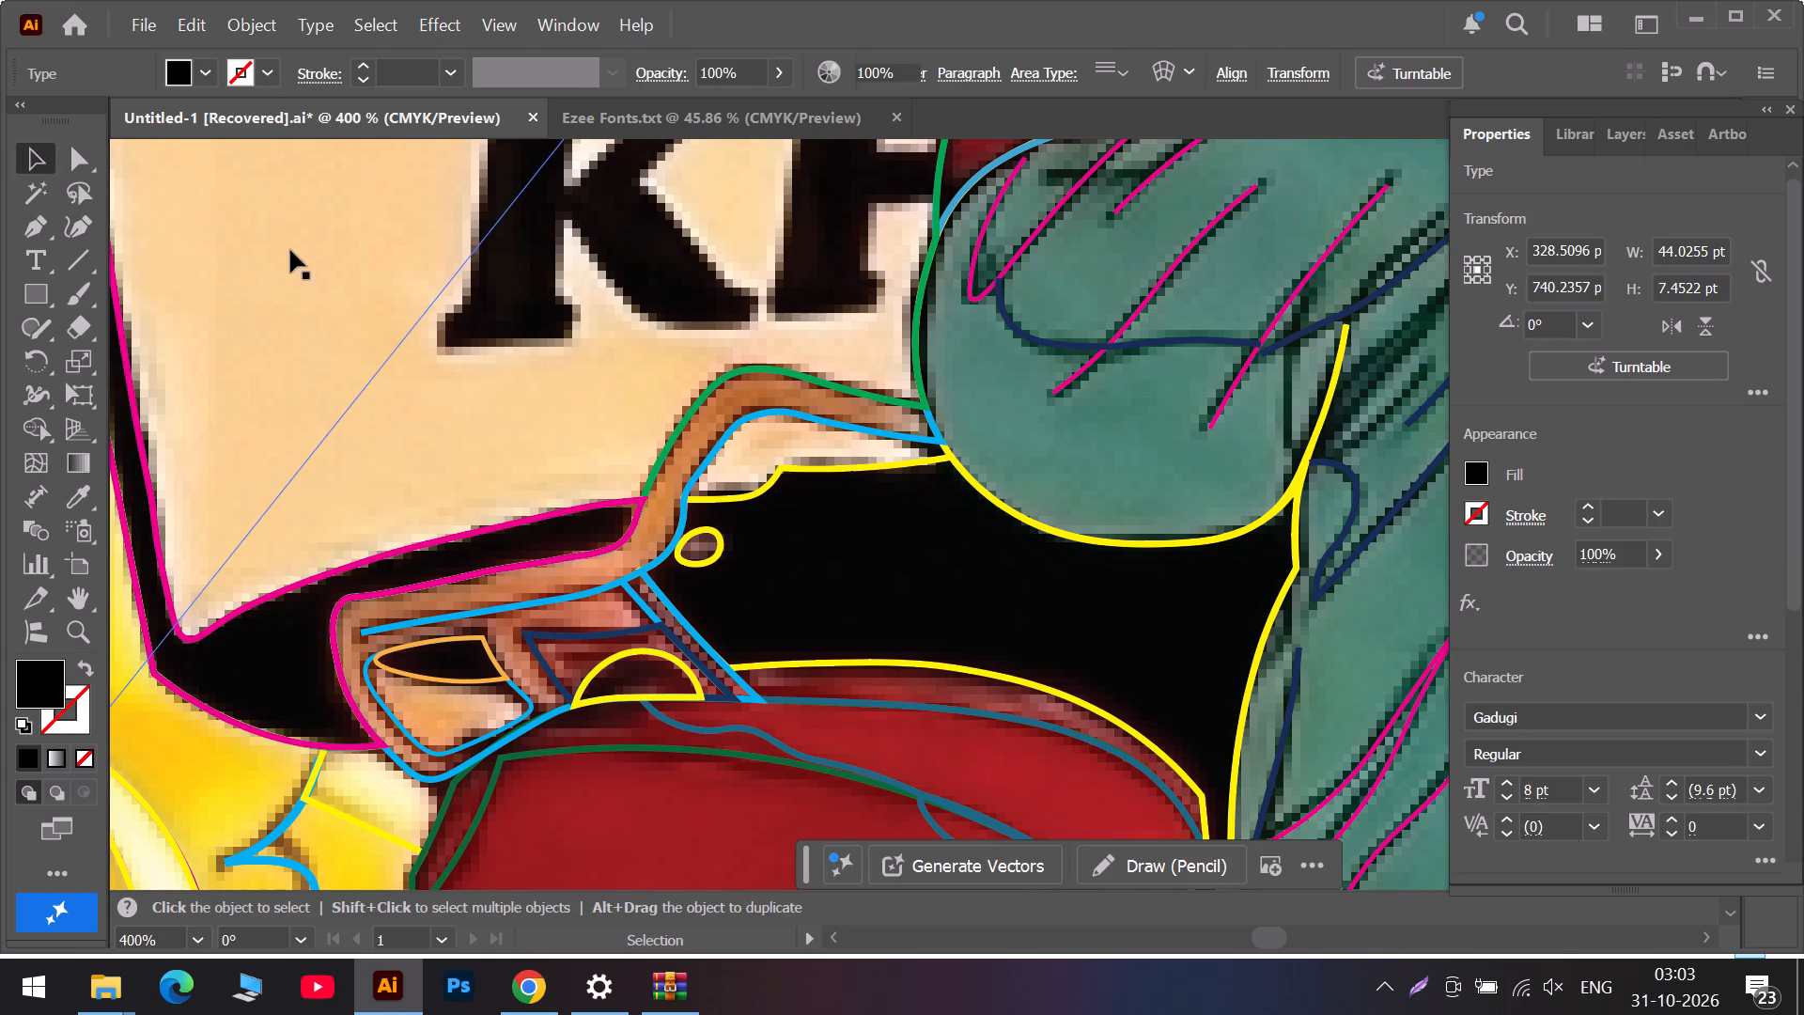
Draw a text area about 35 by 10 pt over the foot of the original K and enter KFC.
left_click(52, 252)
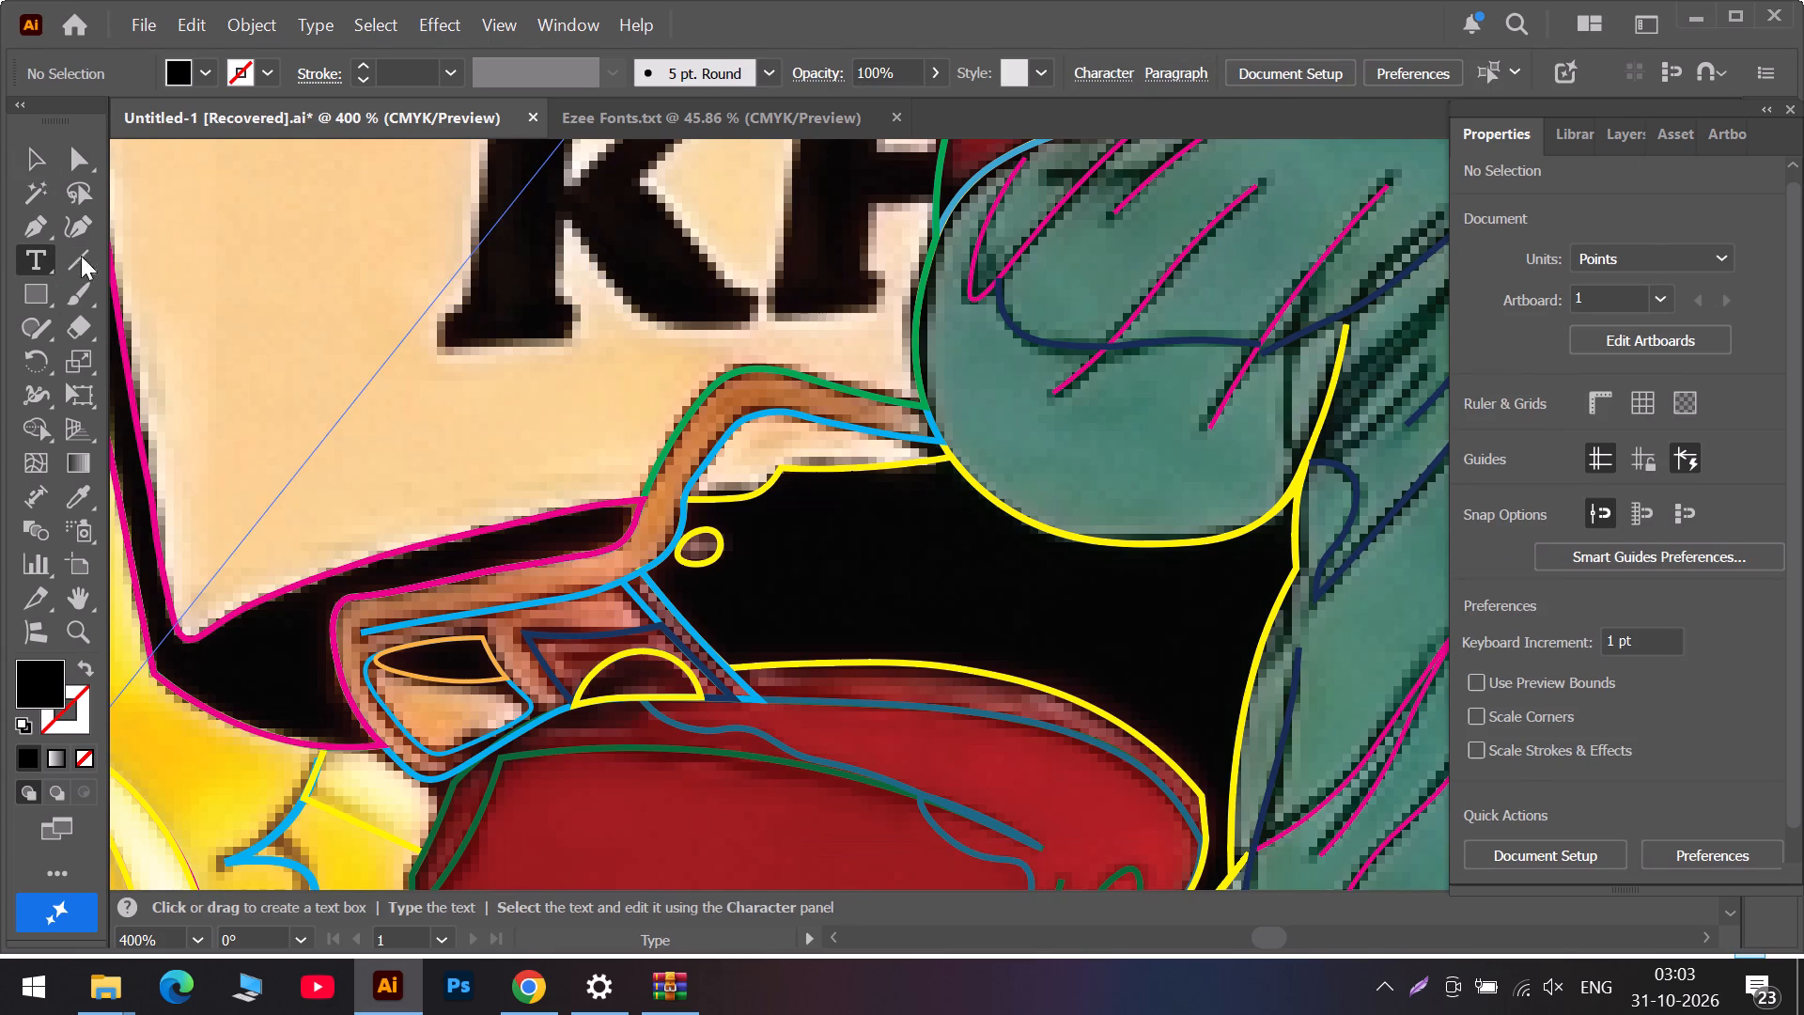
left_click_drag(275, 266, 558, 351)
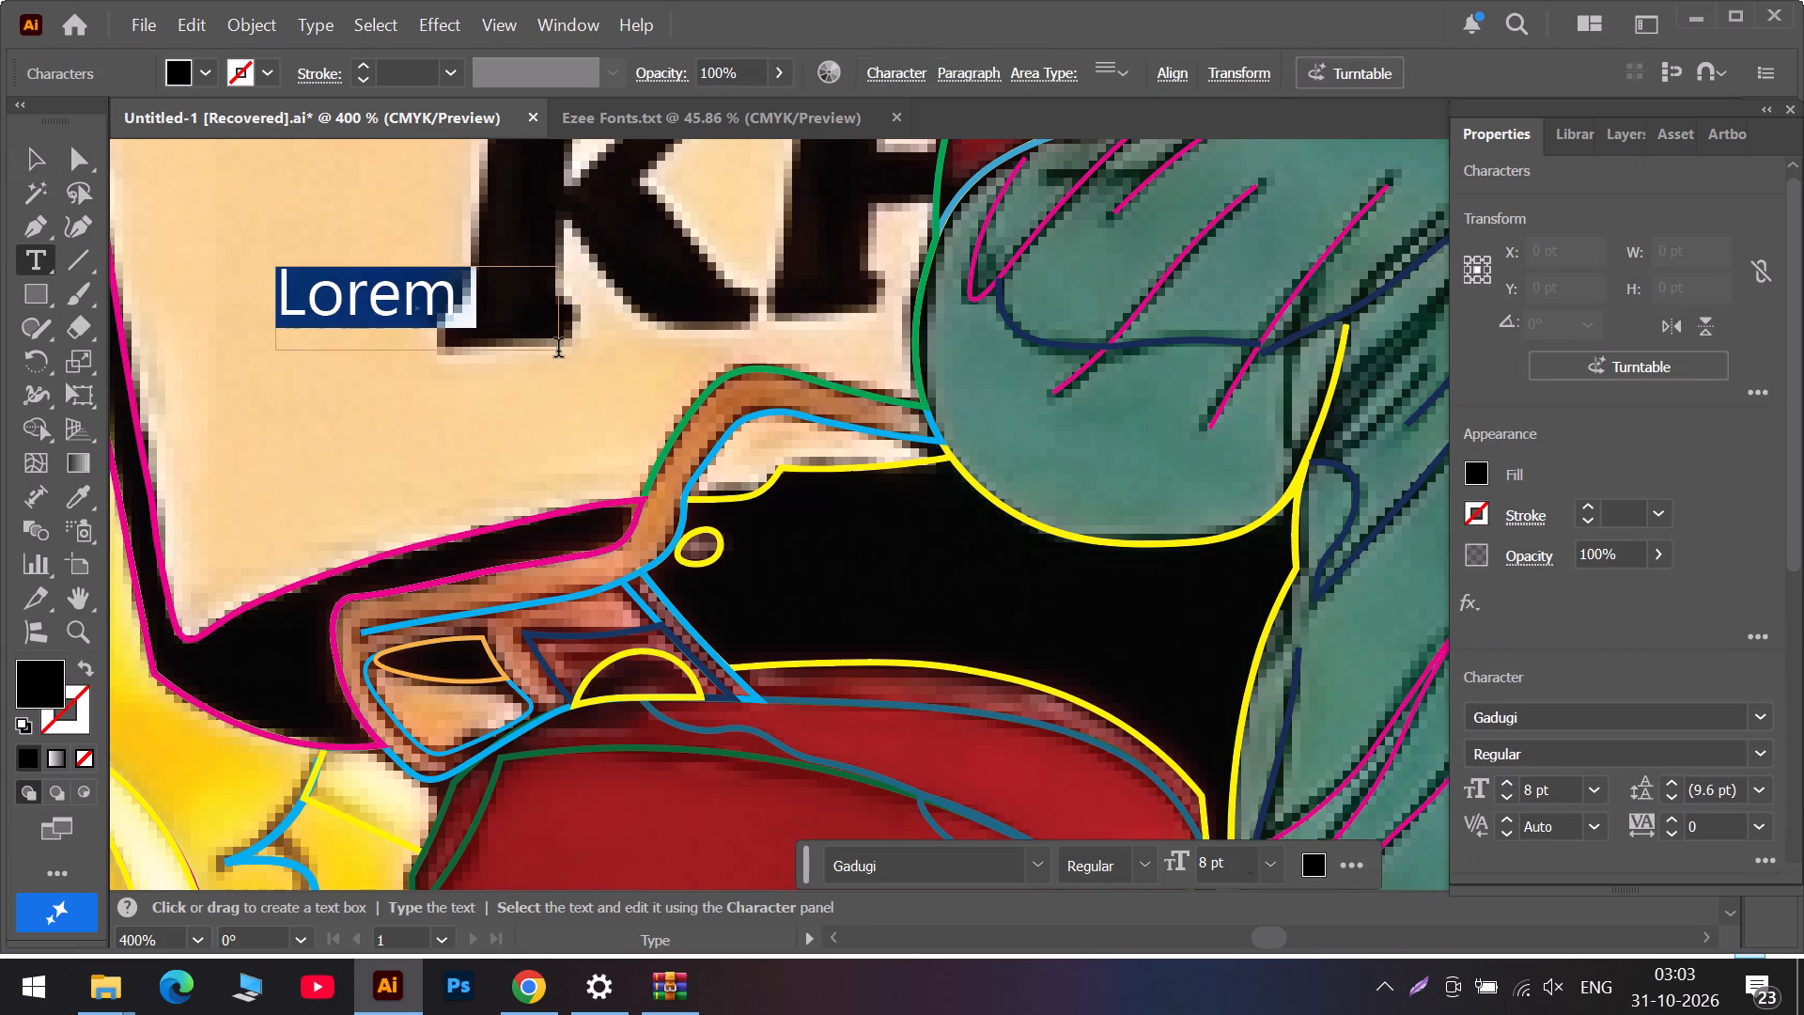
key("BackSpace")
key("k")
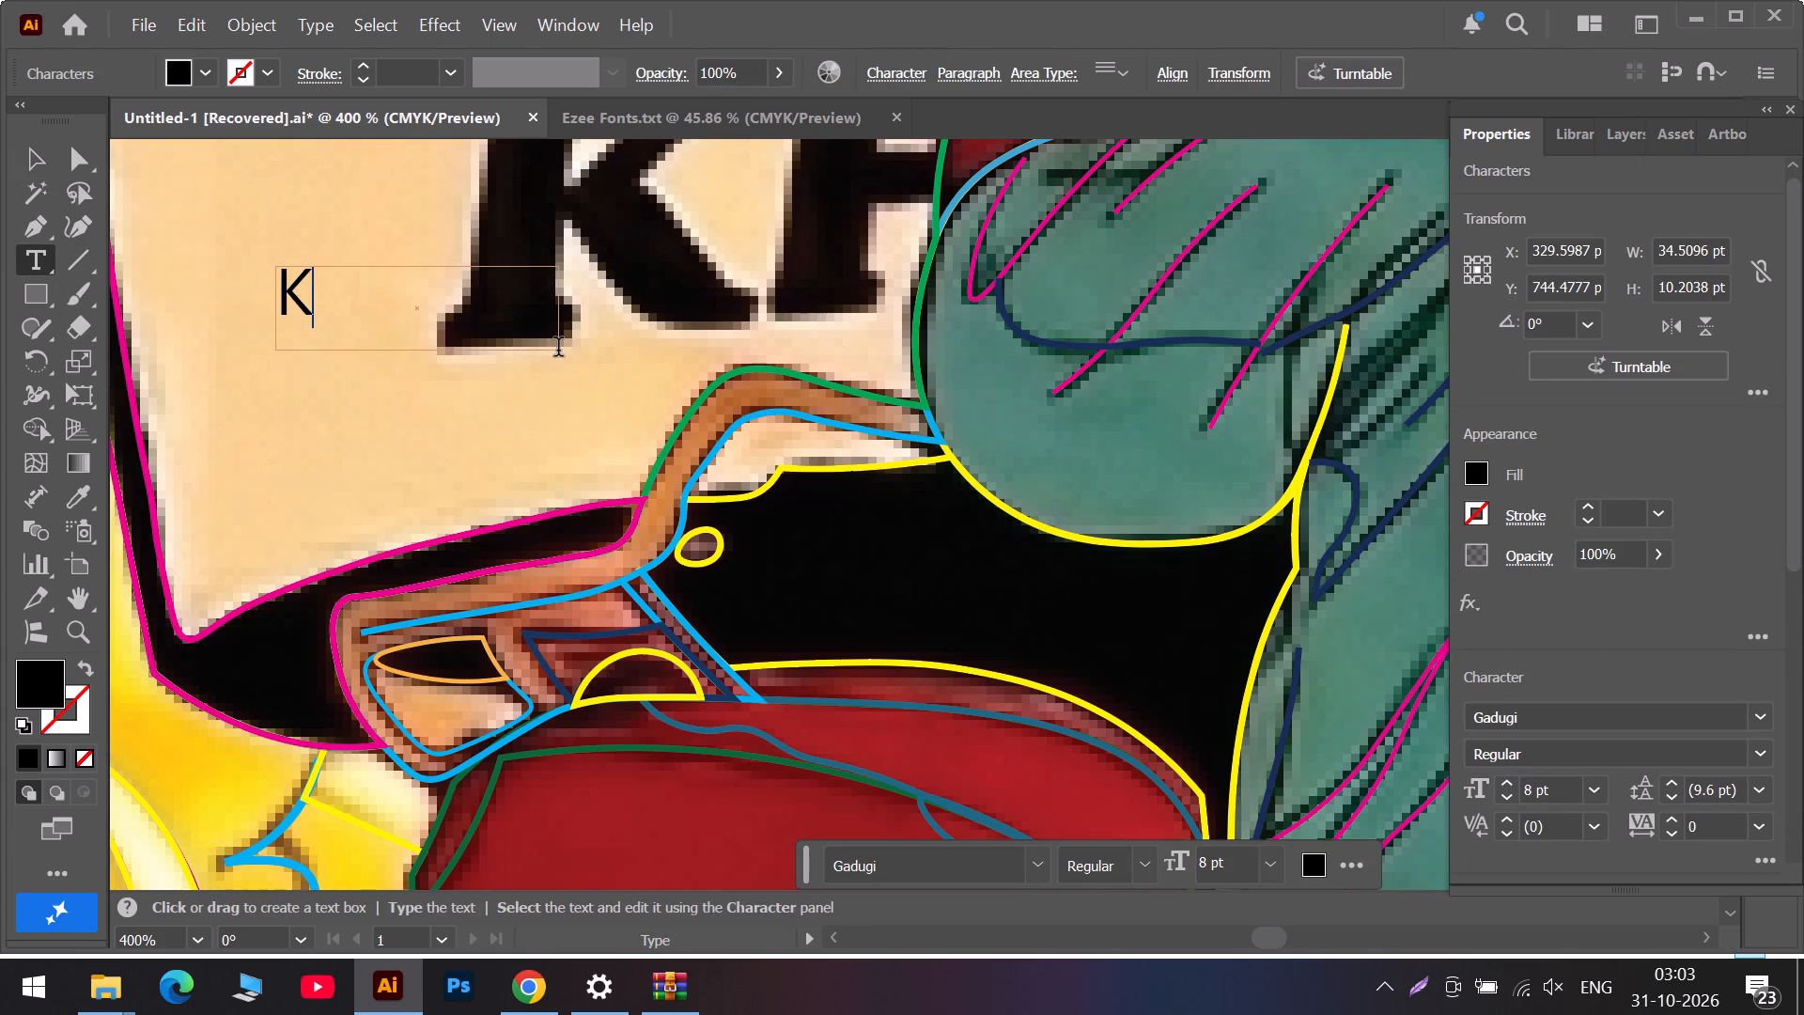
key("f")
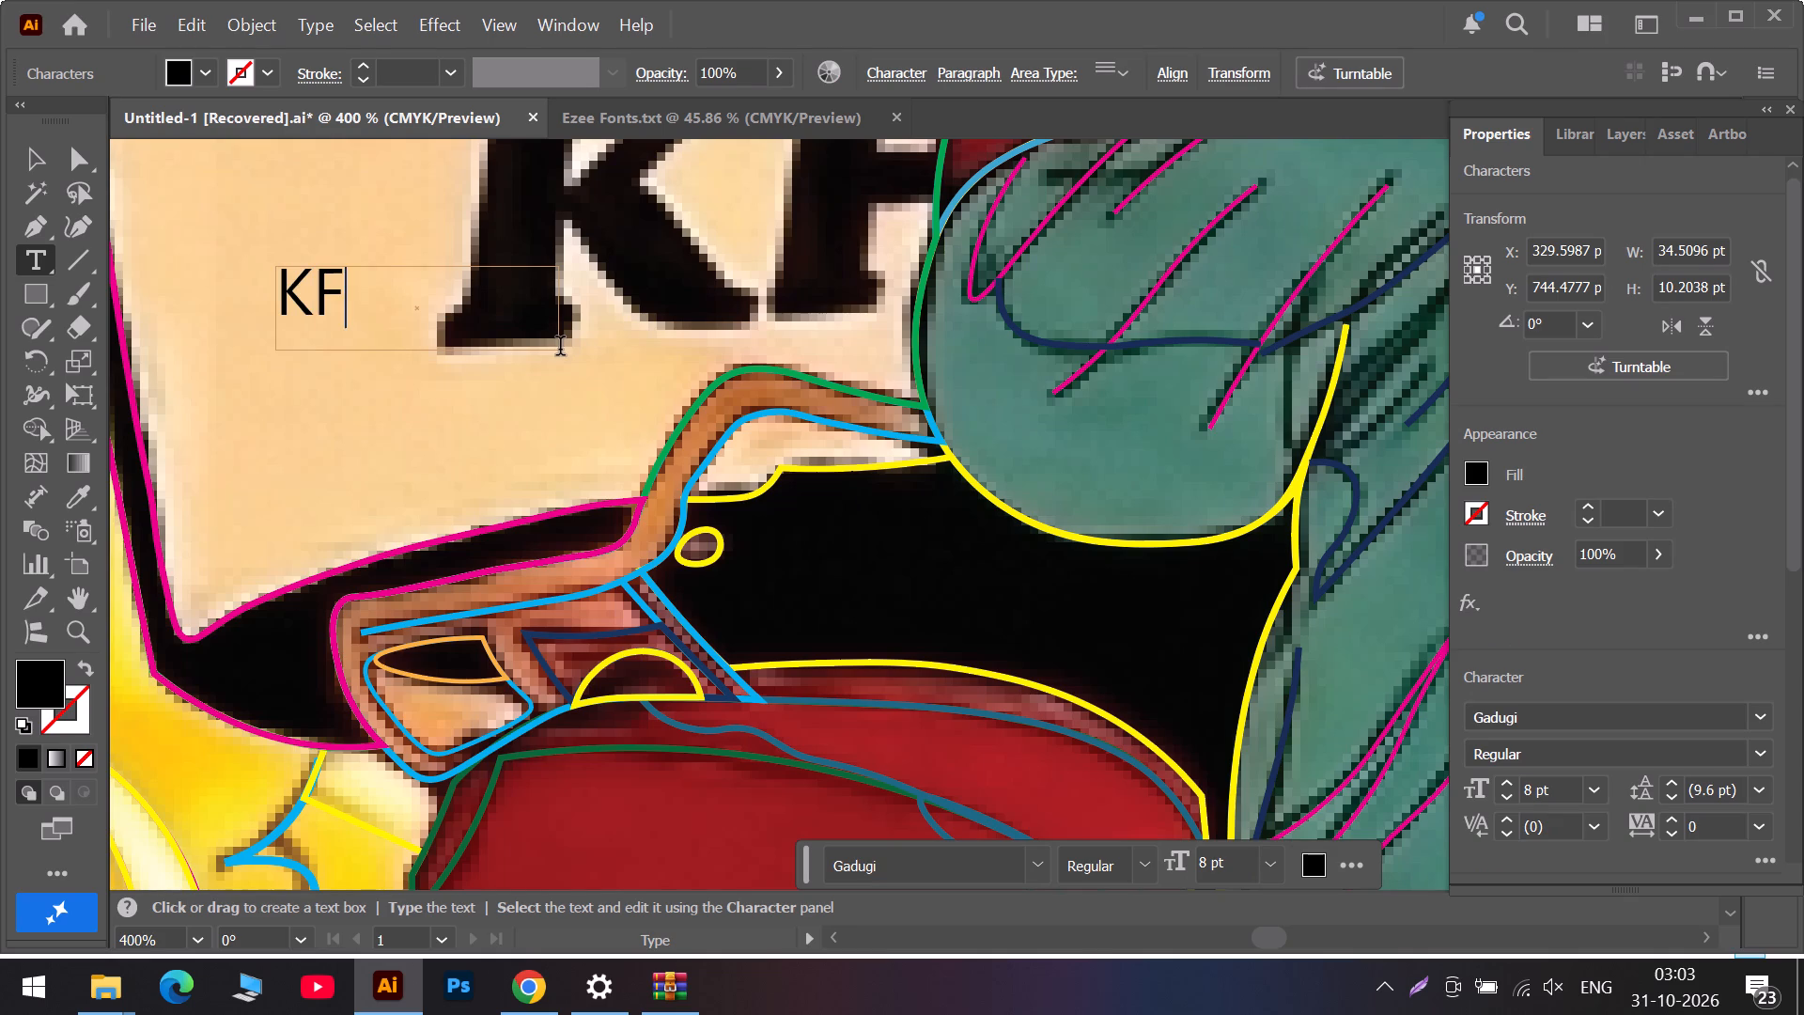
key("c")
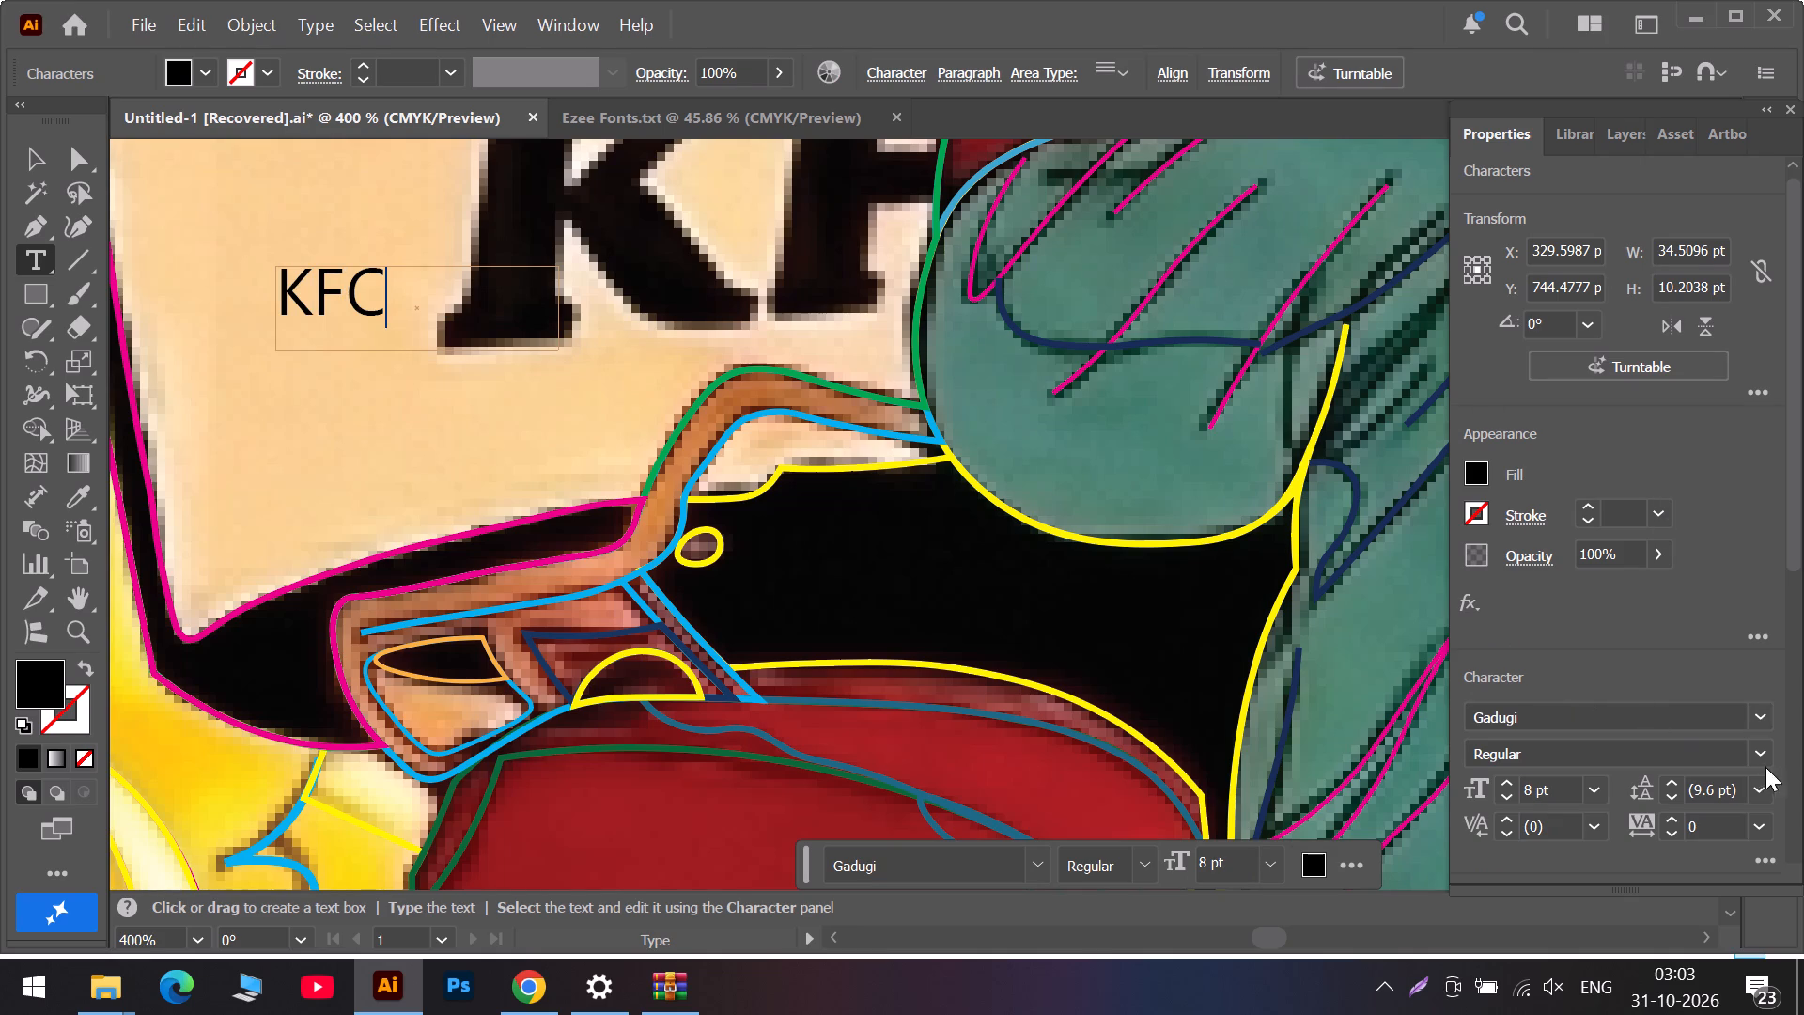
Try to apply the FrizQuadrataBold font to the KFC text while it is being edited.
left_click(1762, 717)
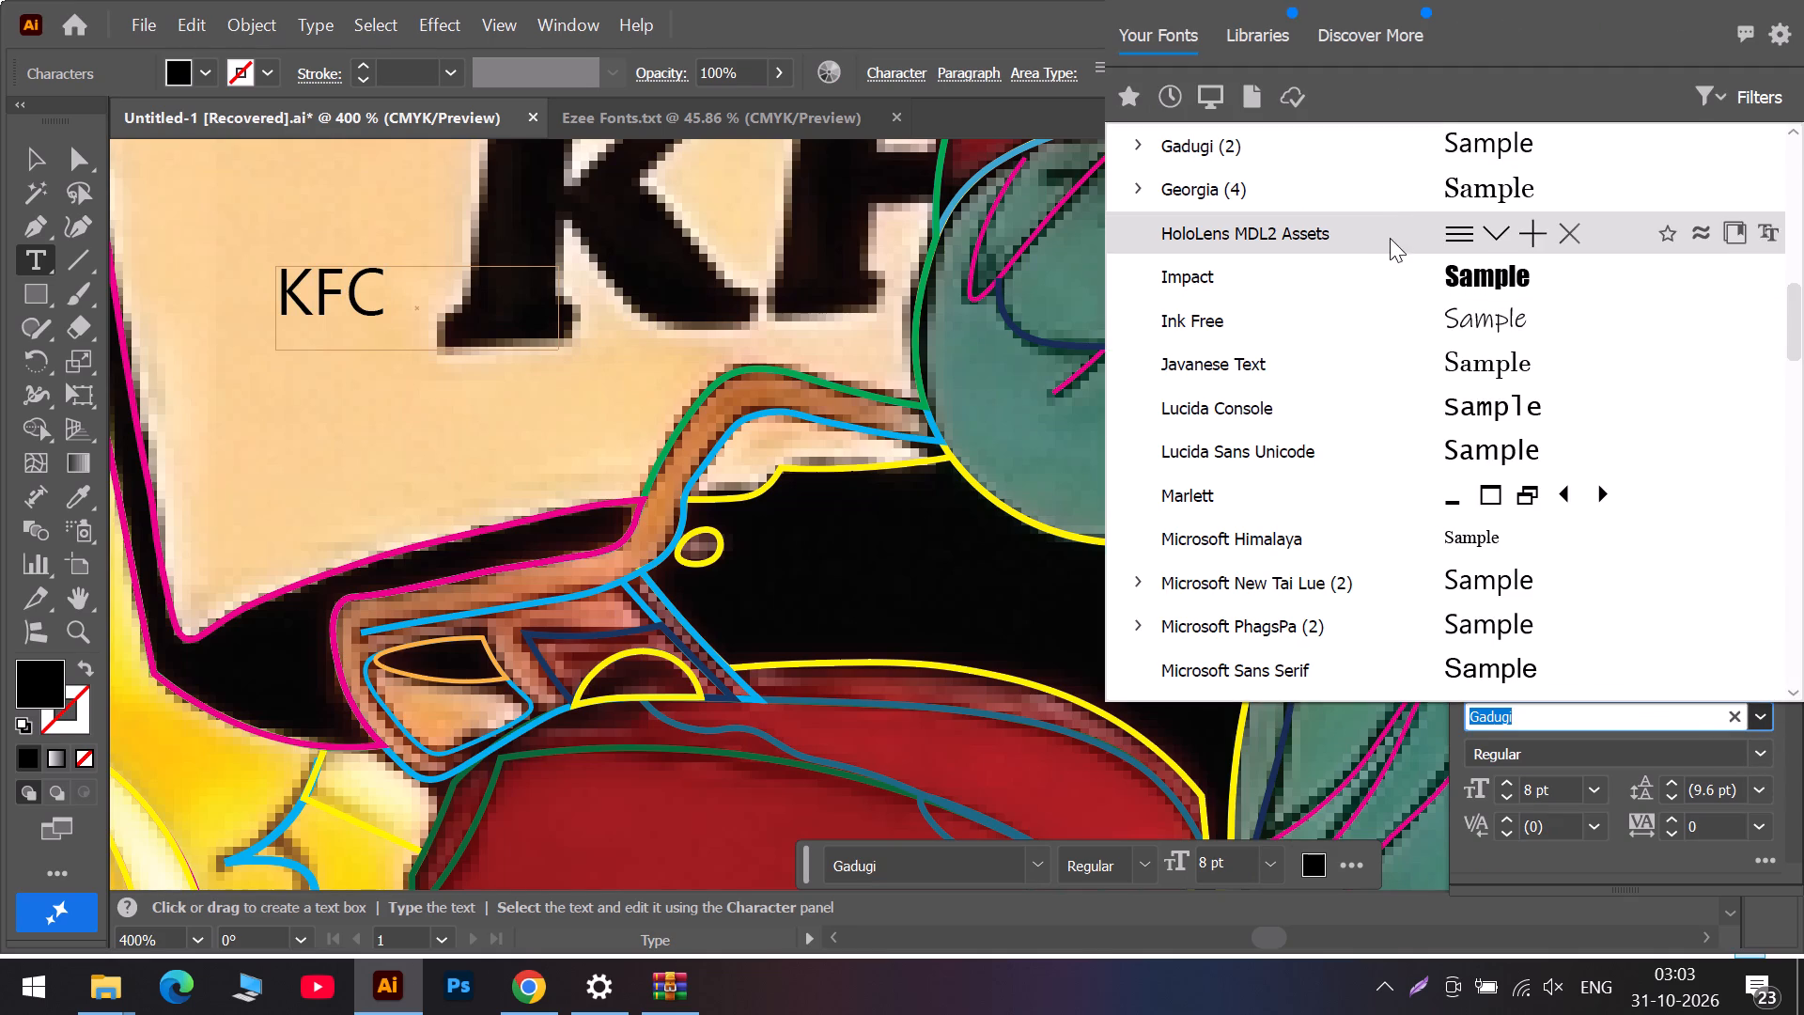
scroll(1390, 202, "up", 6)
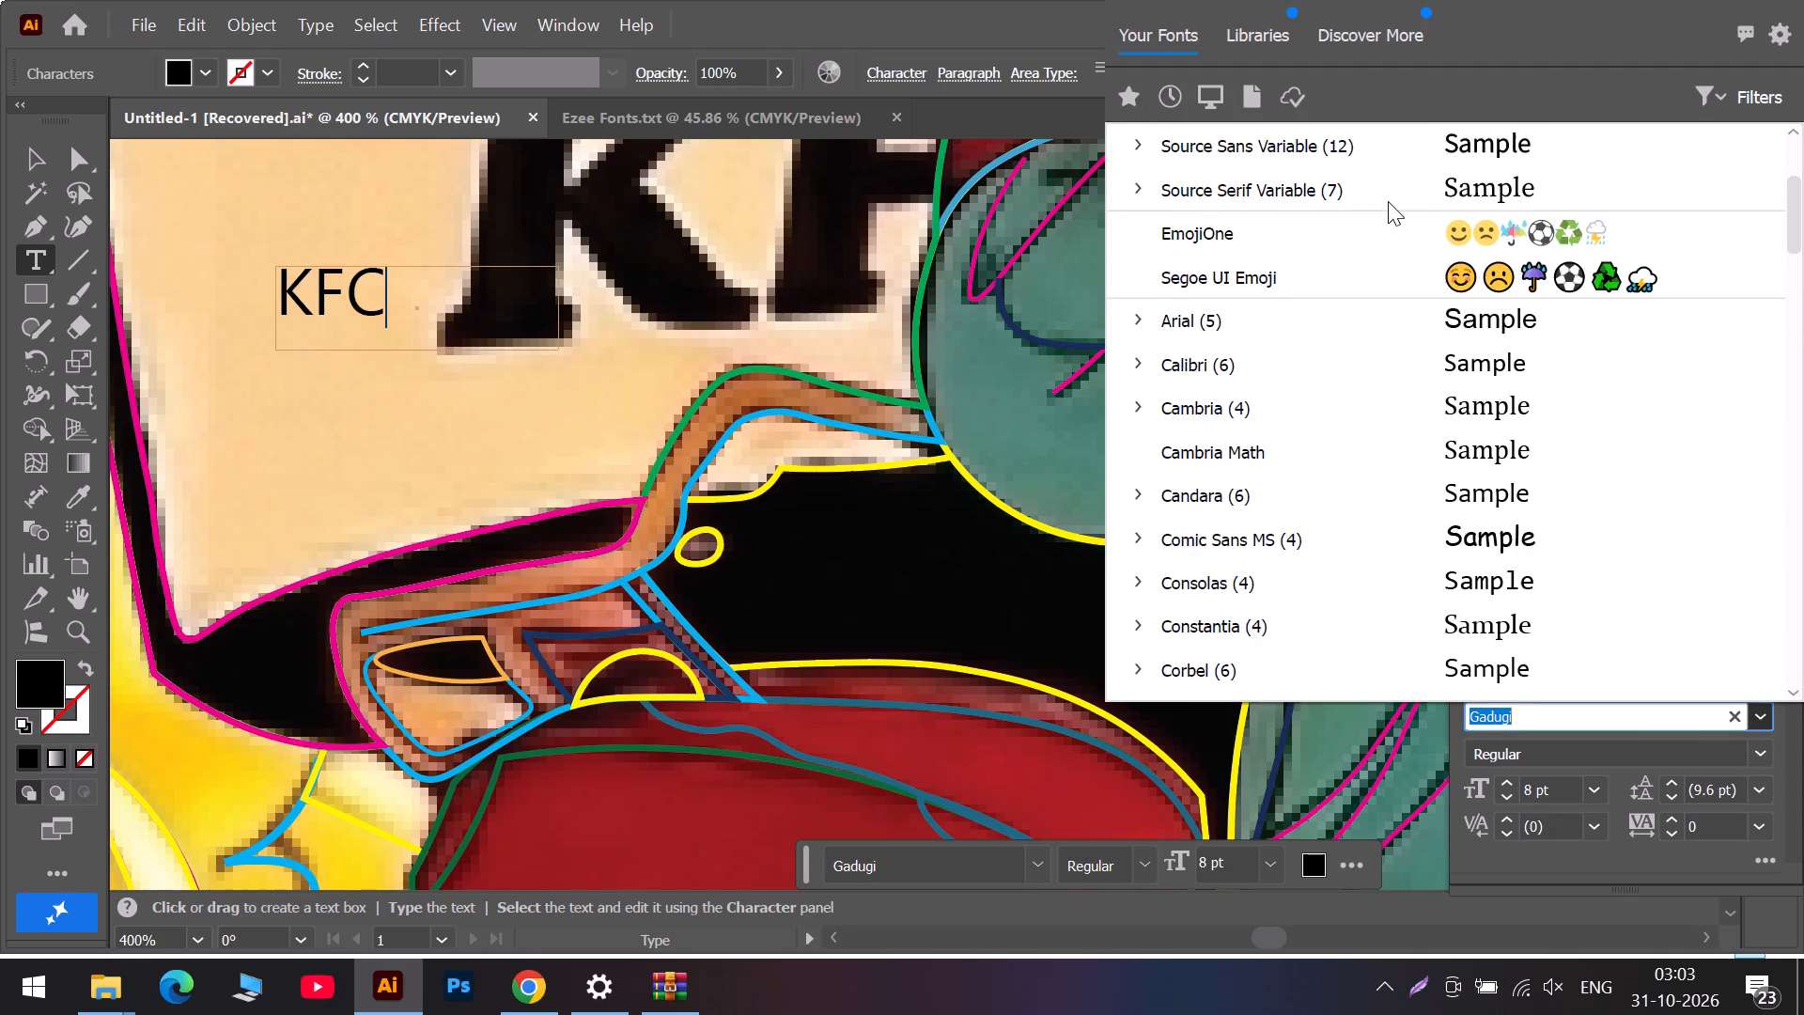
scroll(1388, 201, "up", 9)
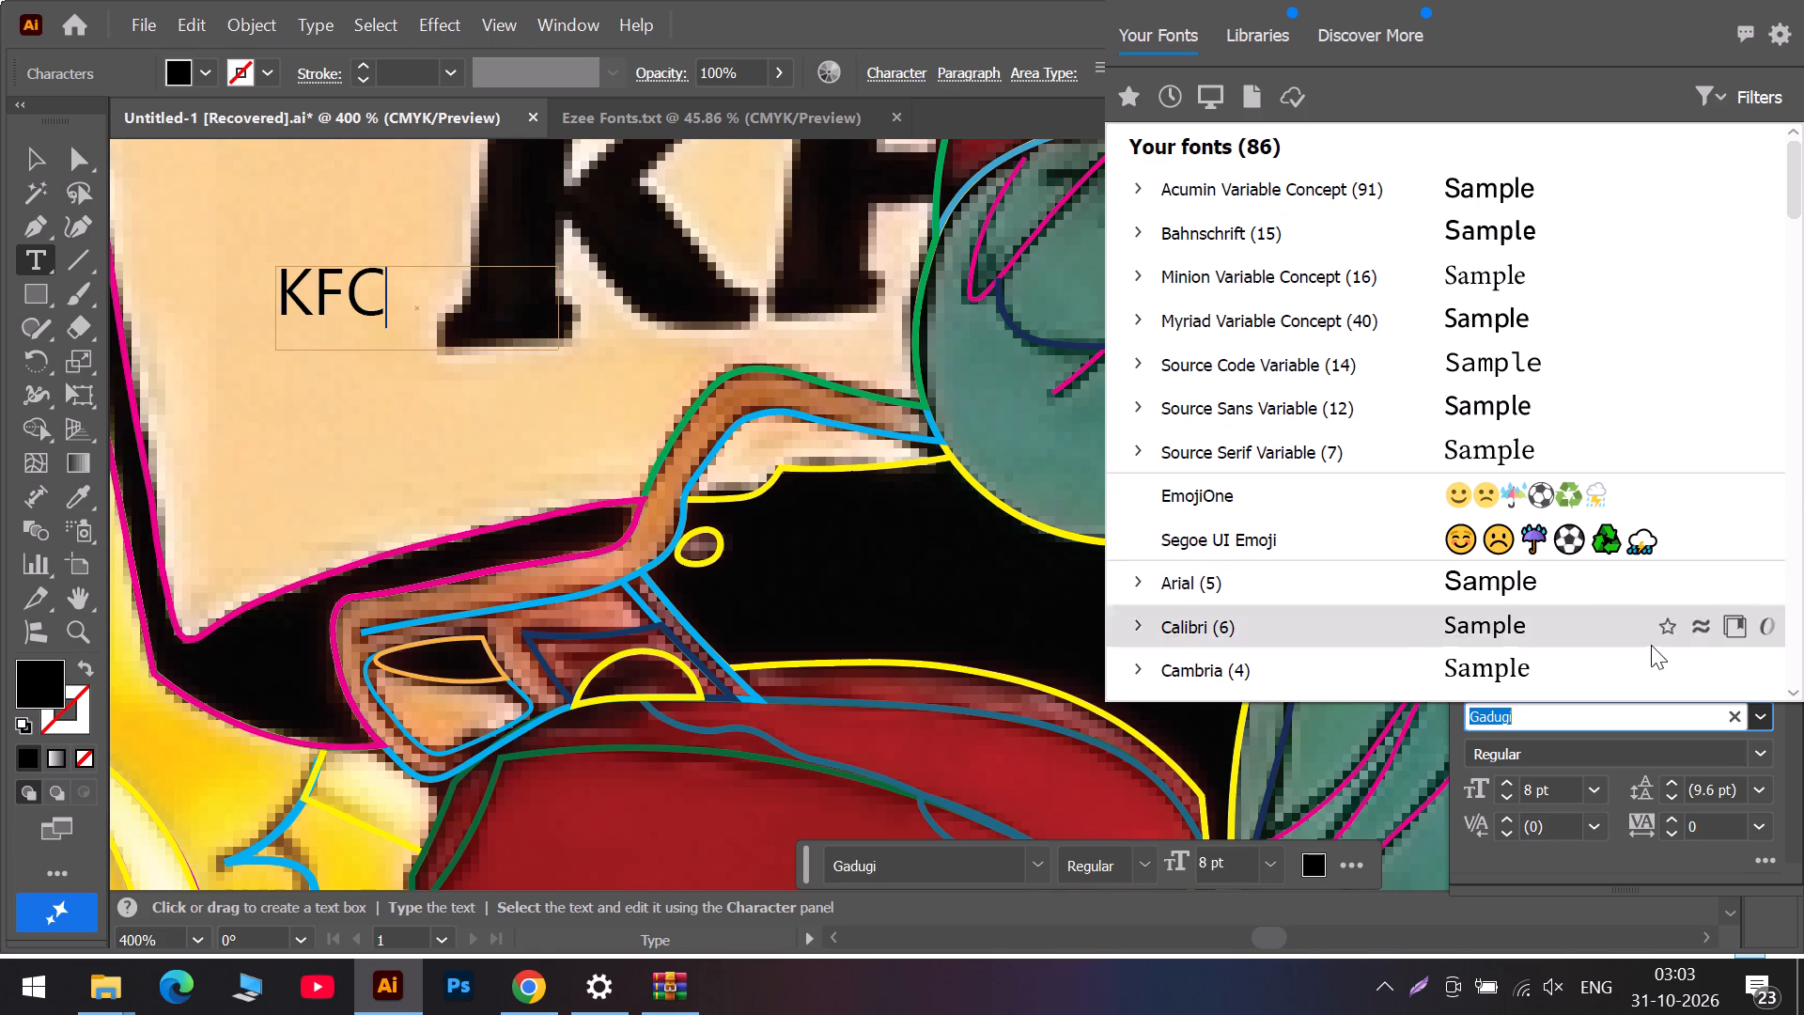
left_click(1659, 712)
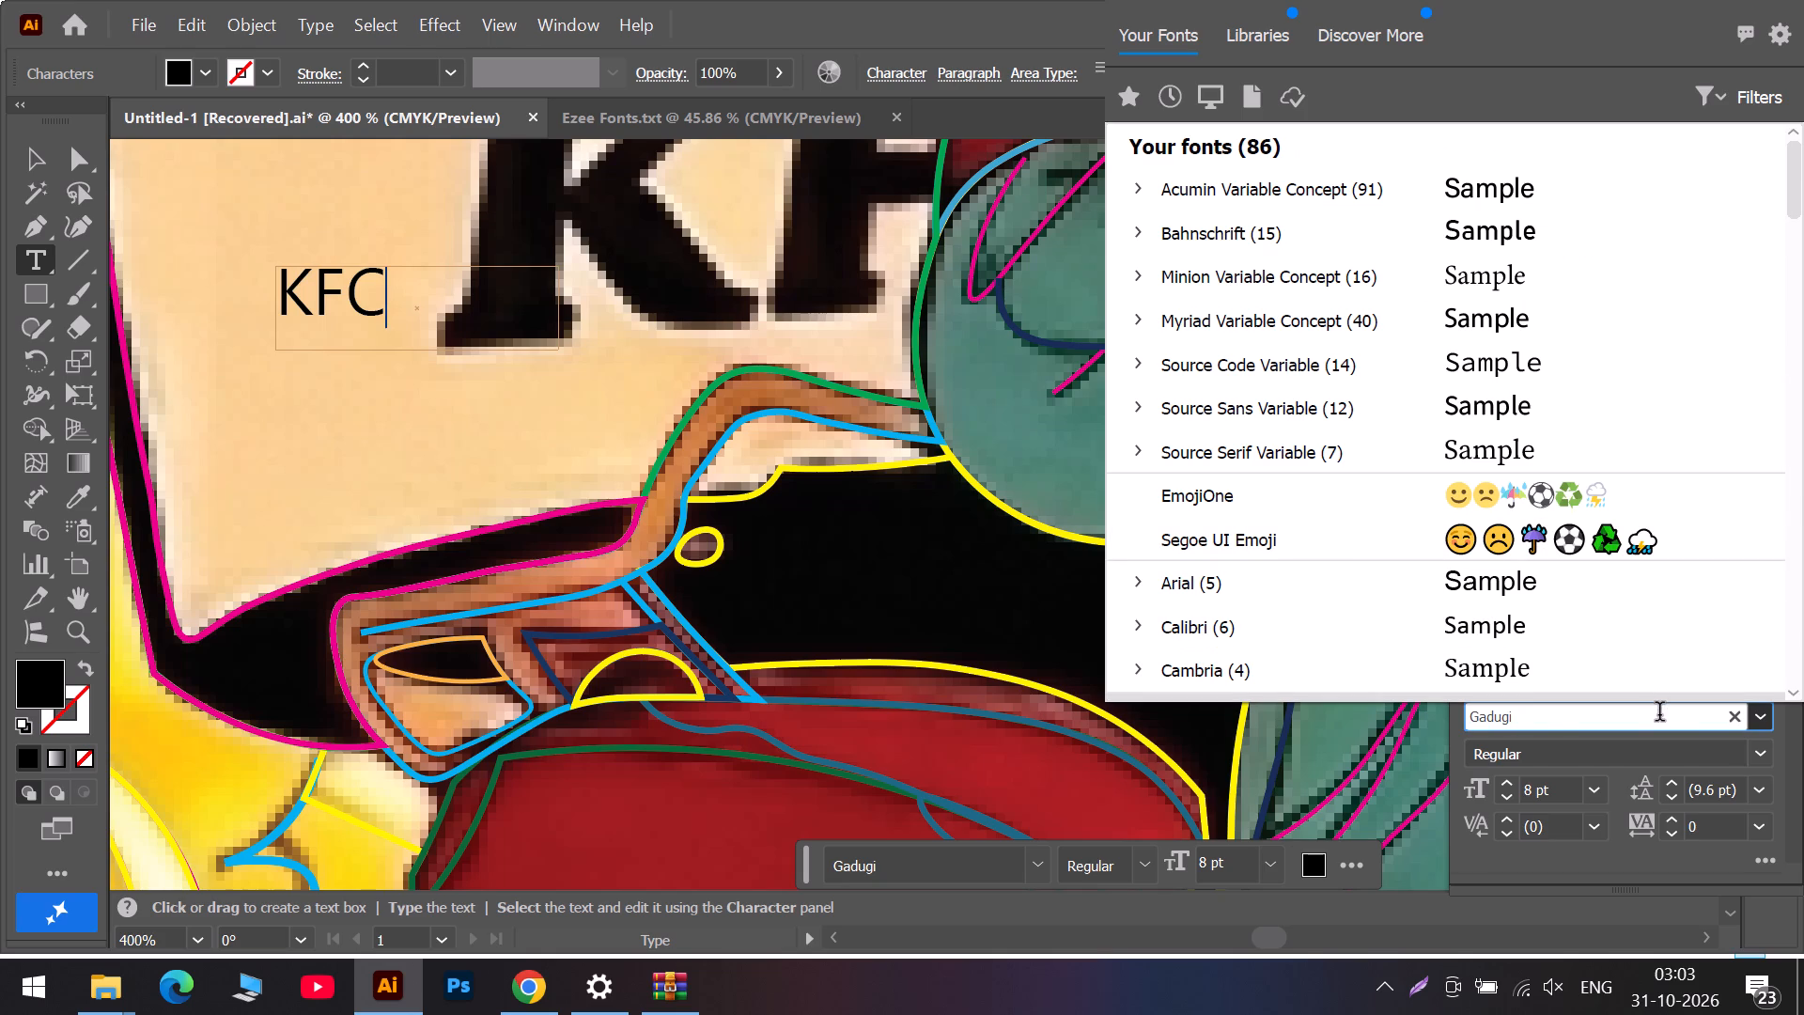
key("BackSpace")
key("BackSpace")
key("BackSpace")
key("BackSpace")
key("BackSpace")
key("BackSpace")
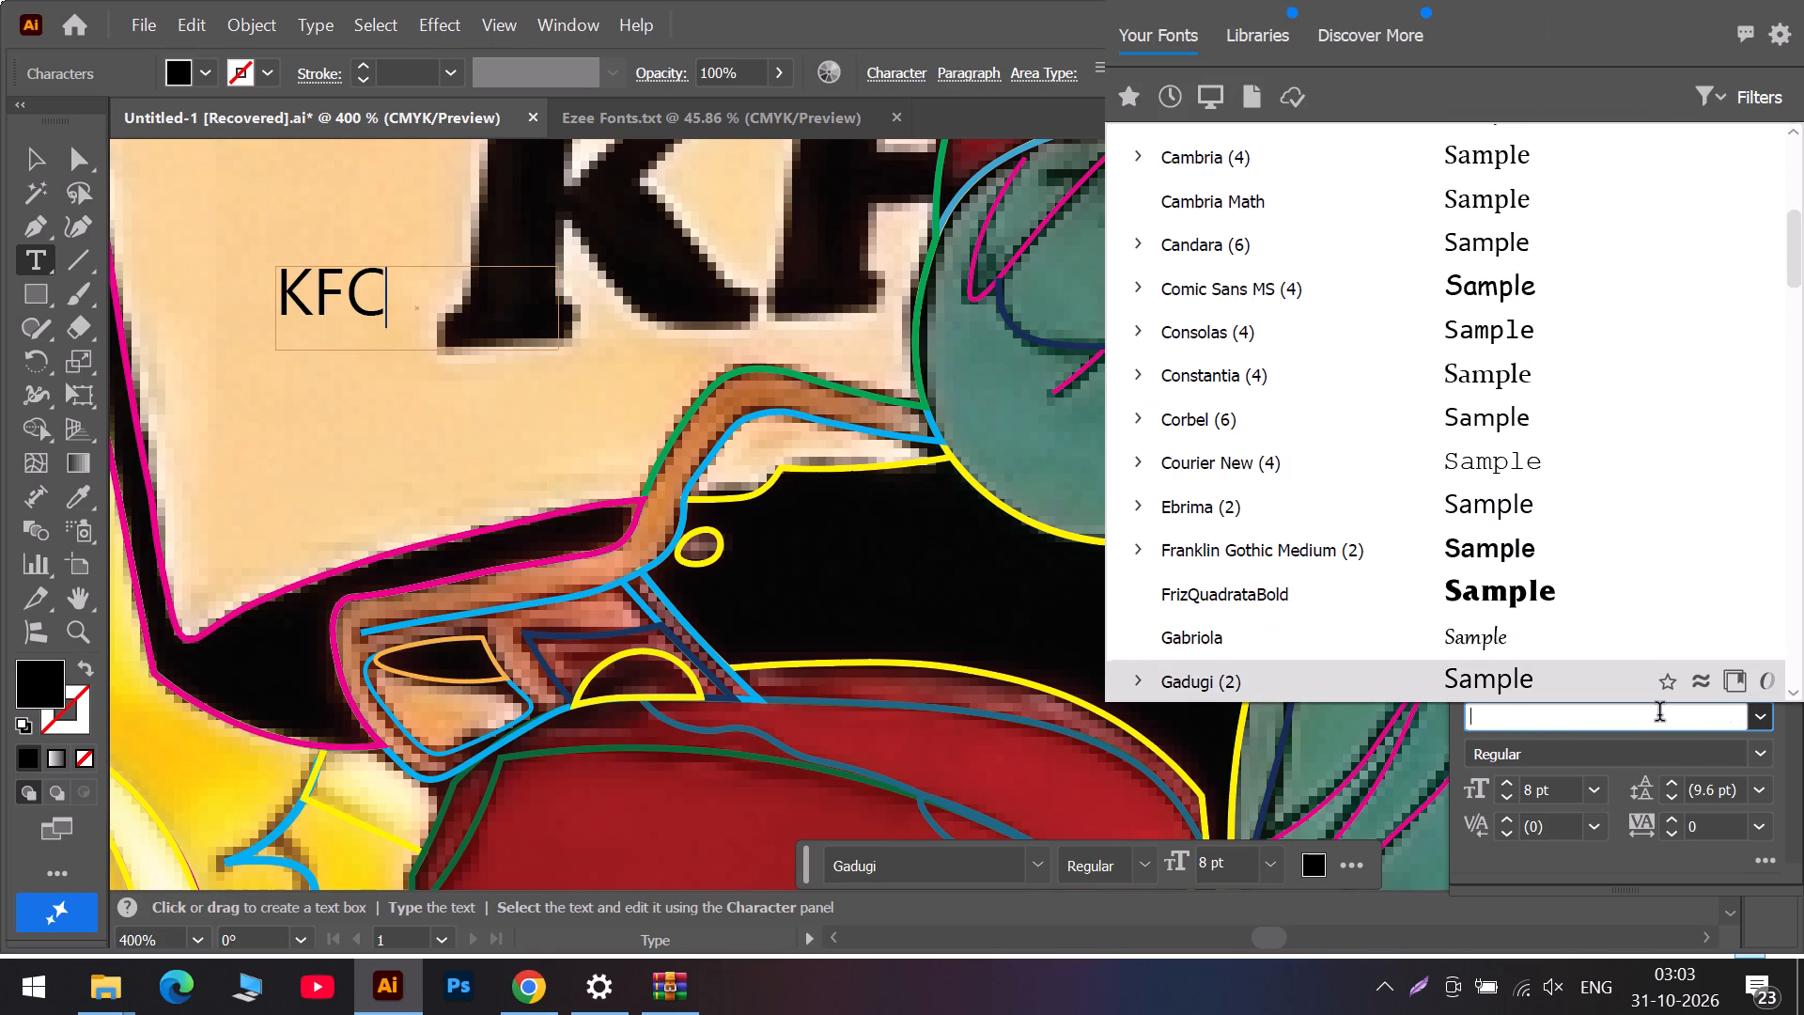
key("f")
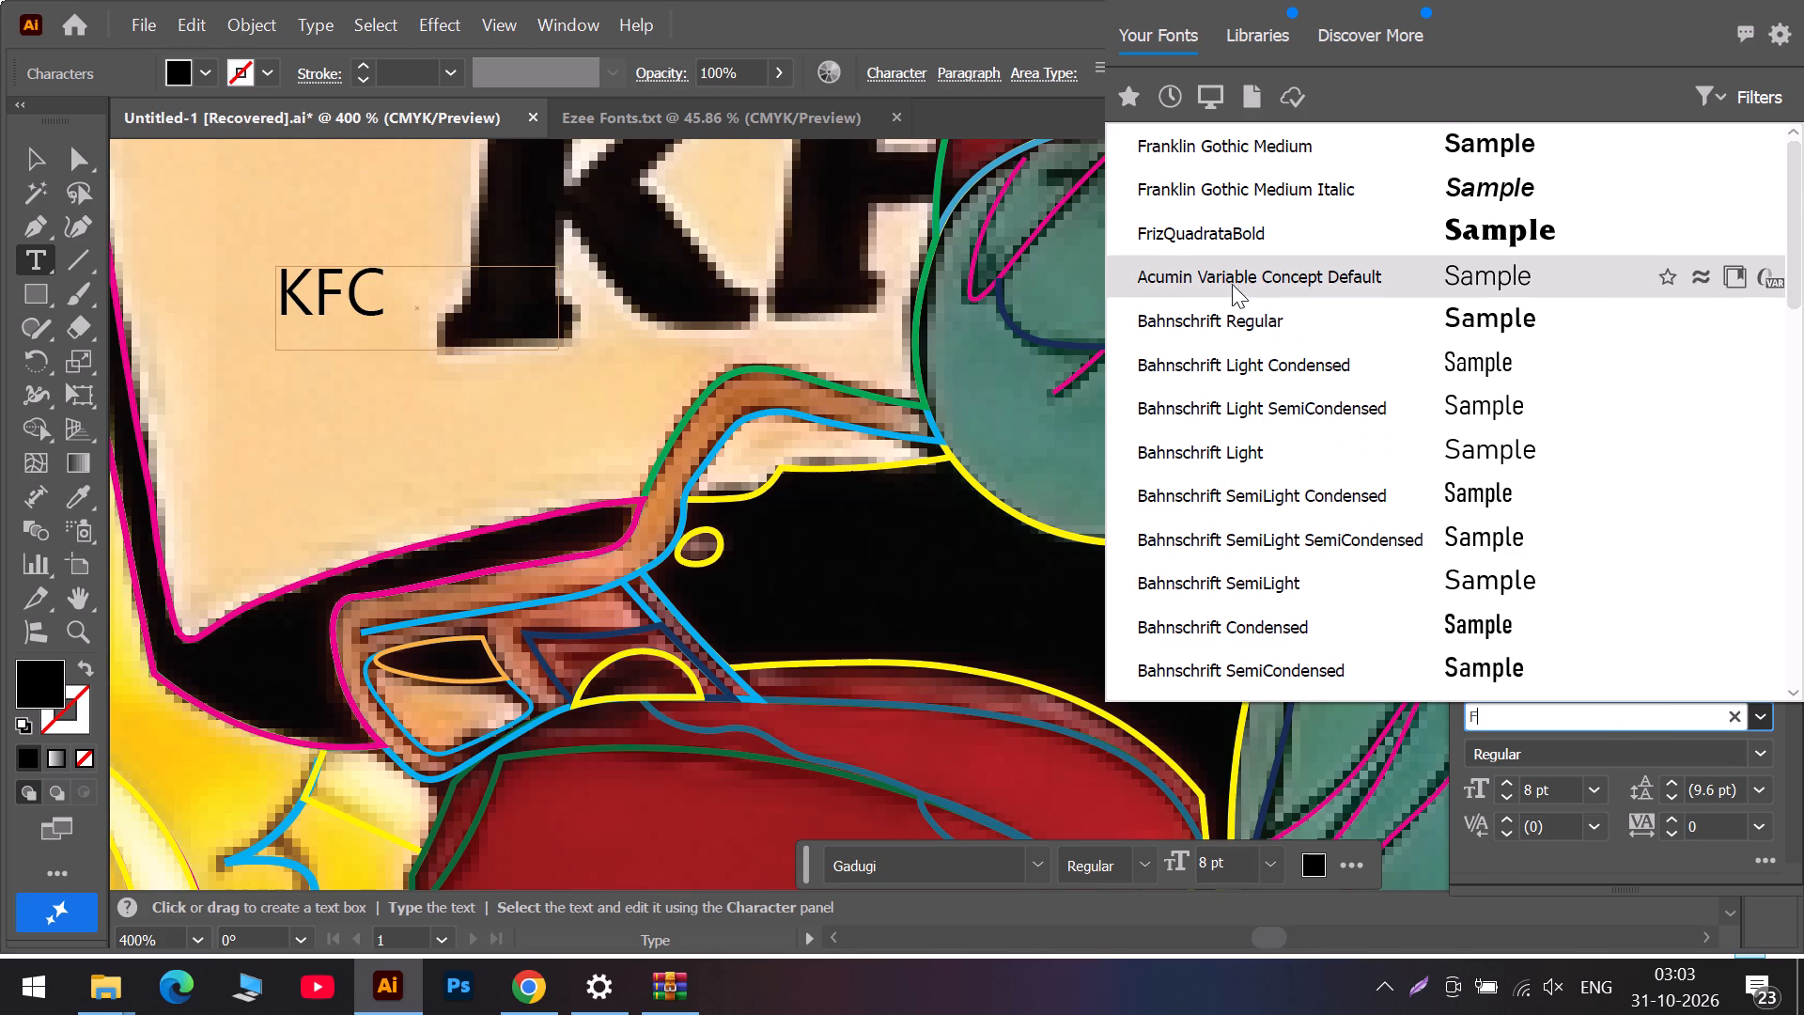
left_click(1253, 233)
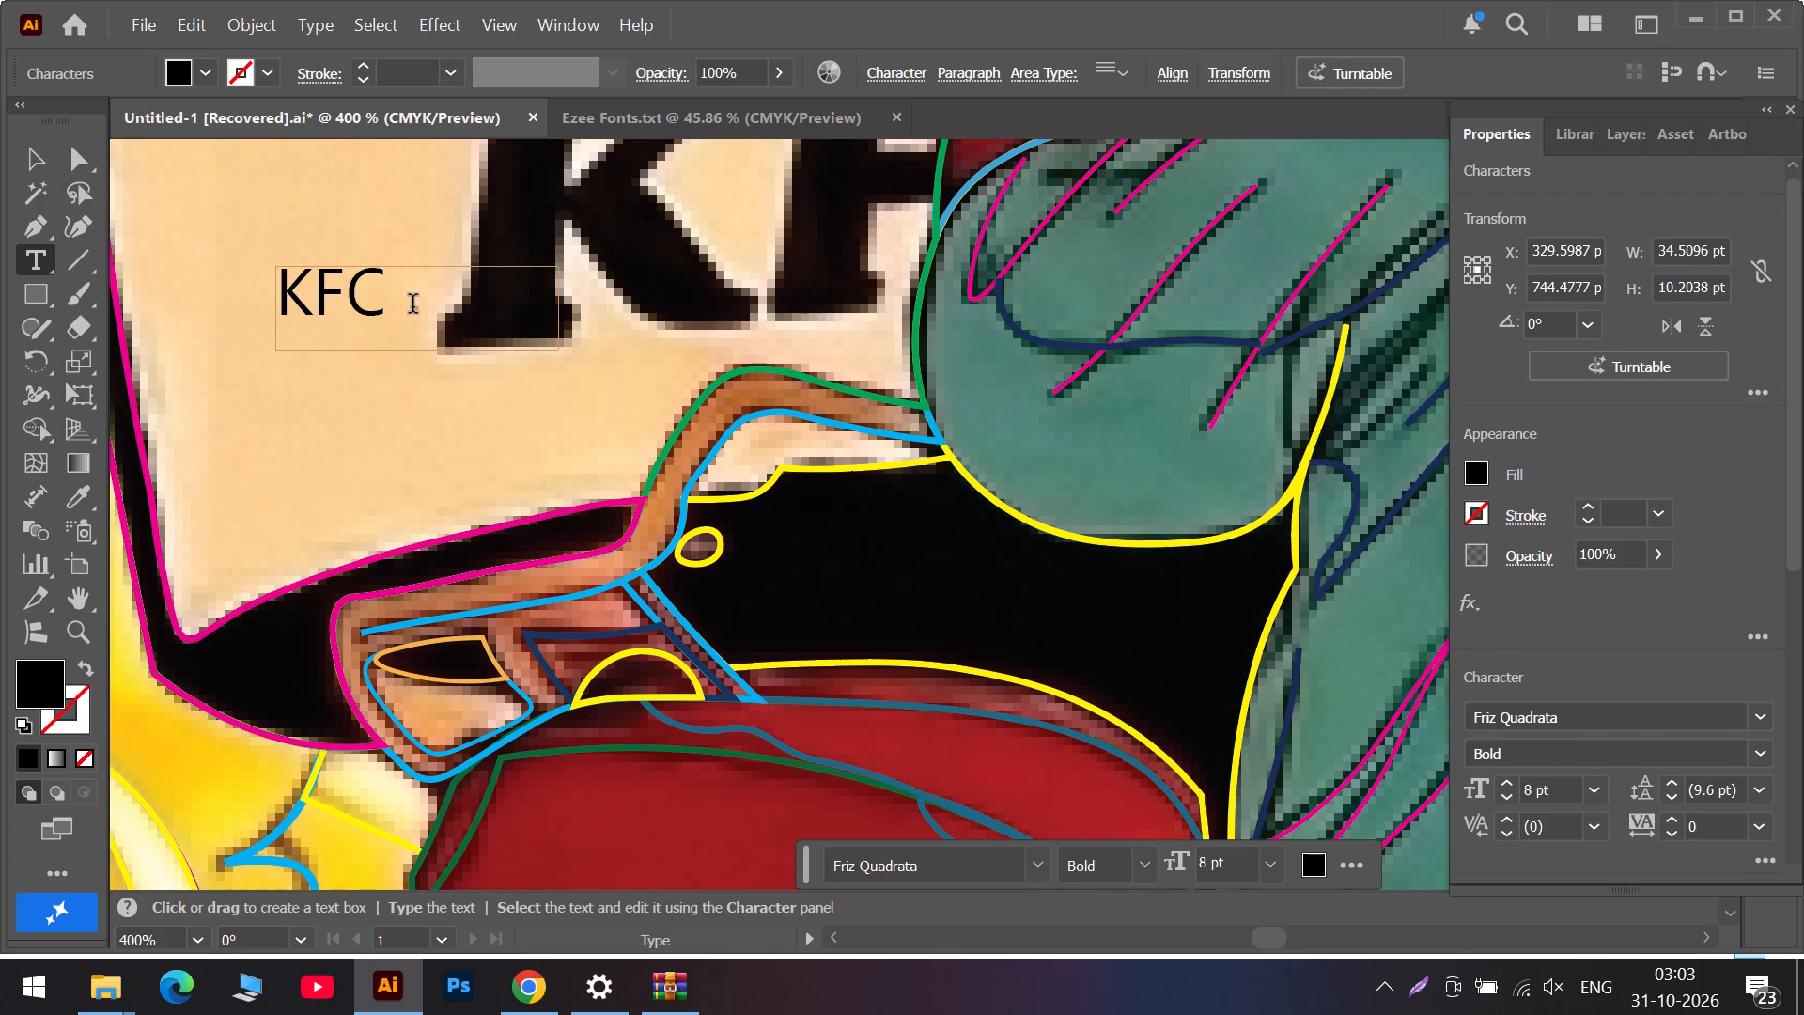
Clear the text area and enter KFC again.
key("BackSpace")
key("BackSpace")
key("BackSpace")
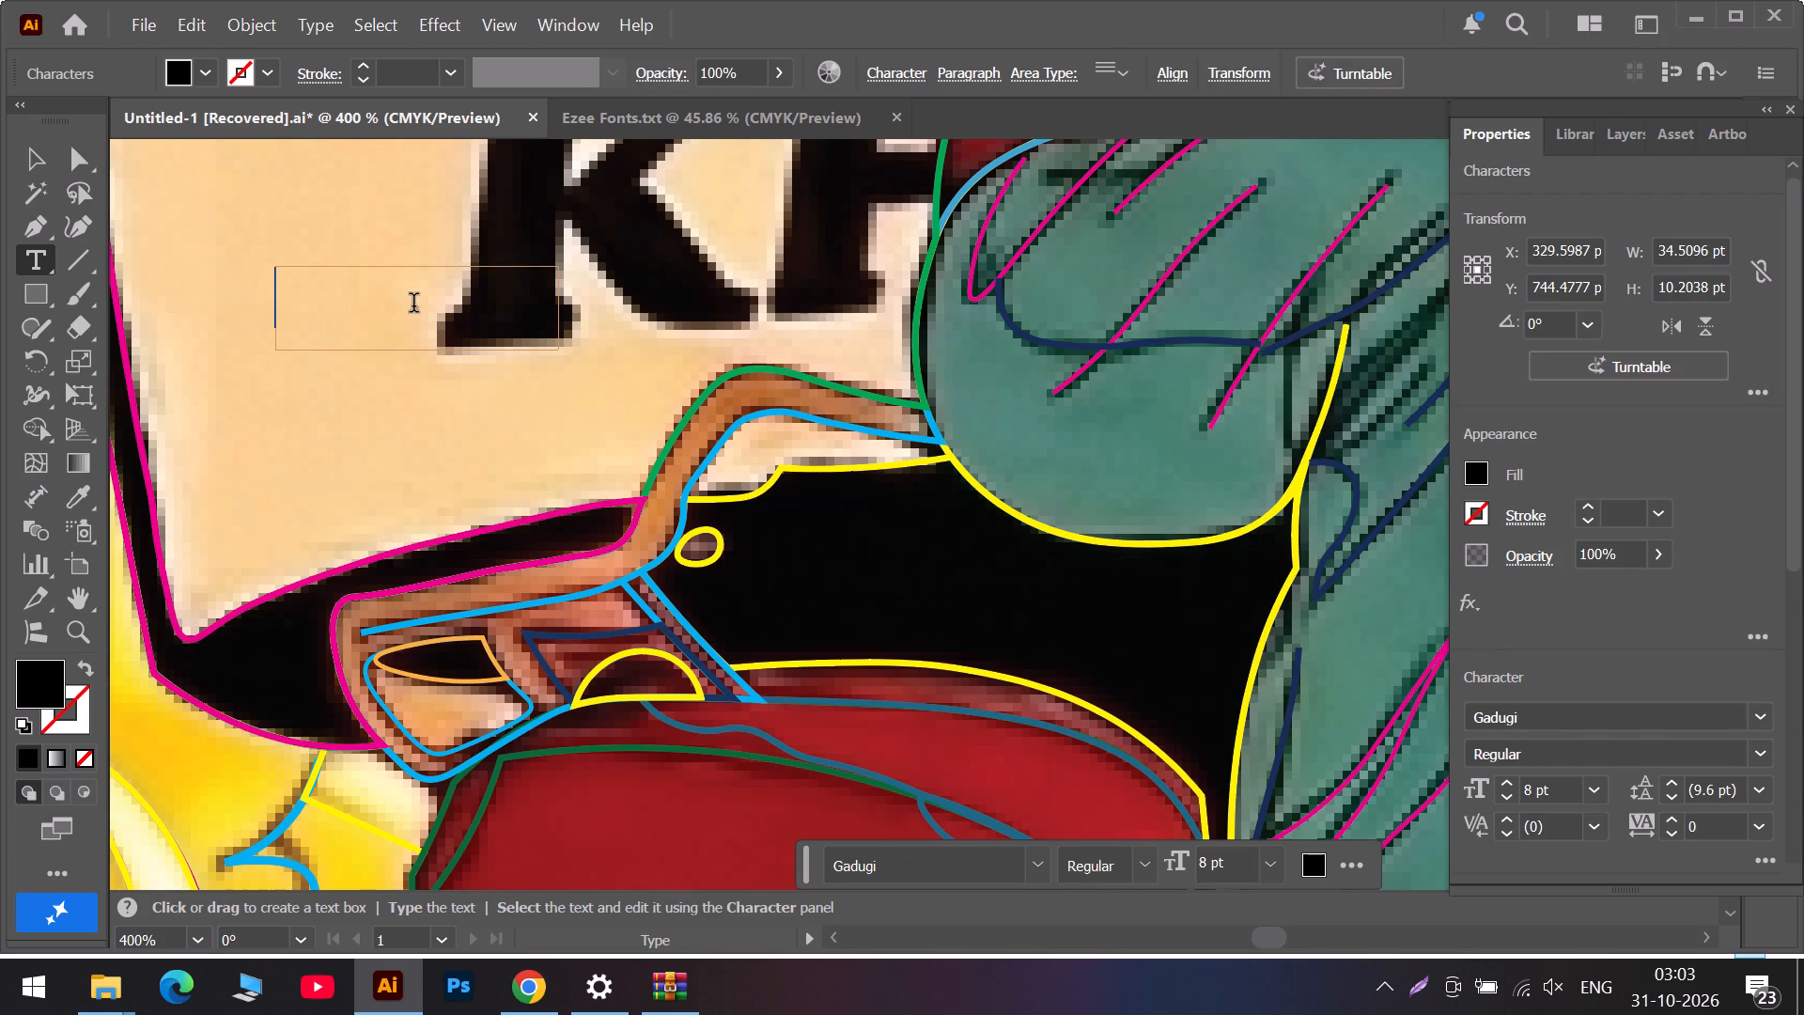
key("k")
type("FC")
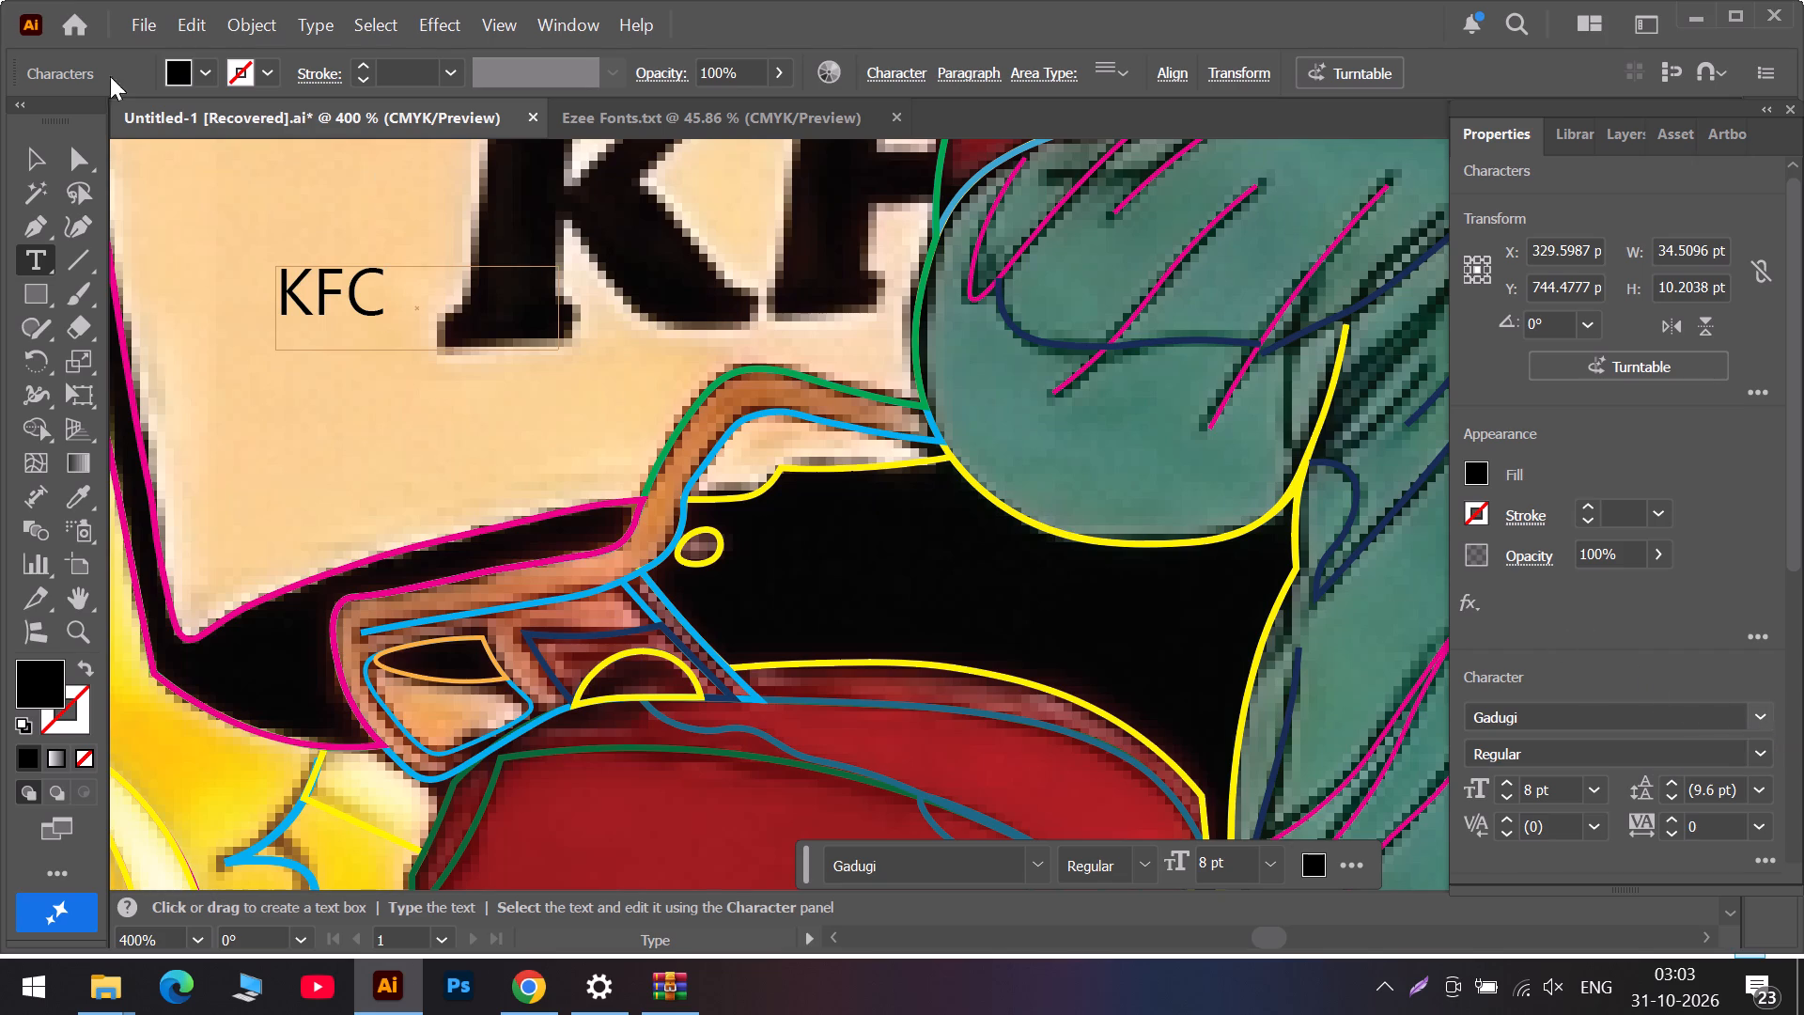
Select the whole KFC text object and set its font to FrizQuadrataBold.
left_click(43, 151)
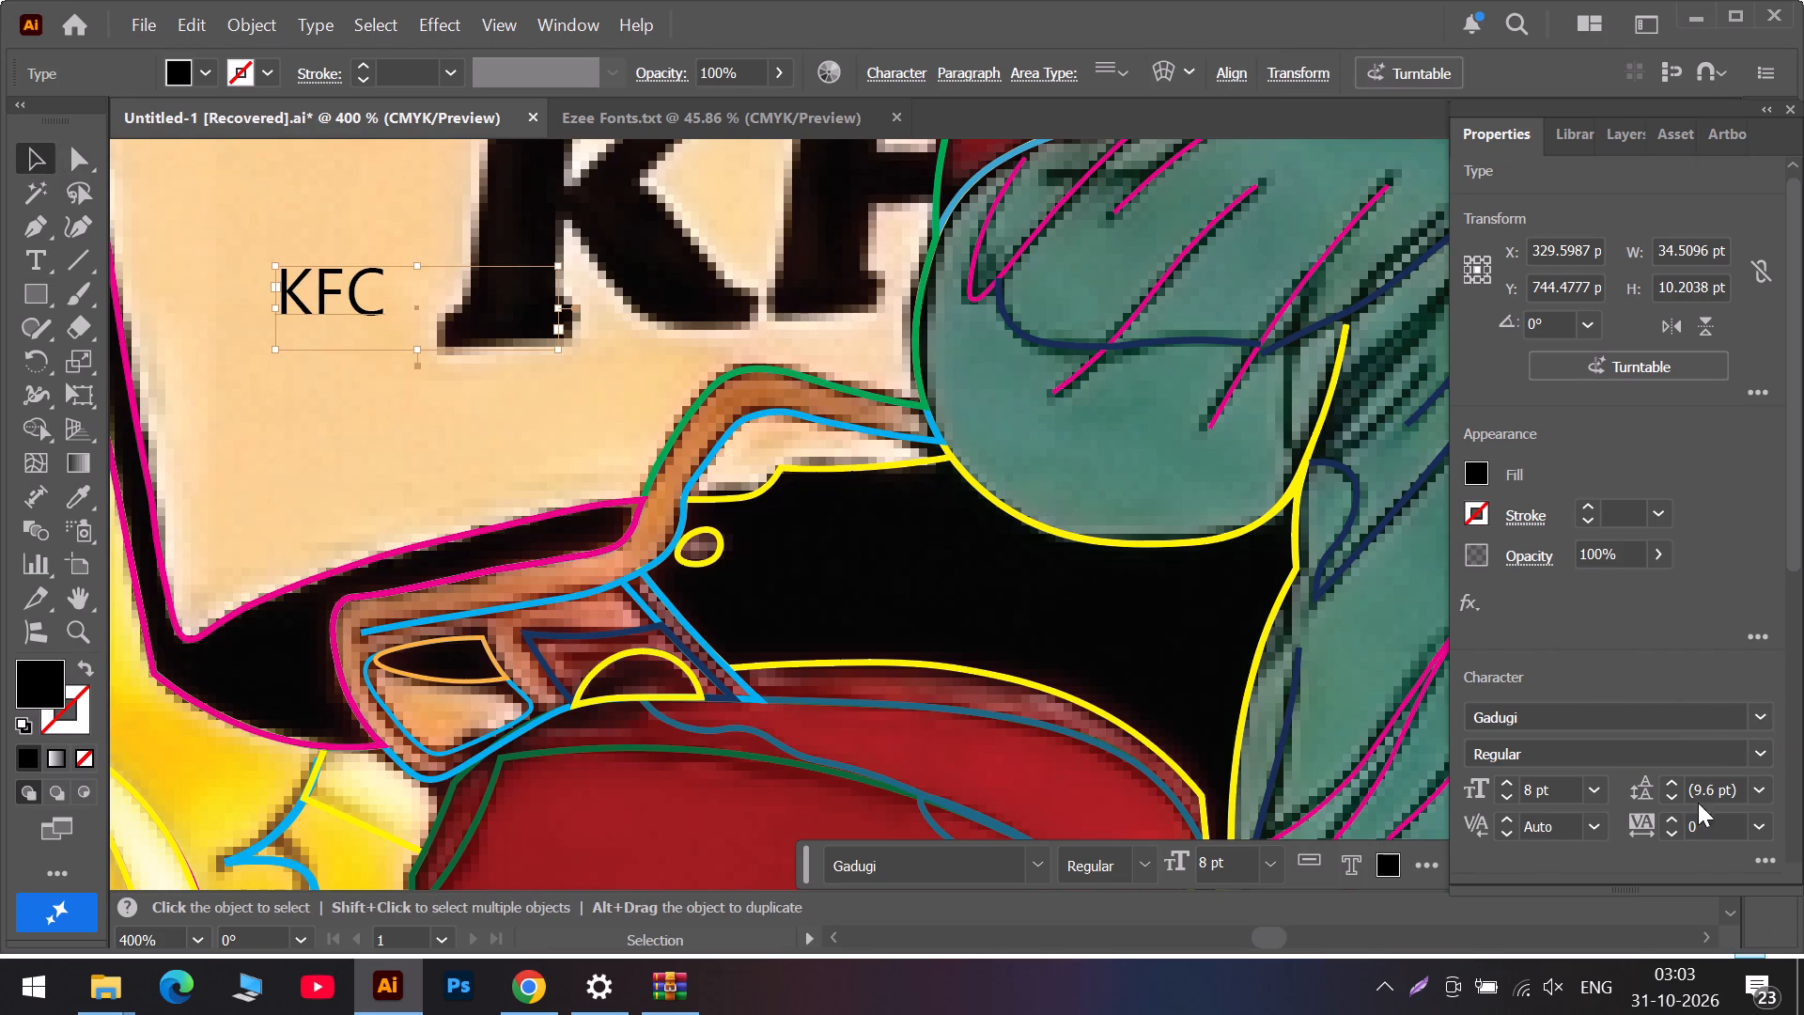
left_click(1760, 720)
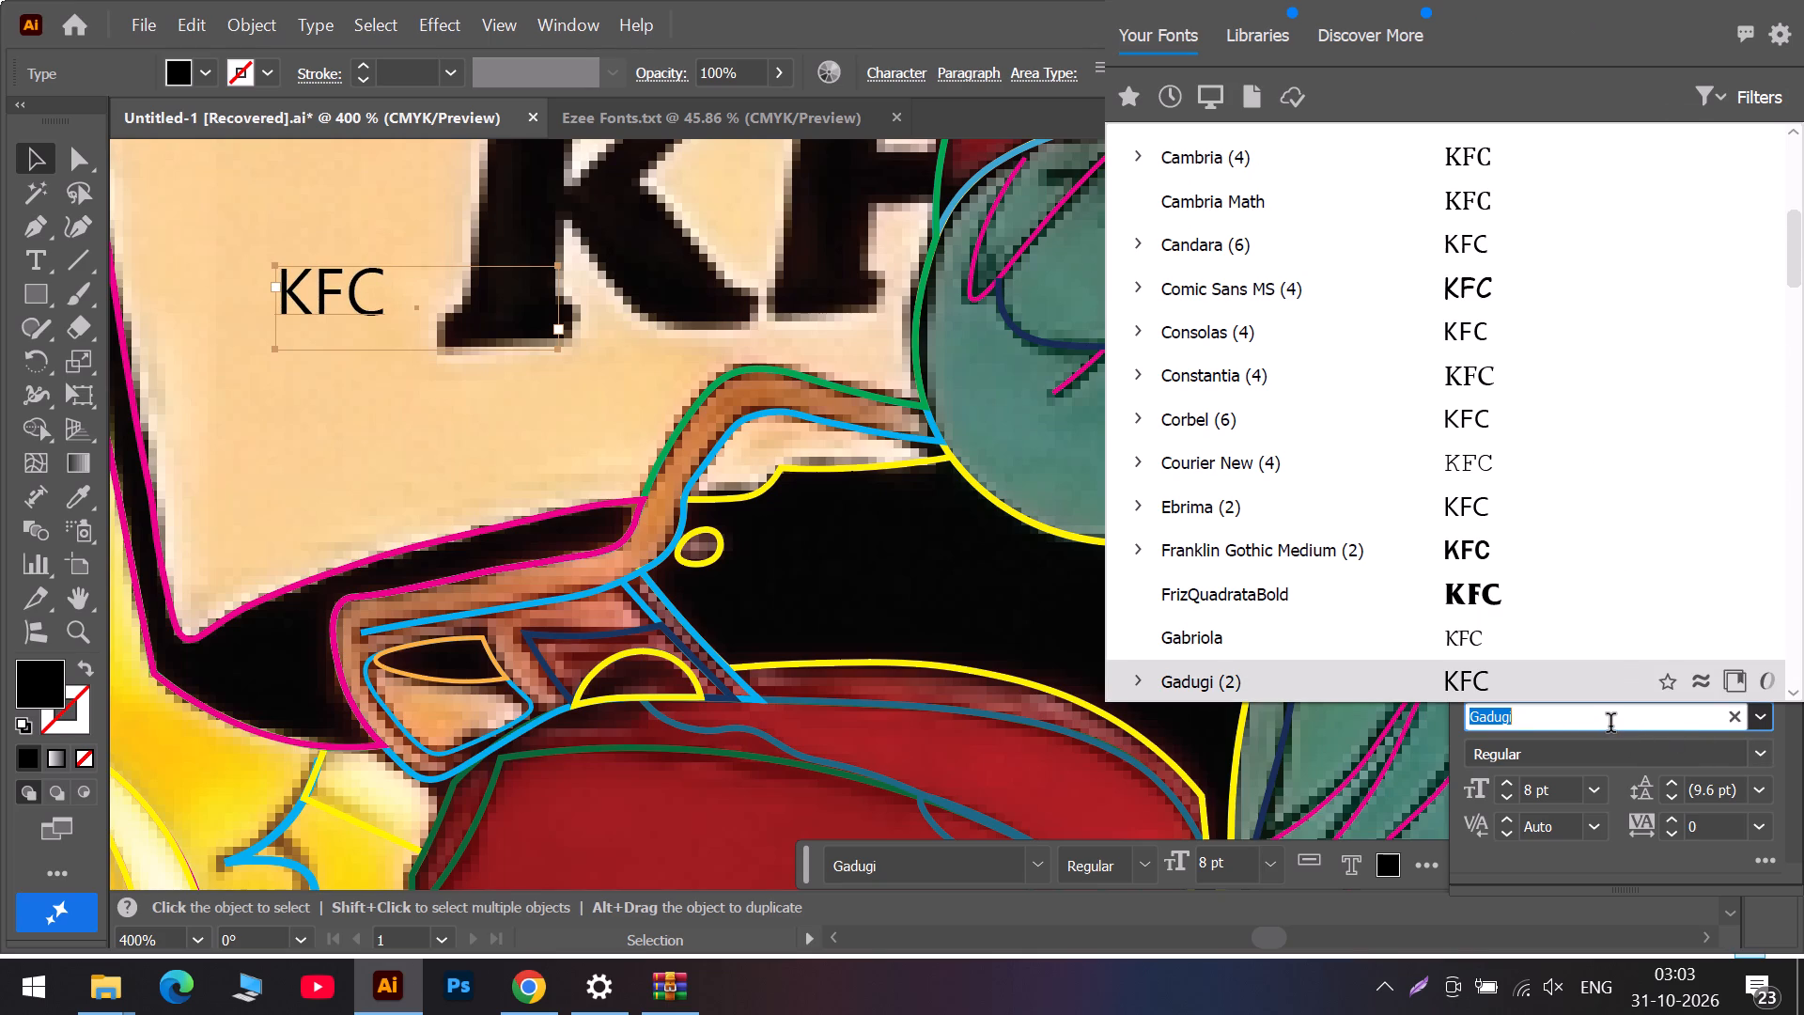
left_click(1287, 602)
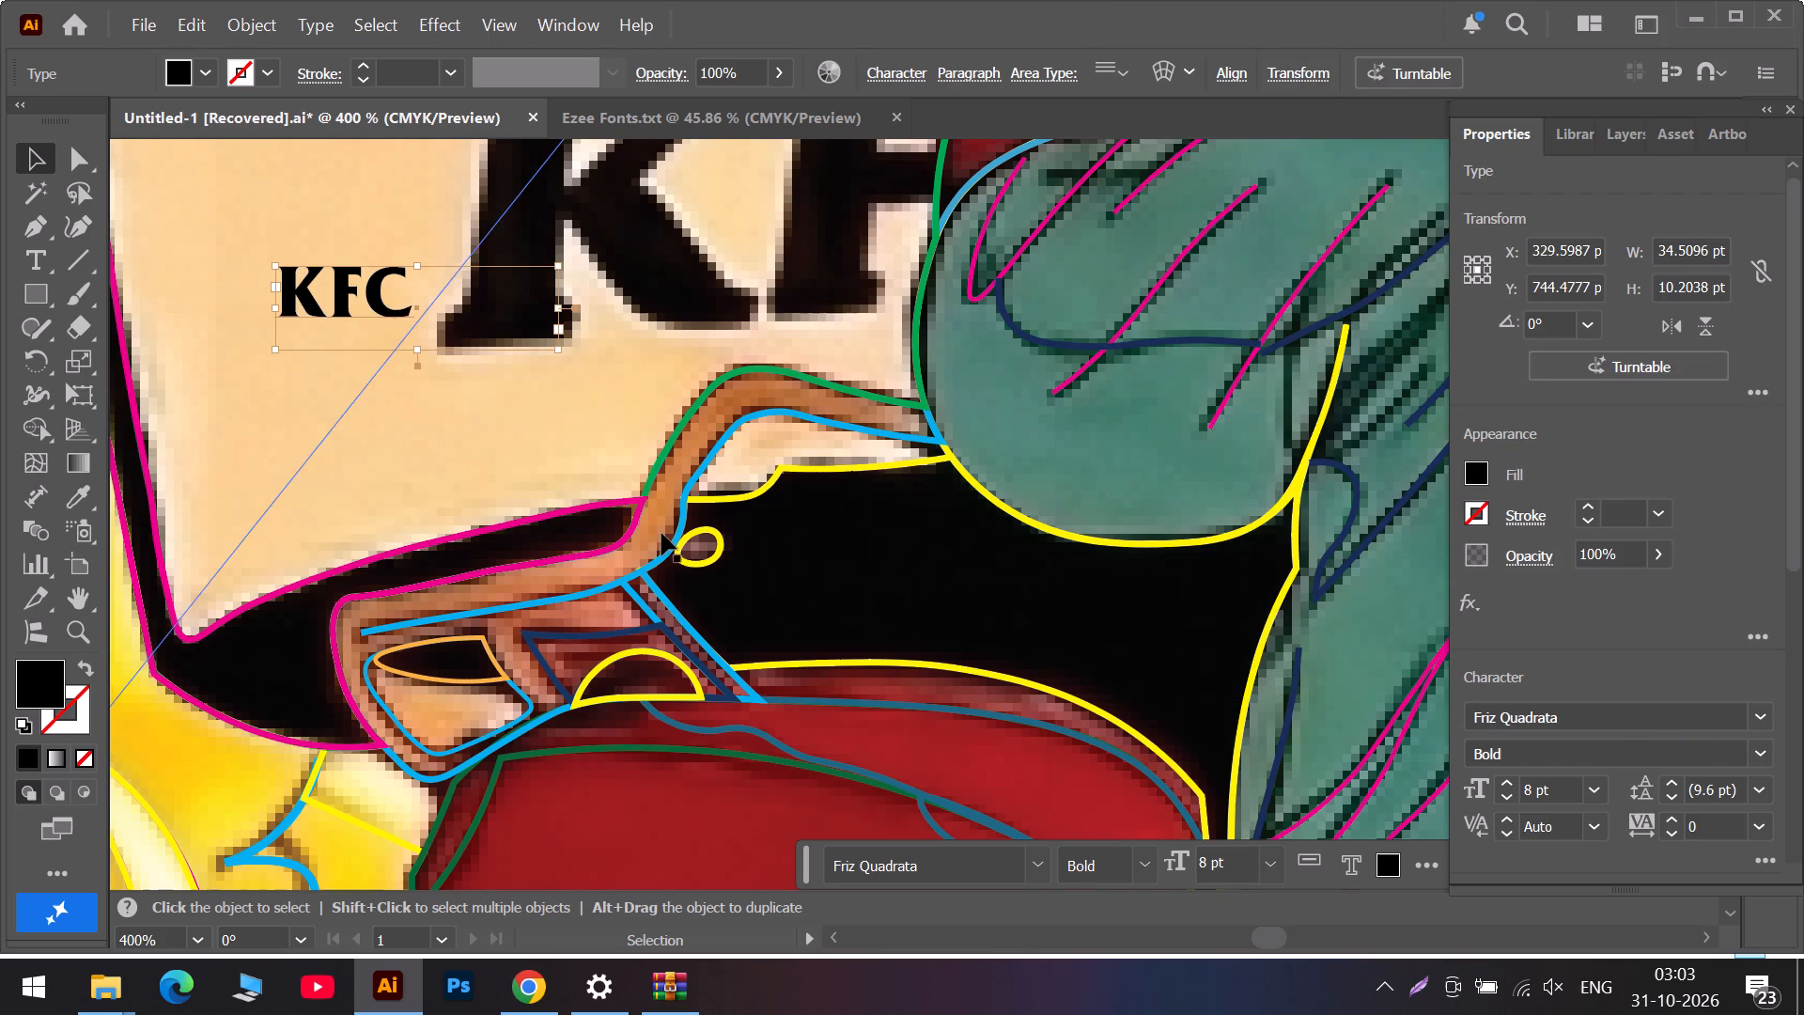
Move the KFC text about 10 pt right and 2 pt up, over the stem of the original K.
scroll(324, 365, "up", 4)
scroll(388, 433, "up", 5)
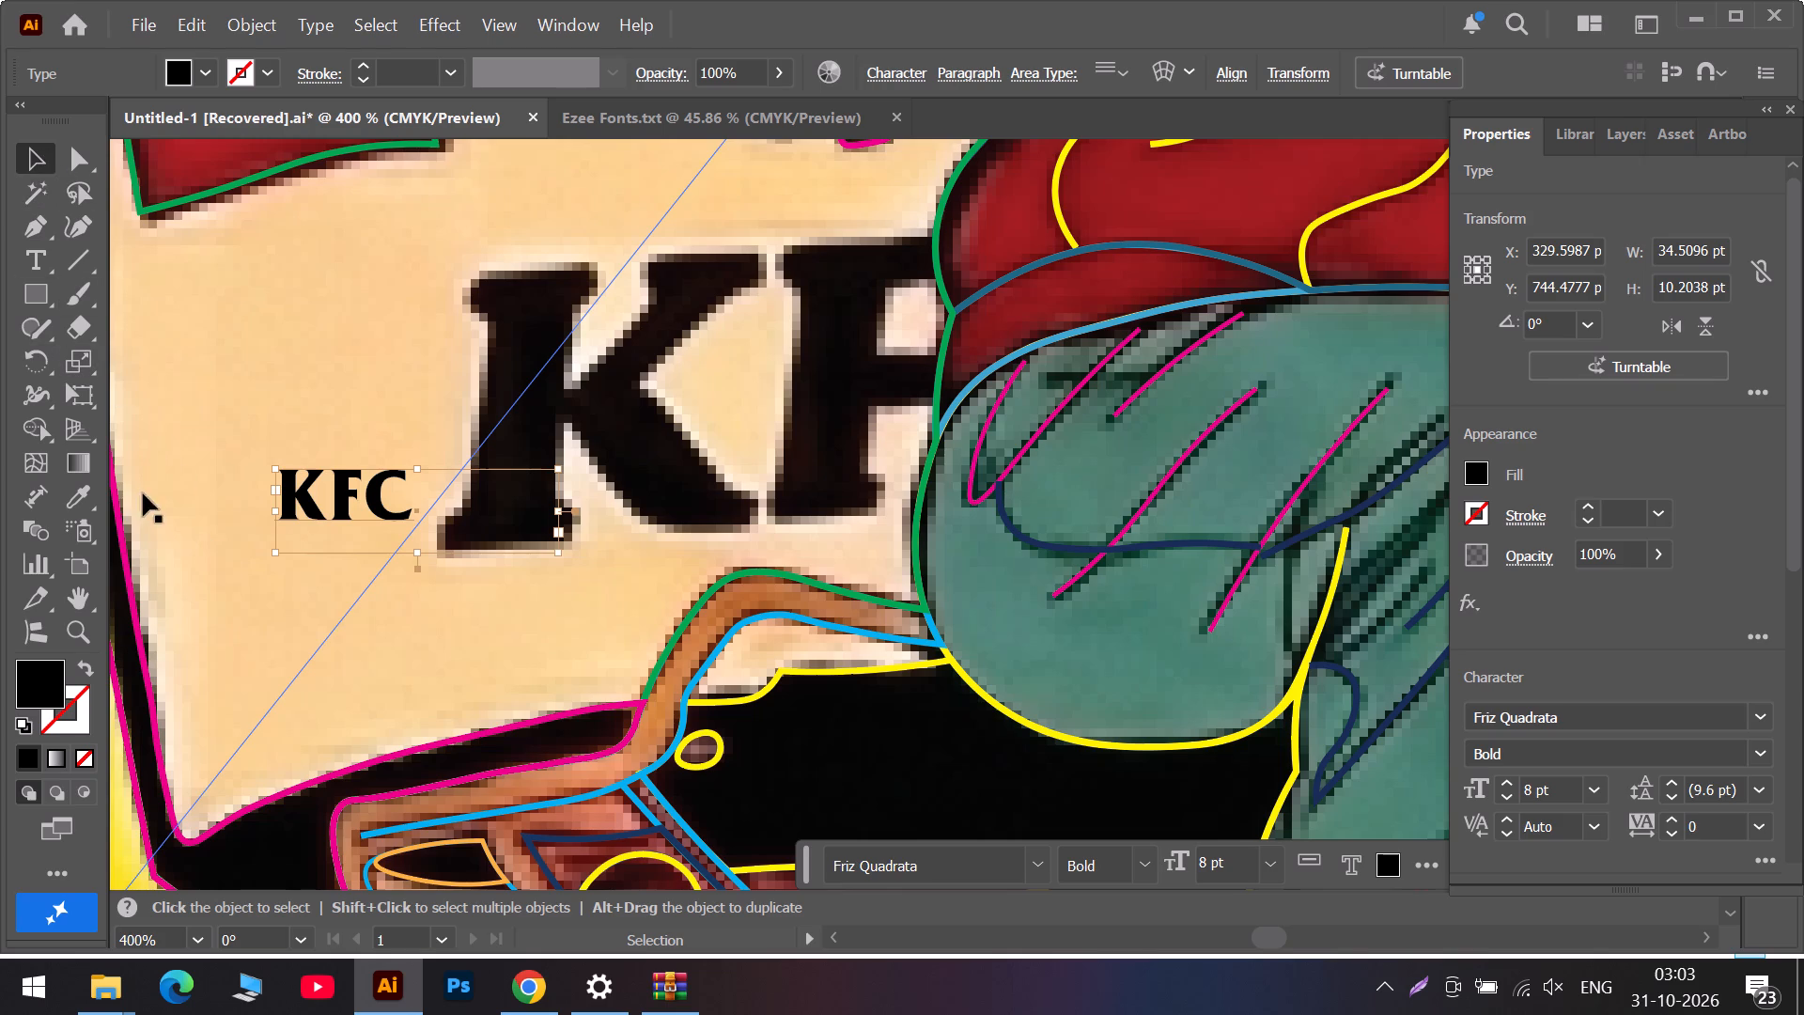
left_click(347, 512)
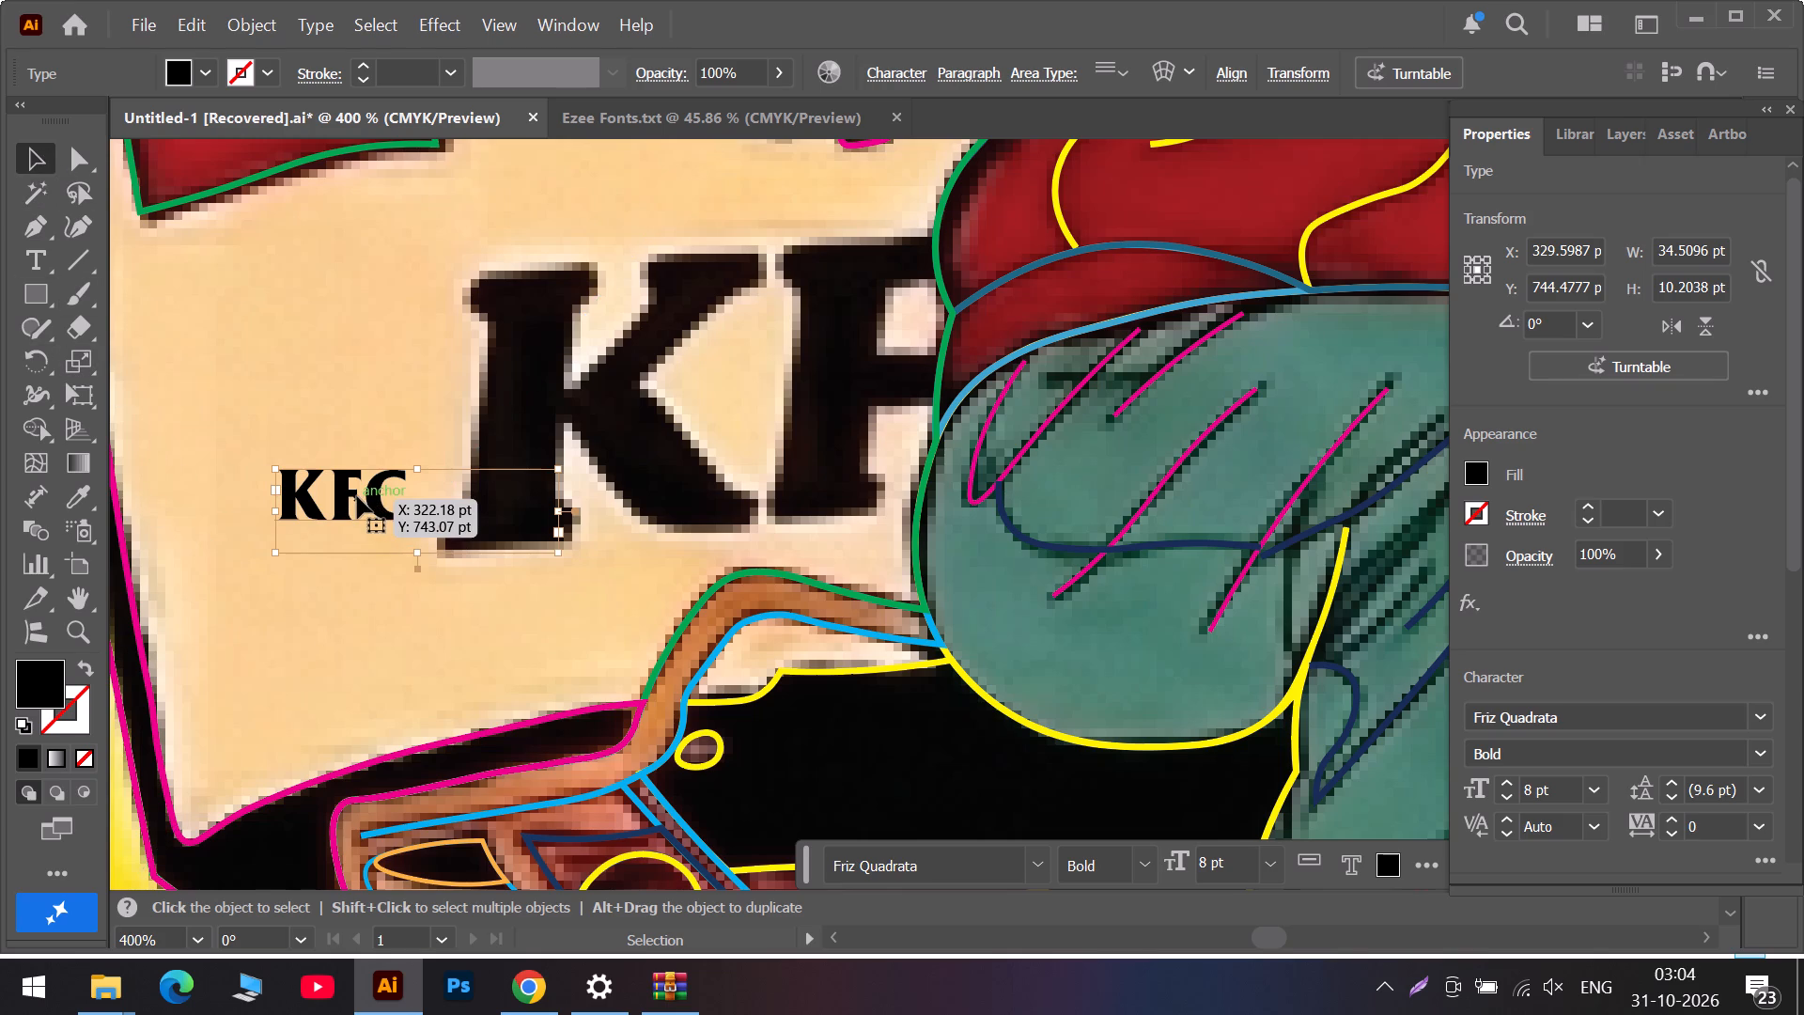
left_click_drag(348, 499, 411, 491)
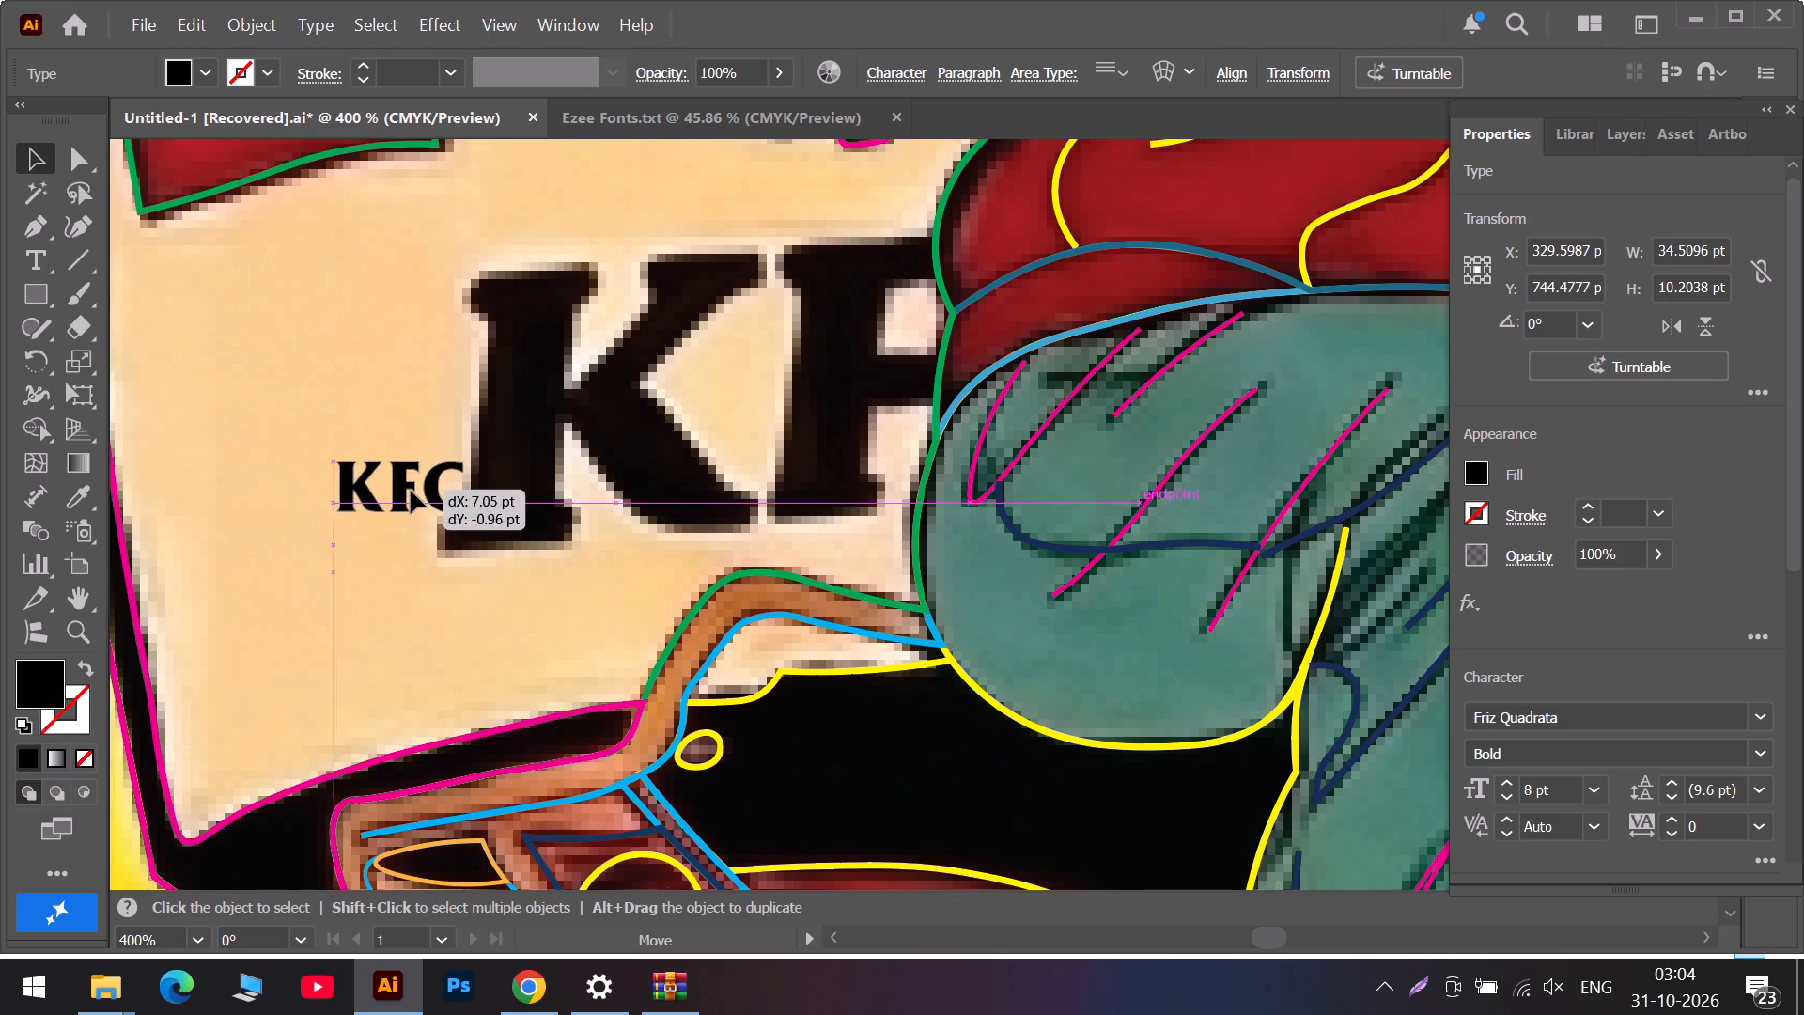
left_click_drag(411, 491, 431, 479)
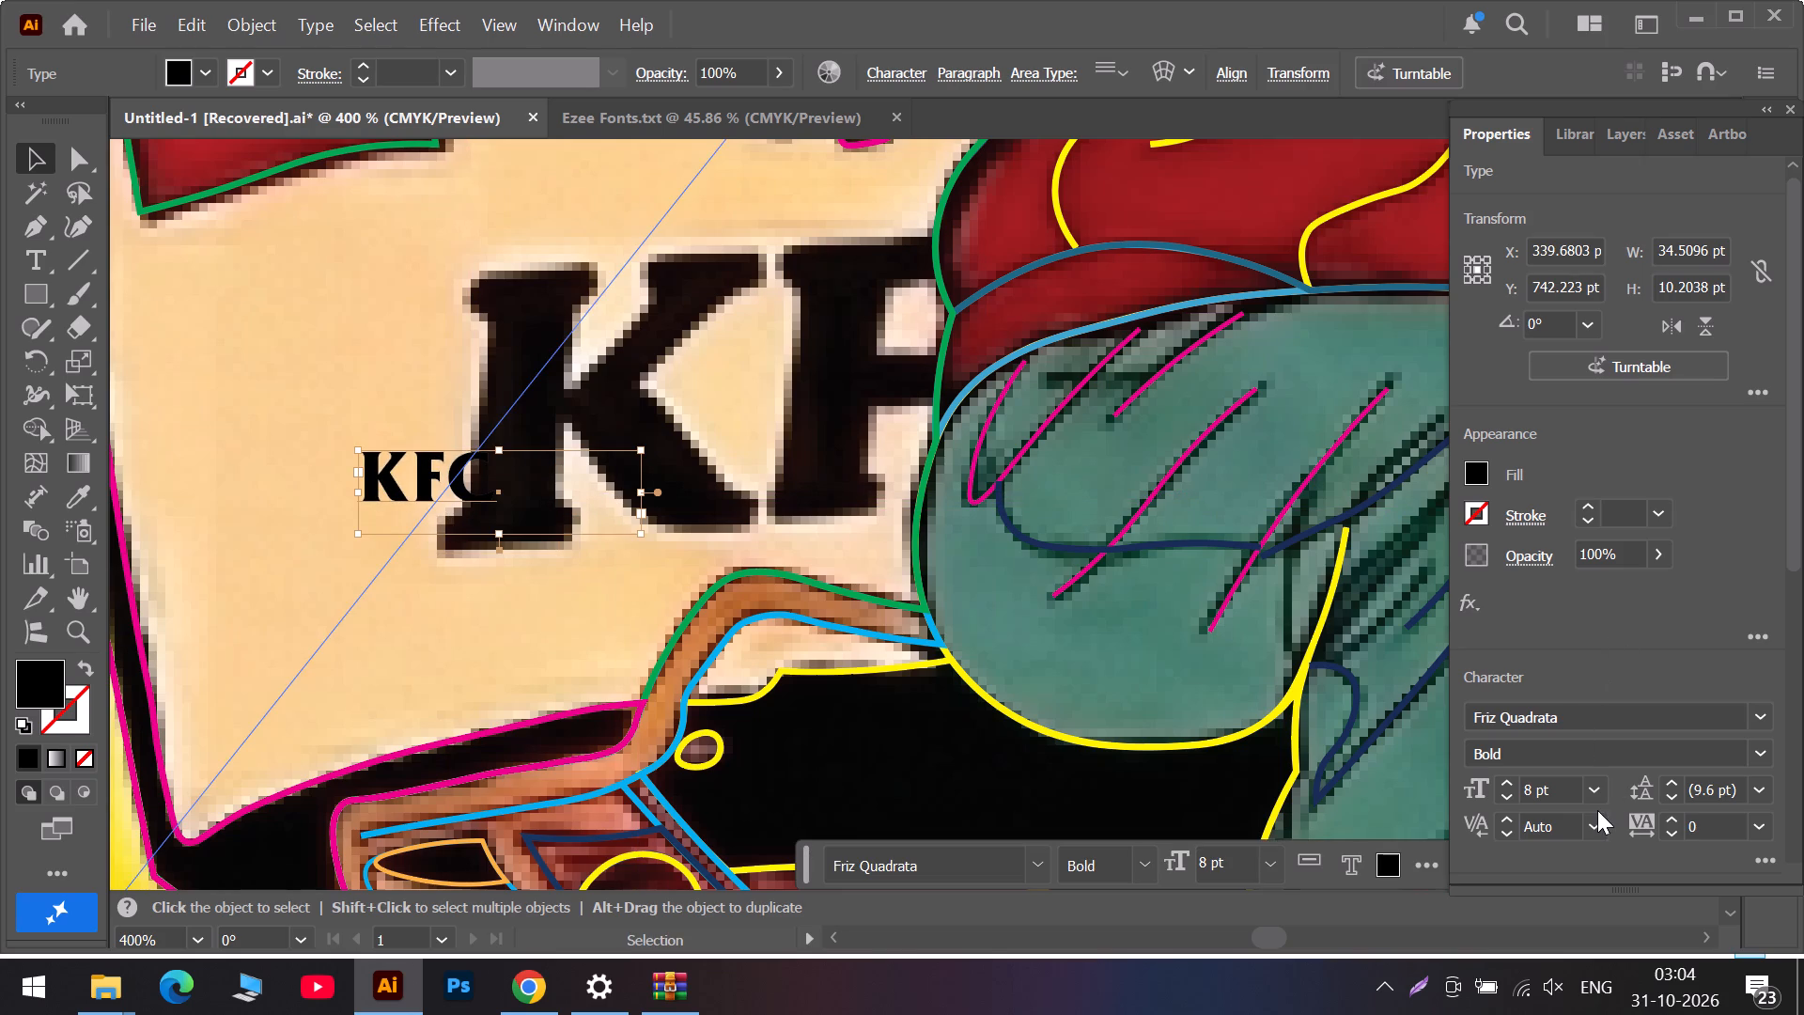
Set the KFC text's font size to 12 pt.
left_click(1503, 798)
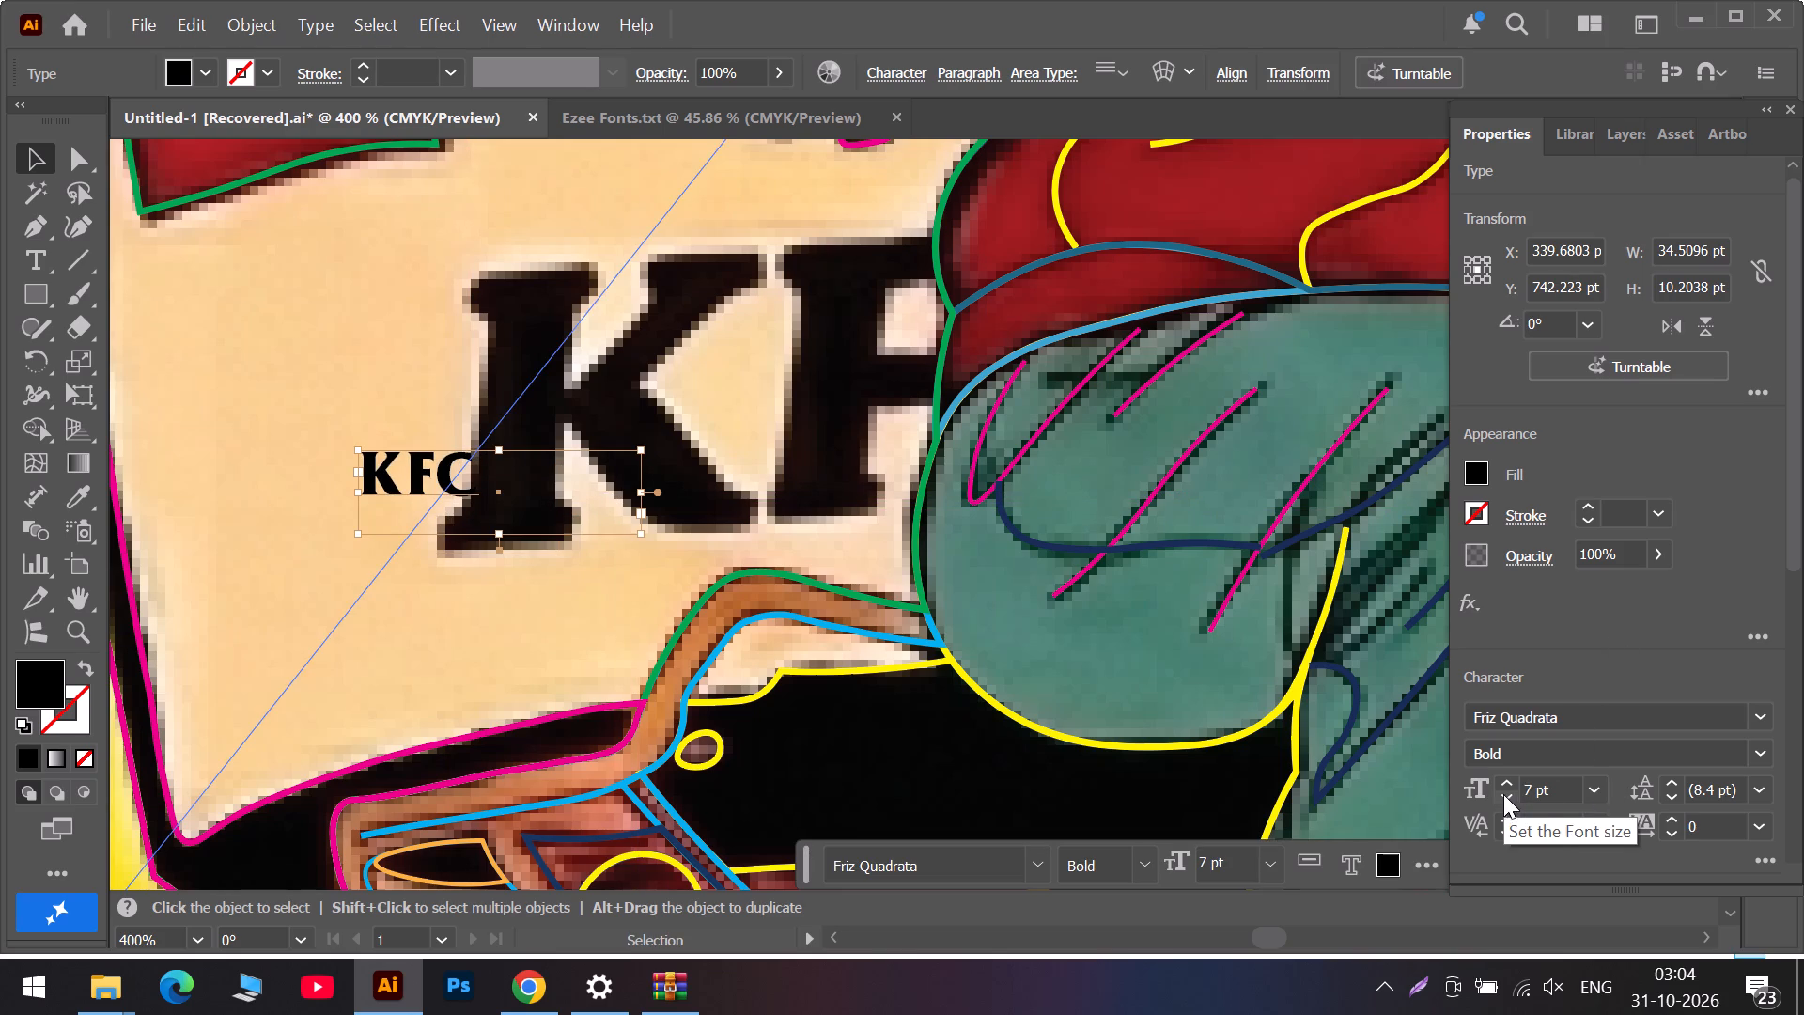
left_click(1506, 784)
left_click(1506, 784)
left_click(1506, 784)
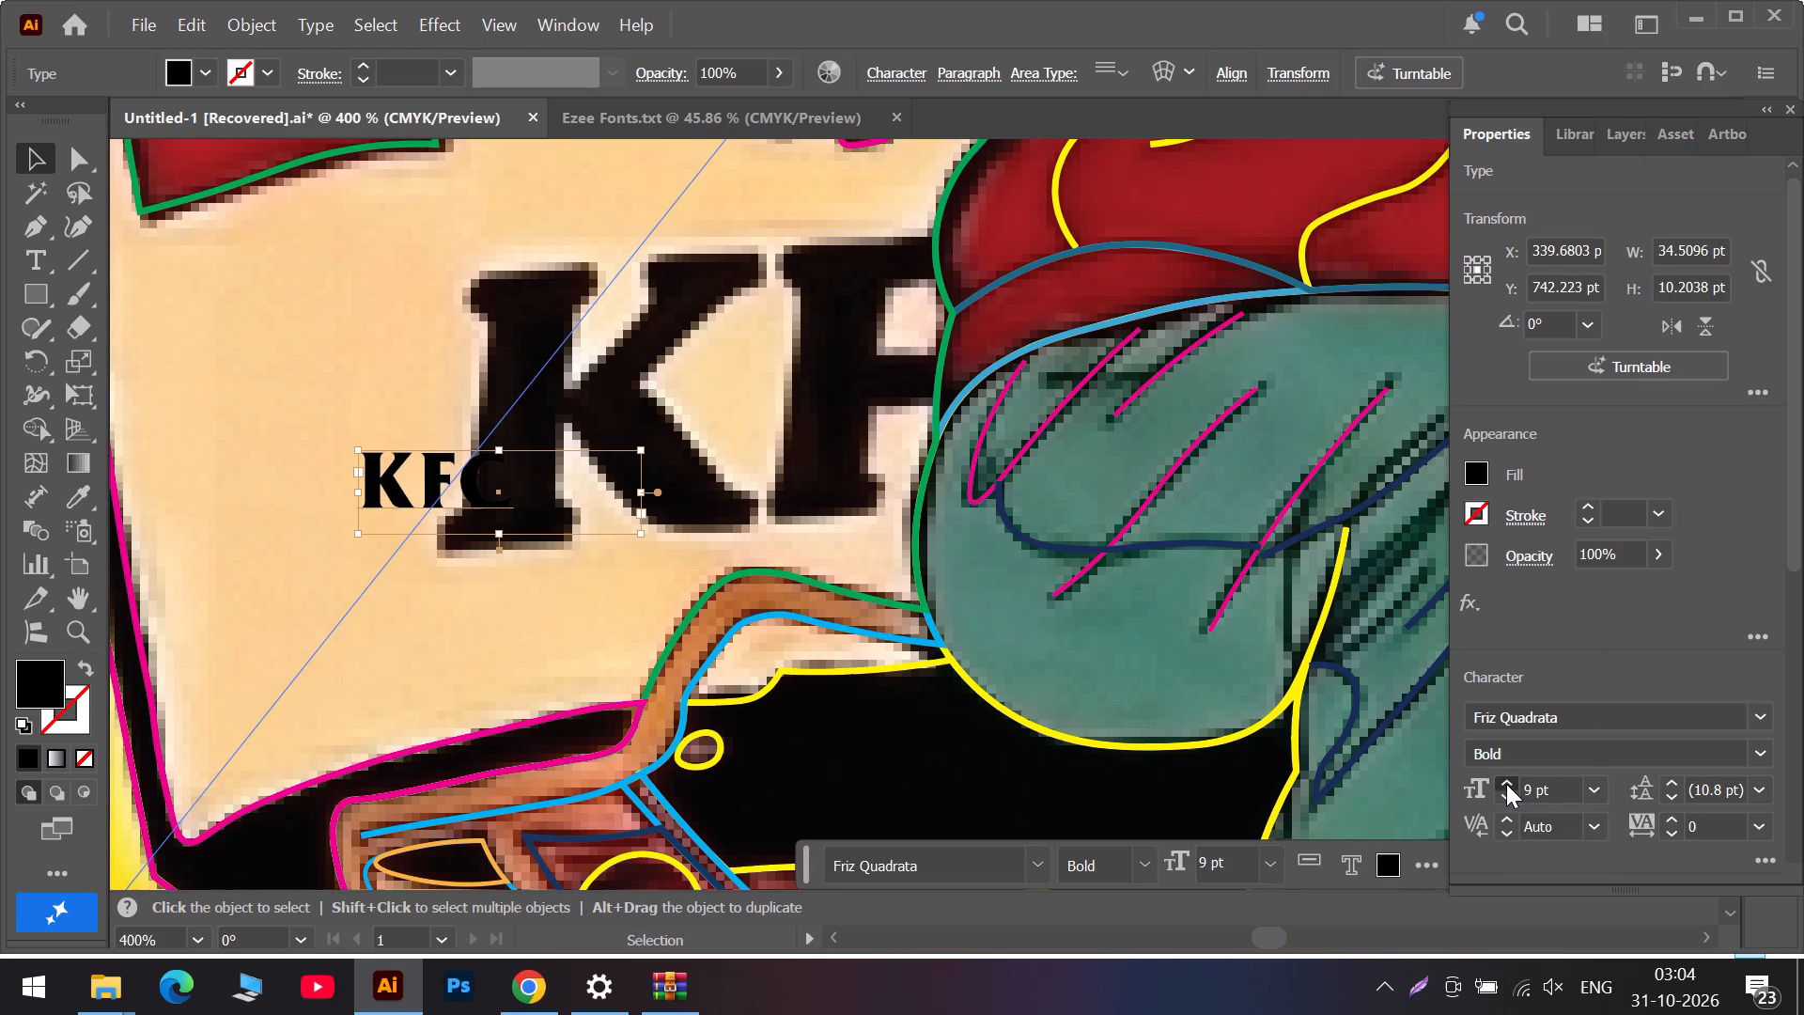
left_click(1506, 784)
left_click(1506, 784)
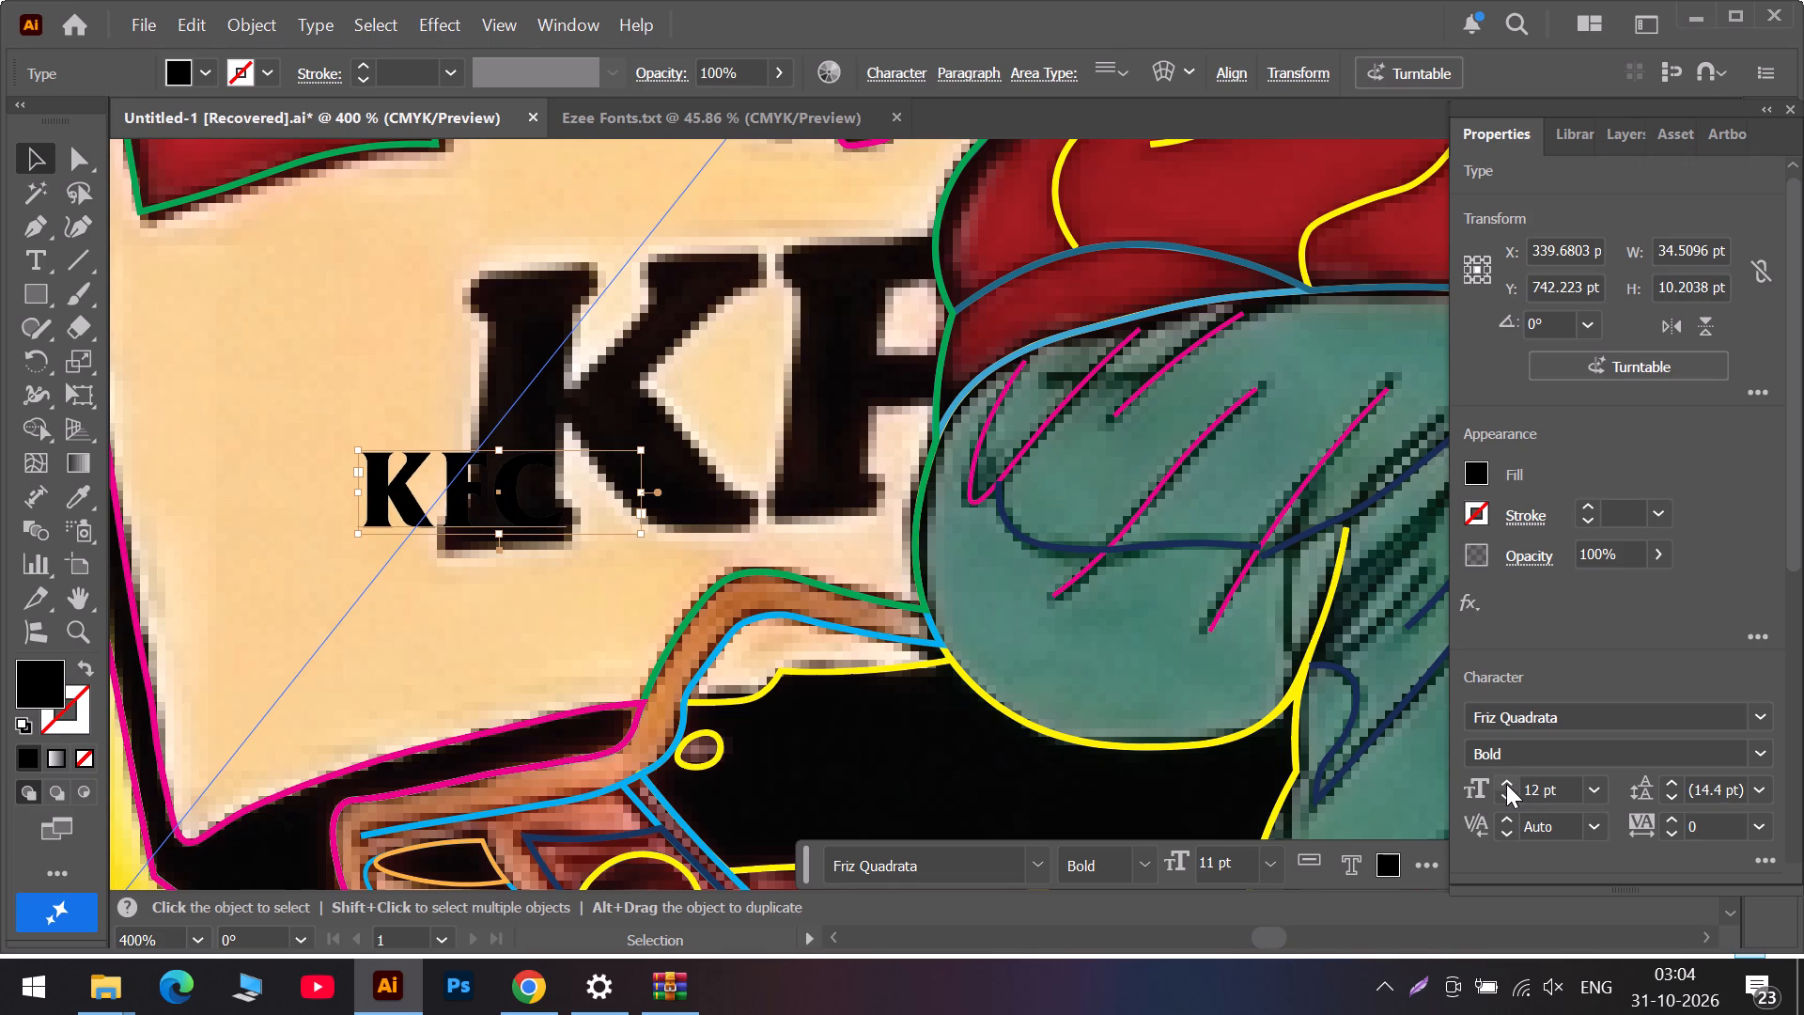
Change the KFC text's fill colour from black to yellow.
left_click(205, 66)
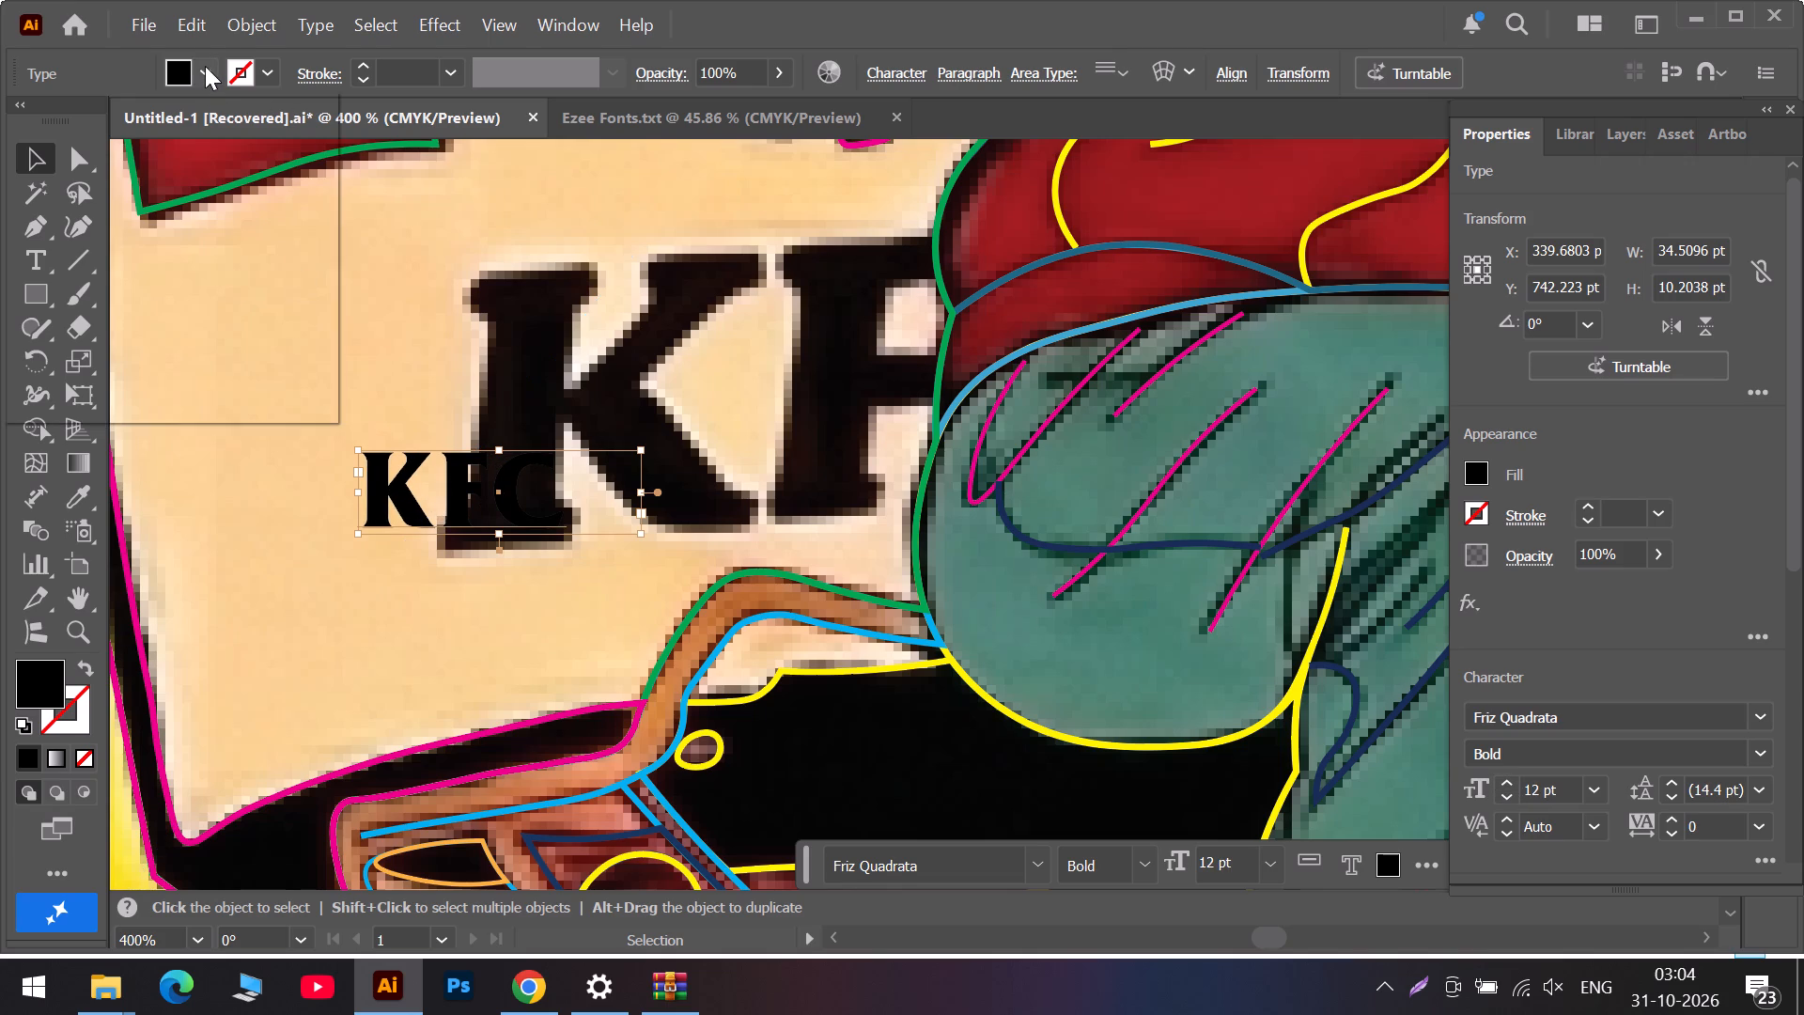
left_click(125, 211)
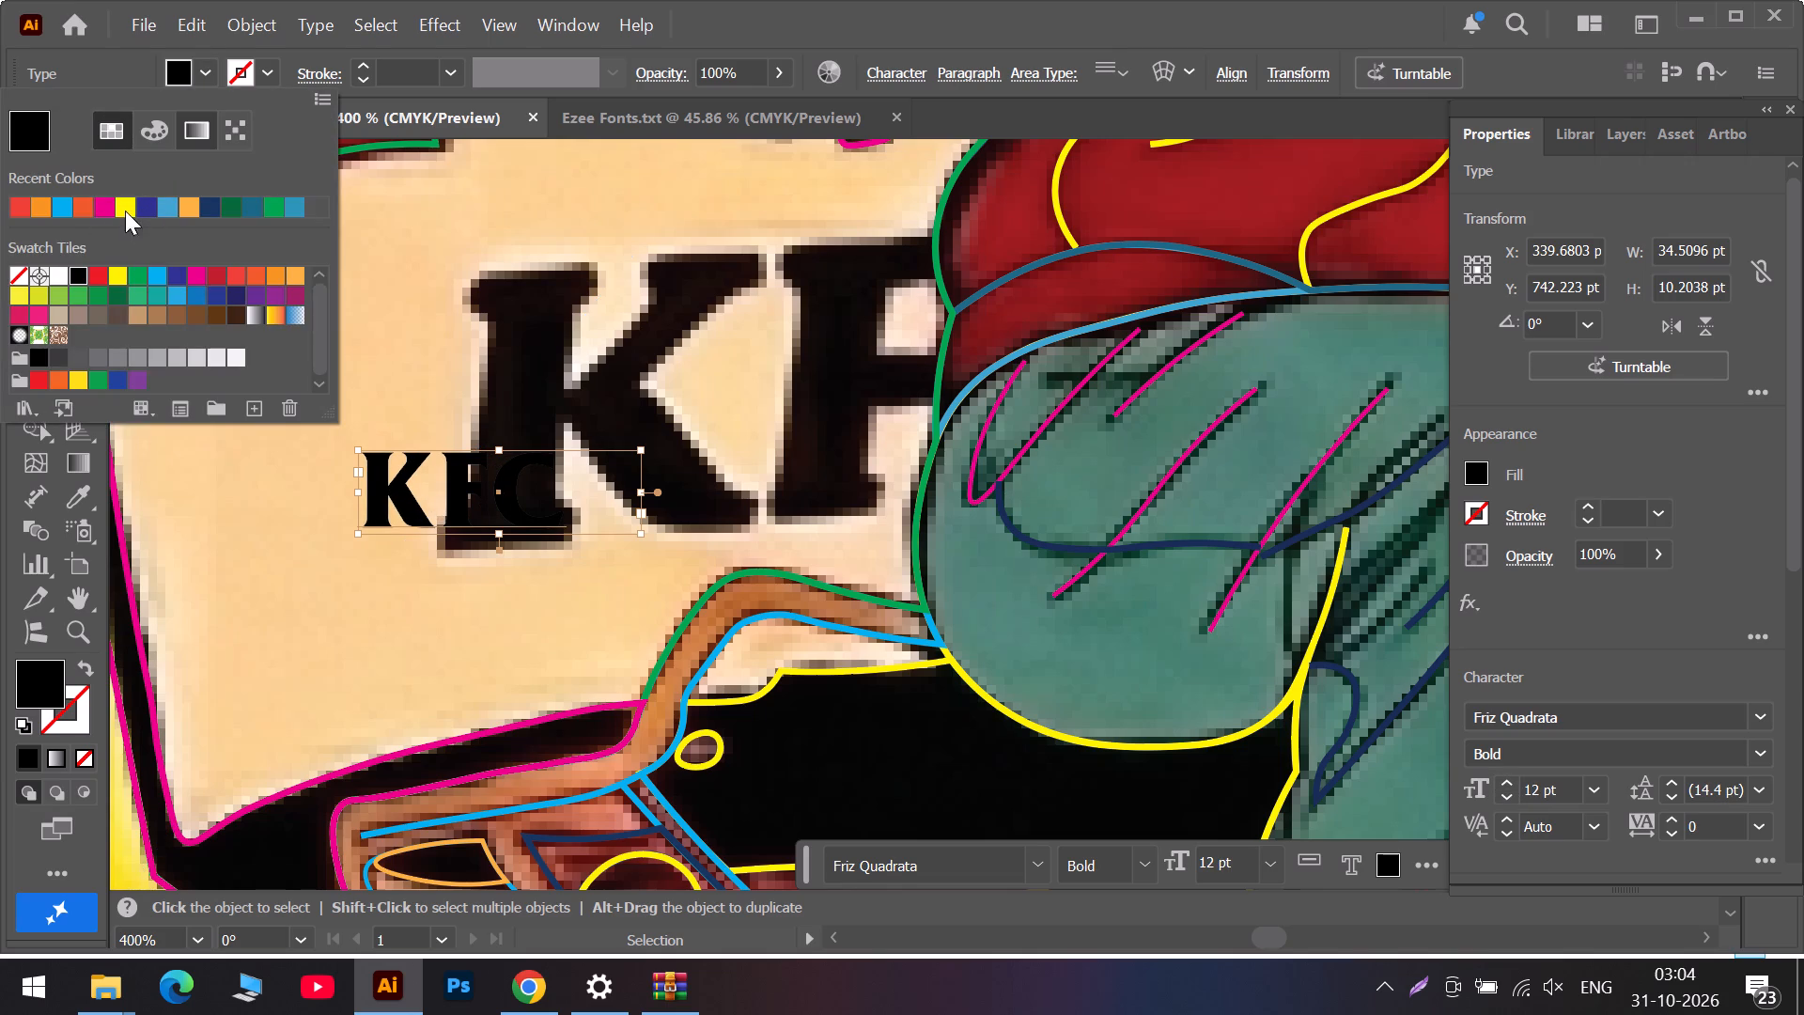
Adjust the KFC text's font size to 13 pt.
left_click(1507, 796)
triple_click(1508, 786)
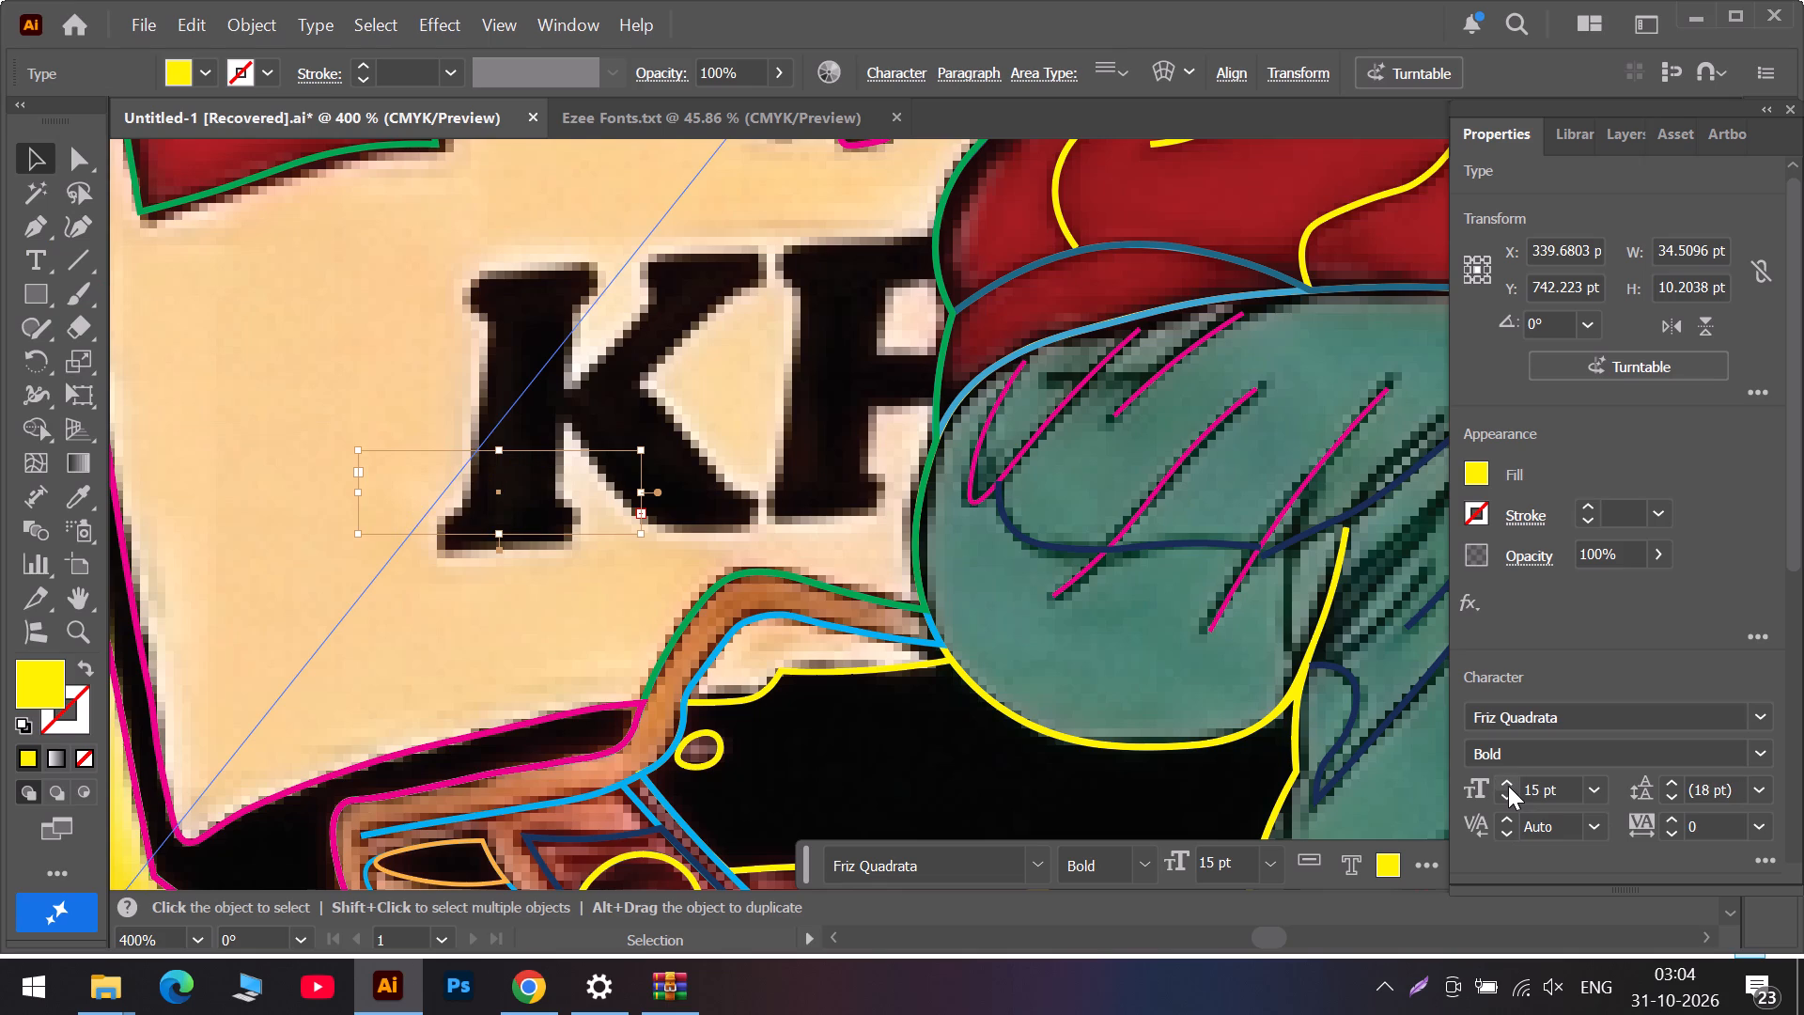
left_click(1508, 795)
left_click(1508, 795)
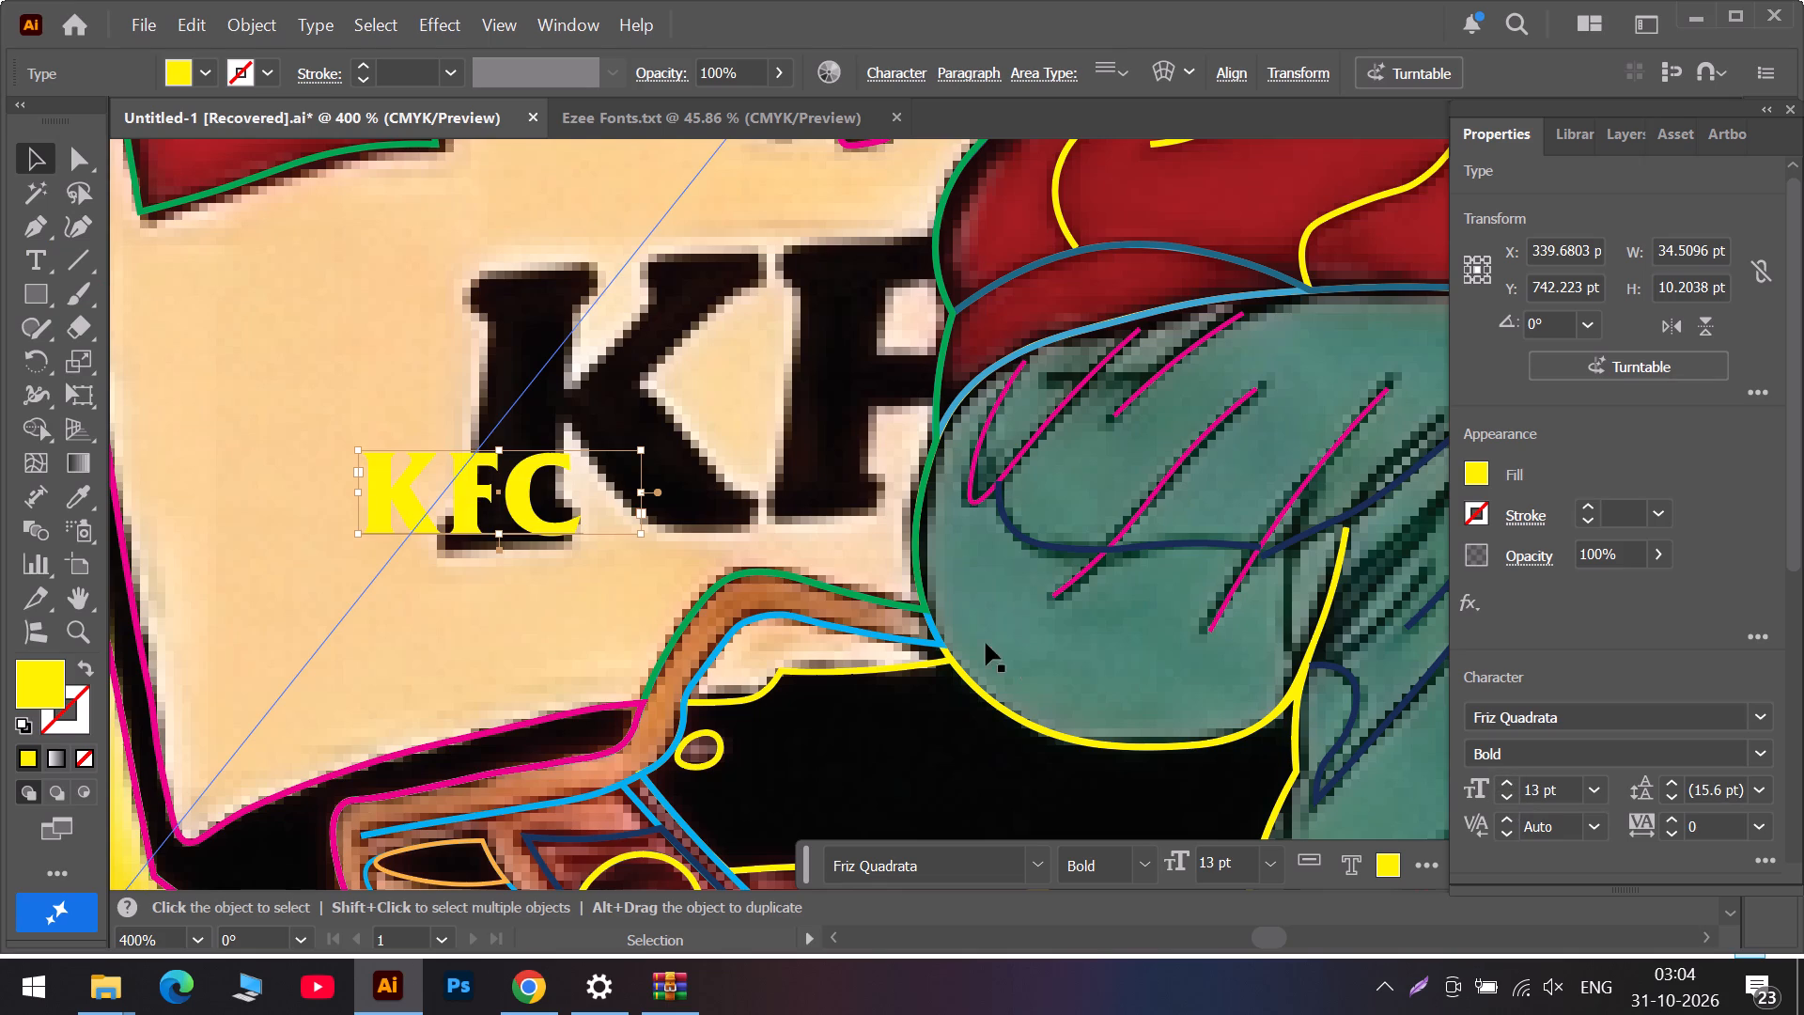
Enlarge the KFC text area to about 66 by 19 pt, across the original K and F.
left_click_drag(644, 489, 896, 556)
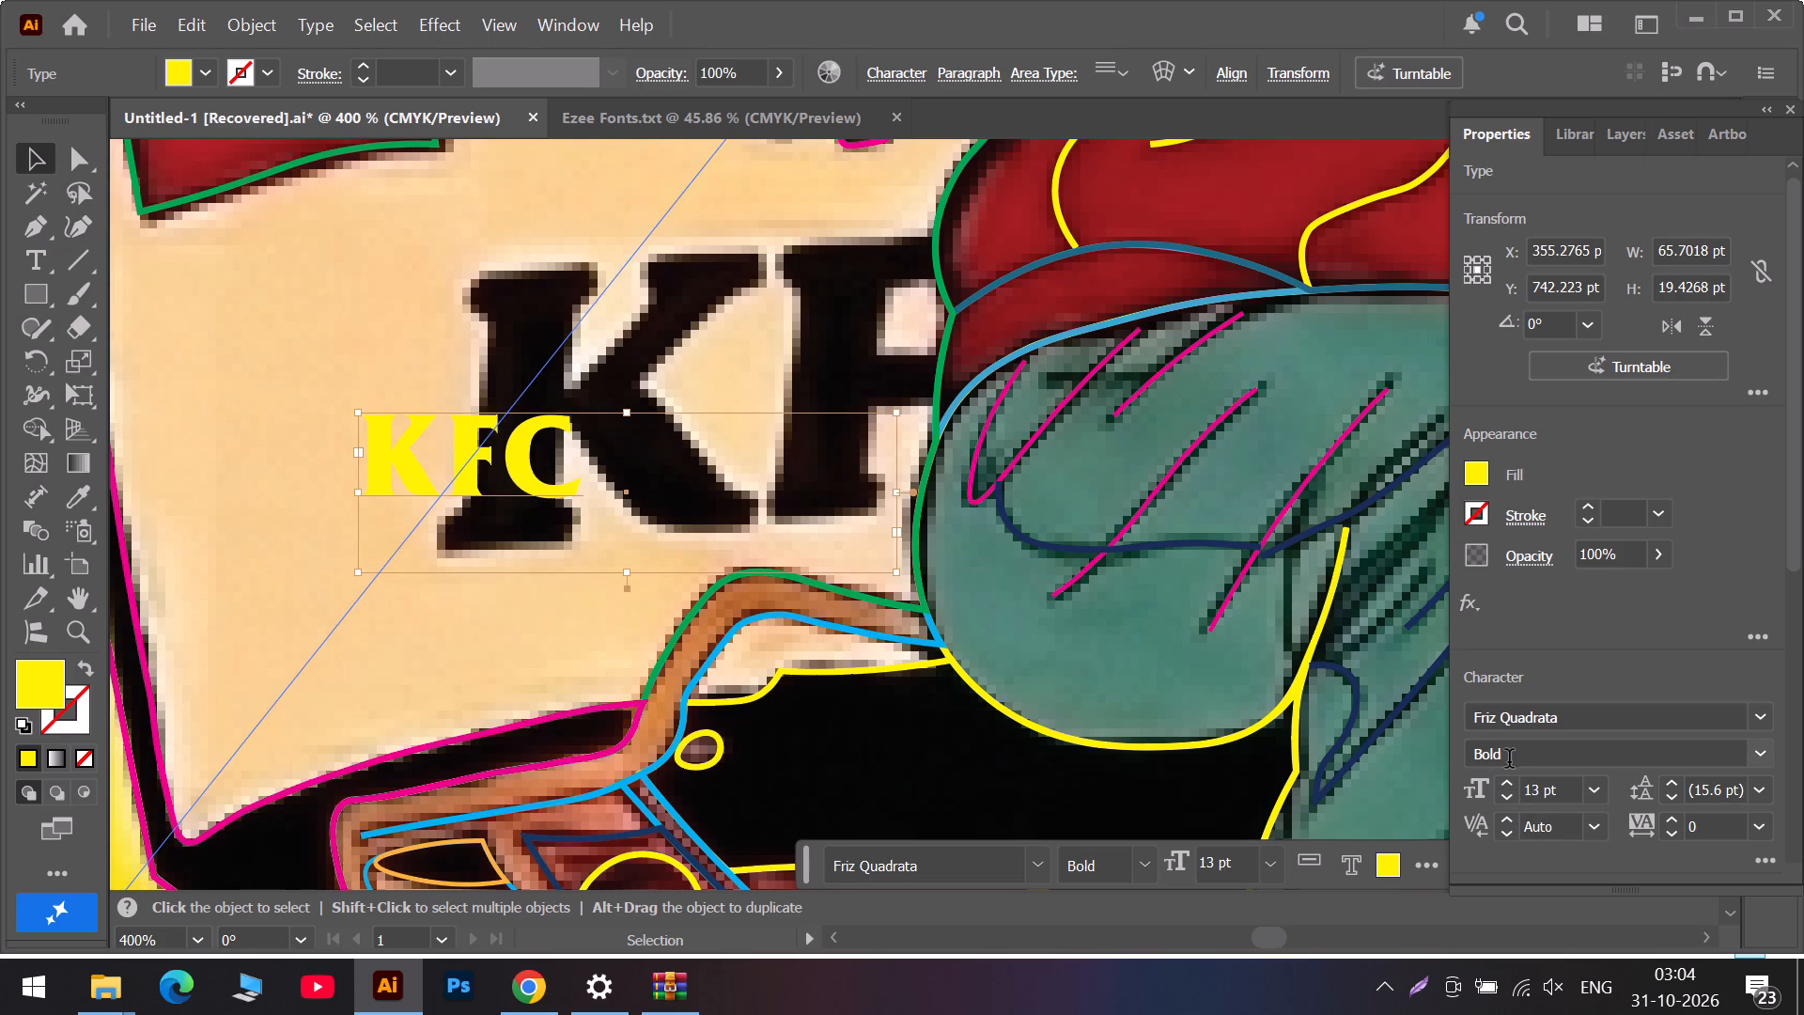
Set the KFC text's font size to 24 pt so it nearly fills the text area's height.
left_click(1513, 784)
left_click(1513, 784)
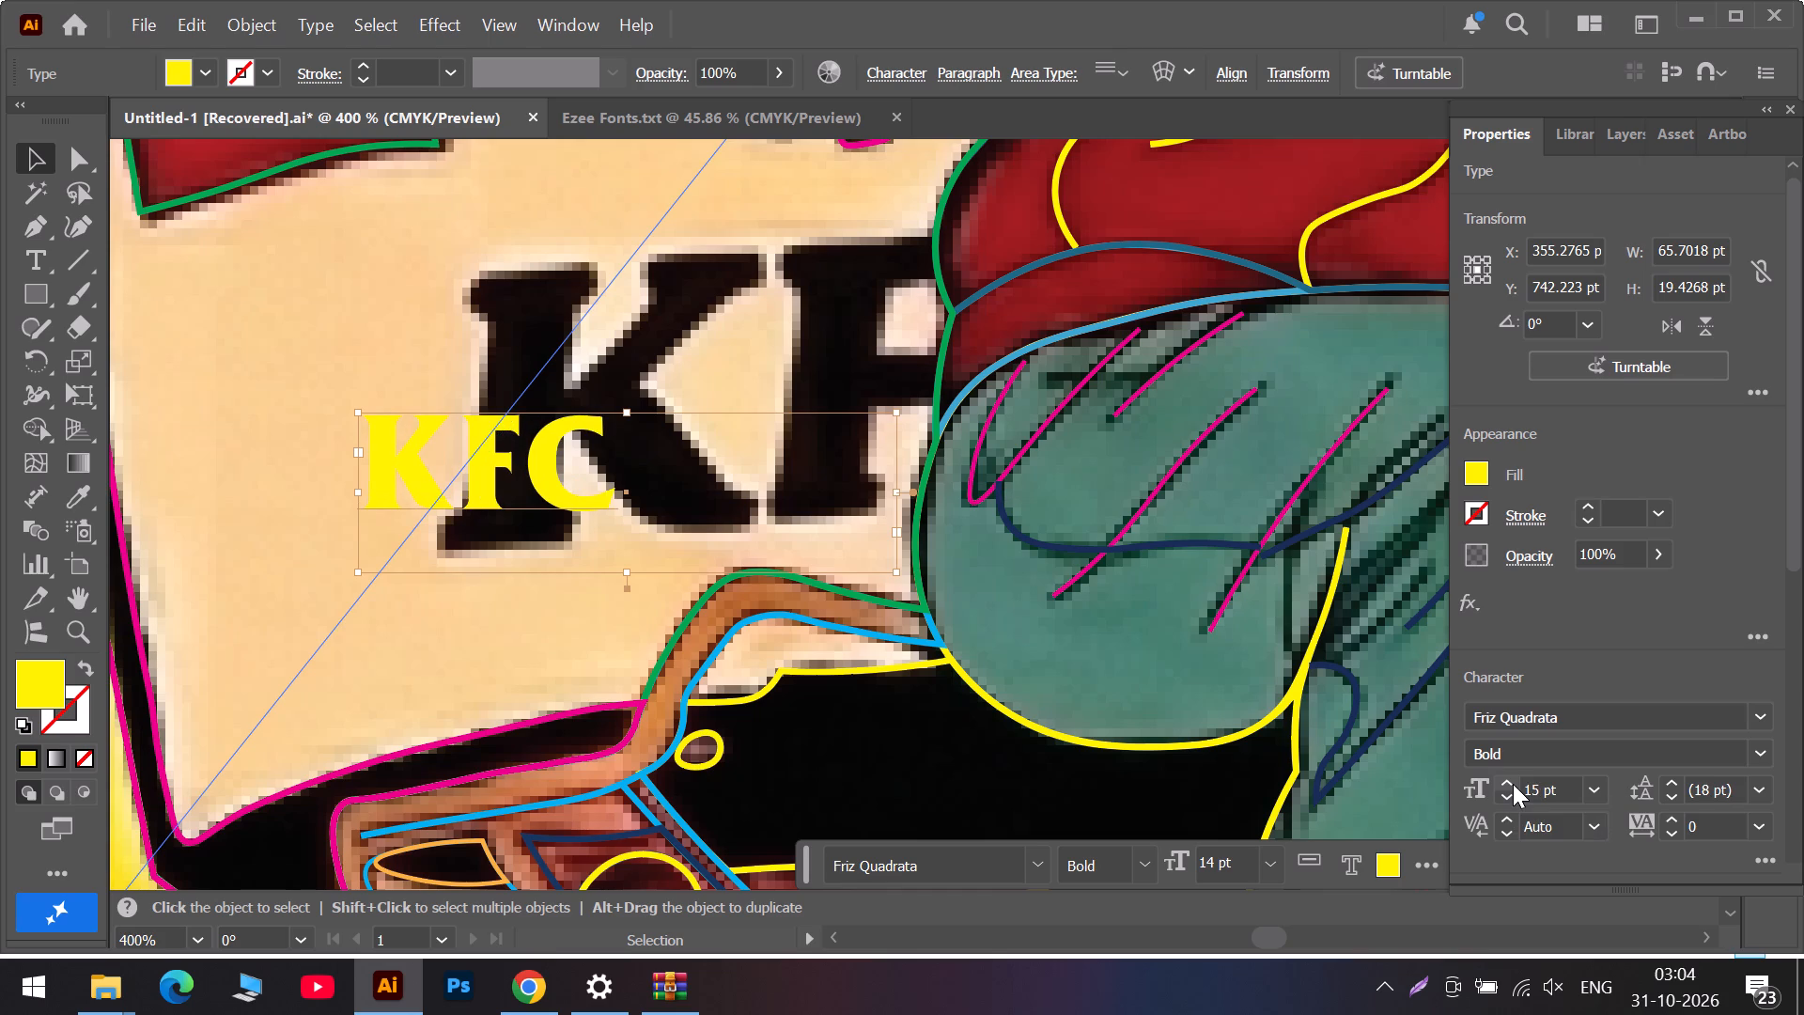
left_click(1512, 784)
triple_click(1512, 784)
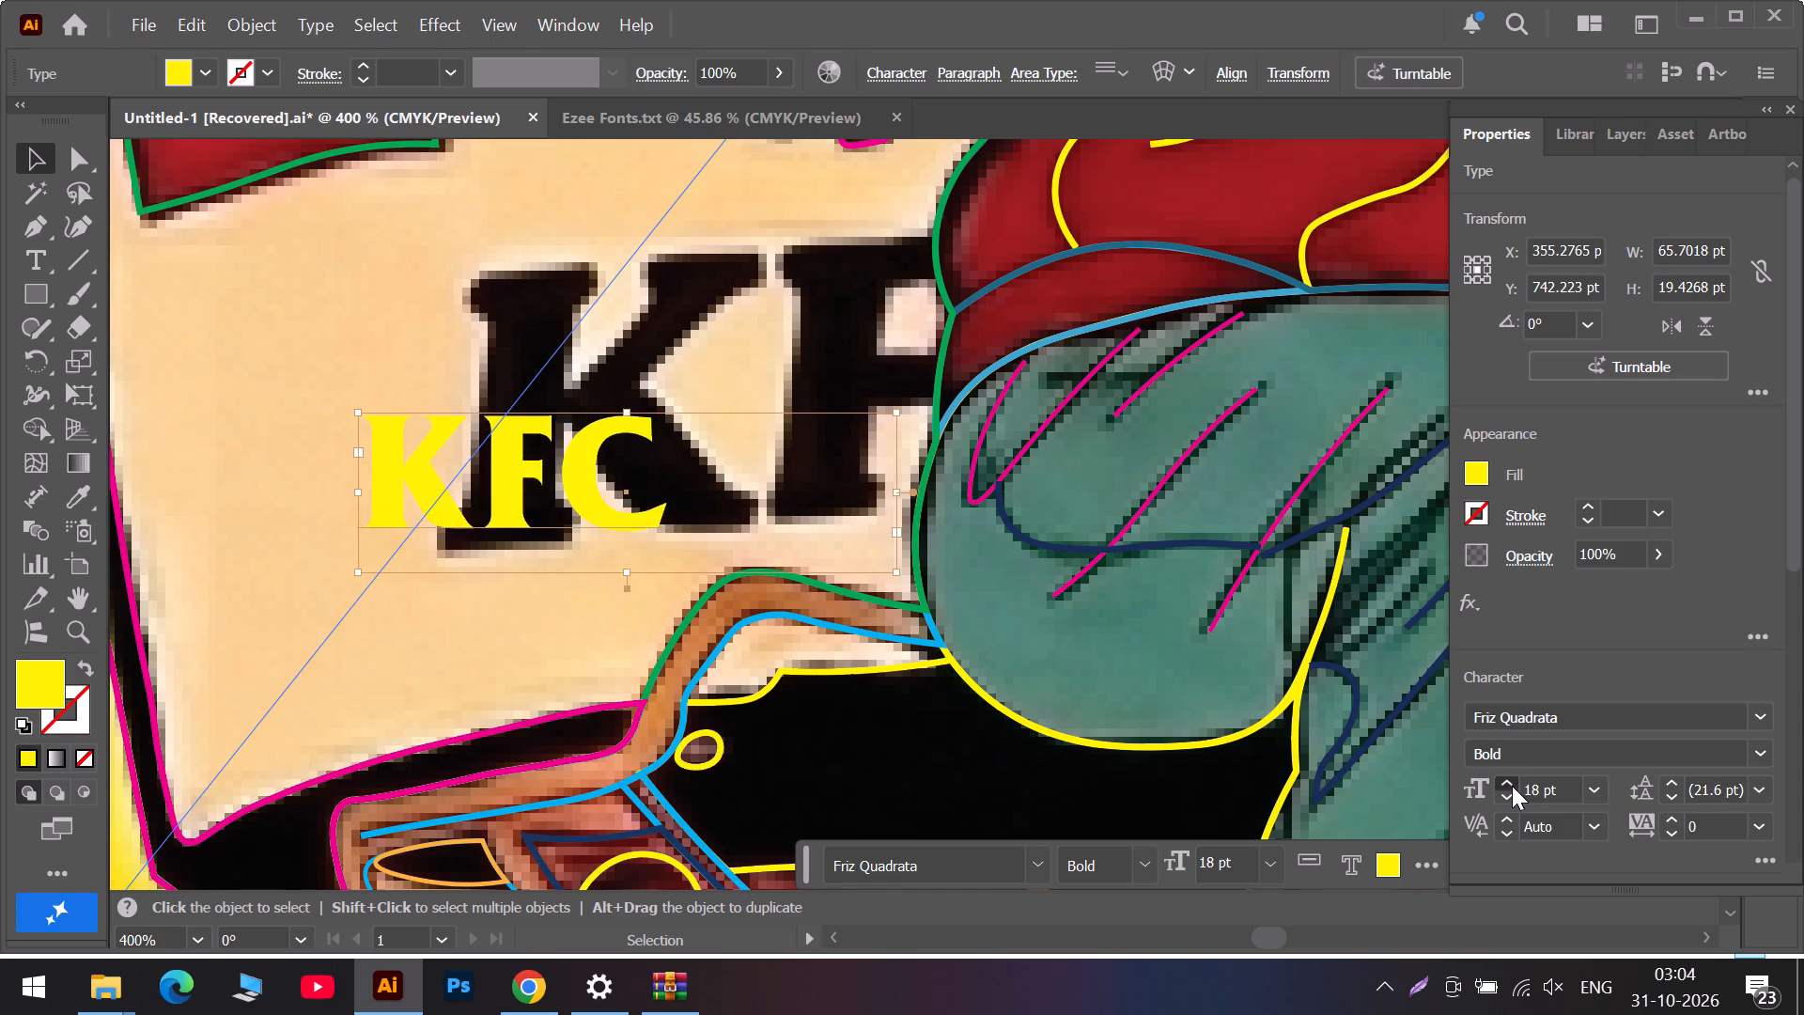
triple_click(1512, 788)
left_click(1512, 788)
left_click(1512, 789)
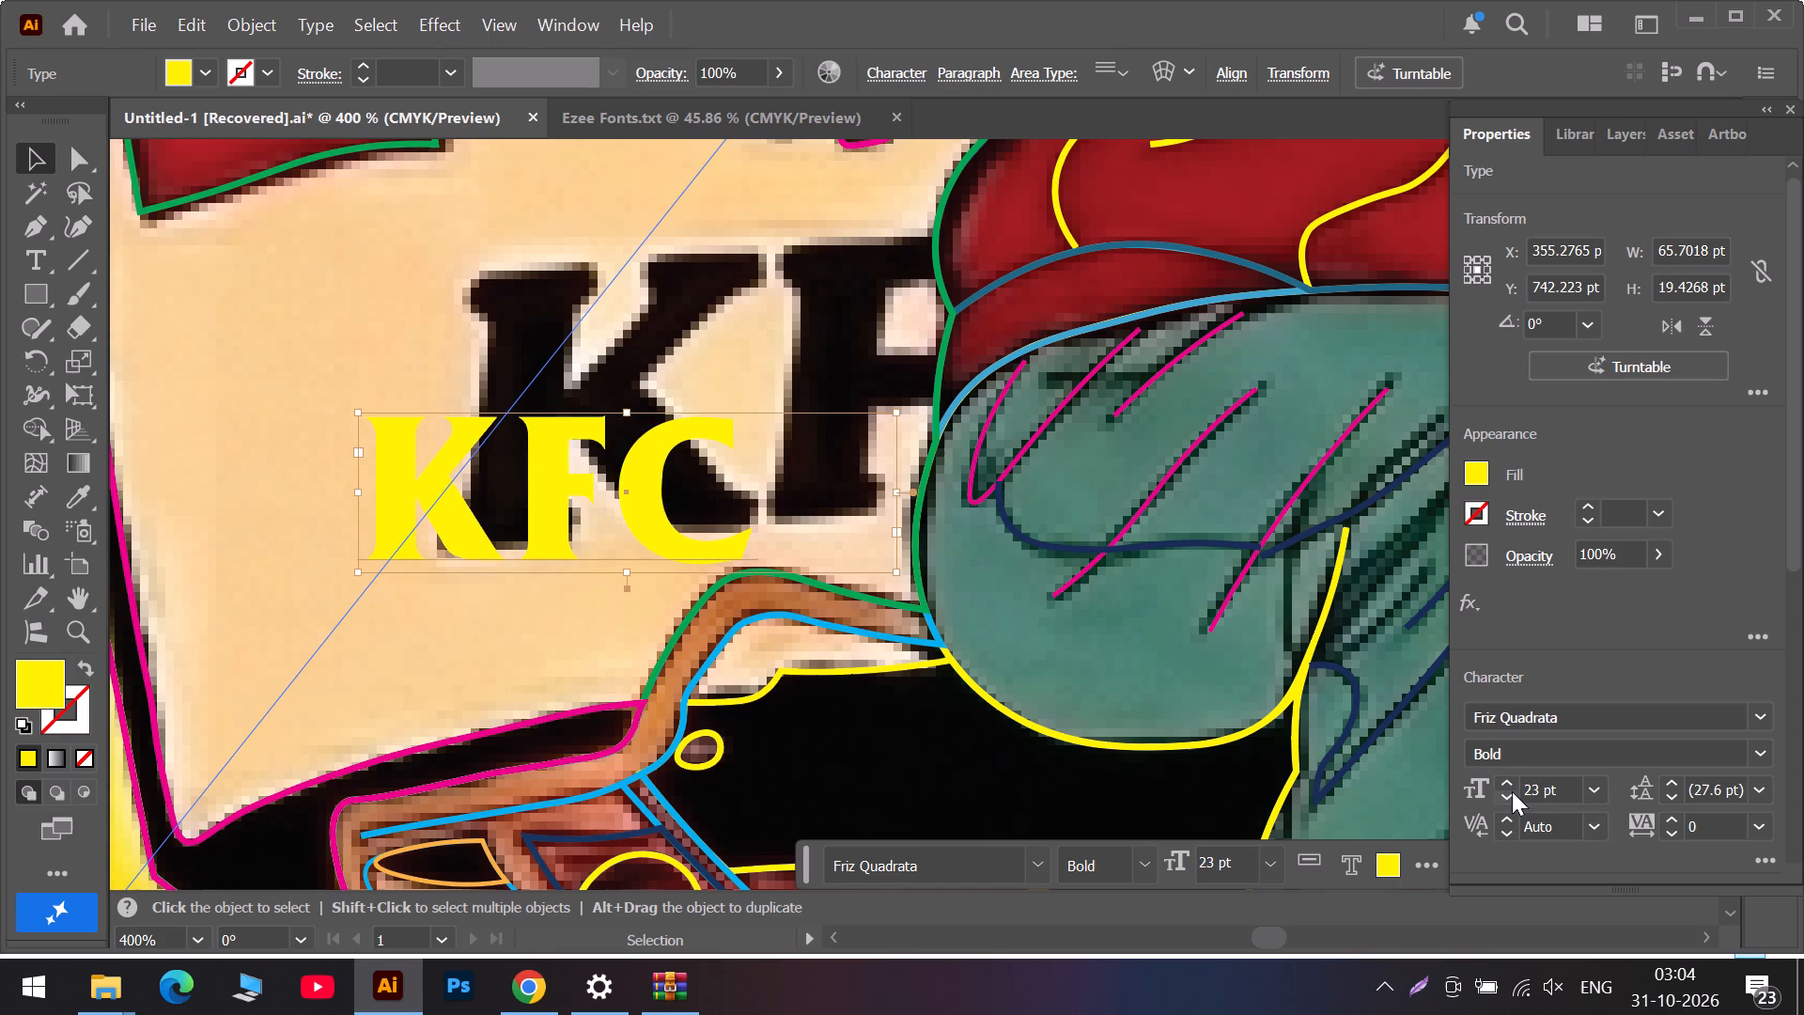
left_click(1512, 791)
left_click(1512, 791)
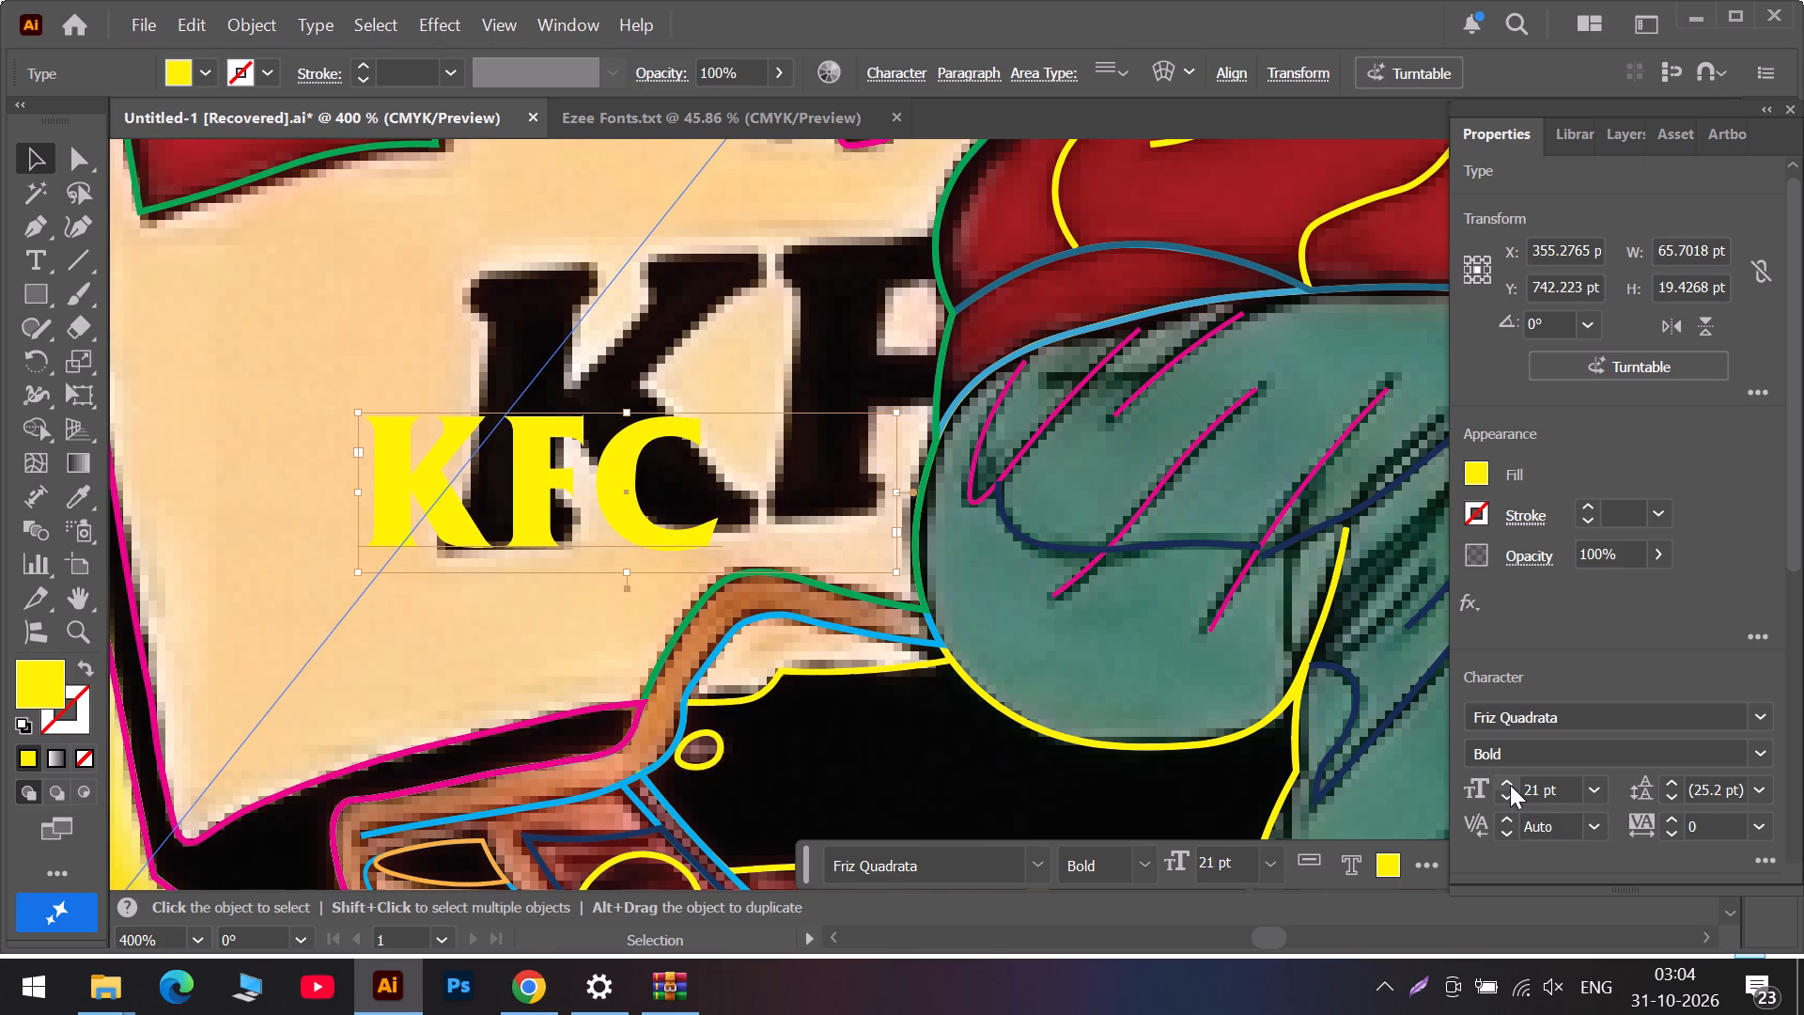
triple_click(1510, 785)
double_click(1510, 785)
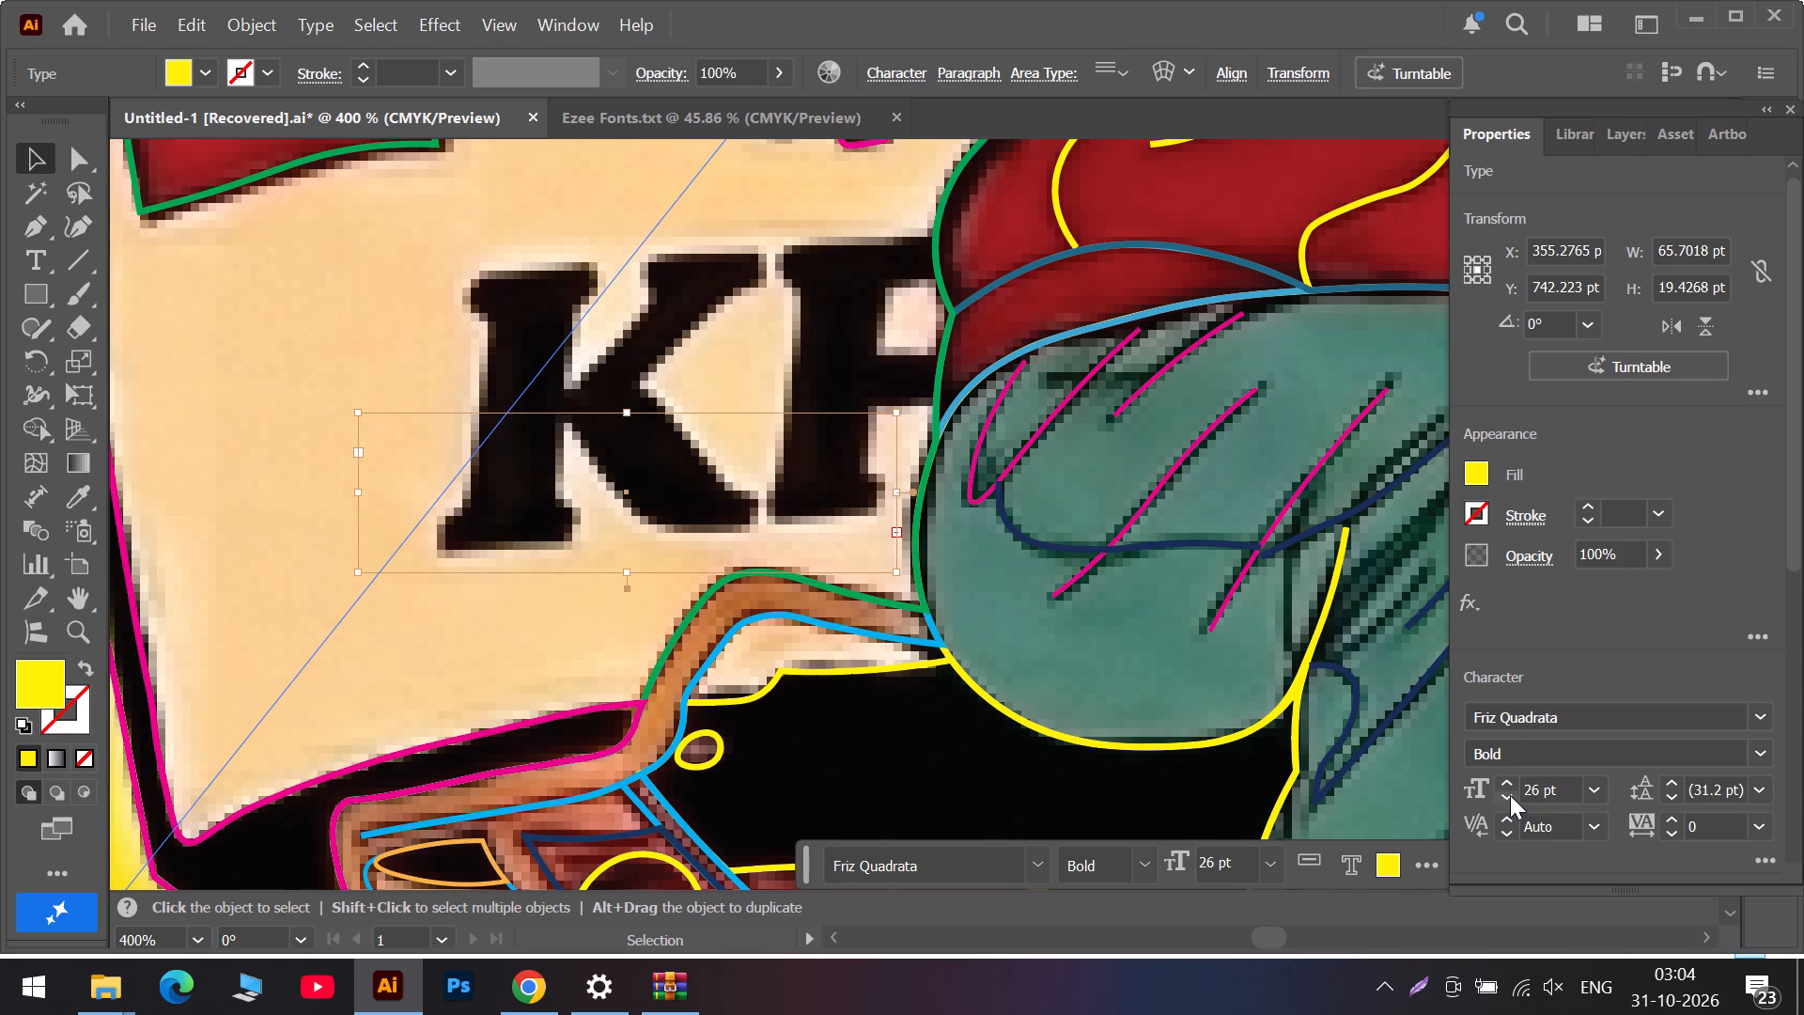
left_click(1510, 795)
left_click(1510, 795)
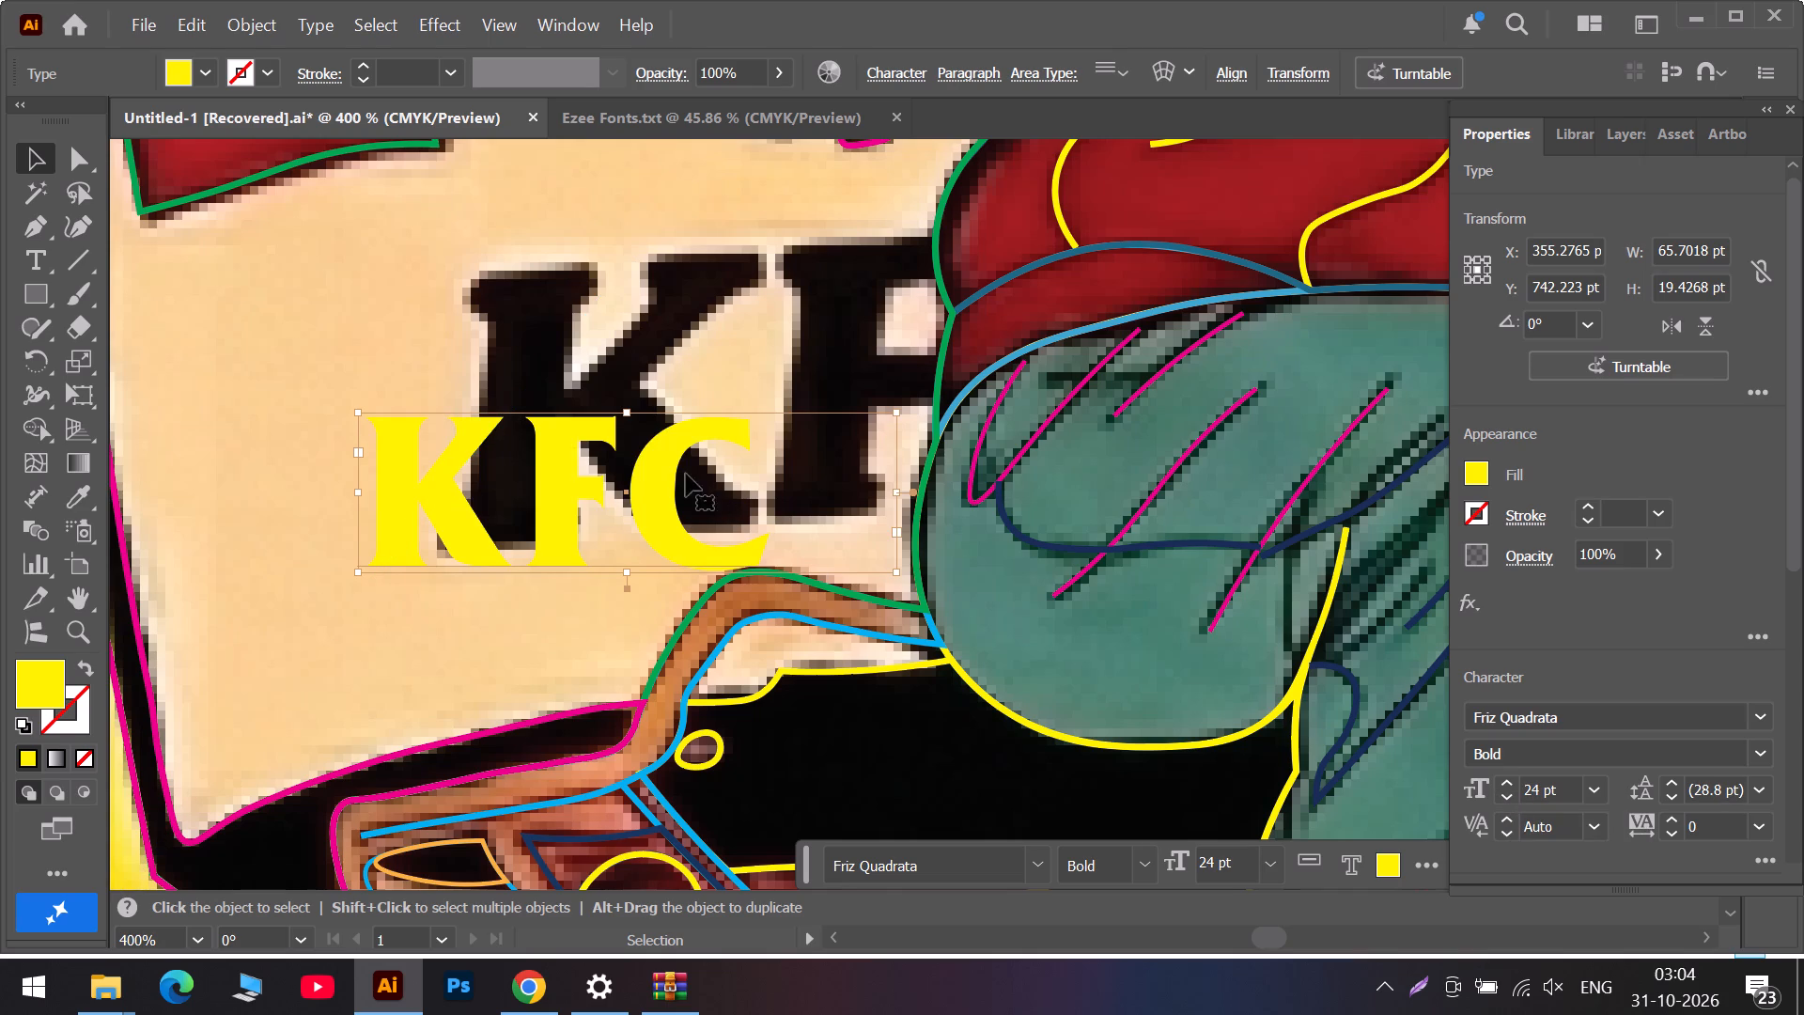
Move the KFC text up and slightly left, to about X 350.8, Y 729.6 pt.
left_click_drag(599, 420, 562, 318)
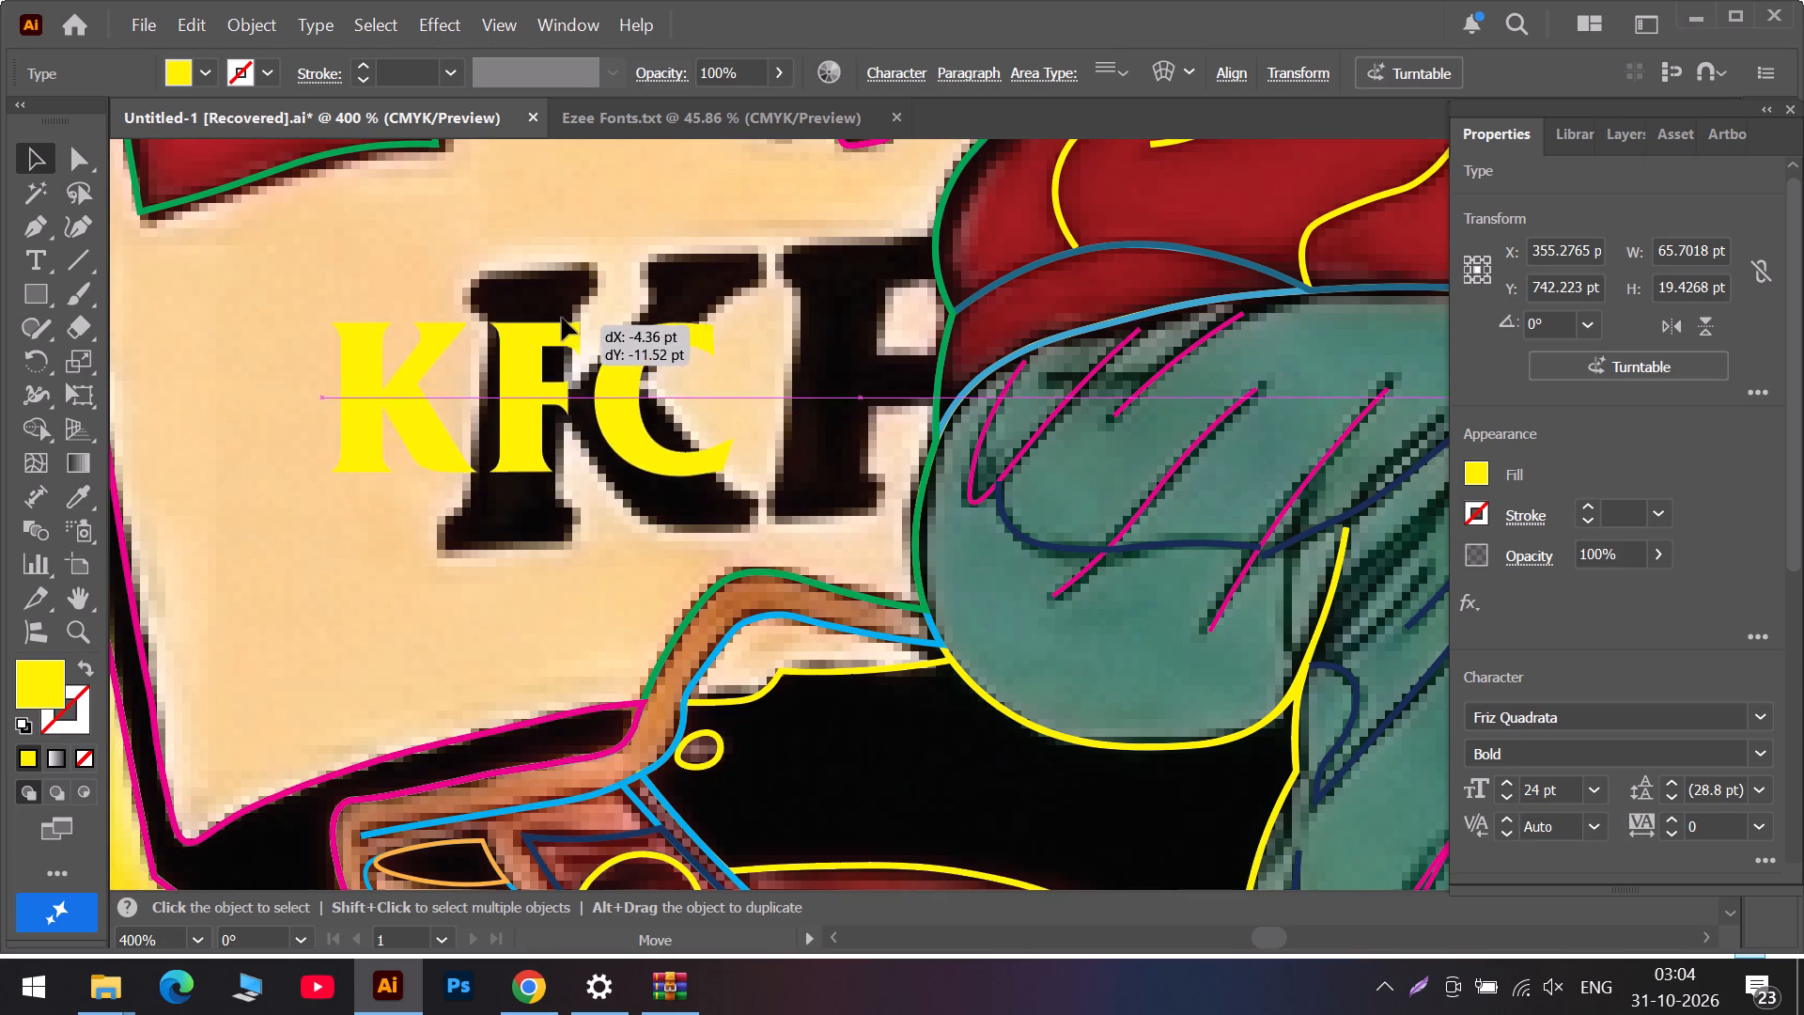
left_click_drag(562, 318, 562, 317)
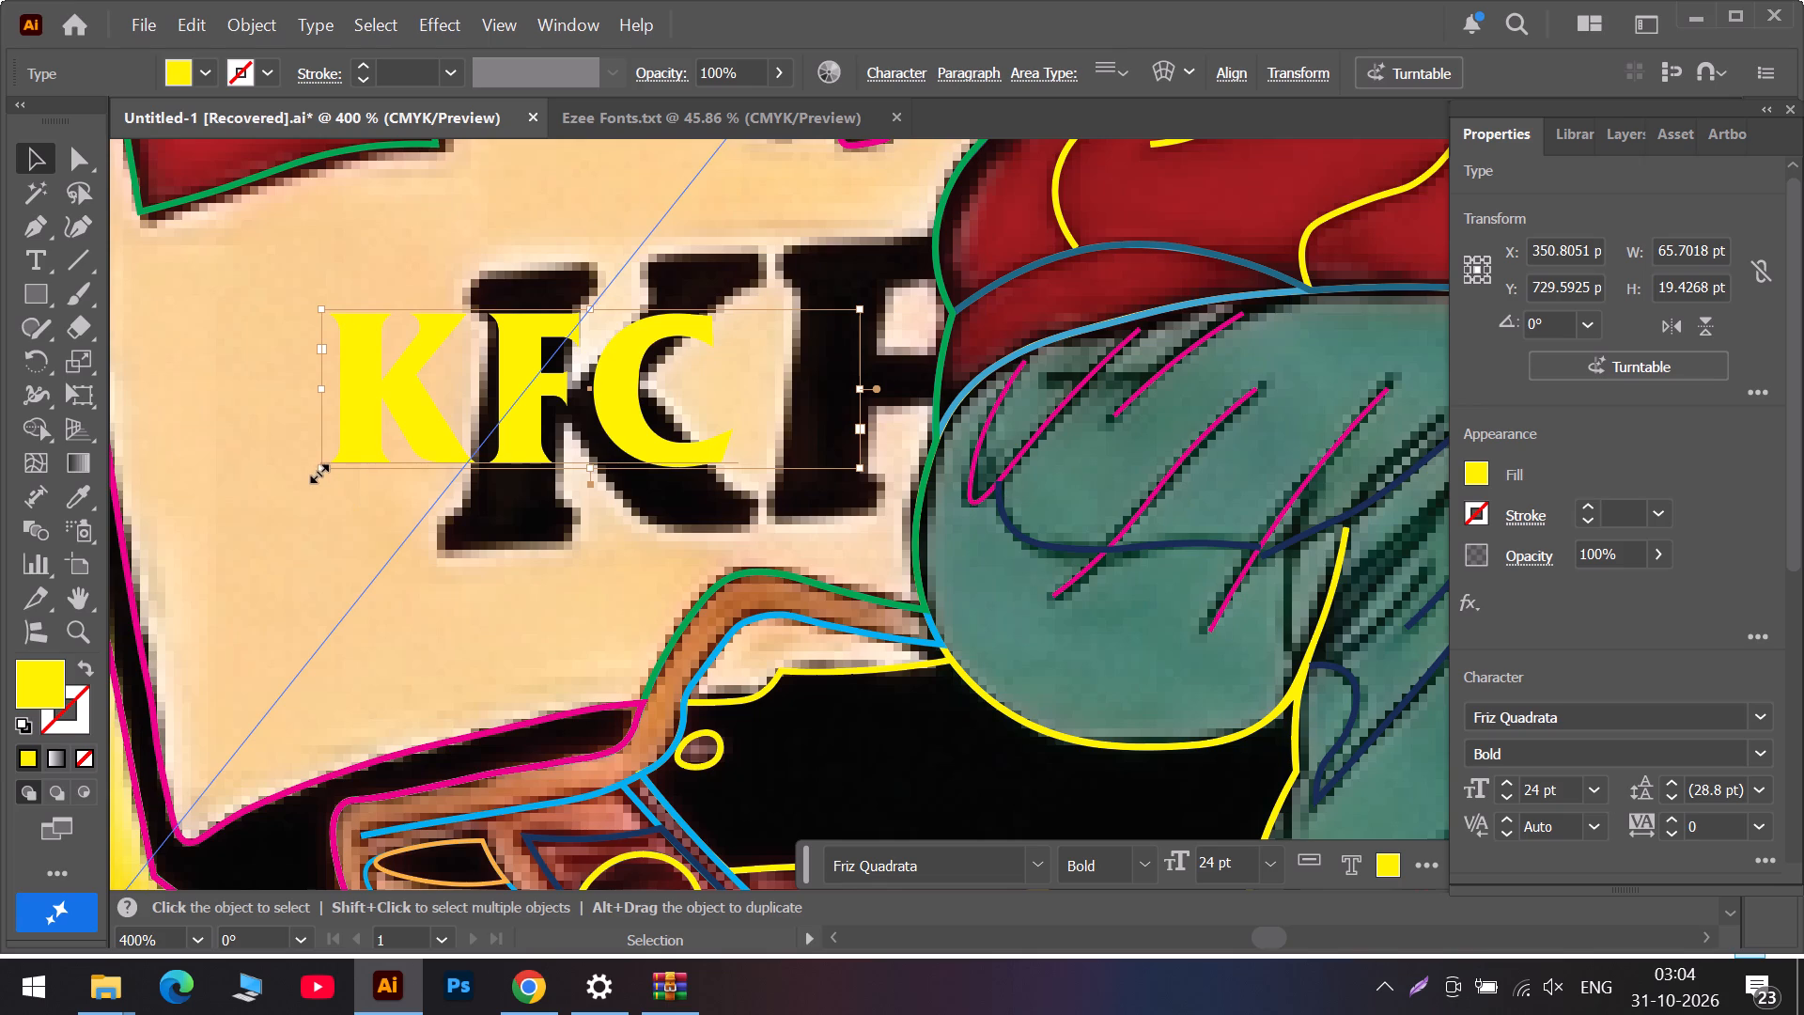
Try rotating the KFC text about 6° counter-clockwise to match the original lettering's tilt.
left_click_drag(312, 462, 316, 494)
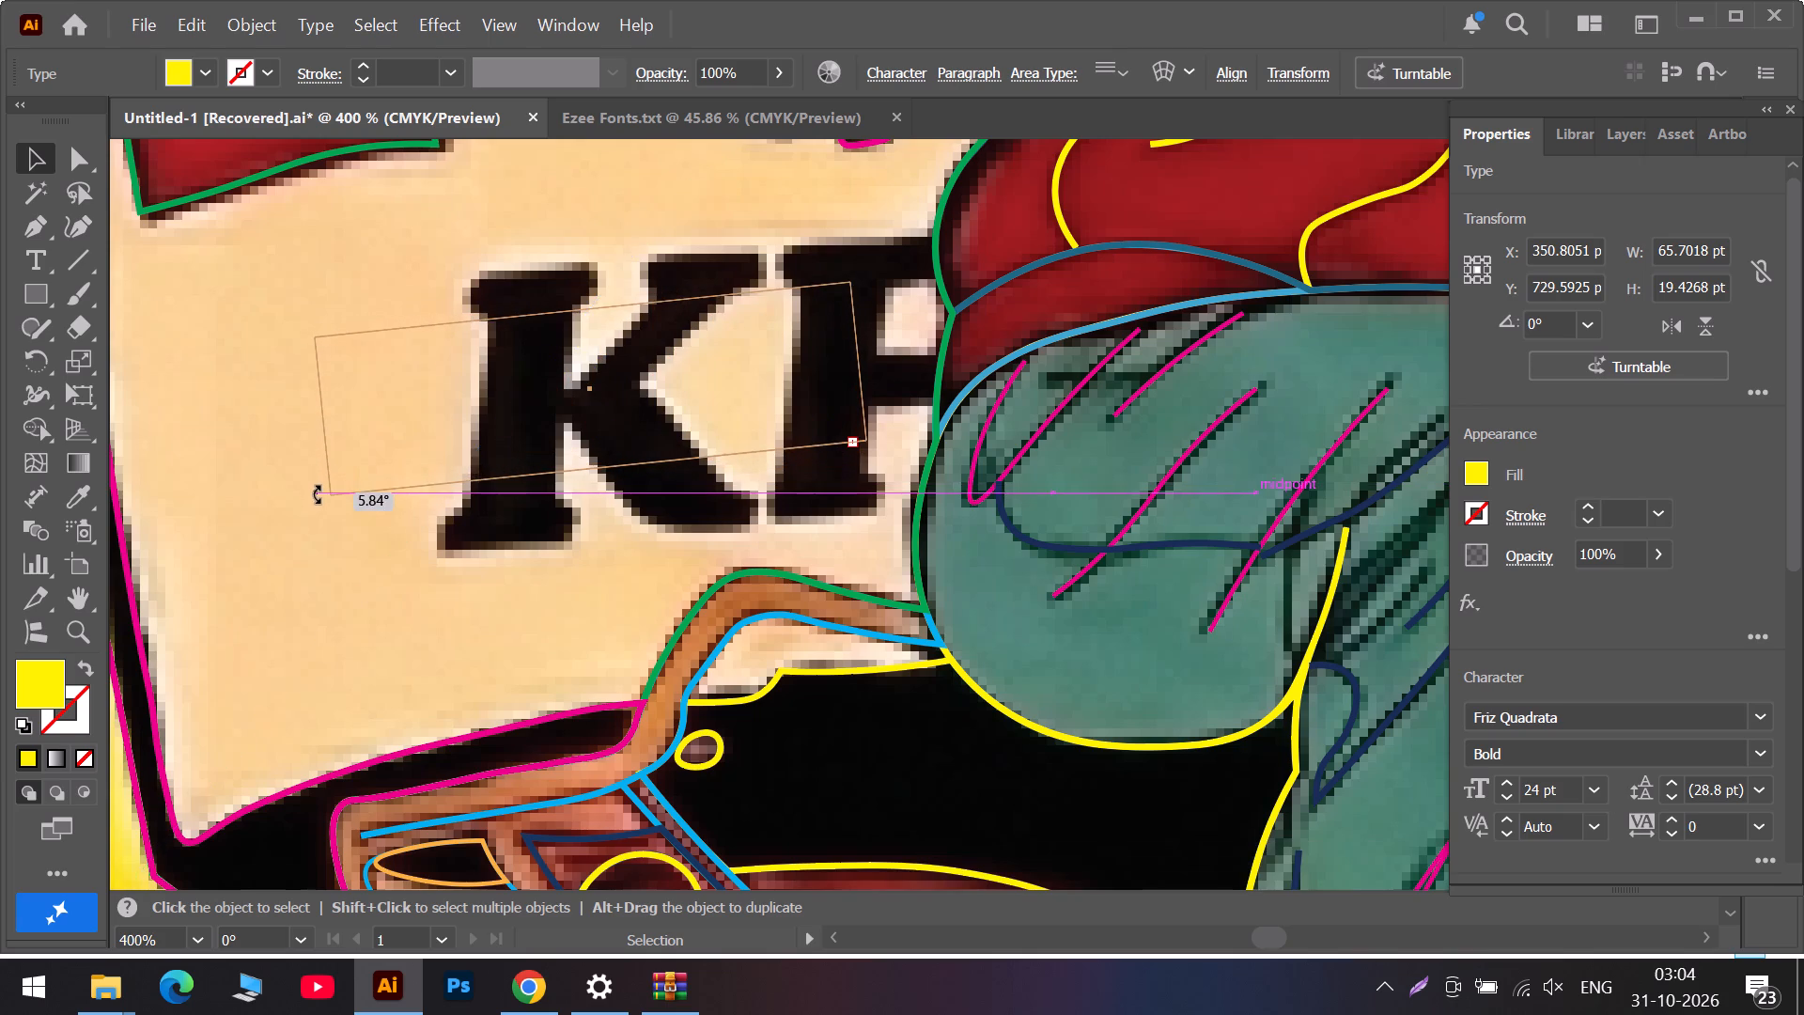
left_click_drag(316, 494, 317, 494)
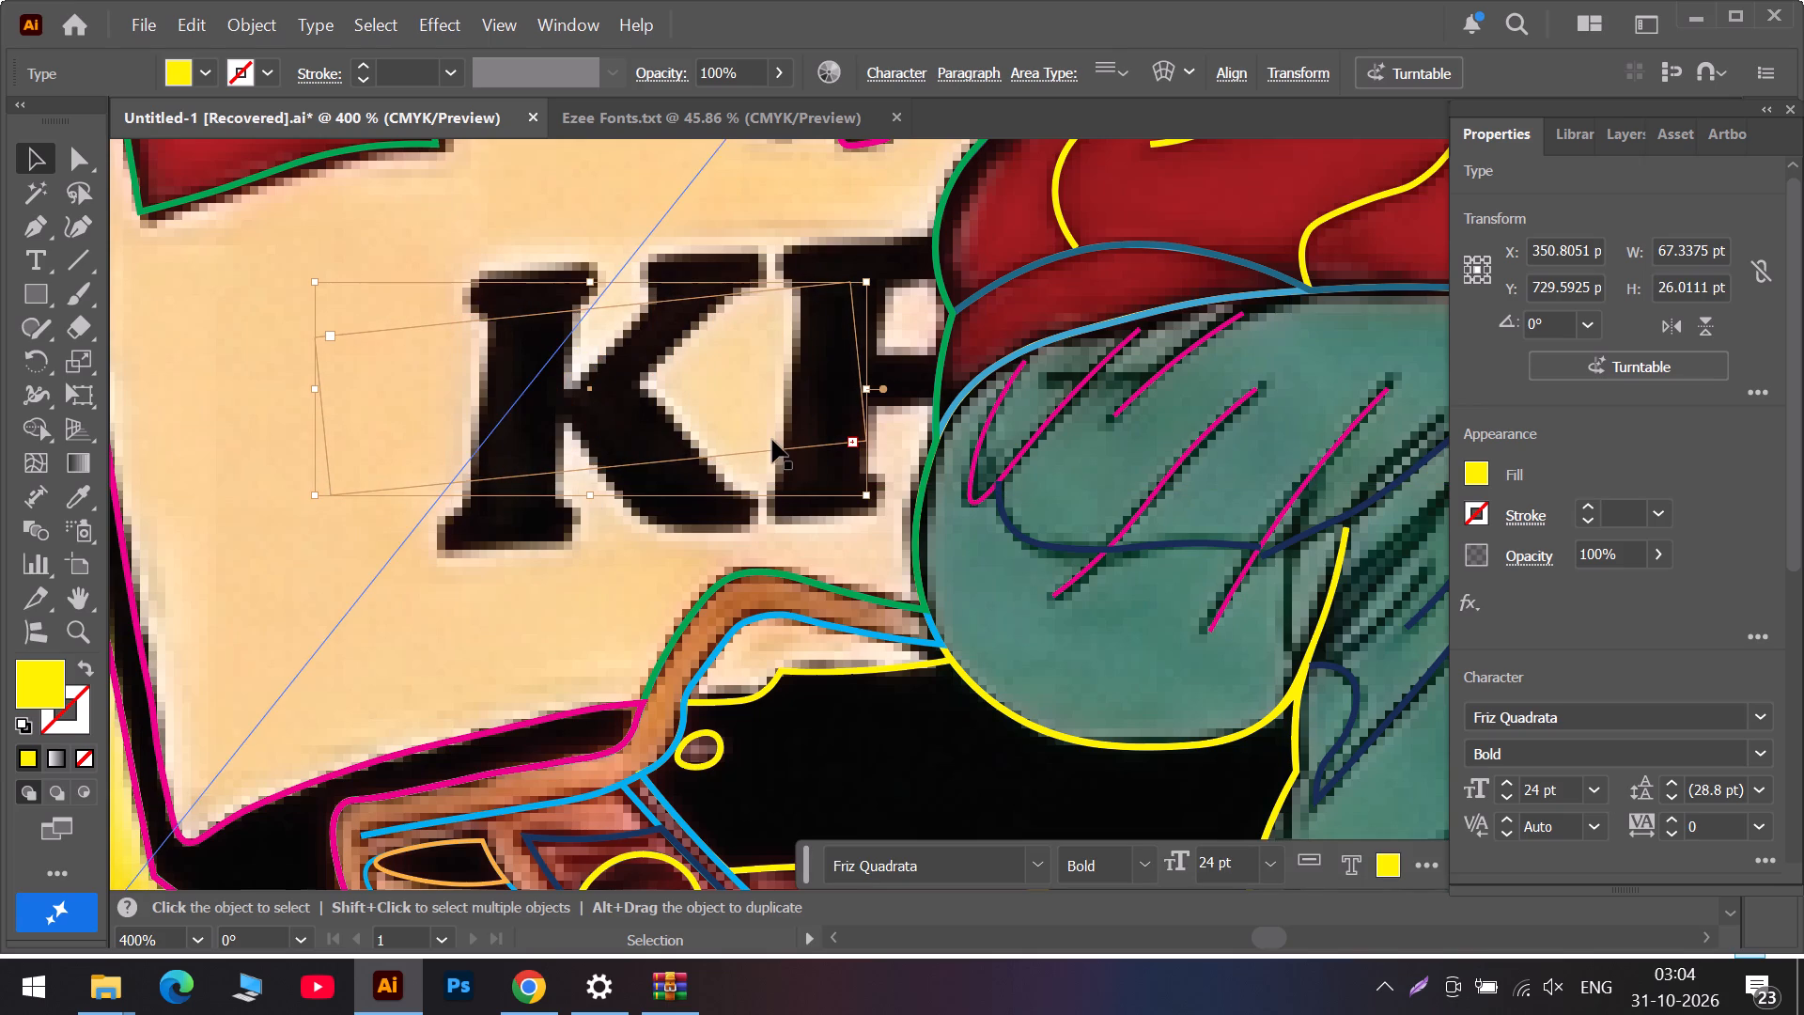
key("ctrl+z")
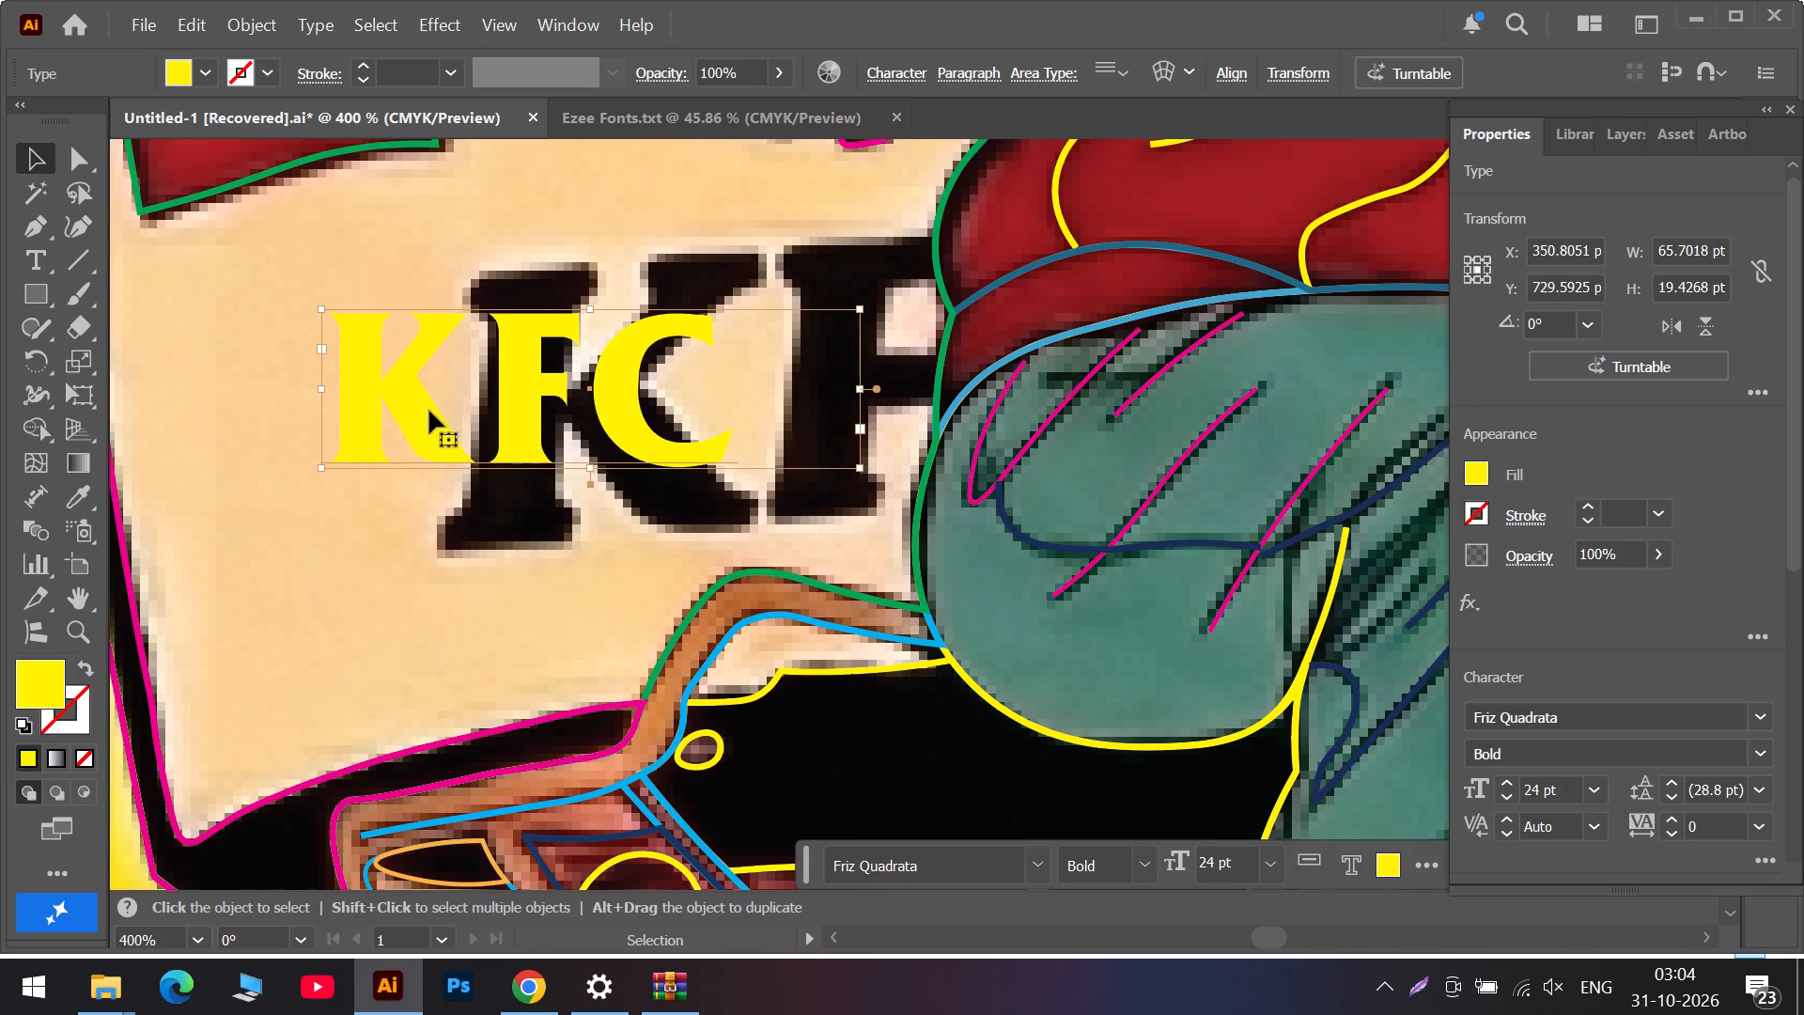
Move the KFC text horizontally to about X 366.7 pt so it starts over the original K.
left_click_drag(411, 412, 541, 411)
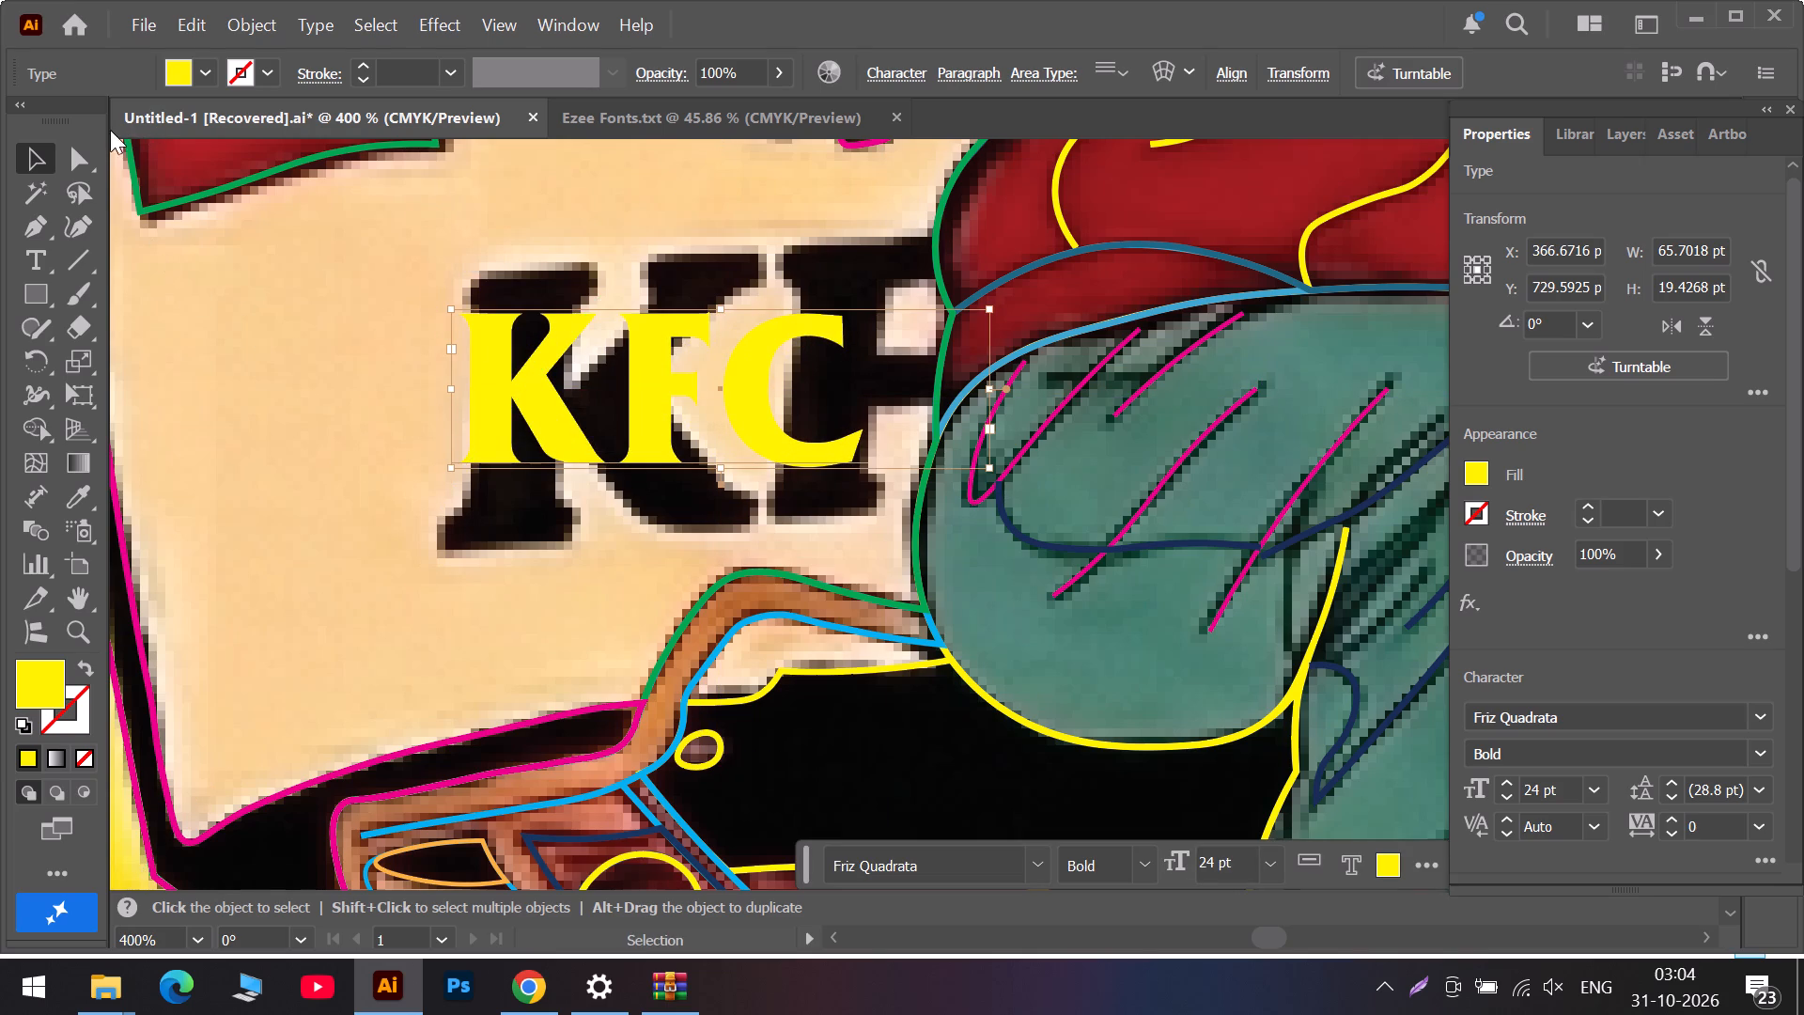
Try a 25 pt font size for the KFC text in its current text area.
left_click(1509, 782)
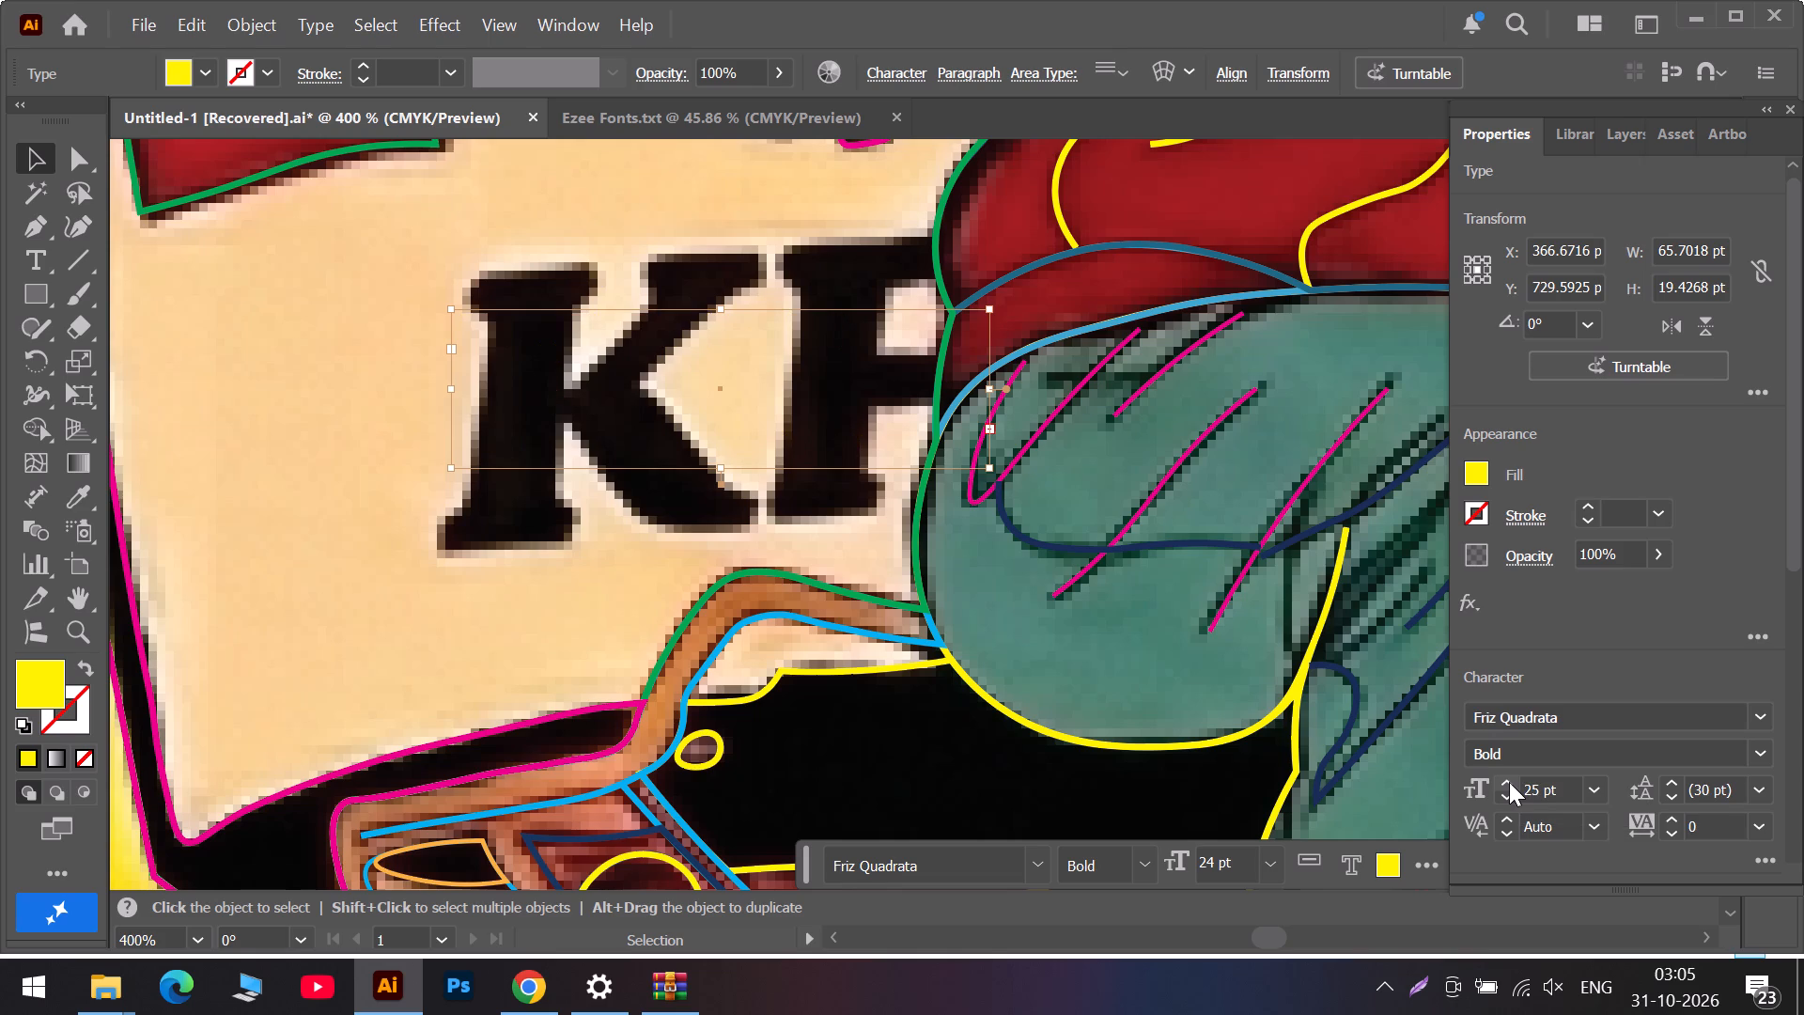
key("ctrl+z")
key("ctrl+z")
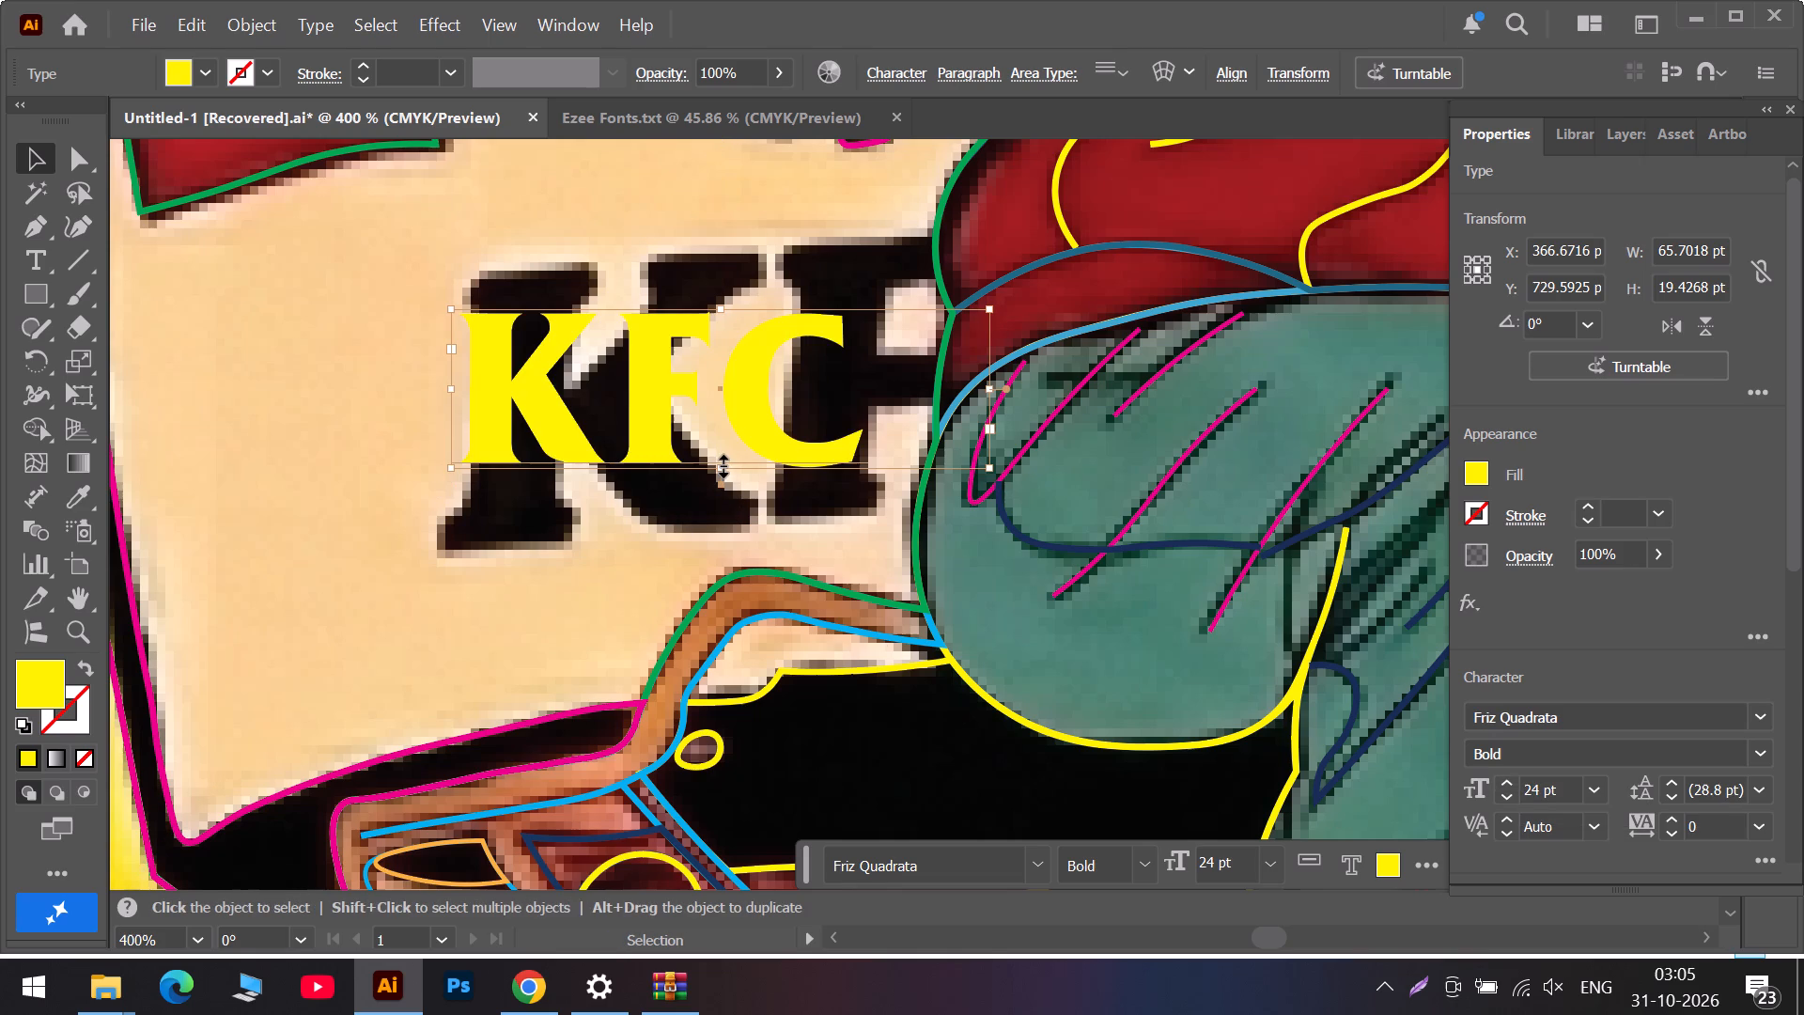
Enlarge the KFC text area to about 93 by 28 pt and set its font size to 34 pt.
left_click_drag(721, 463, 712, 535)
left_click(1497, 781)
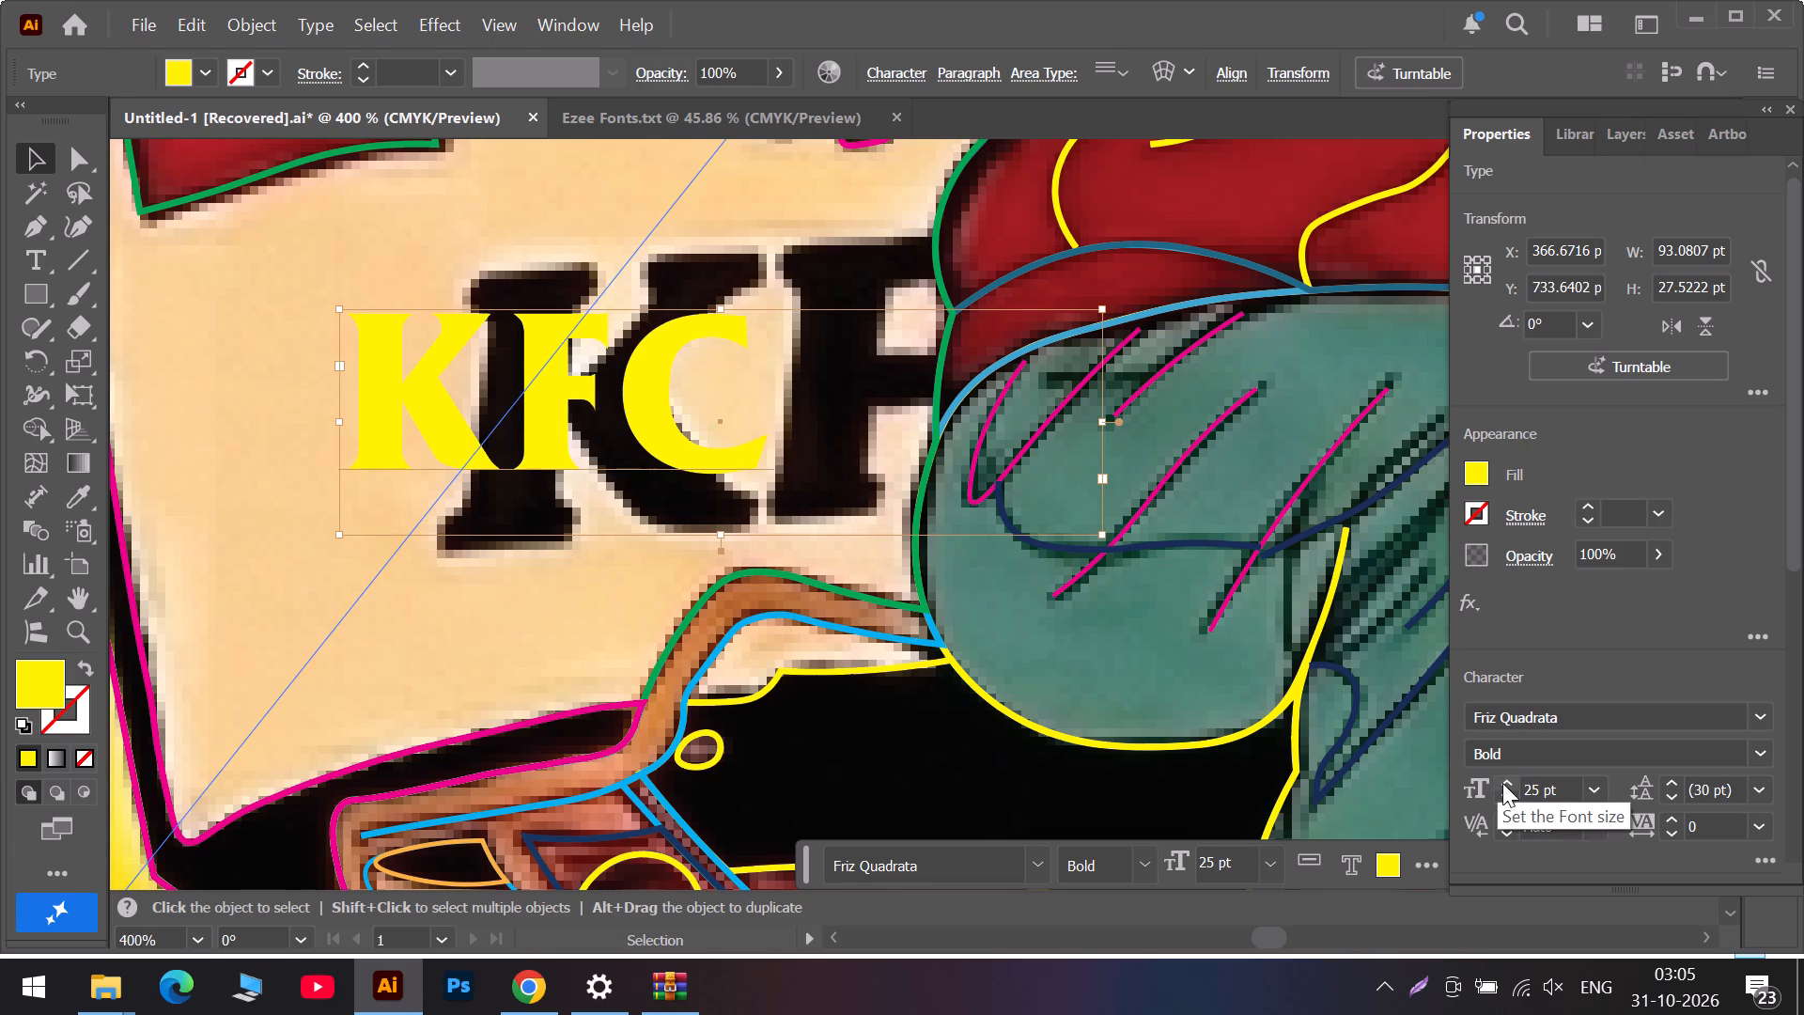
left_click(1502, 783)
left_click(1502, 783)
triple_click(1502, 783)
triple_click(1503, 784)
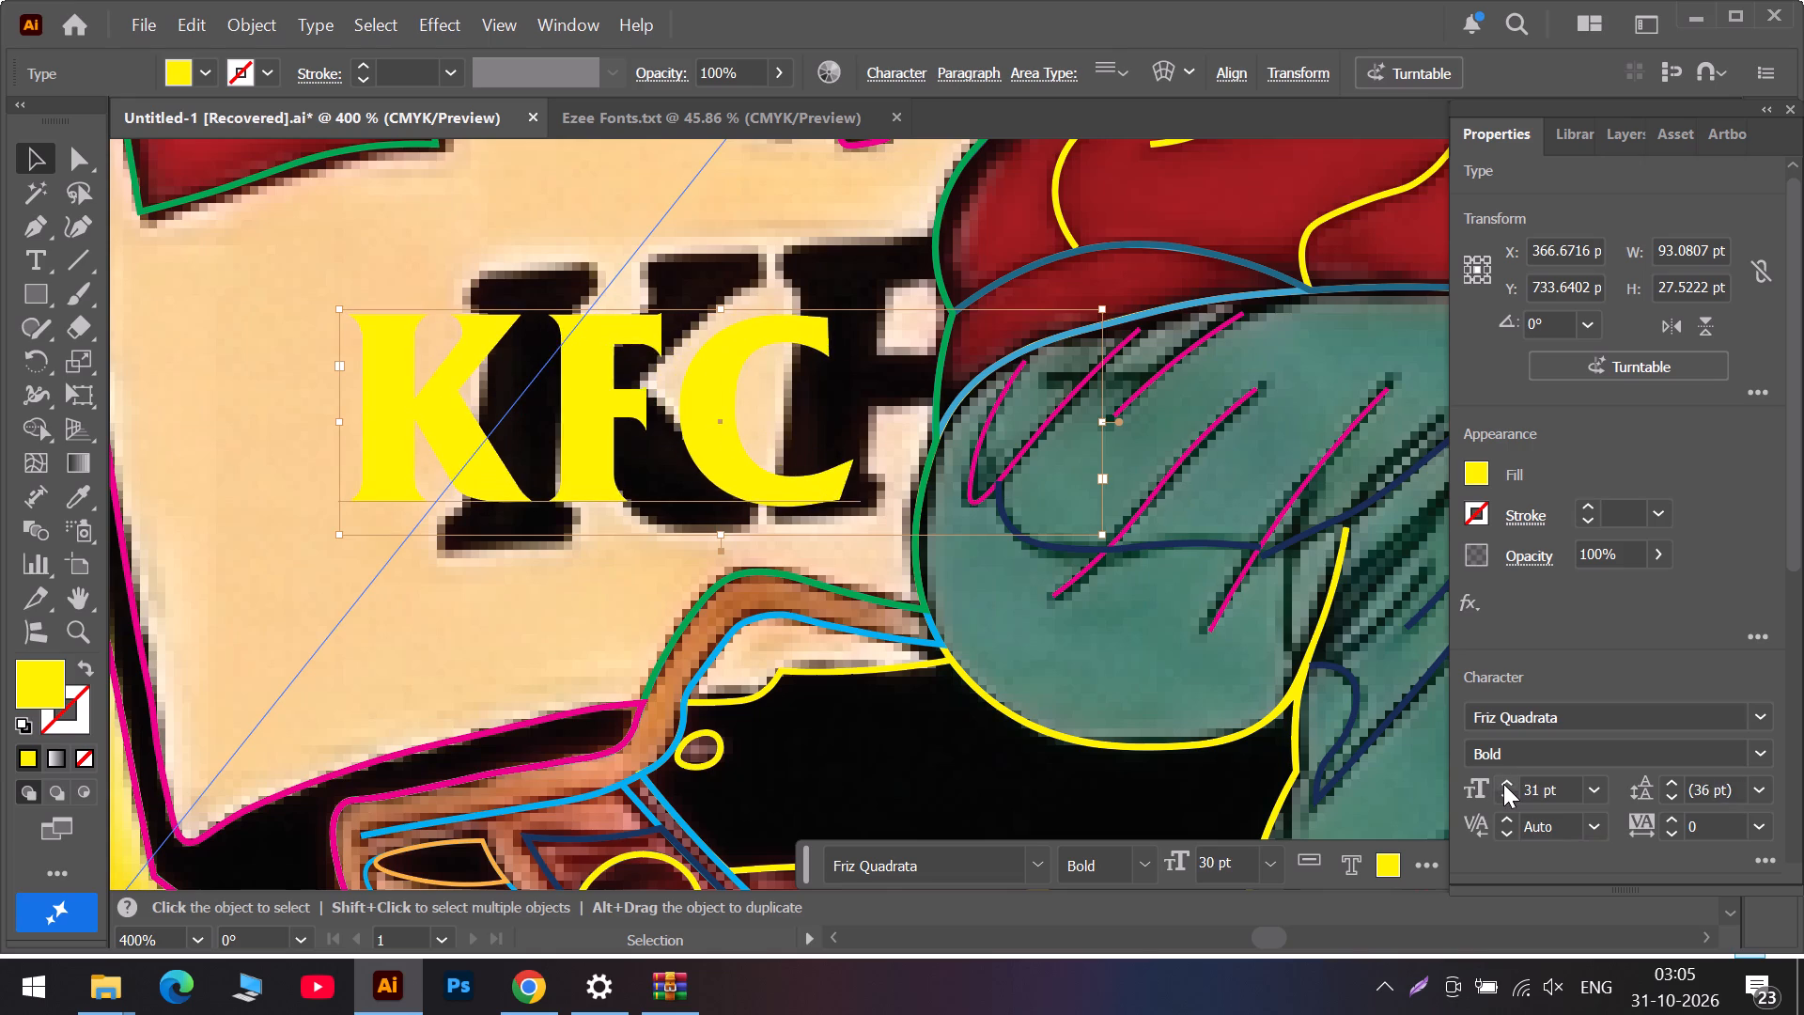
left_click(1503, 784)
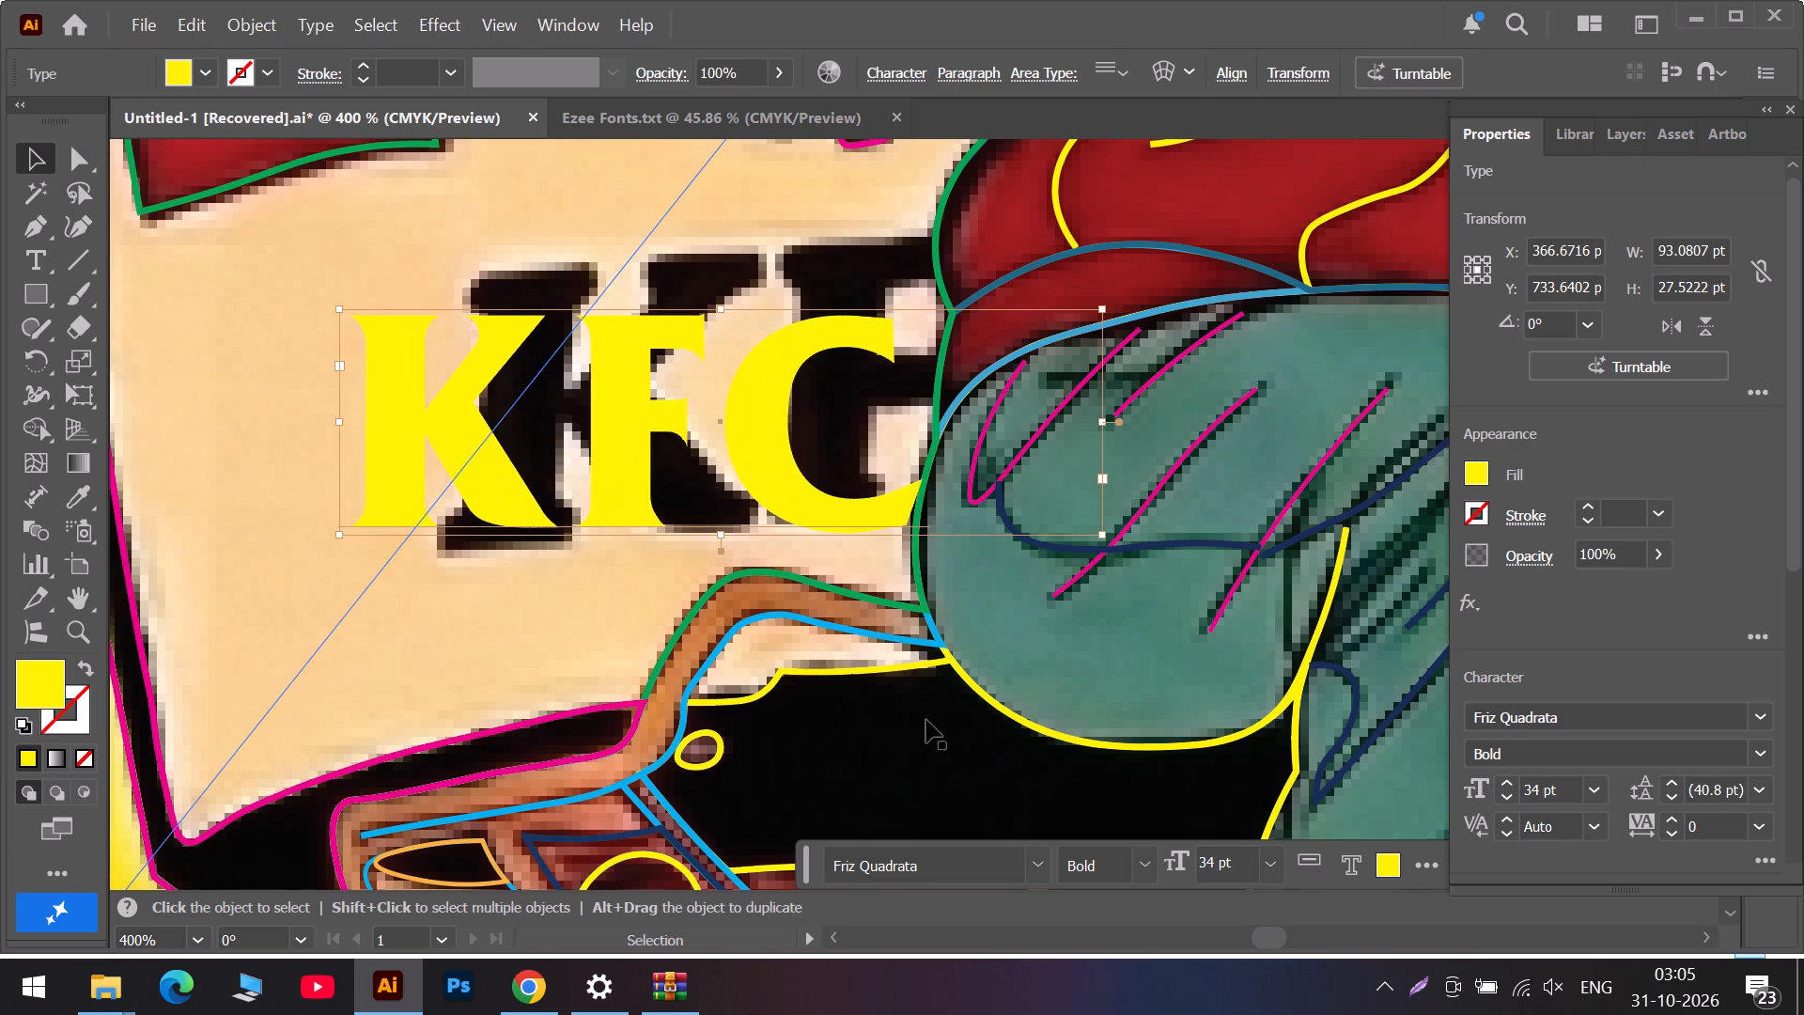
Enlarge the KFC text area to about 107 by 32 pt and set its font size to 37 pt.
left_click_drag(720, 533, 720, 569)
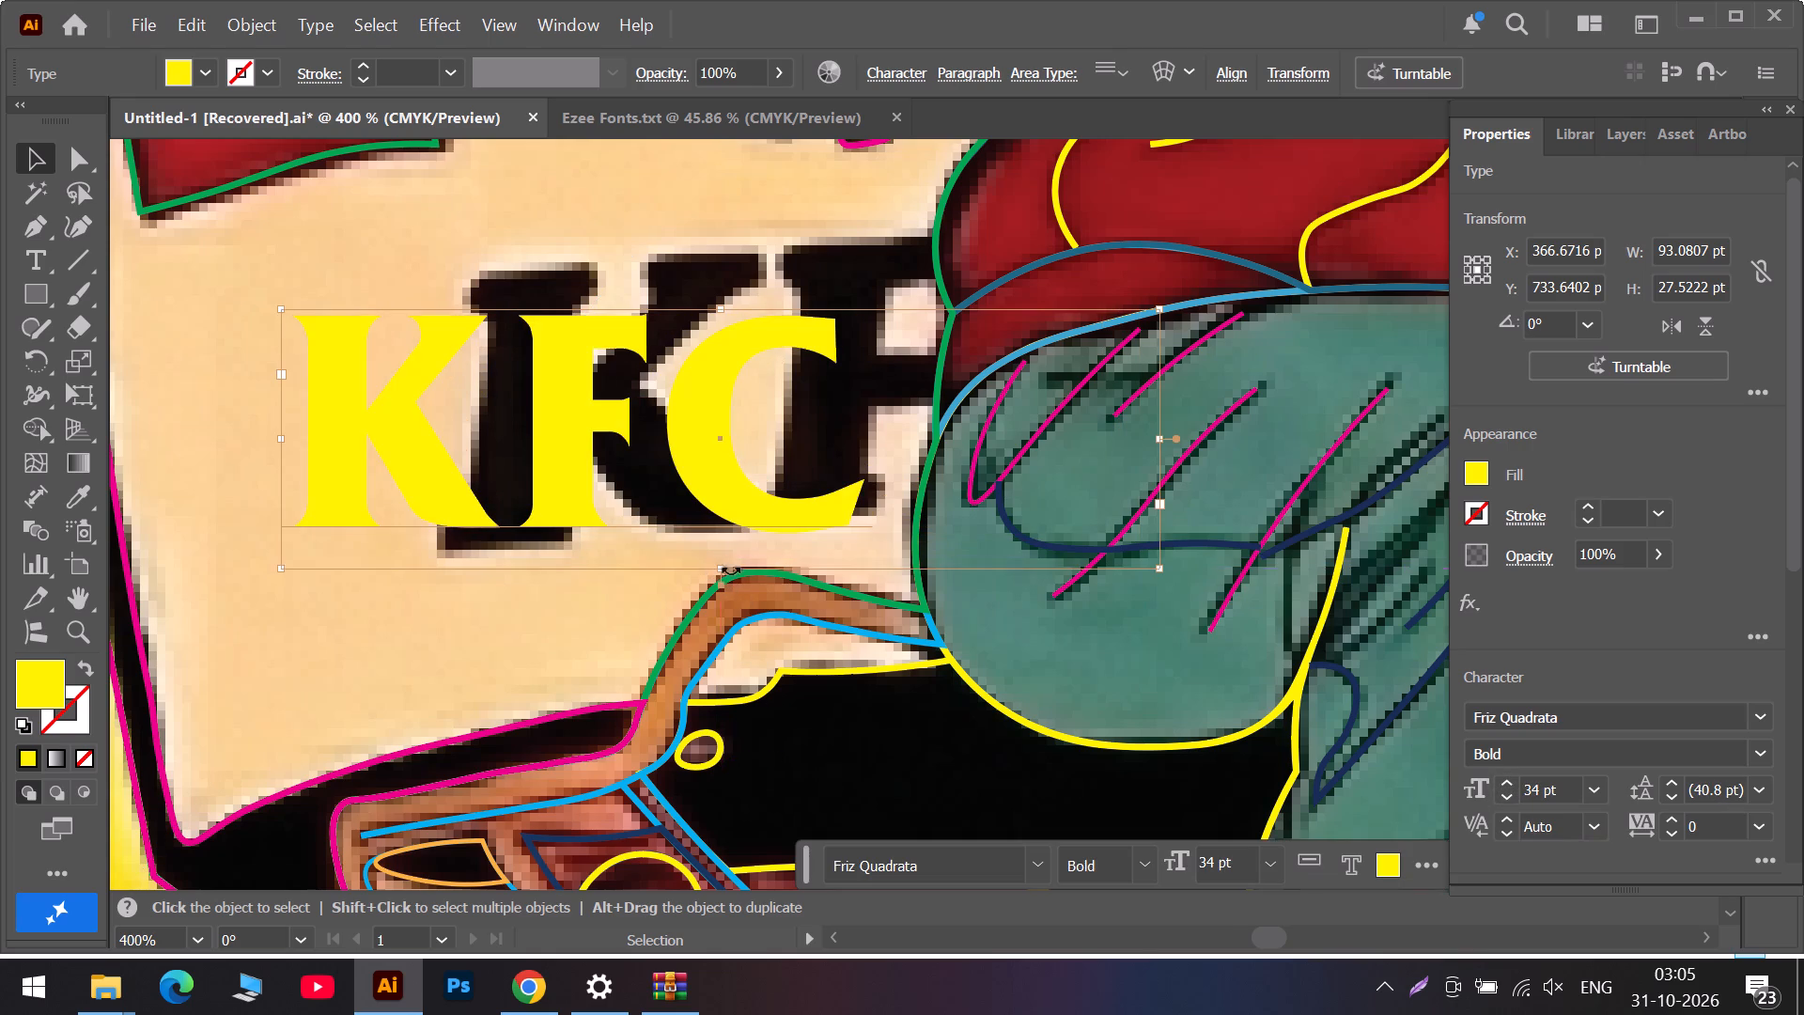
left_click(1508, 788)
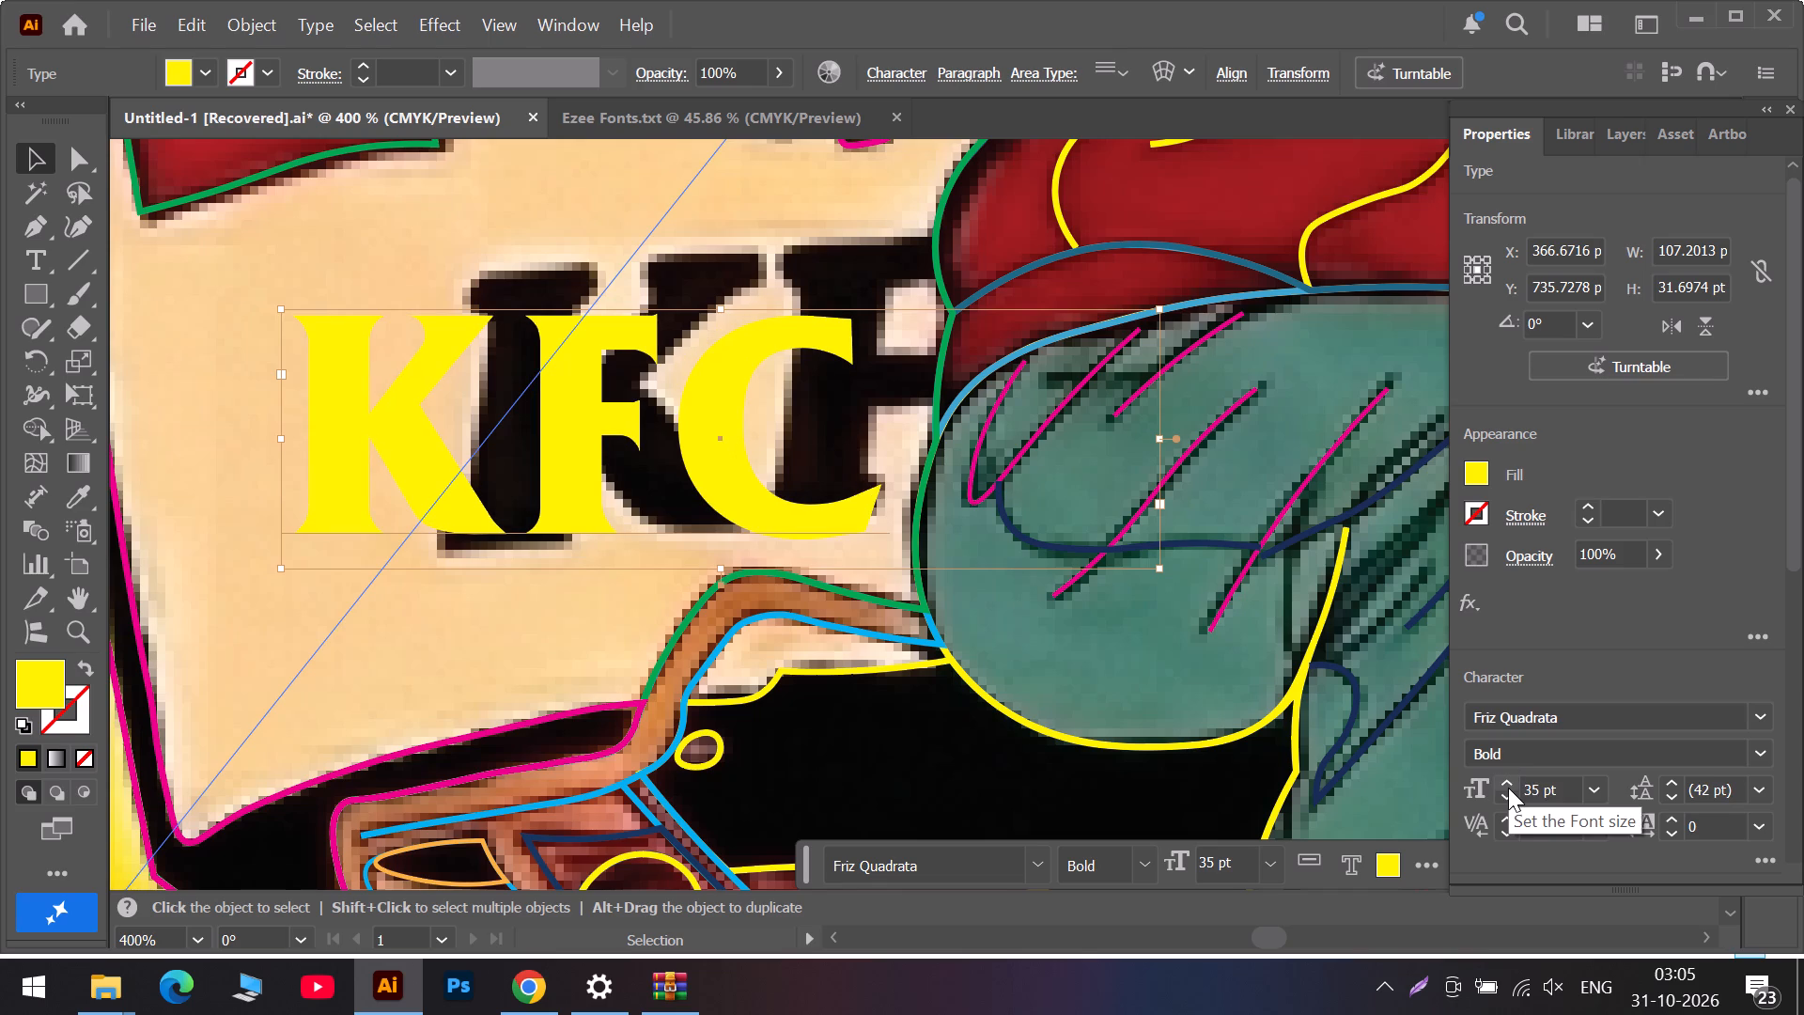
left_click(1508, 788)
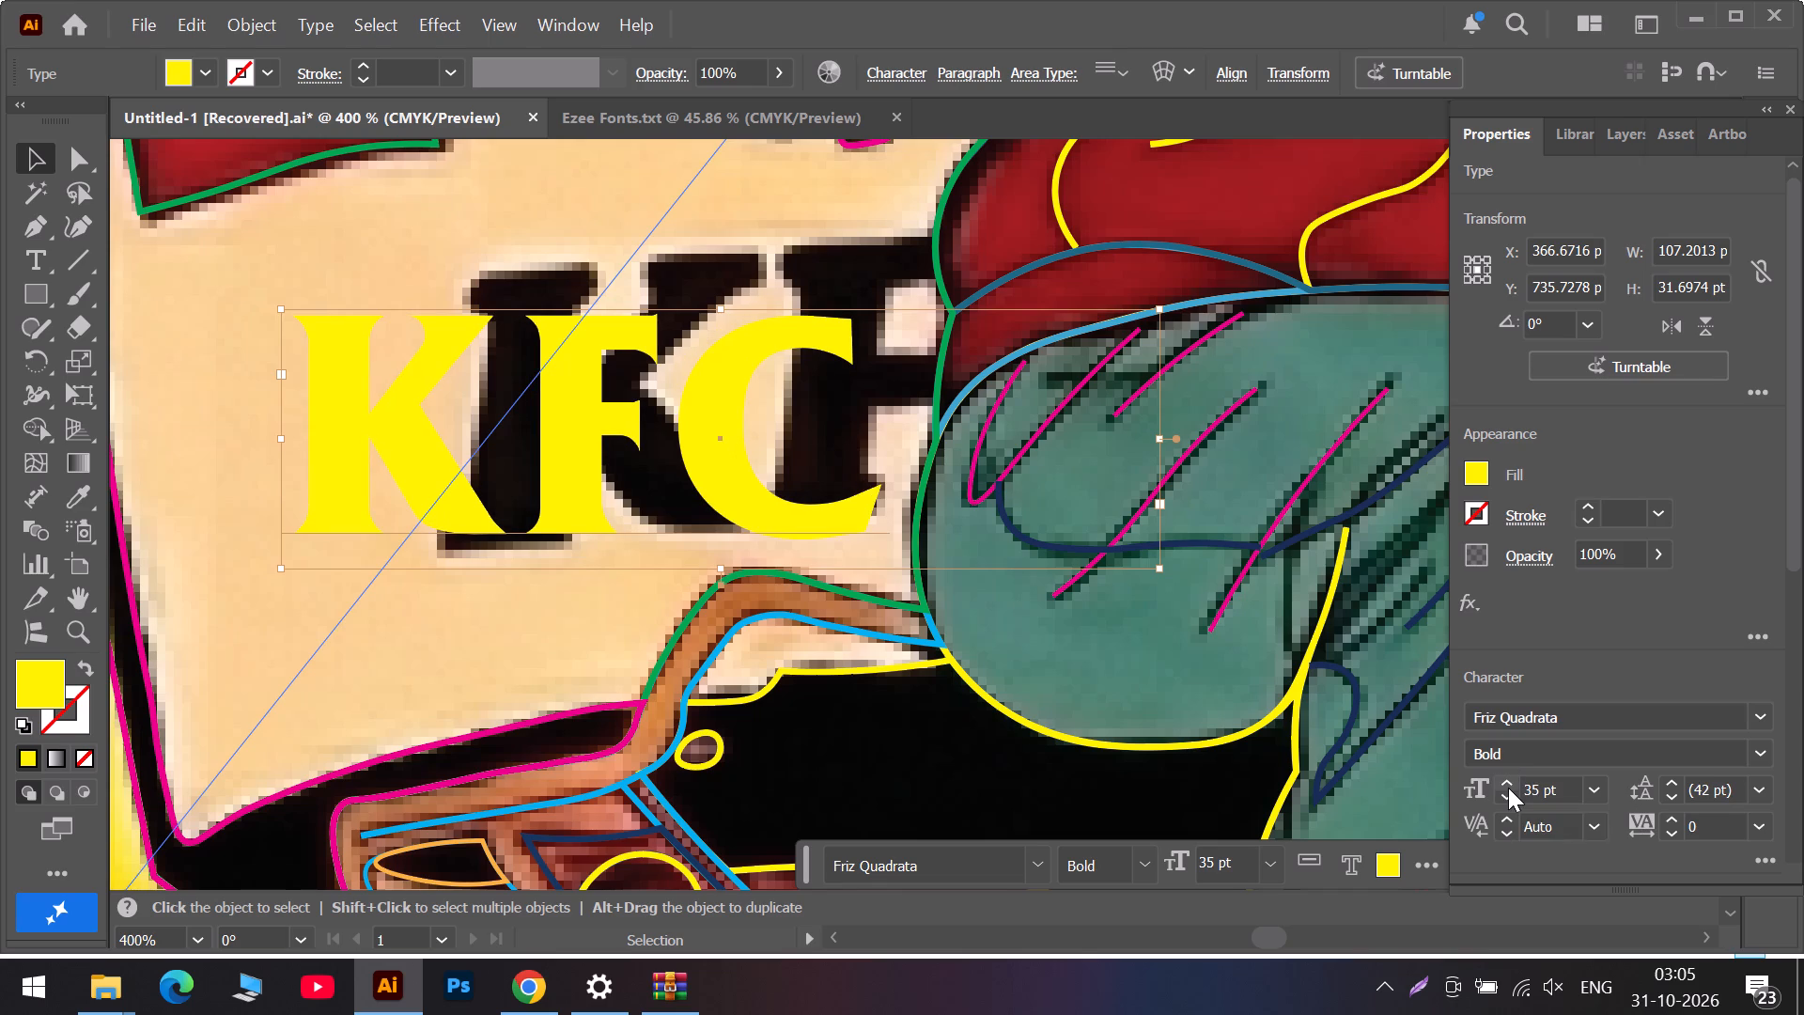
left_click(1506, 789)
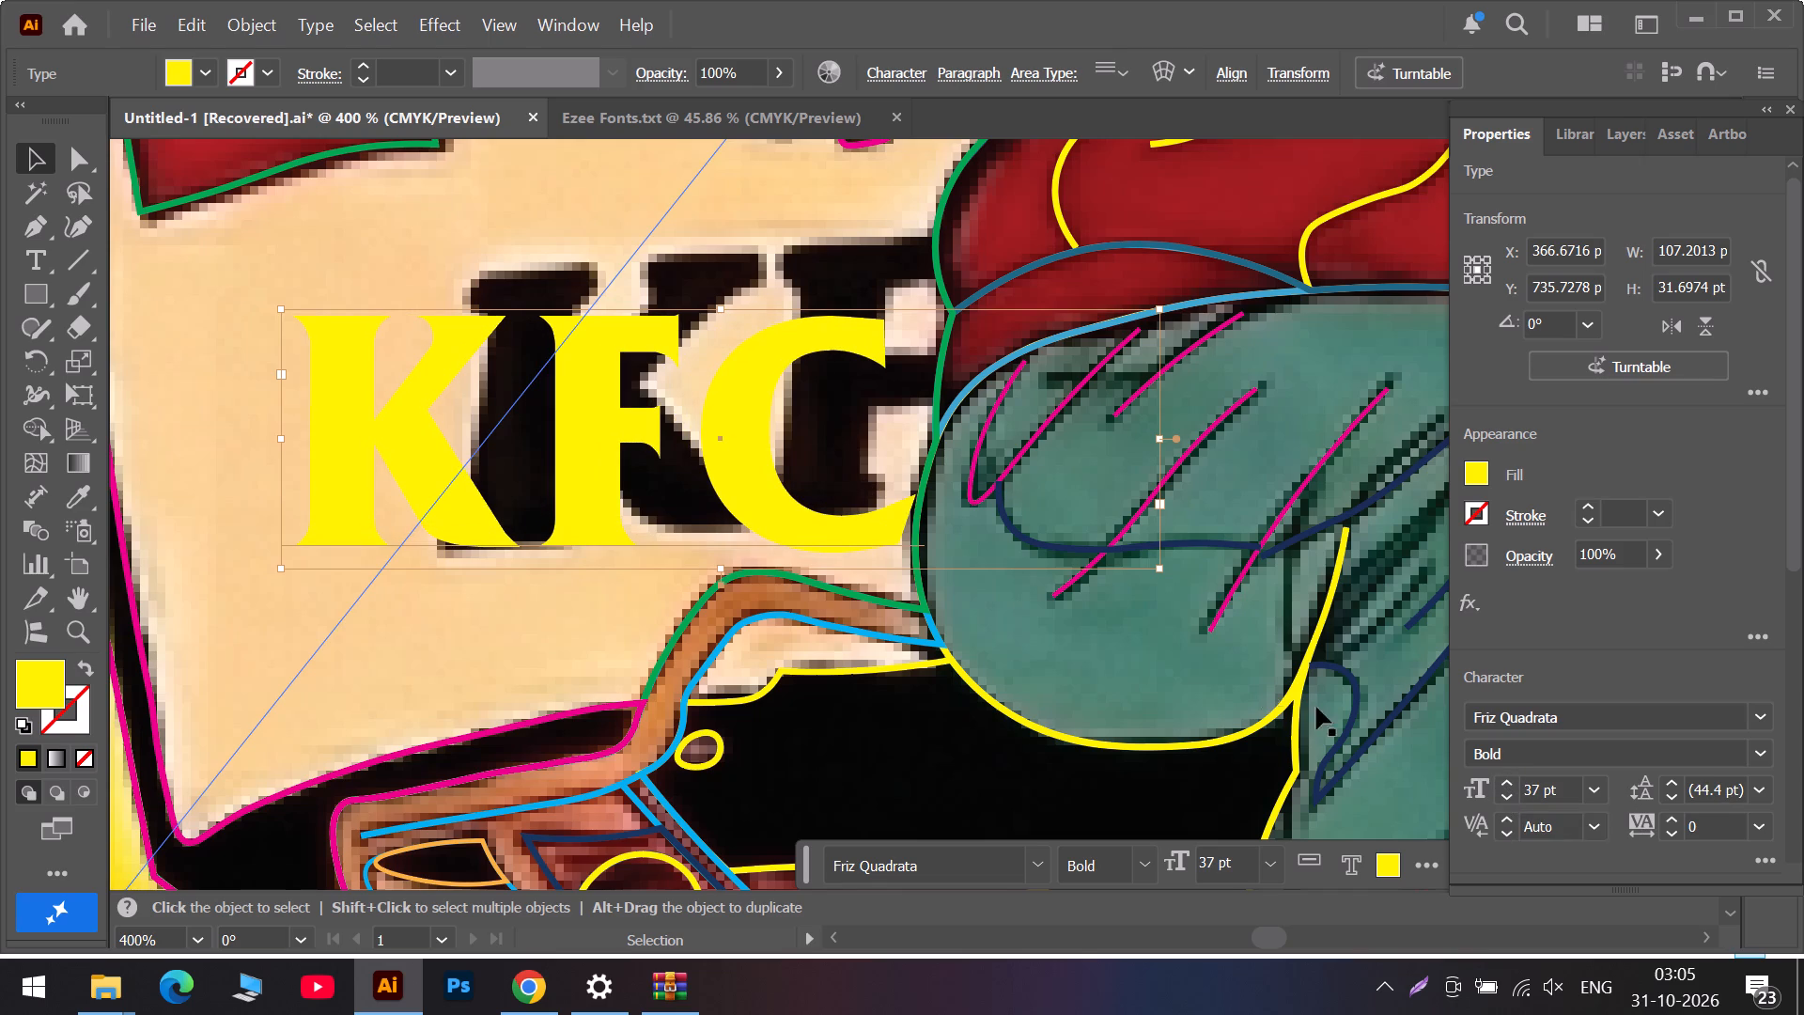
Try red and no stroke on the KFC text, settling on a 1 pt orange-red stroke.
left_click(262, 64)
left_click(46, 205)
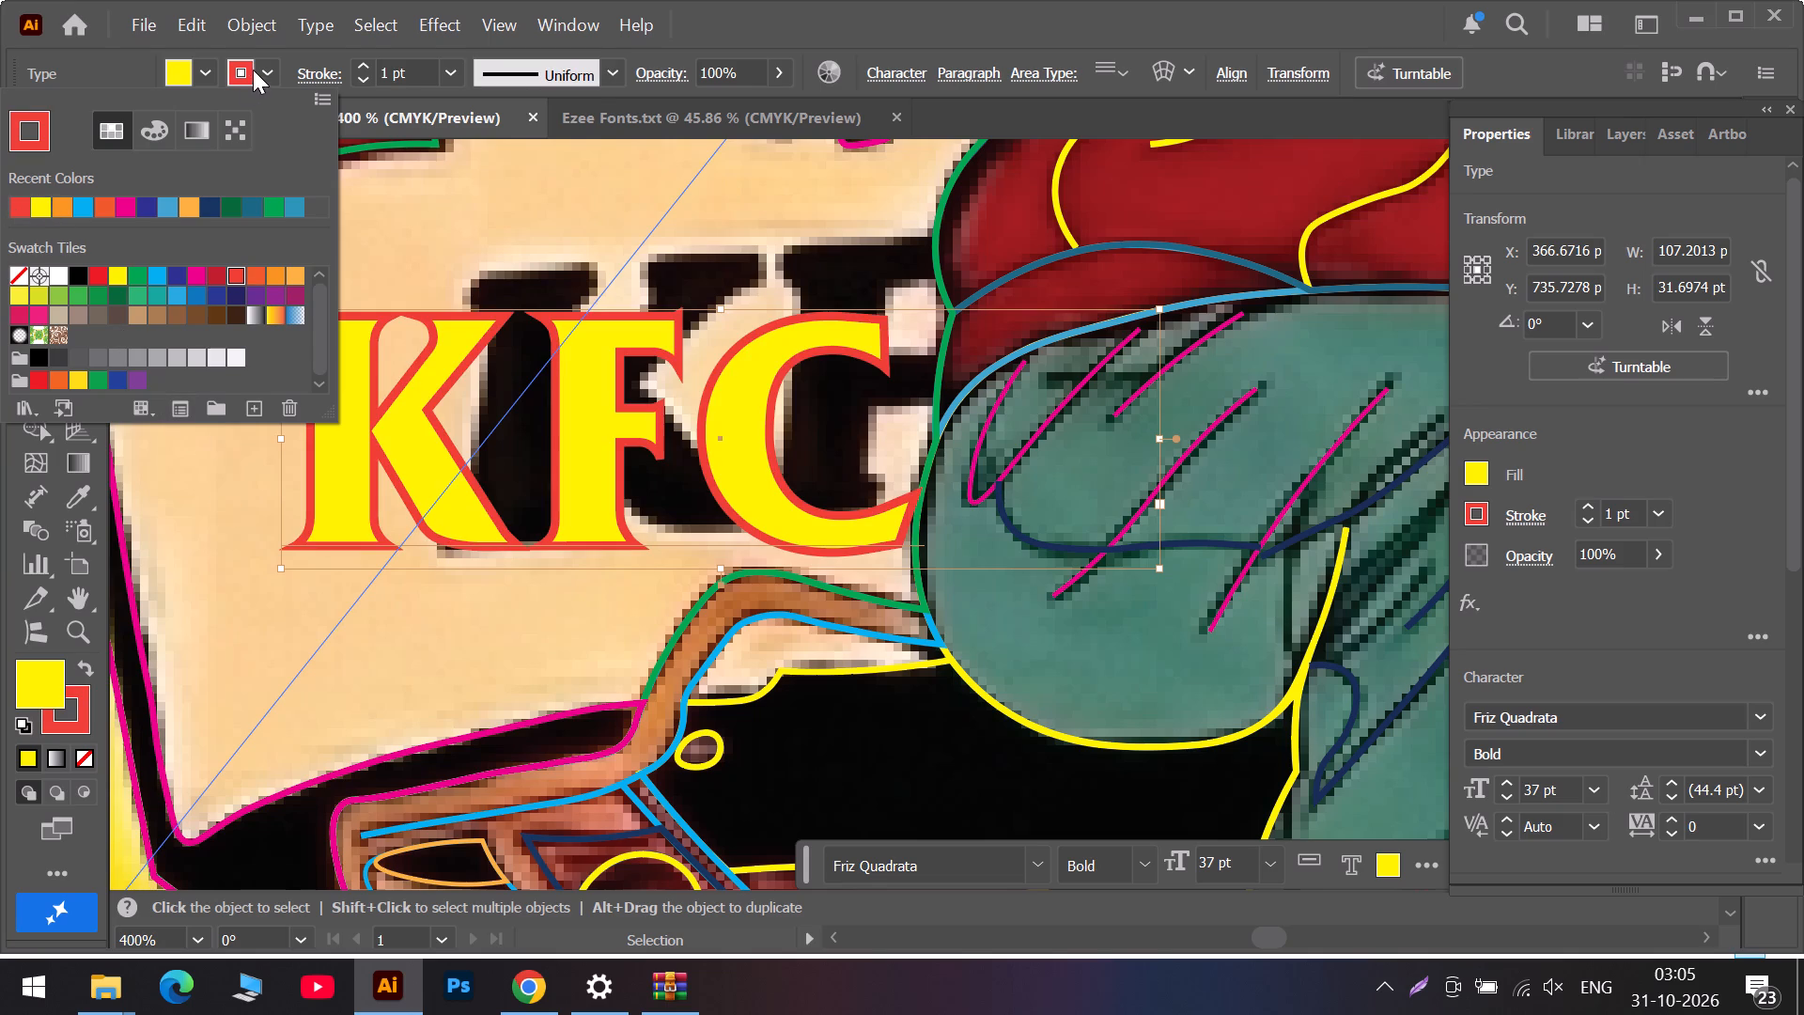
left_click(19, 280)
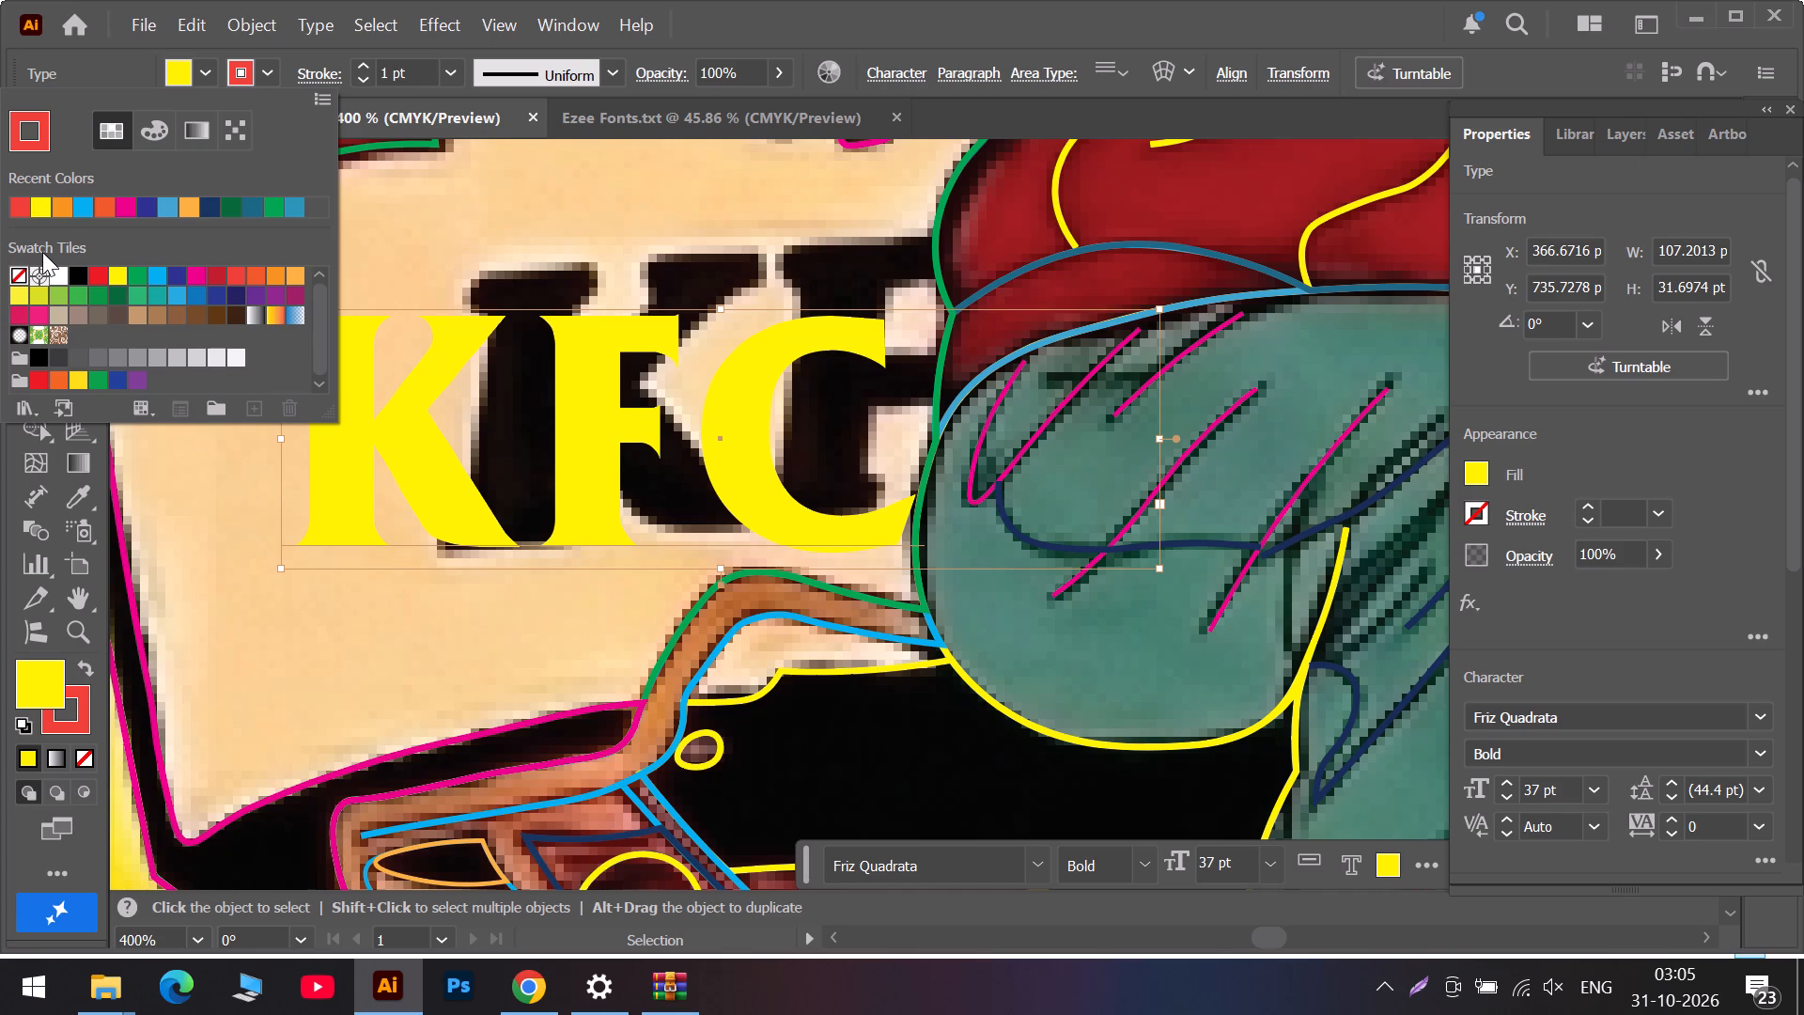
left_click(104, 203)
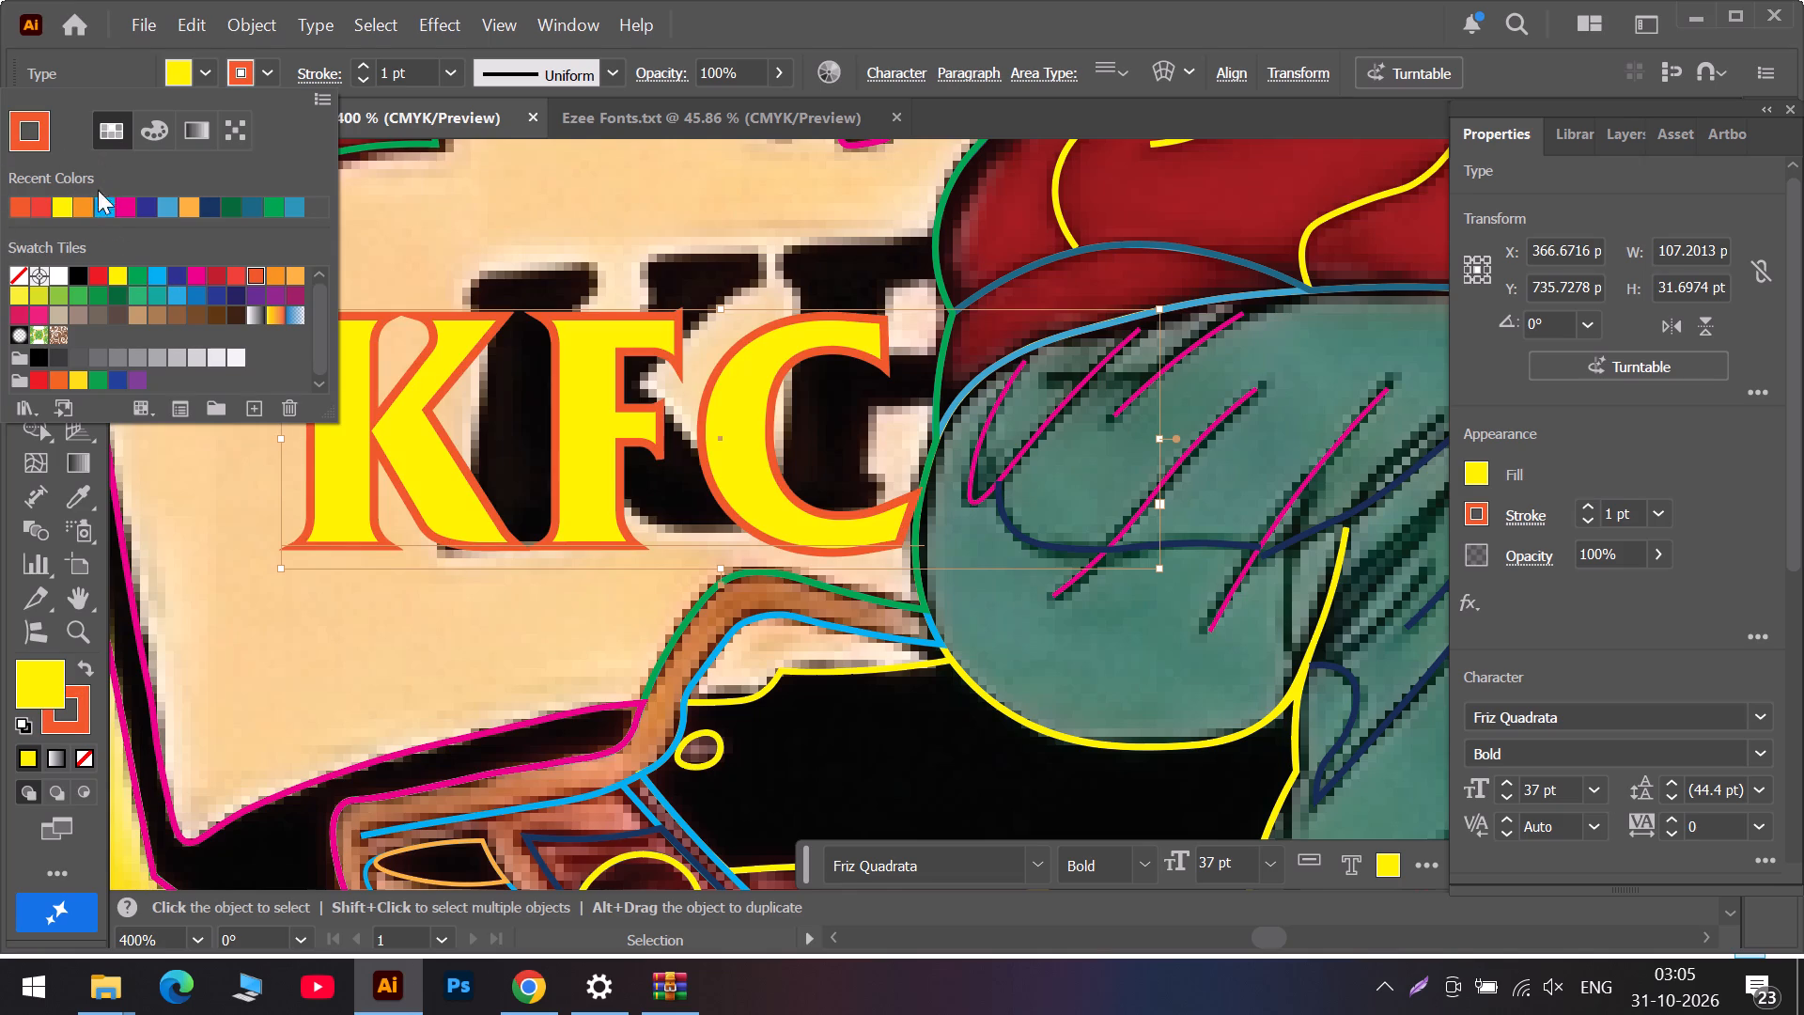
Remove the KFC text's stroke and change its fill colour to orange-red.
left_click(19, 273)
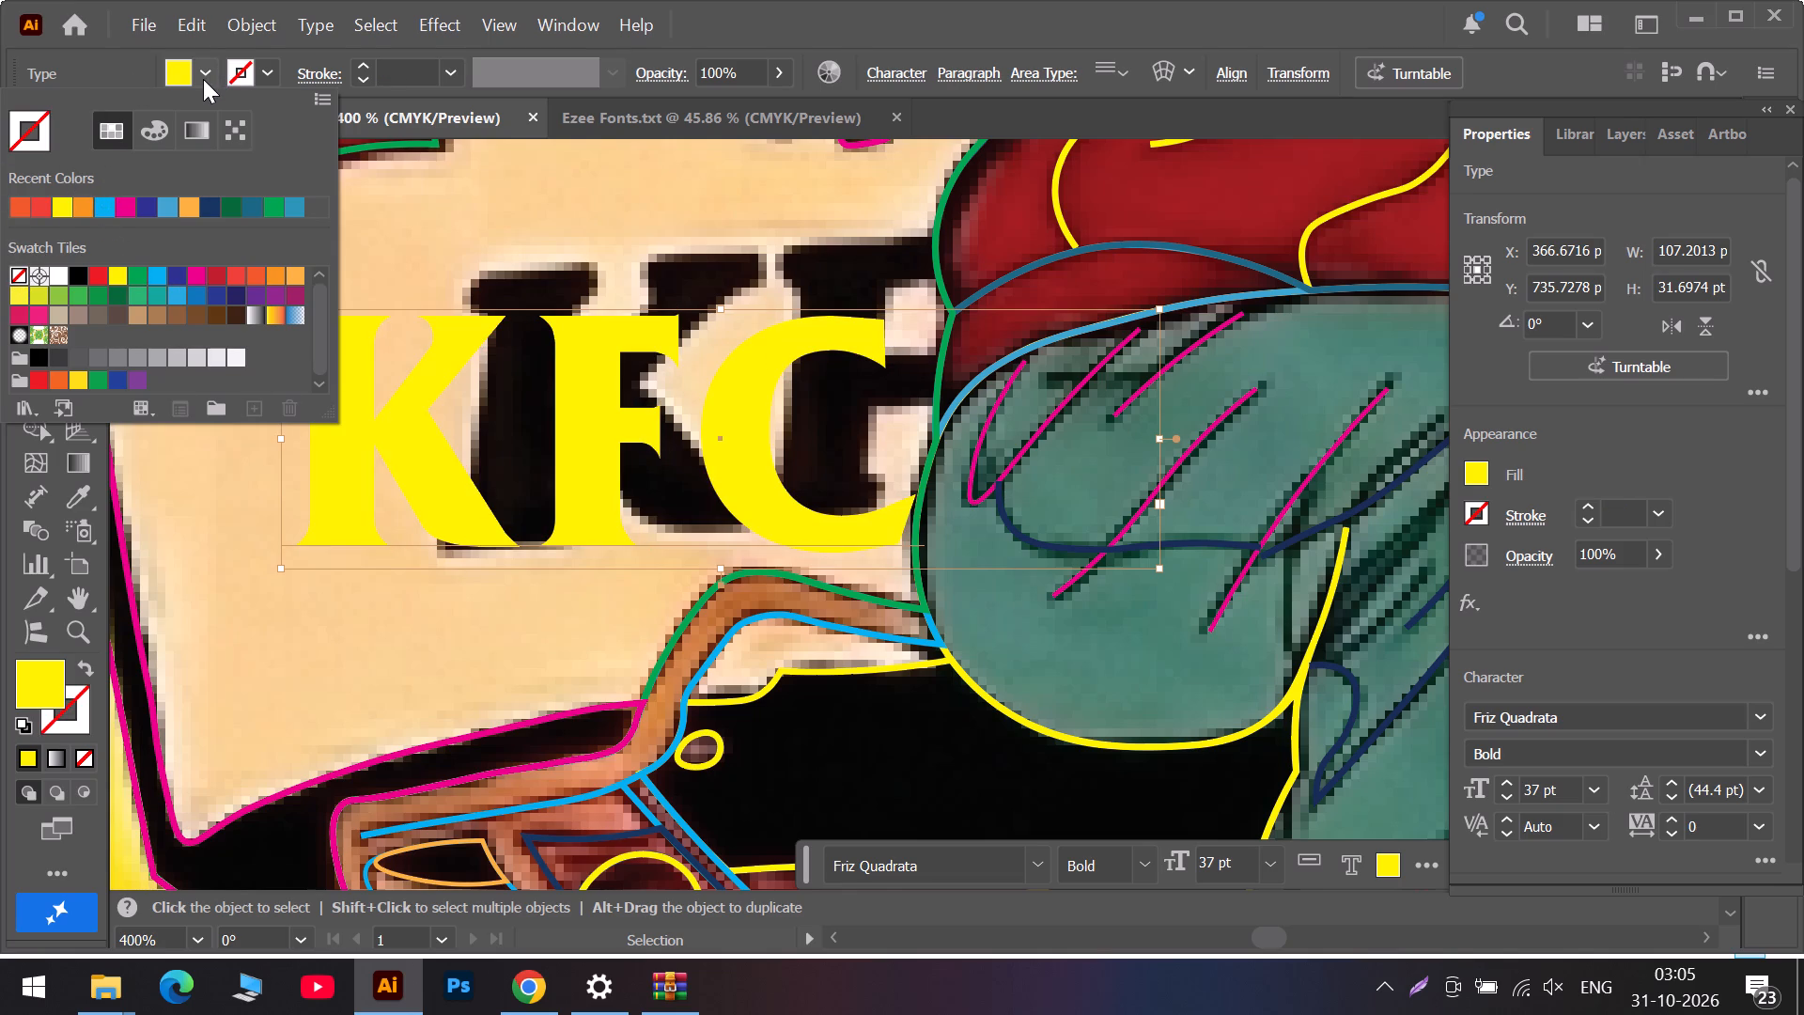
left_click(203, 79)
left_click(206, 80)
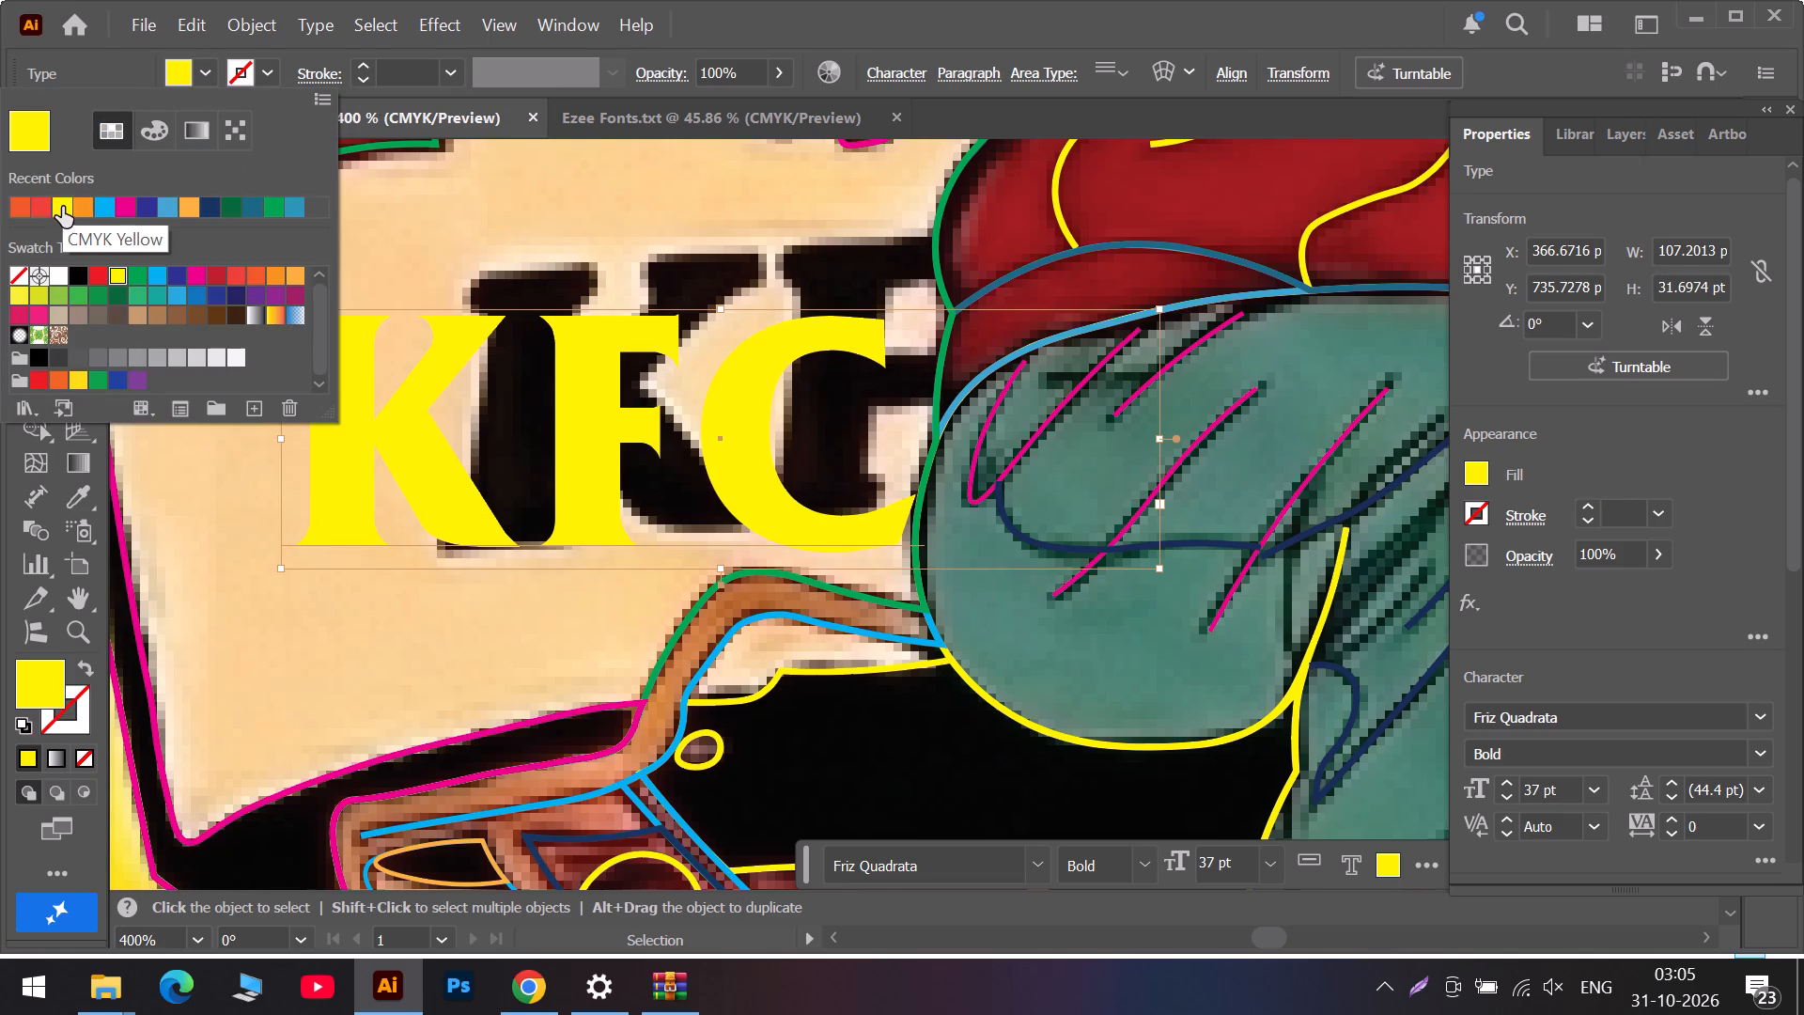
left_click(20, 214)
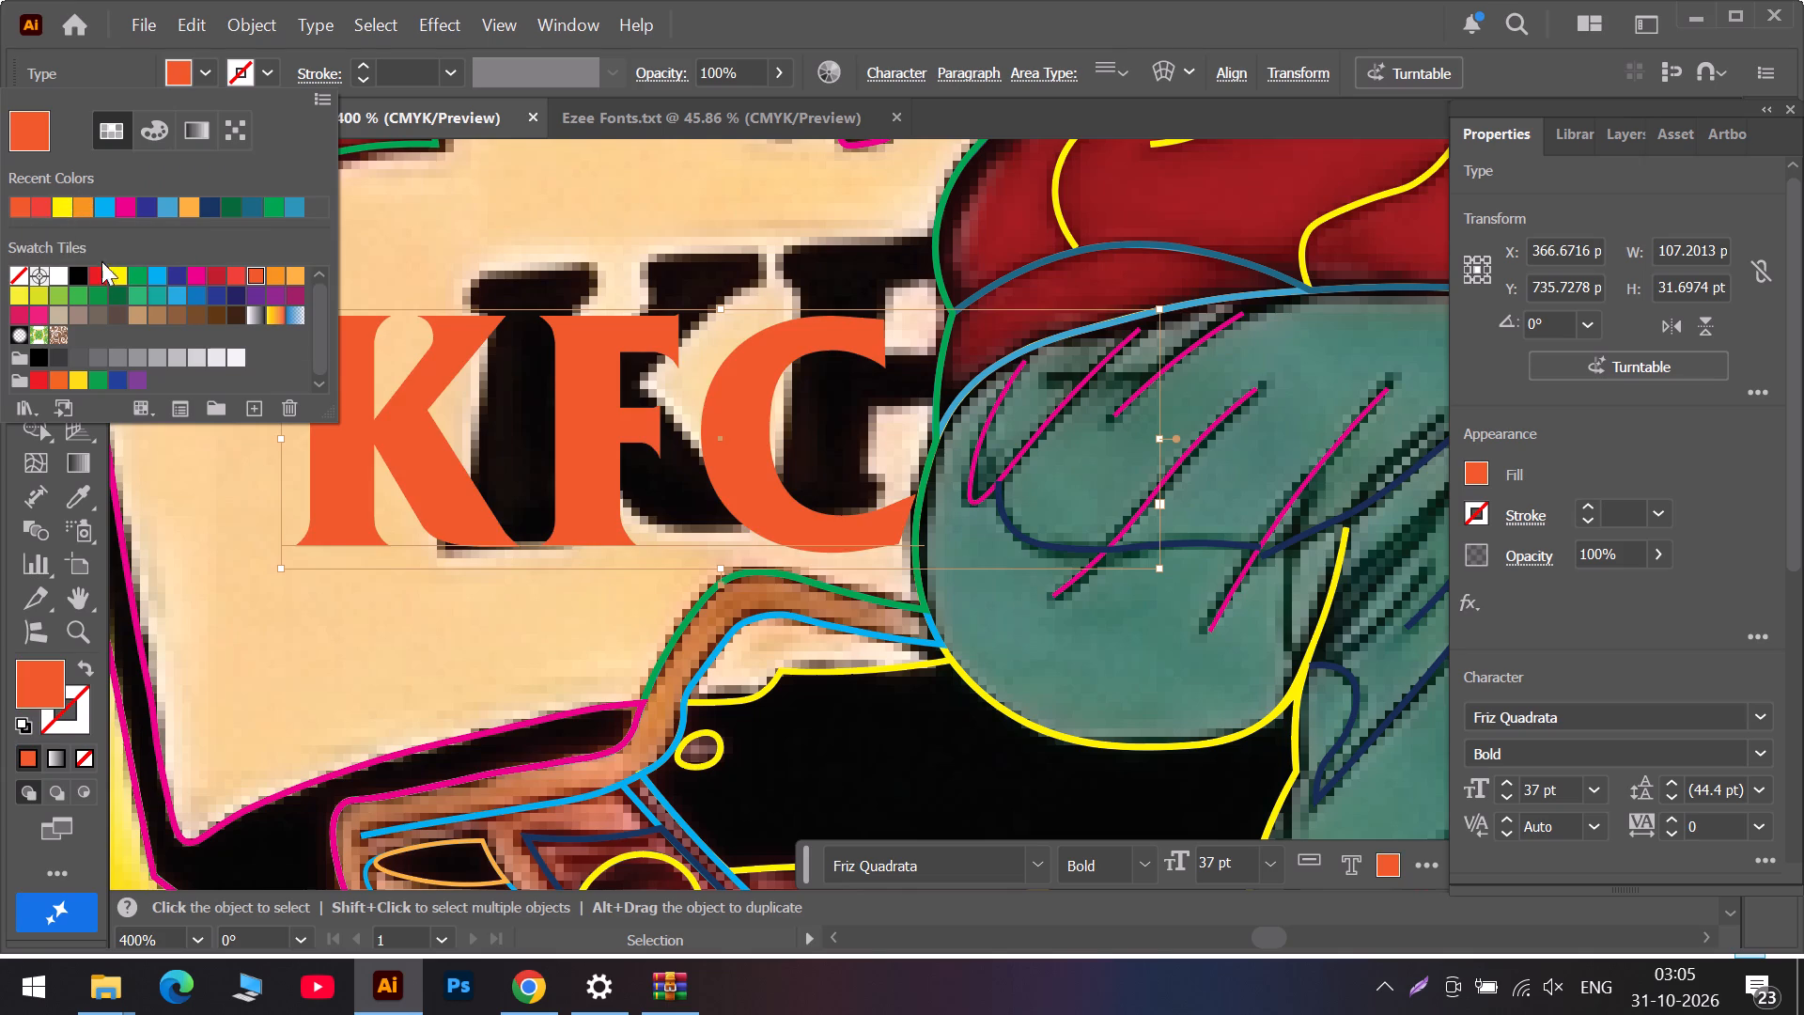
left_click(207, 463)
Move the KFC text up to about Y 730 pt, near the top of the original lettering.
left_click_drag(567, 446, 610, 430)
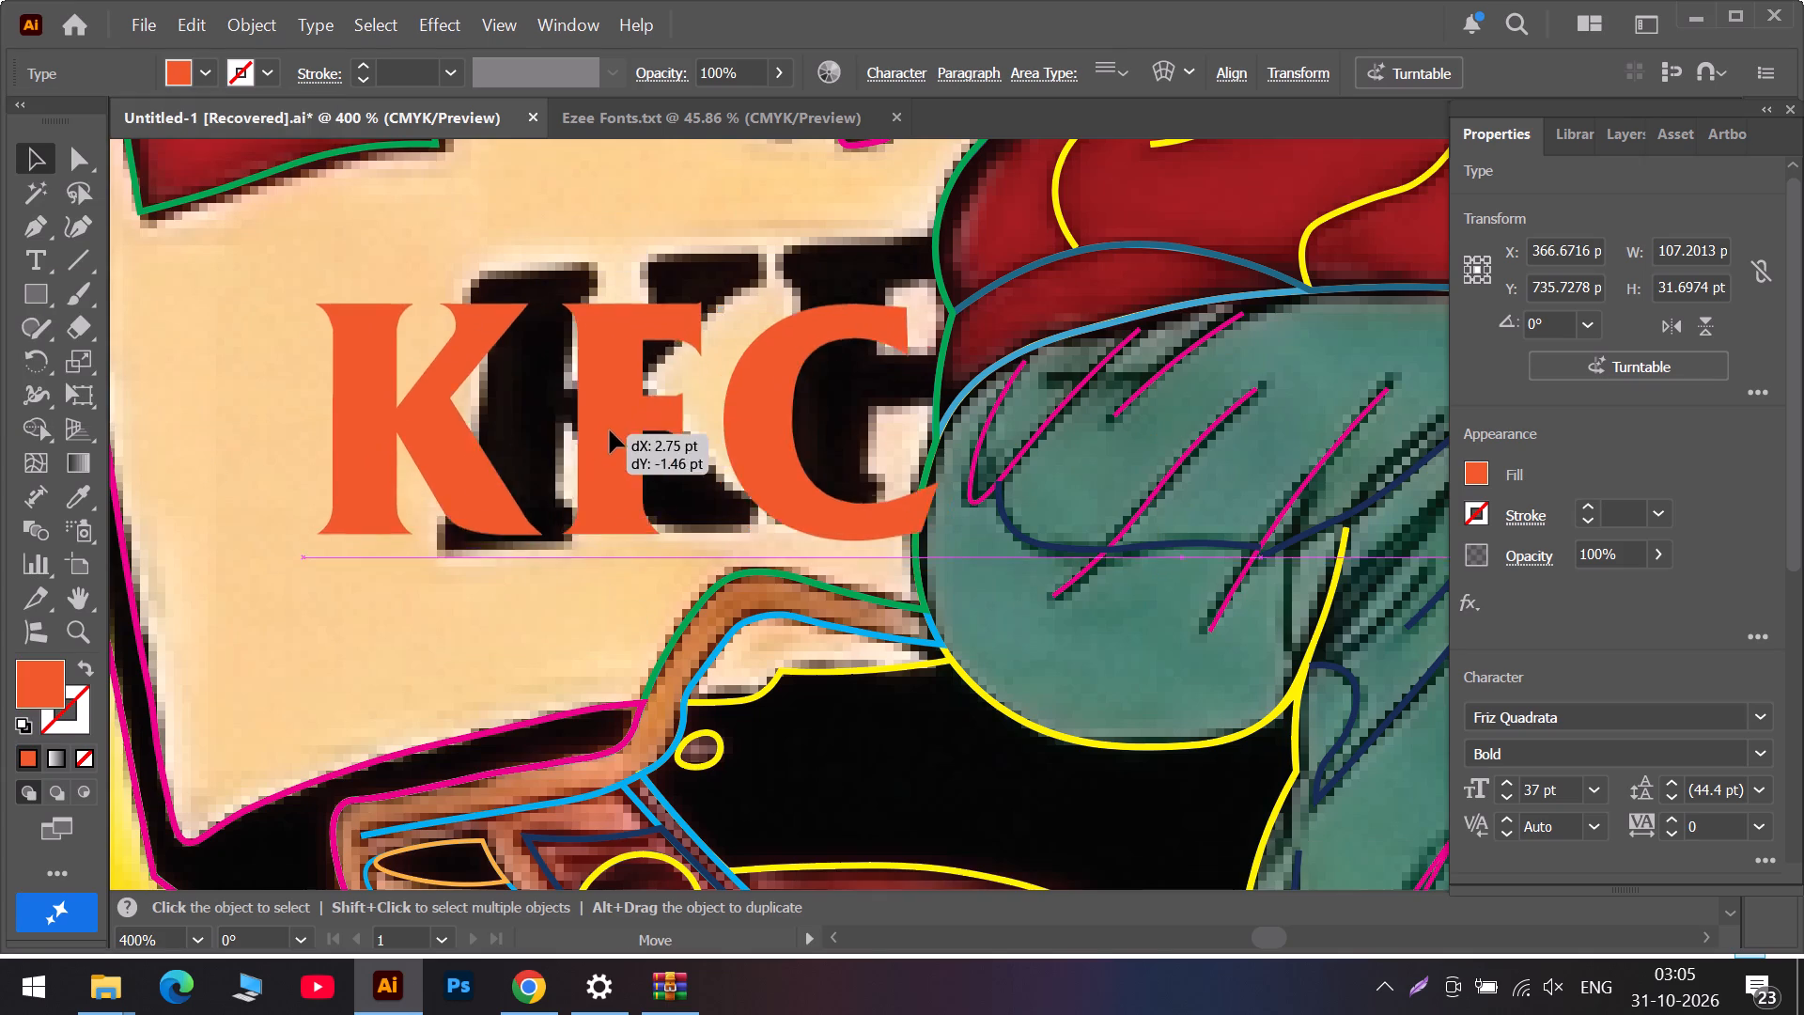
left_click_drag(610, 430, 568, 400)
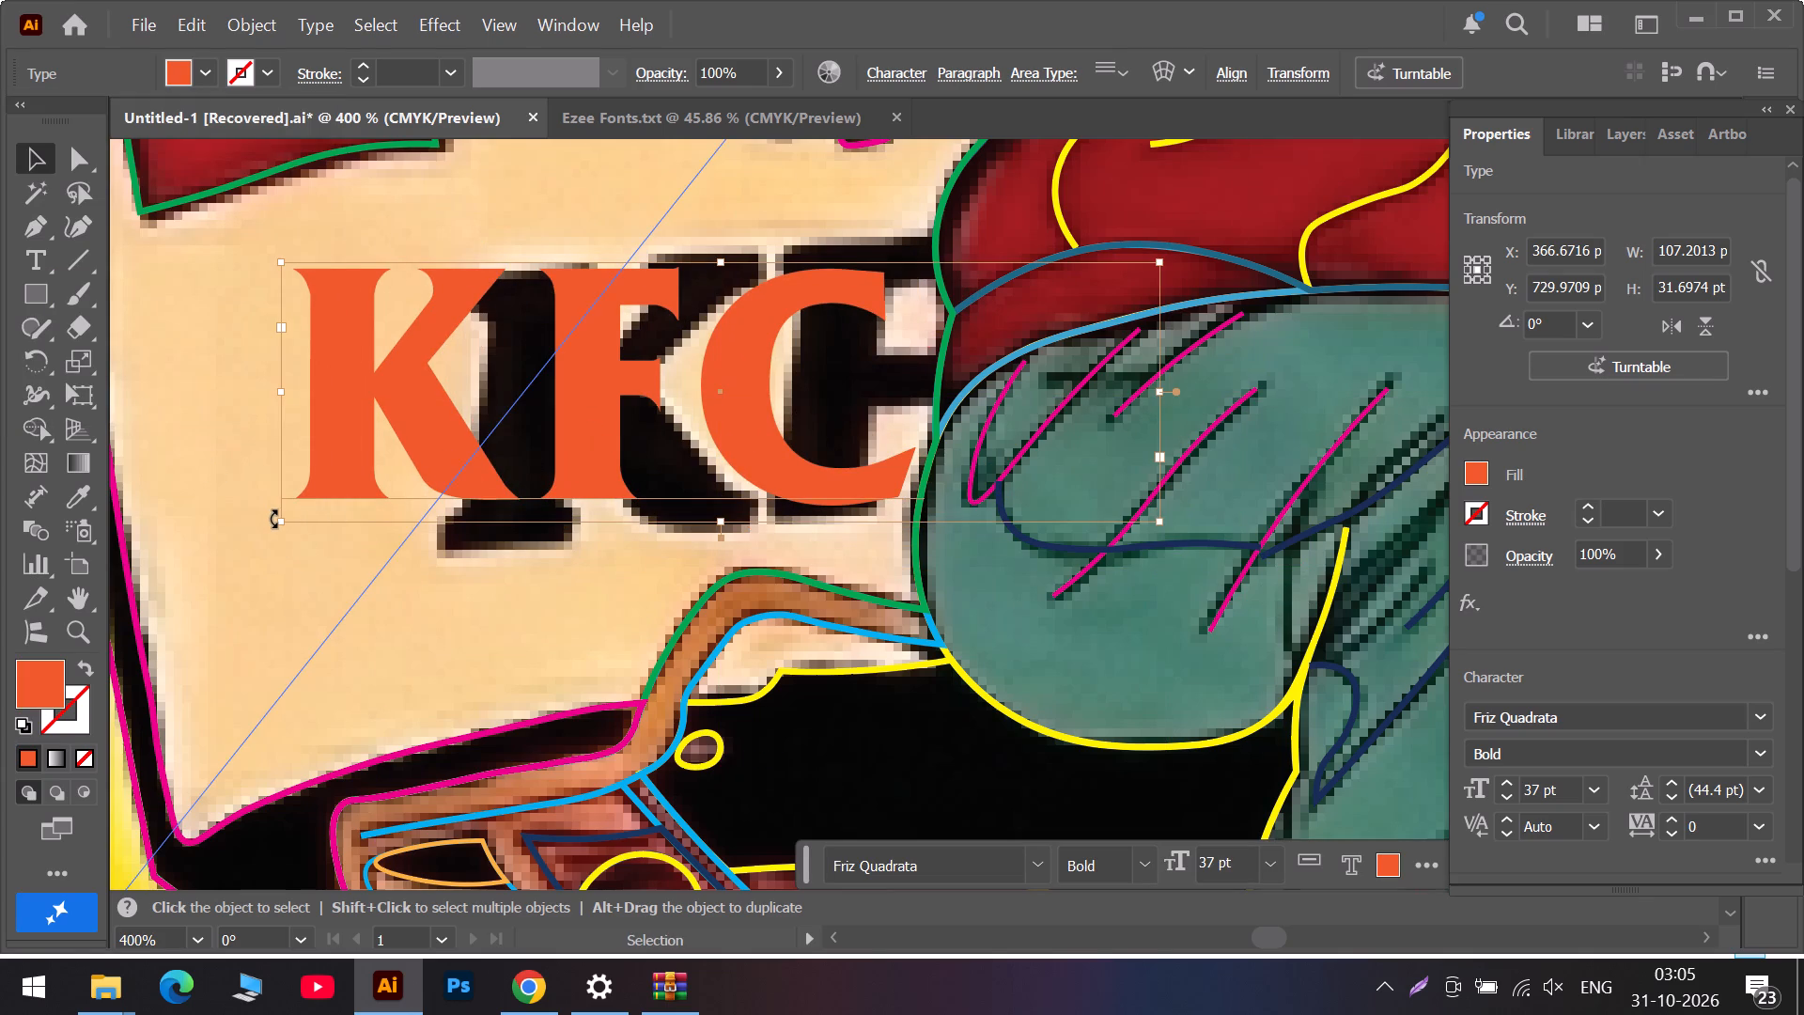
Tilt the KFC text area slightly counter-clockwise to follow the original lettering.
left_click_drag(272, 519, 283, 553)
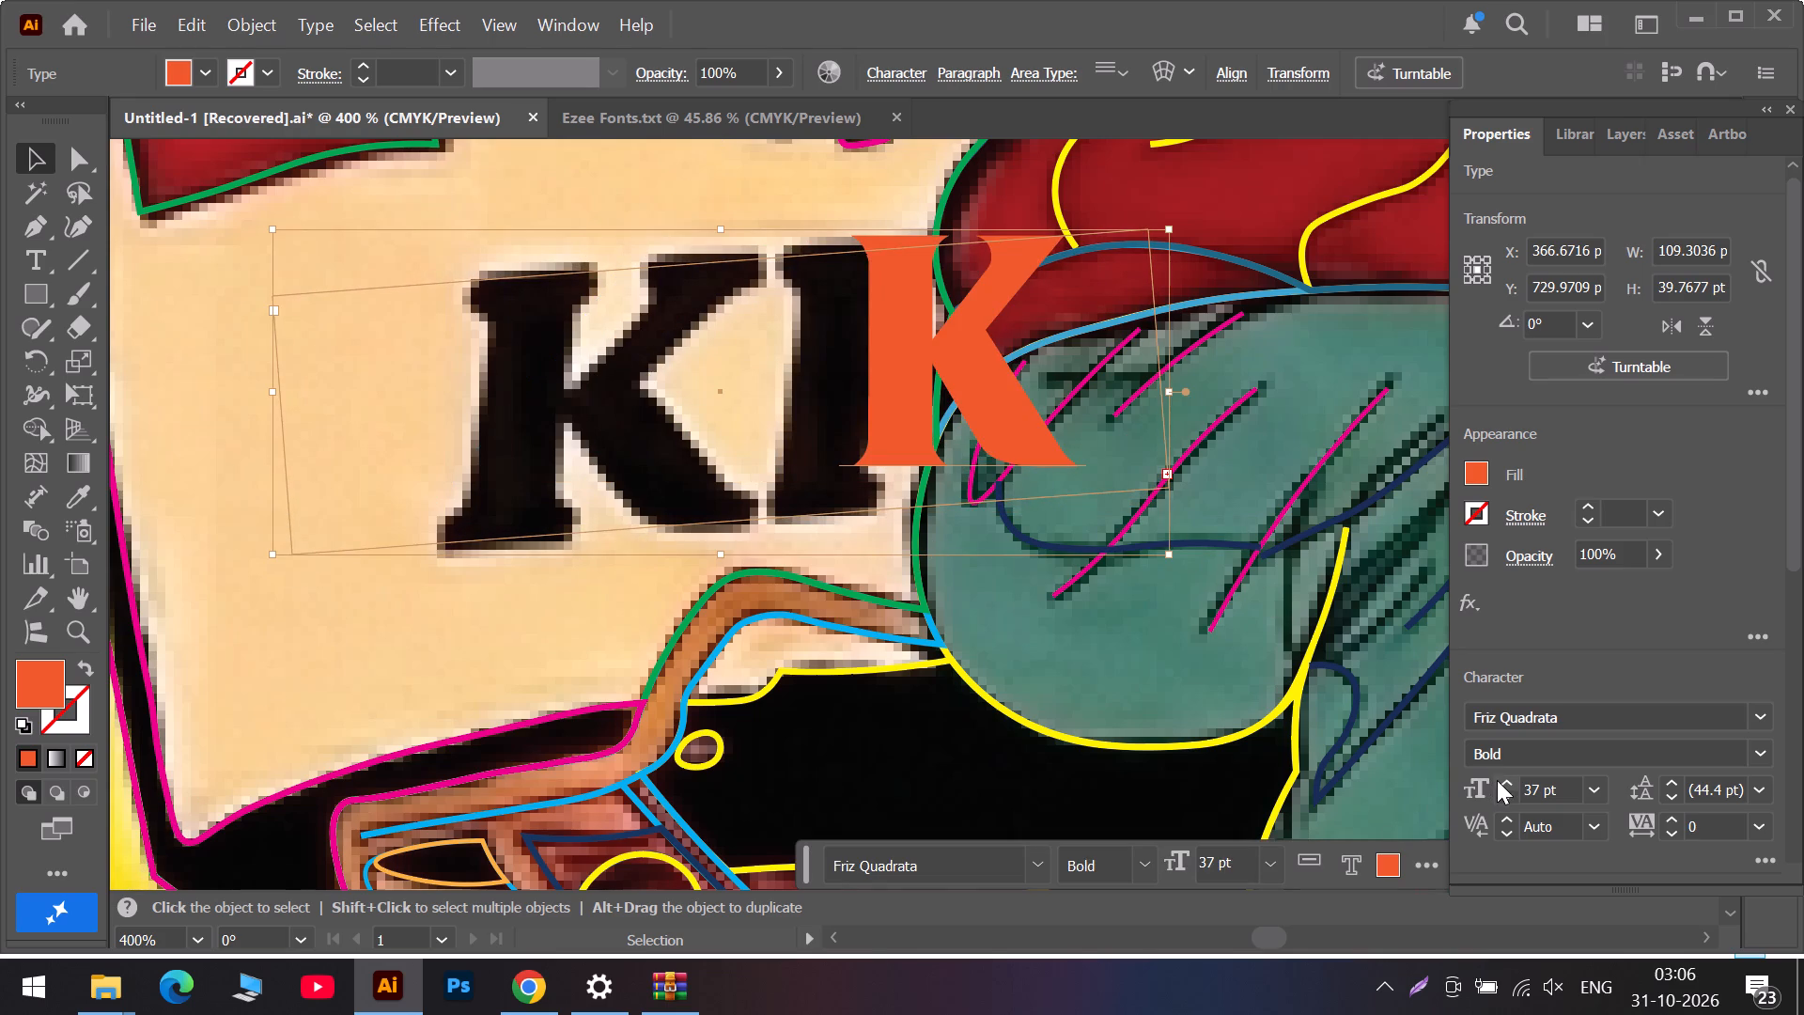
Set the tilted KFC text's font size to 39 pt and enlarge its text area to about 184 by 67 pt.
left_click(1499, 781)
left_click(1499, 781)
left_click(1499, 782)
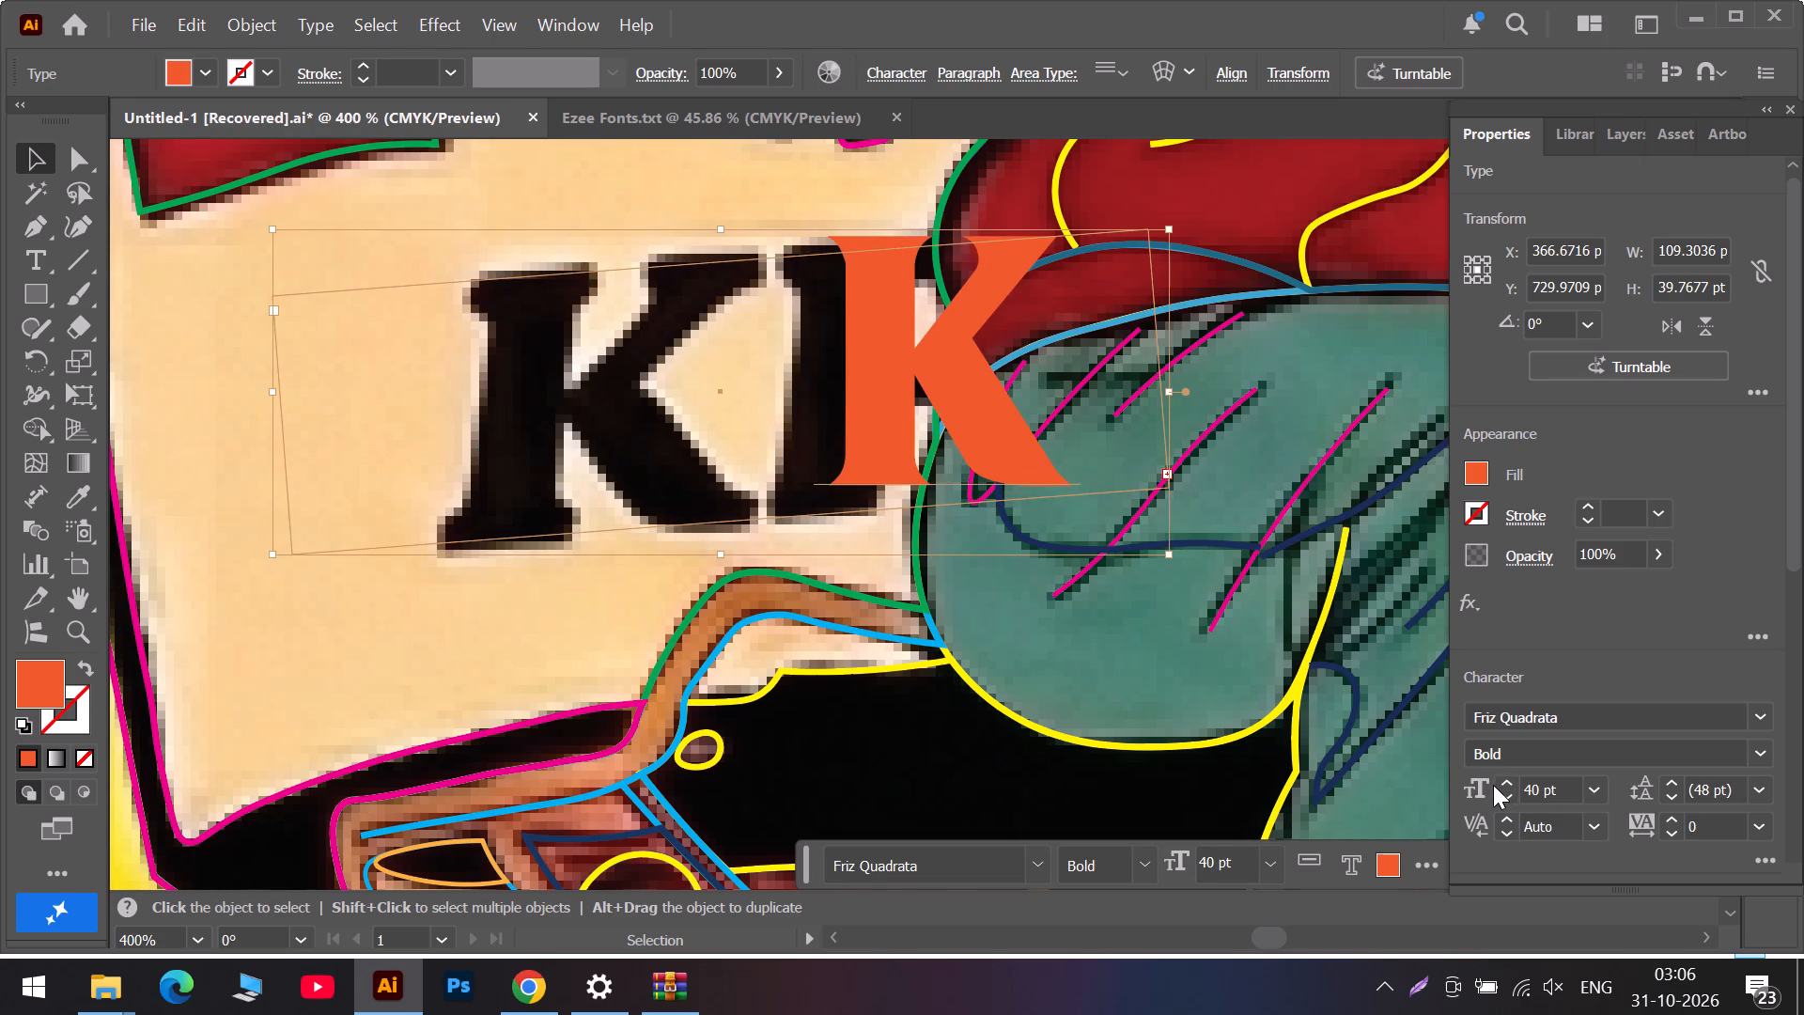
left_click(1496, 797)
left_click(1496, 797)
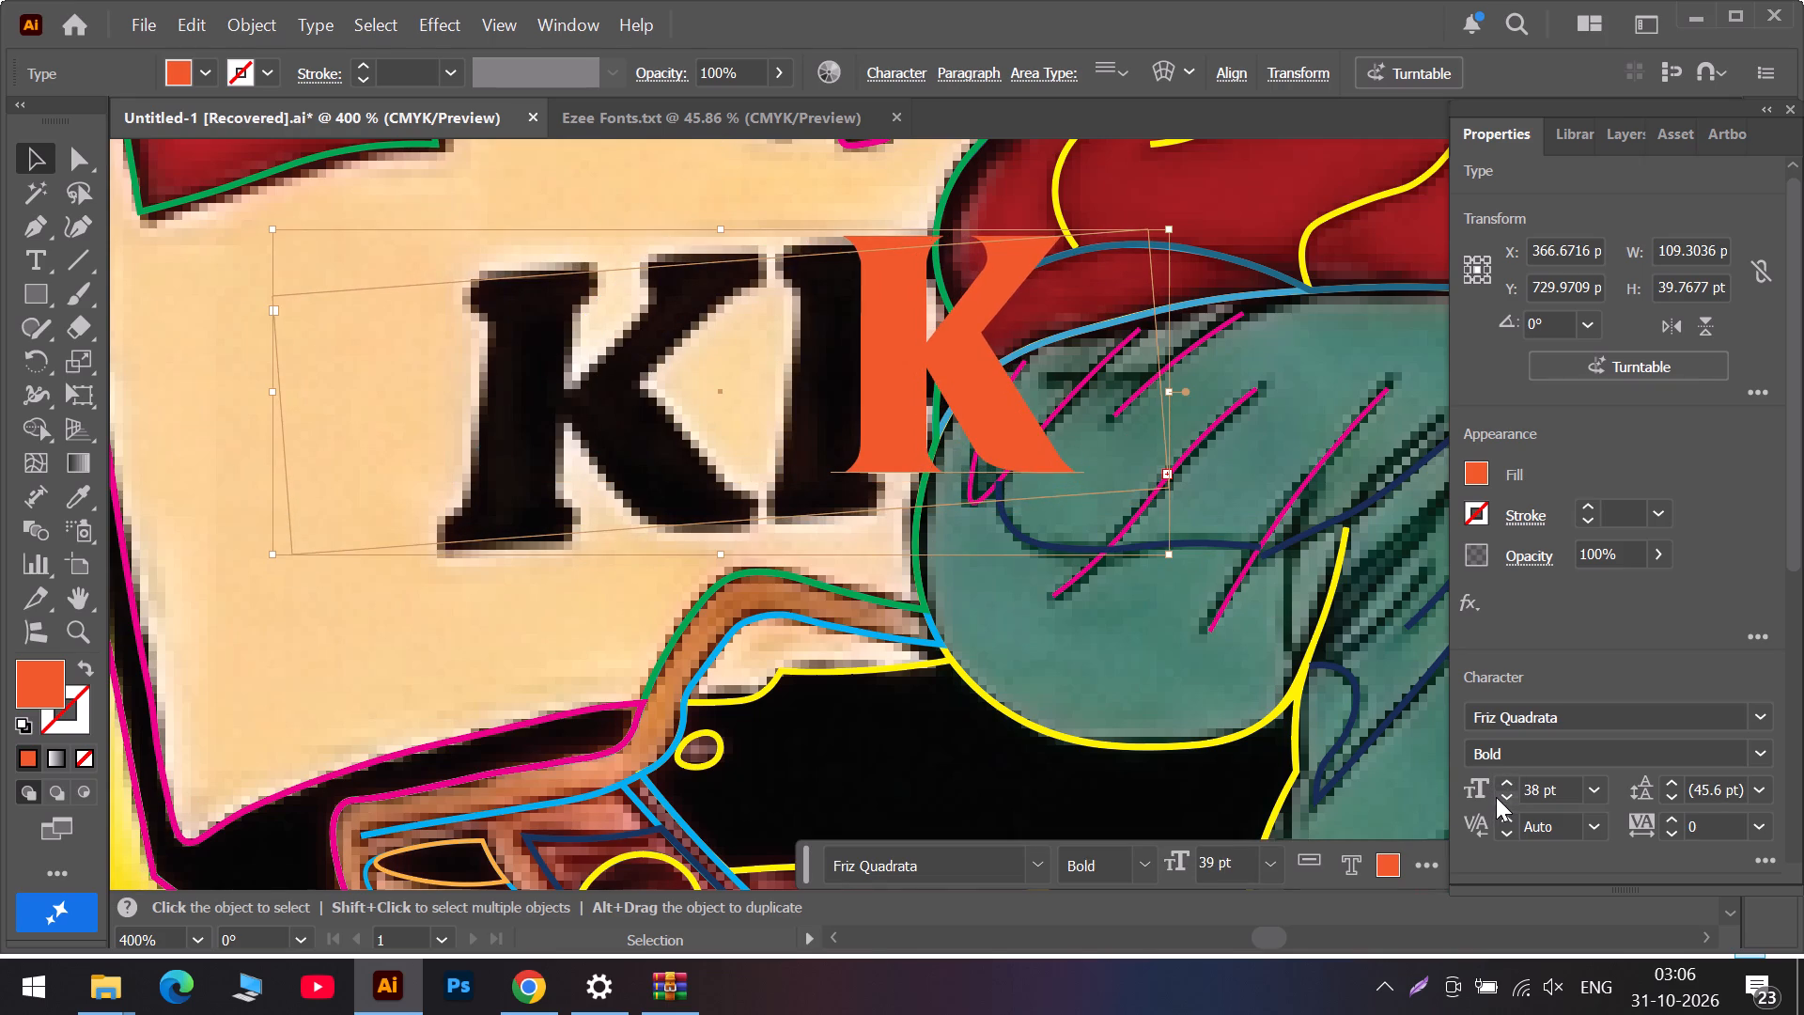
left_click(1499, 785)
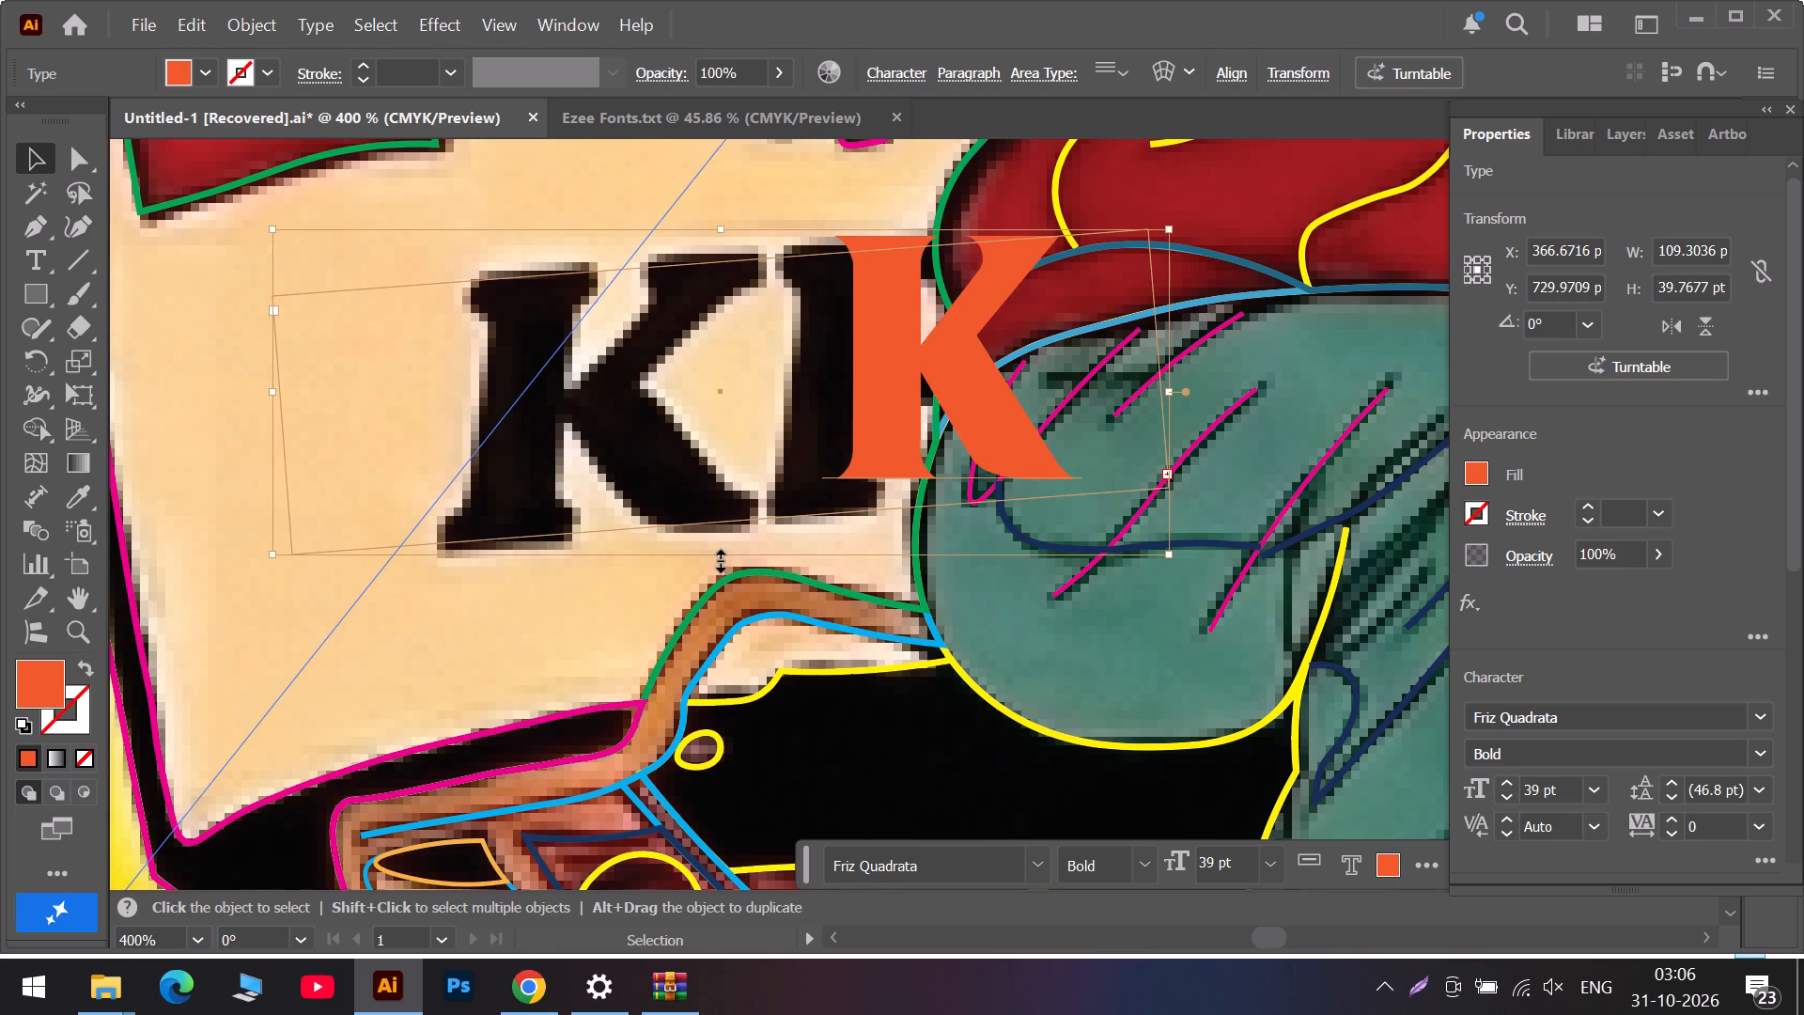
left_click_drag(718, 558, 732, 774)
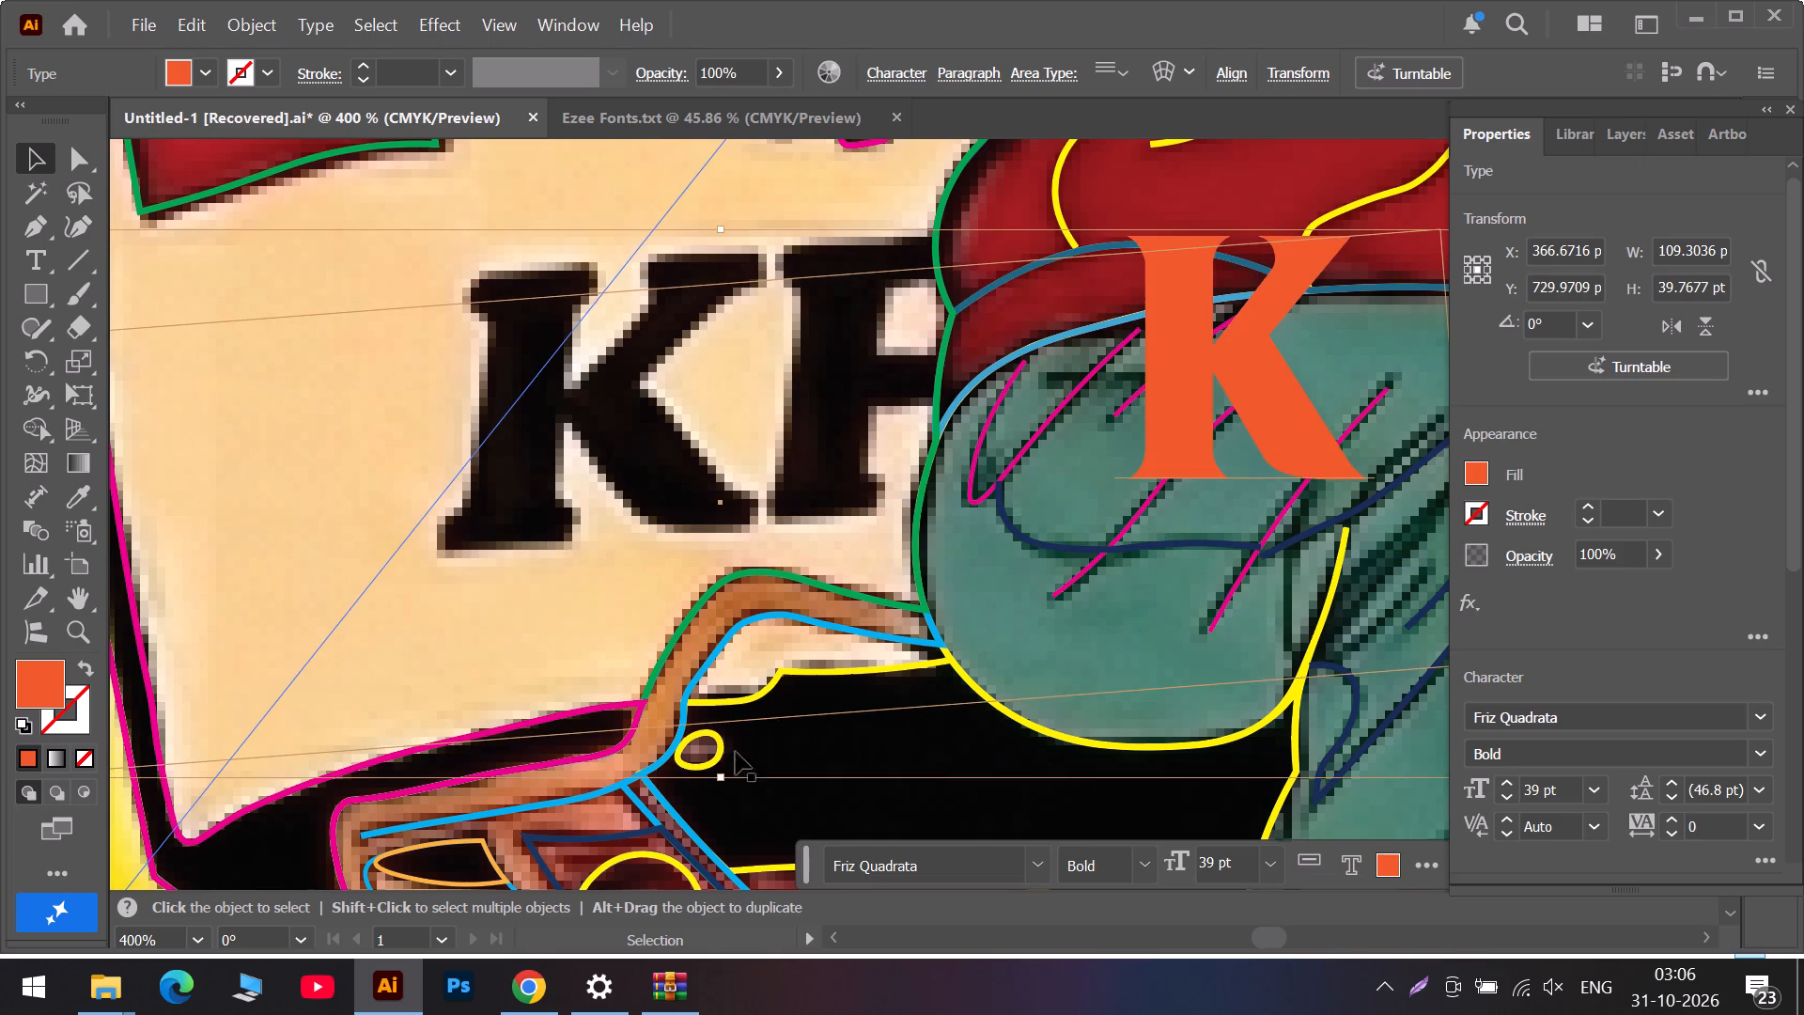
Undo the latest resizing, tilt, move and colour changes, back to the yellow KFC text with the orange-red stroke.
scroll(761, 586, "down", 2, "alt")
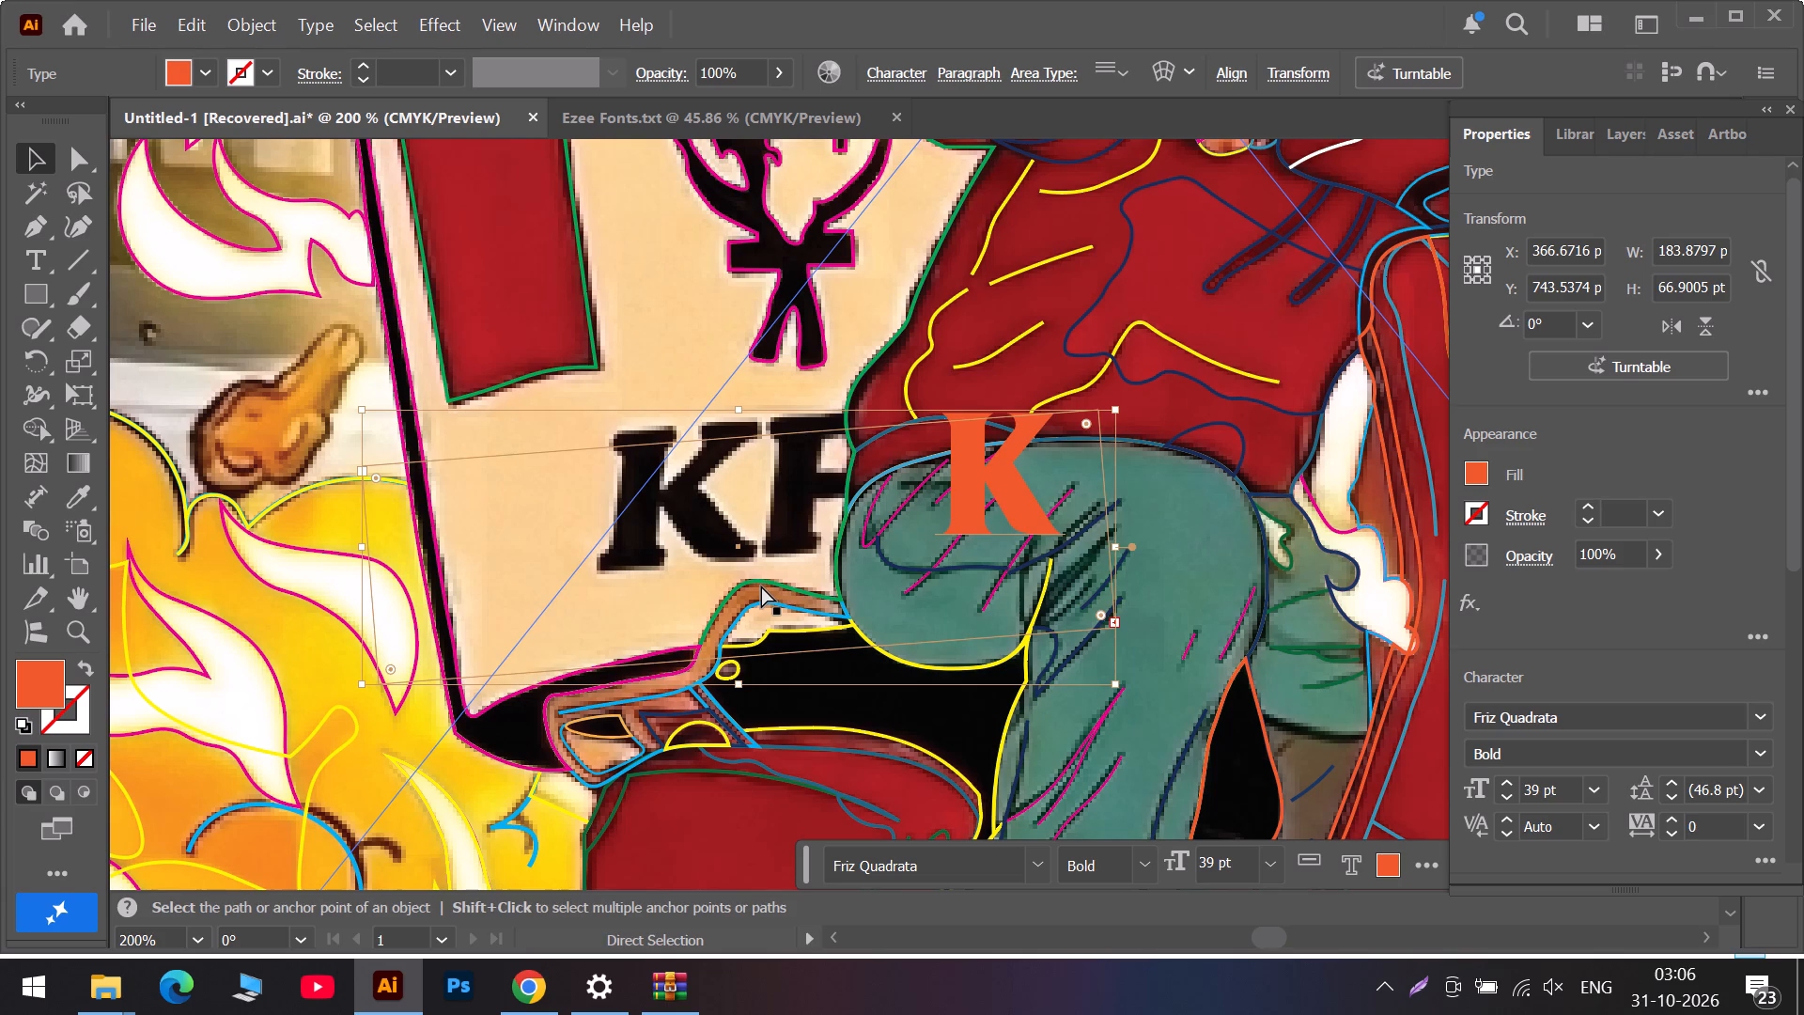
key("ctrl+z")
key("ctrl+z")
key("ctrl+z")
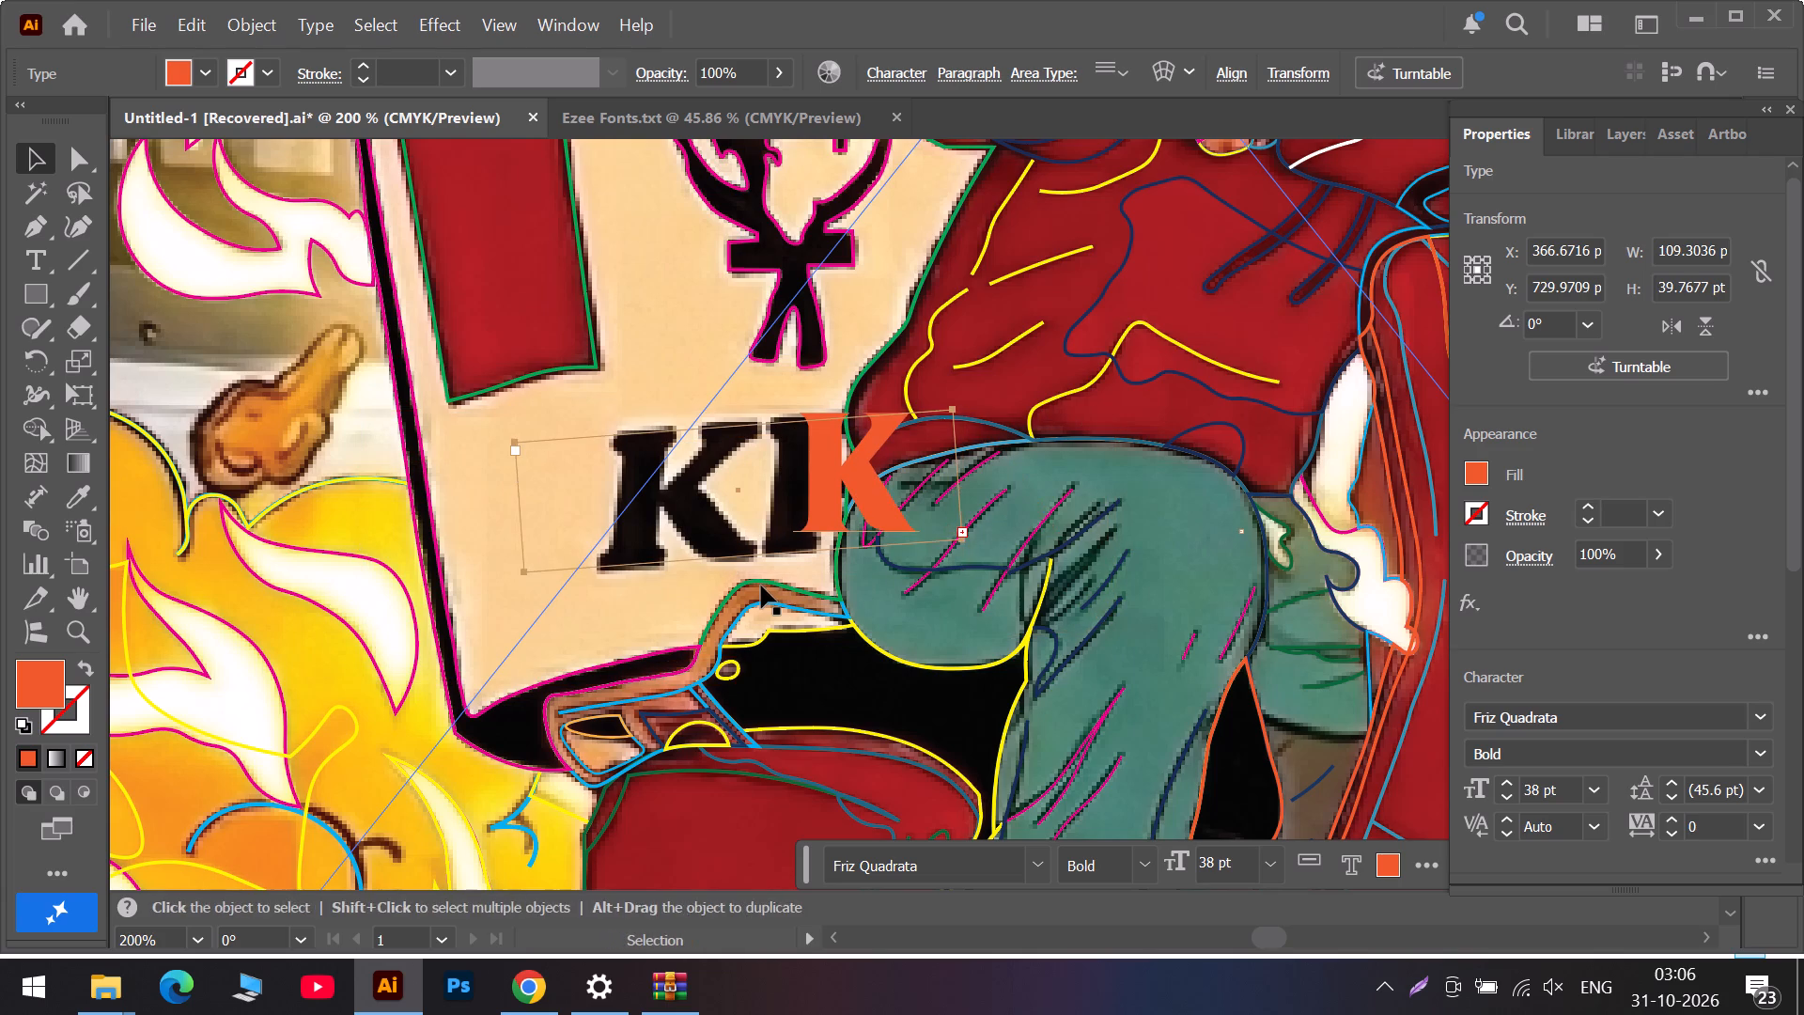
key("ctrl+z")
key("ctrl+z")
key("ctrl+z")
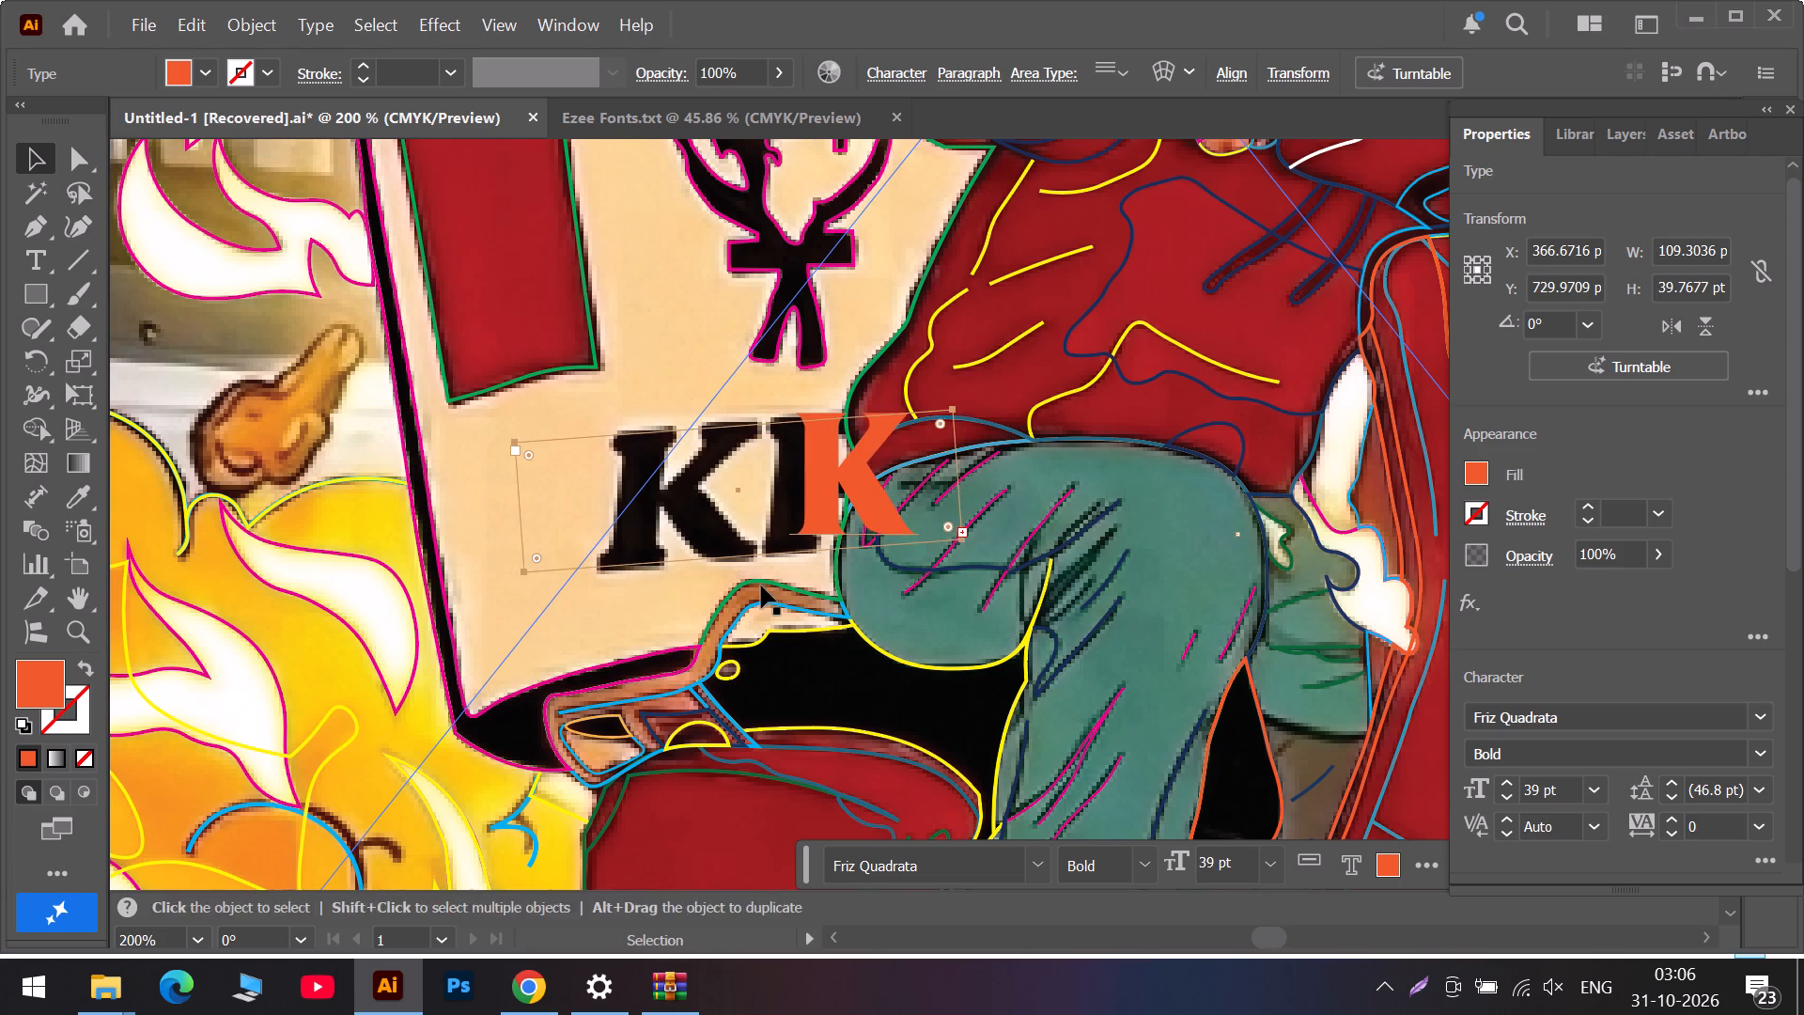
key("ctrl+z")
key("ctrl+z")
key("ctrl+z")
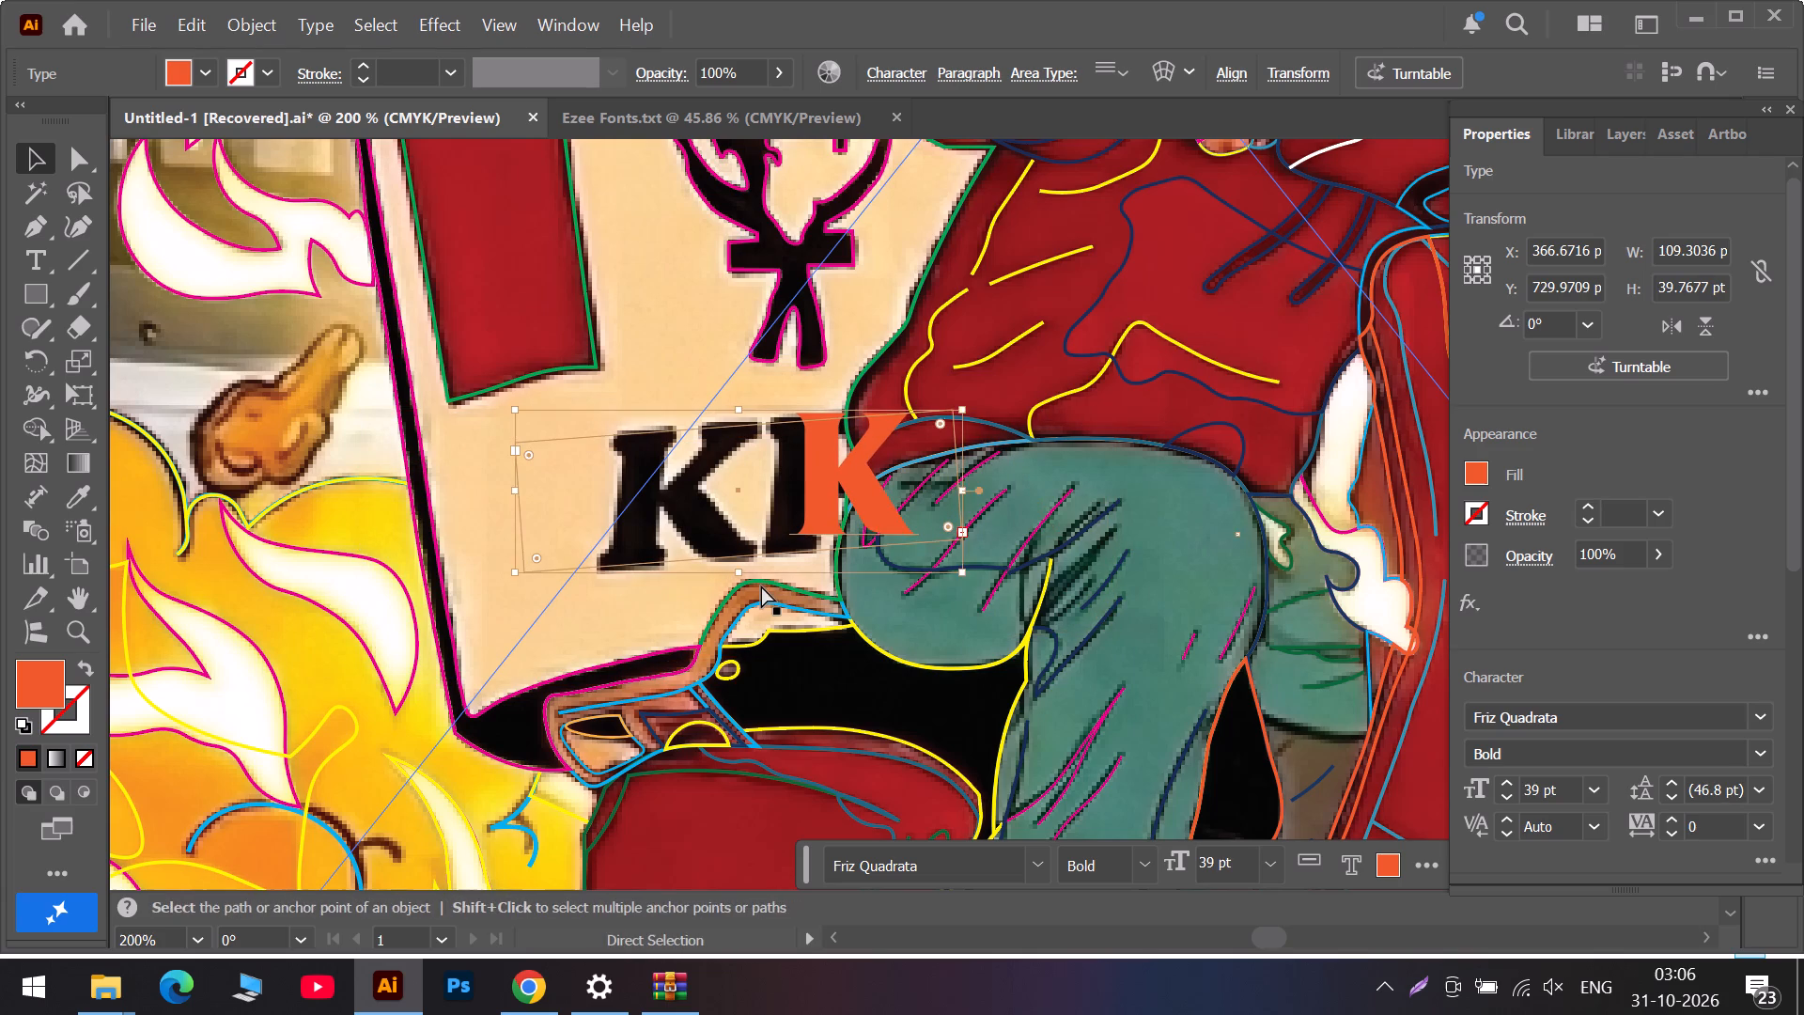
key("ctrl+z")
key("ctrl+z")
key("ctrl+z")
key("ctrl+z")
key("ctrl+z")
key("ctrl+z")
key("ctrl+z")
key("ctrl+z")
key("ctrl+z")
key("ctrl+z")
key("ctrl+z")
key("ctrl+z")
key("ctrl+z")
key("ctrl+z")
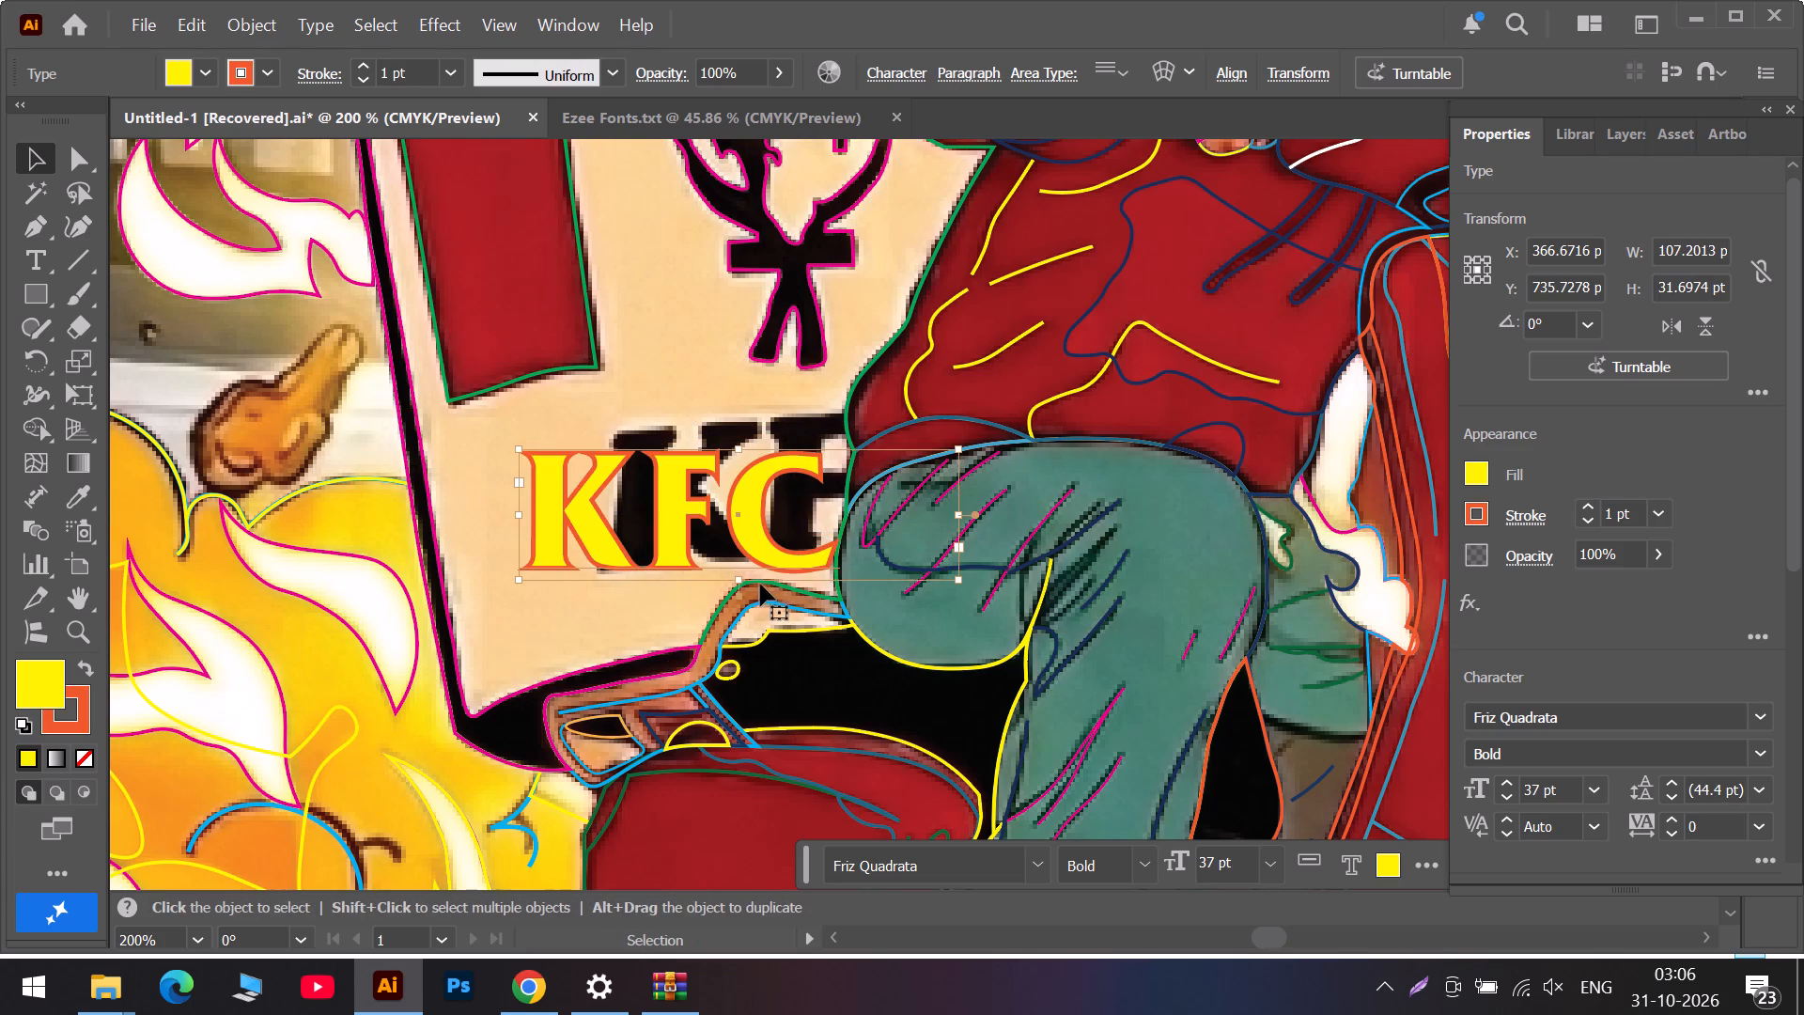
Move the outlined KFC text up and left, to about X 359, Y 731 pt.
left_click(477, 476)
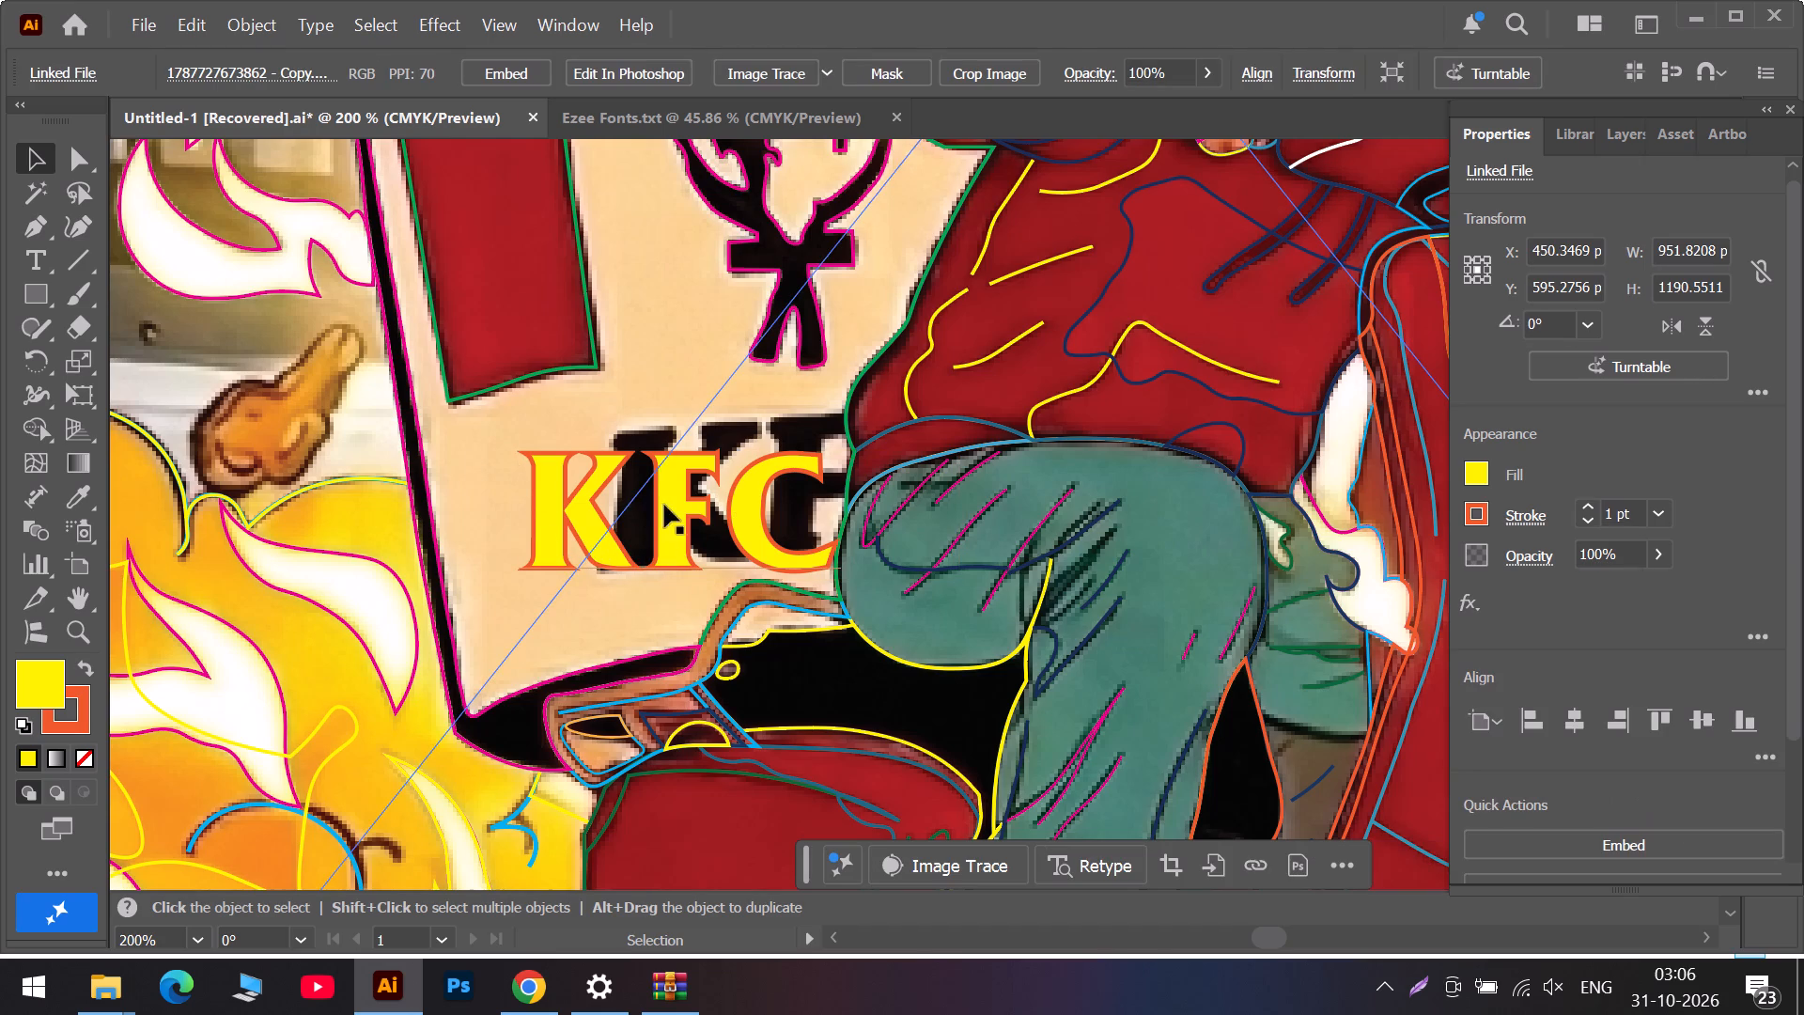
left_click_drag(683, 511, 654, 494)
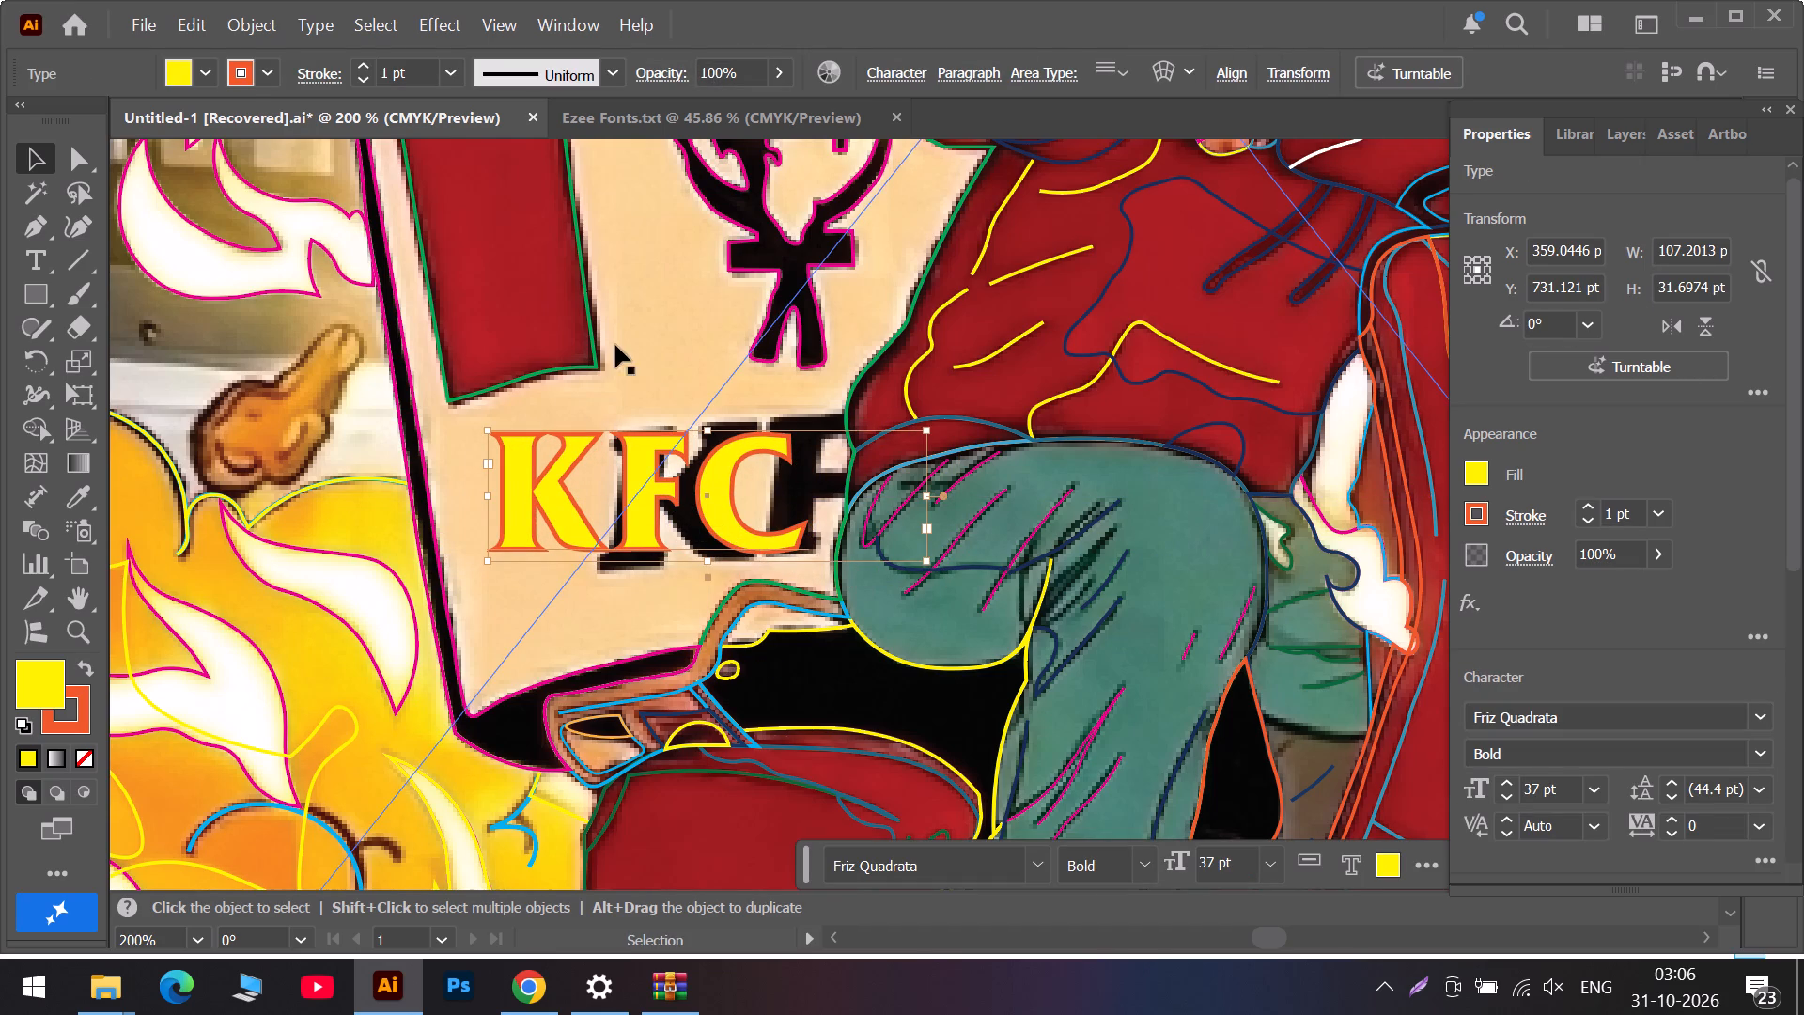
Move the outlined KFC text right and slightly up, to about X 368, Y 727 pt.
left_click(651, 332)
scroll(662, 474, "down", 2, "alt")
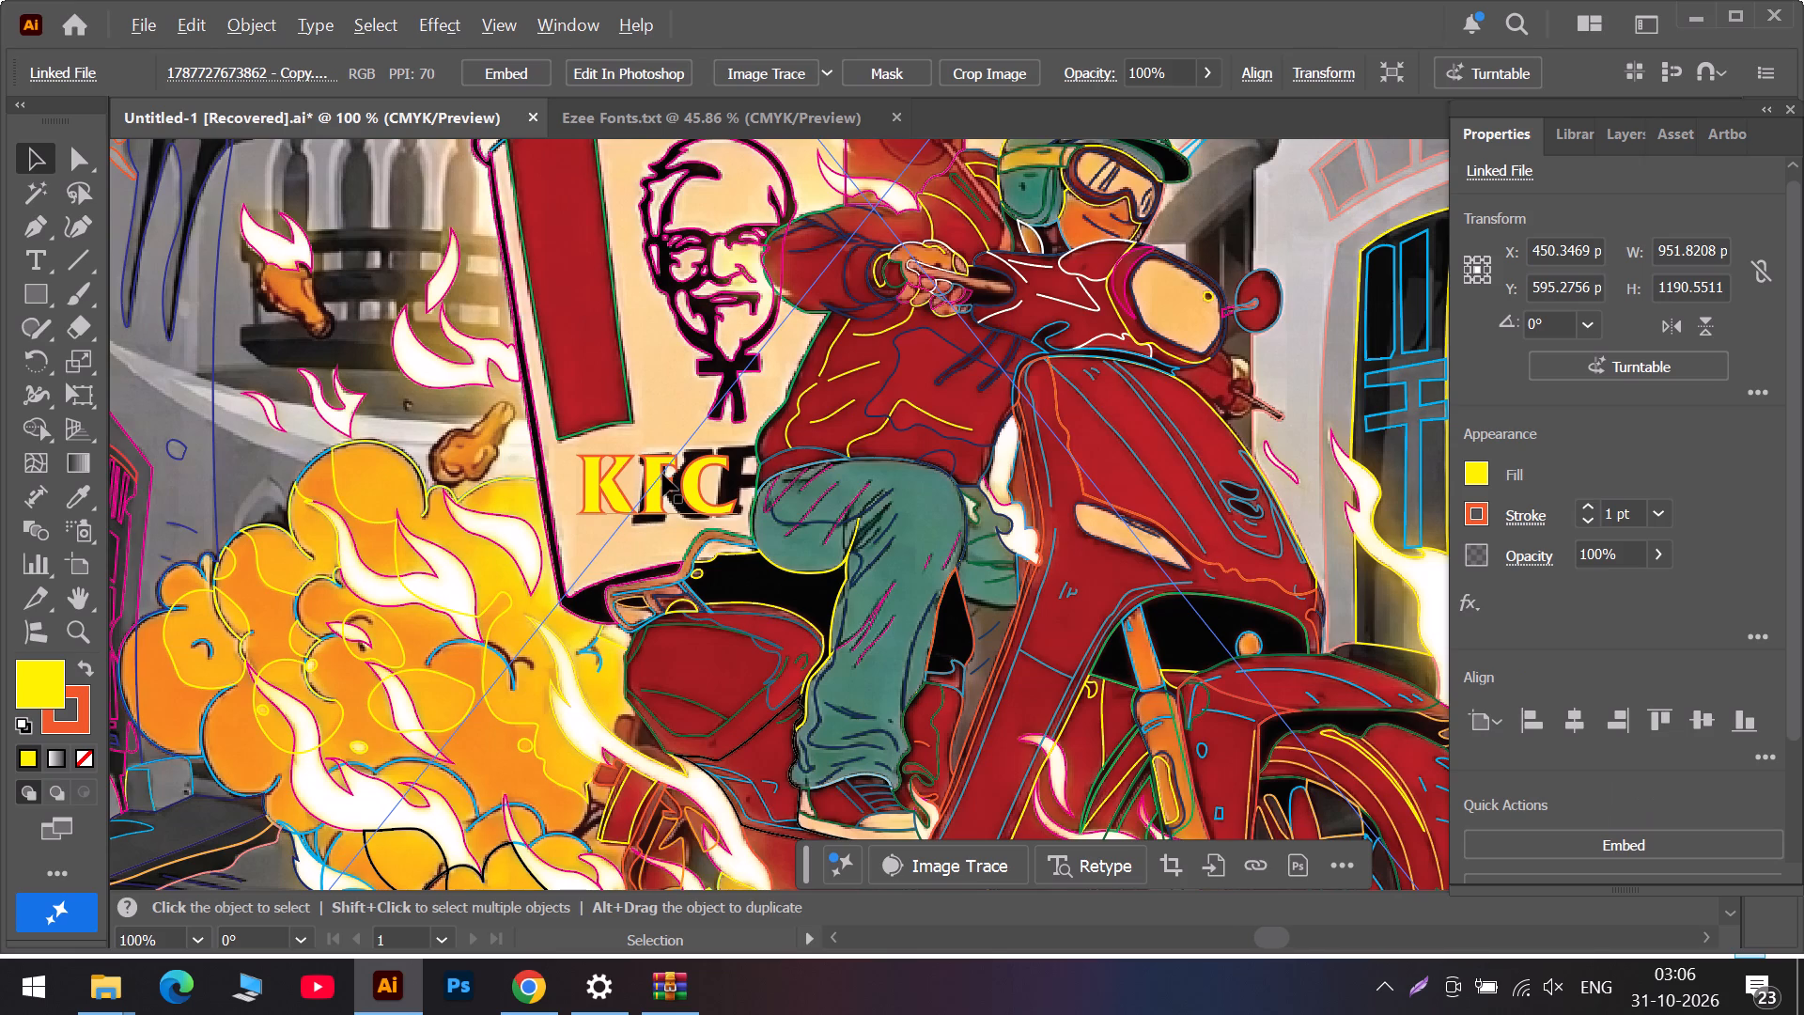
left_click_drag(655, 482, 674, 474)
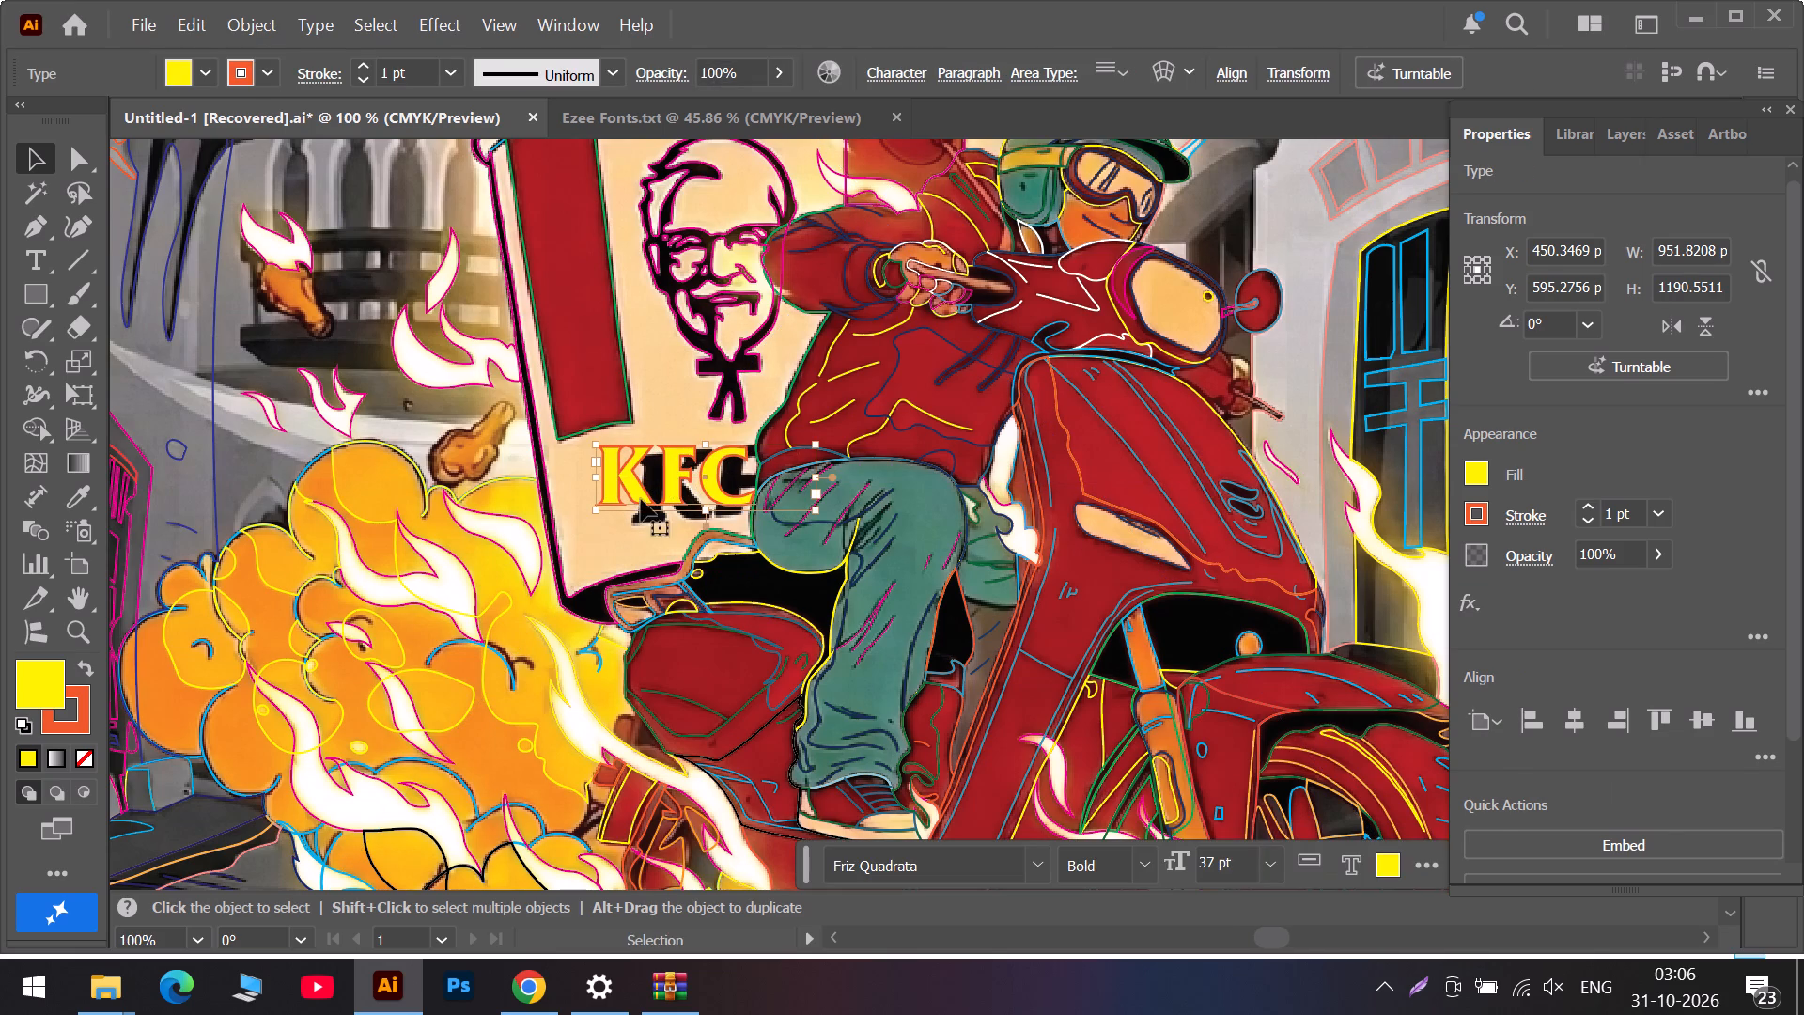
left_click(617, 537)
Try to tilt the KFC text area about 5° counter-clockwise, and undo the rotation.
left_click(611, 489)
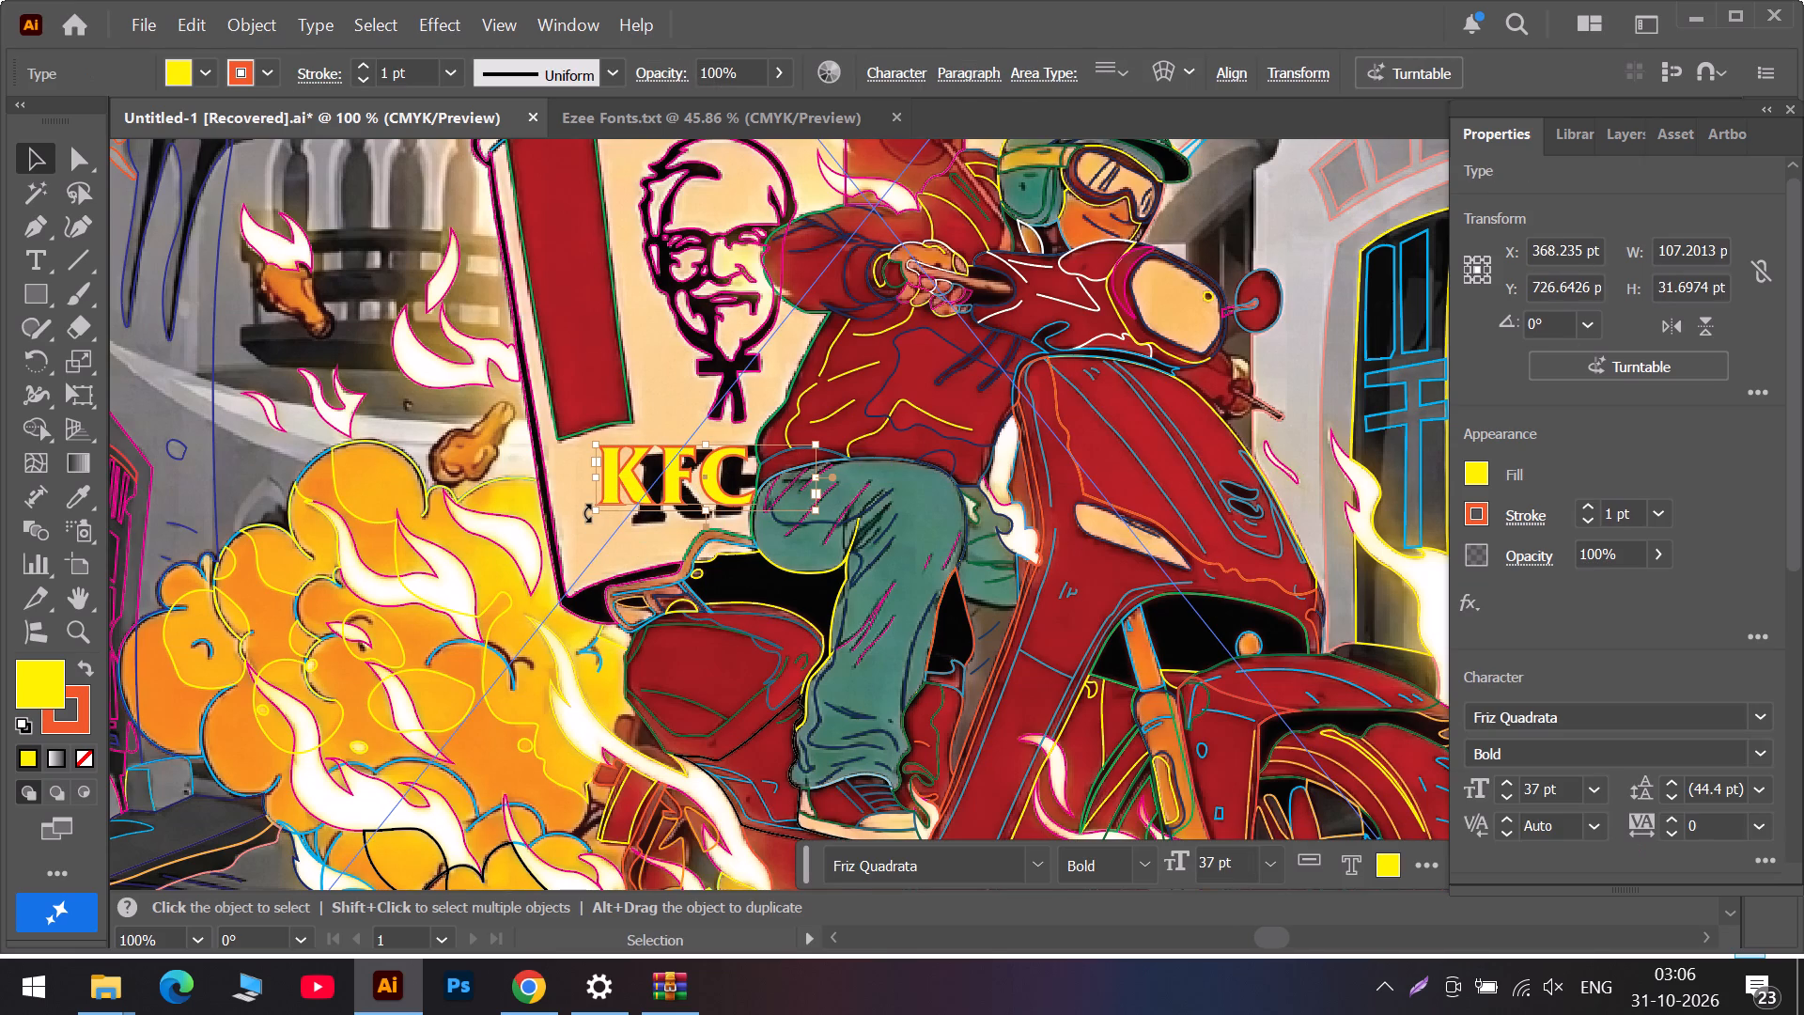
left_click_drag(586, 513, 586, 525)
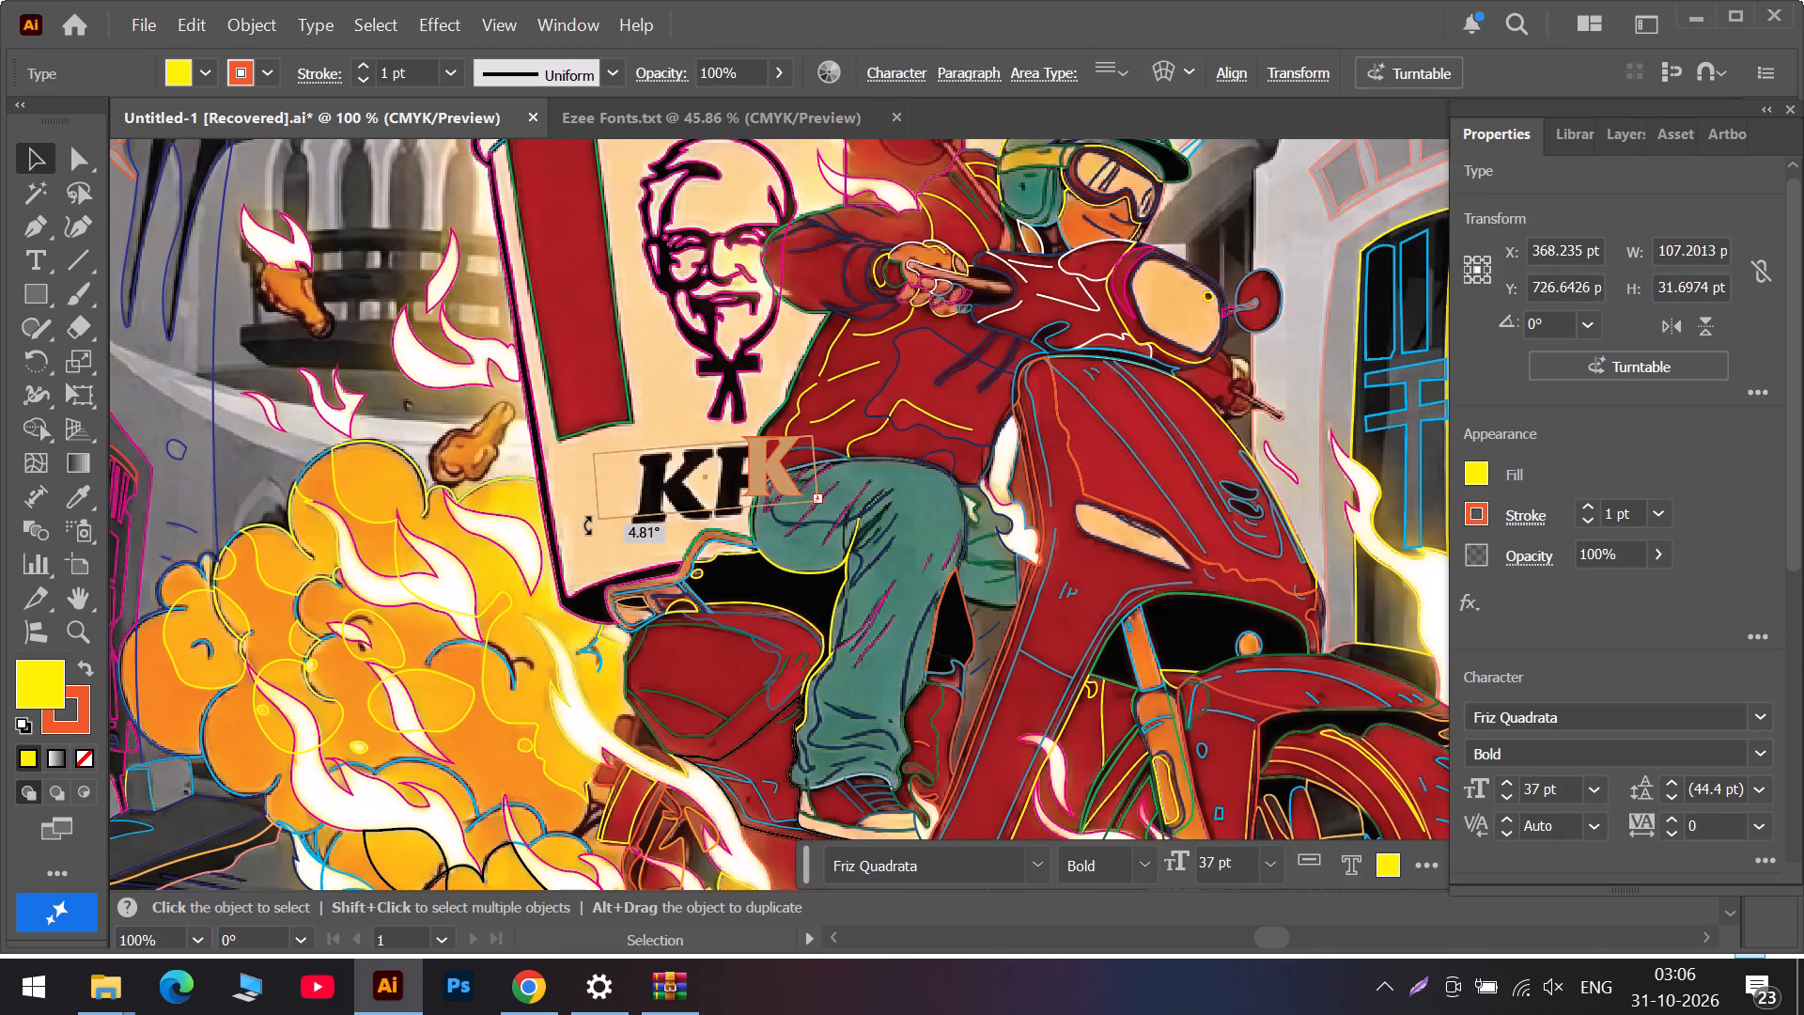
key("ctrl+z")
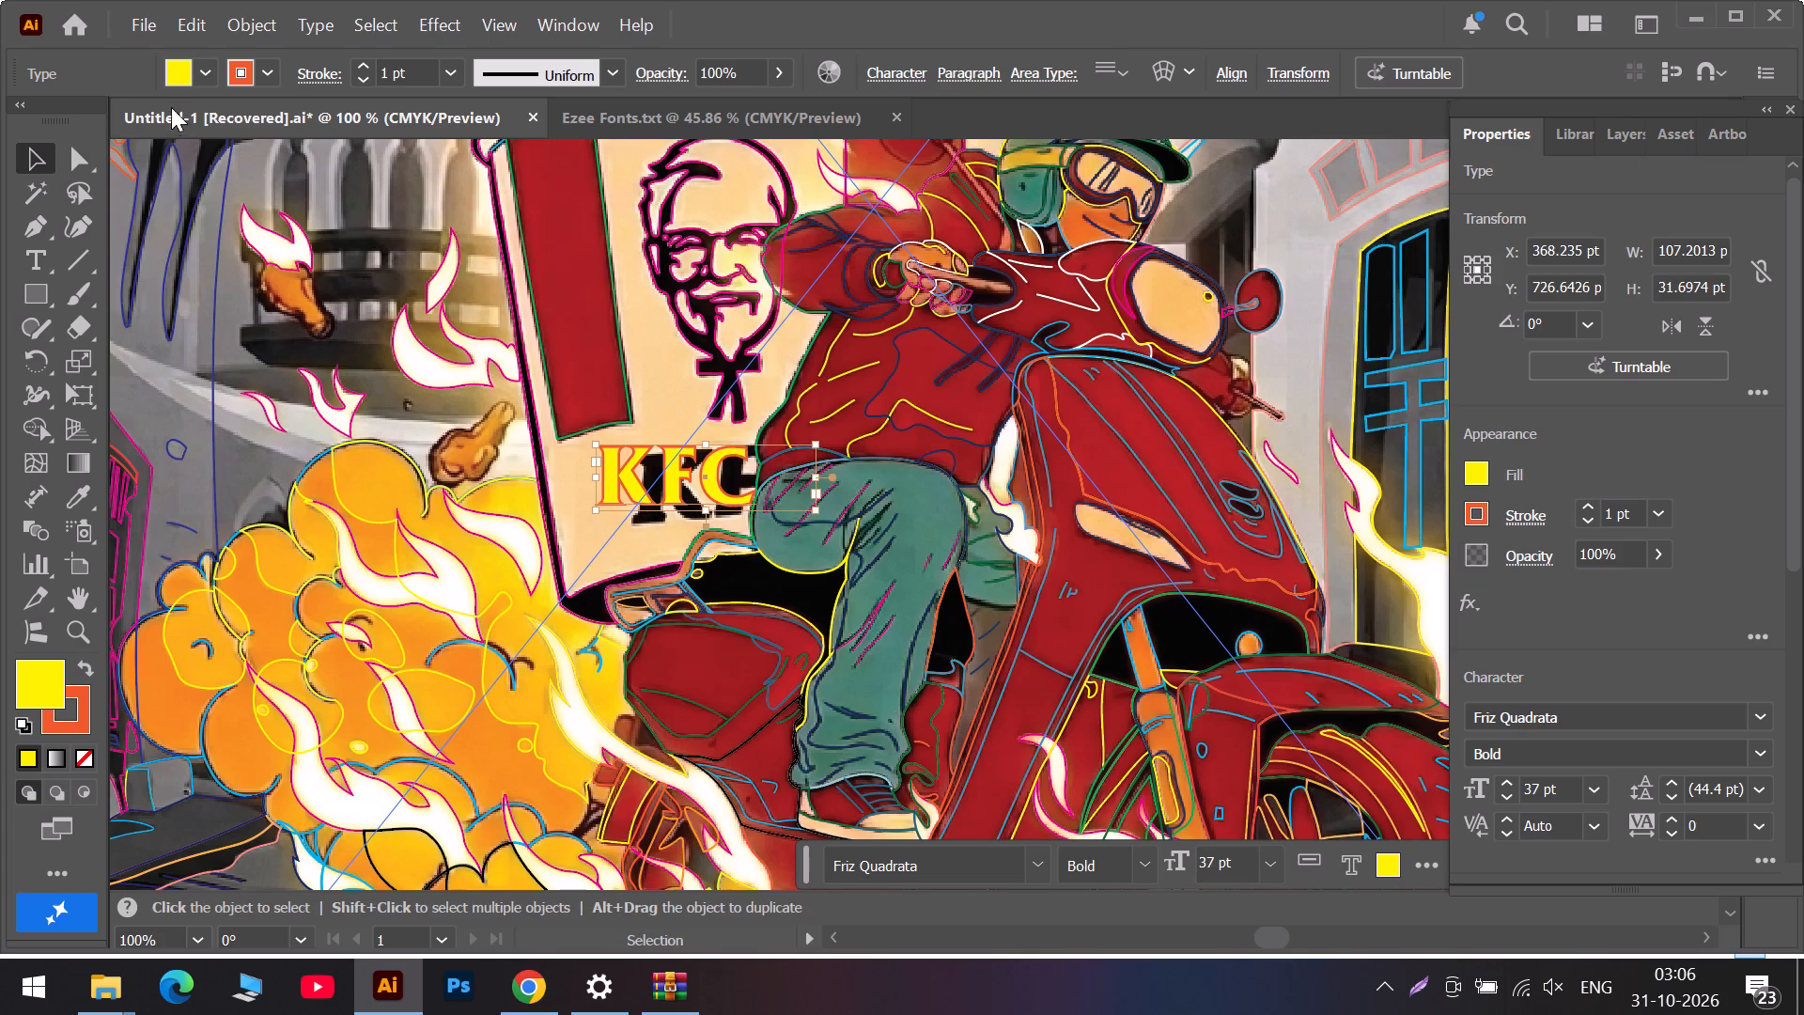
Remove the orange-red stroke from the KFC text.
left_click(266, 80)
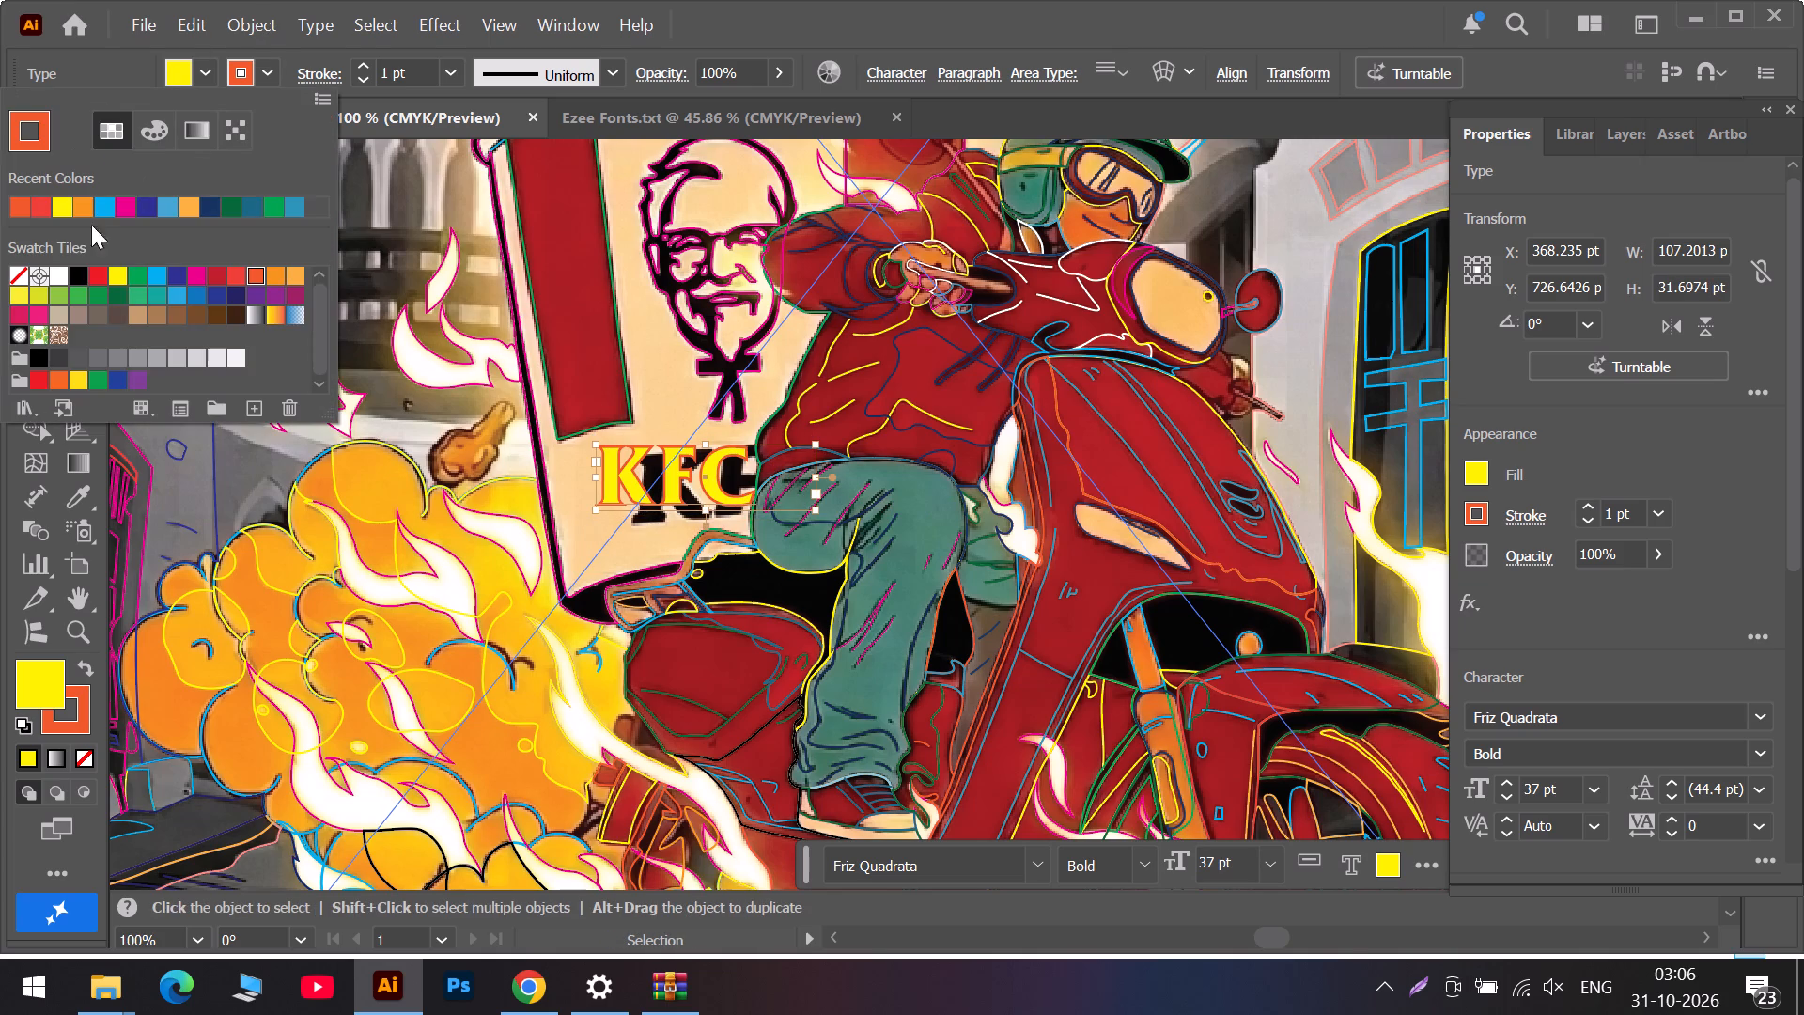
left_click(16, 274)
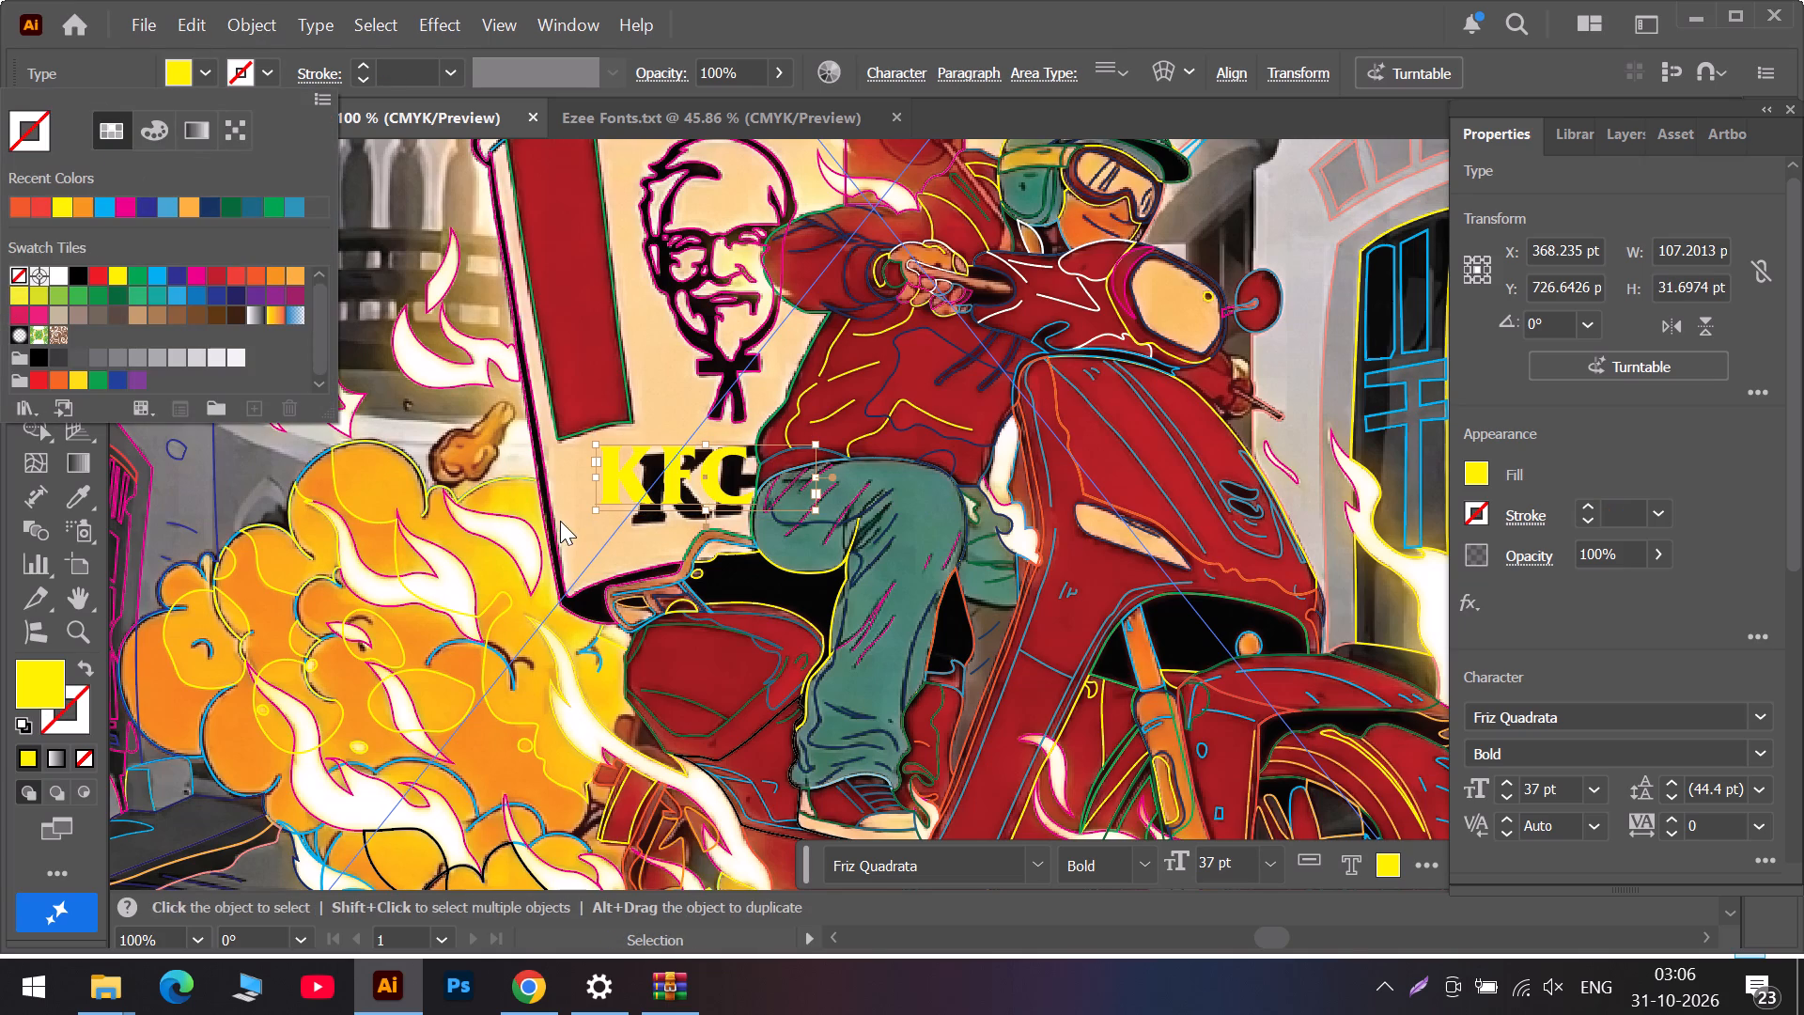
left_click(561, 516)
Change the KFC text's fill to the light blue from the recent colours.
left_click(609, 486)
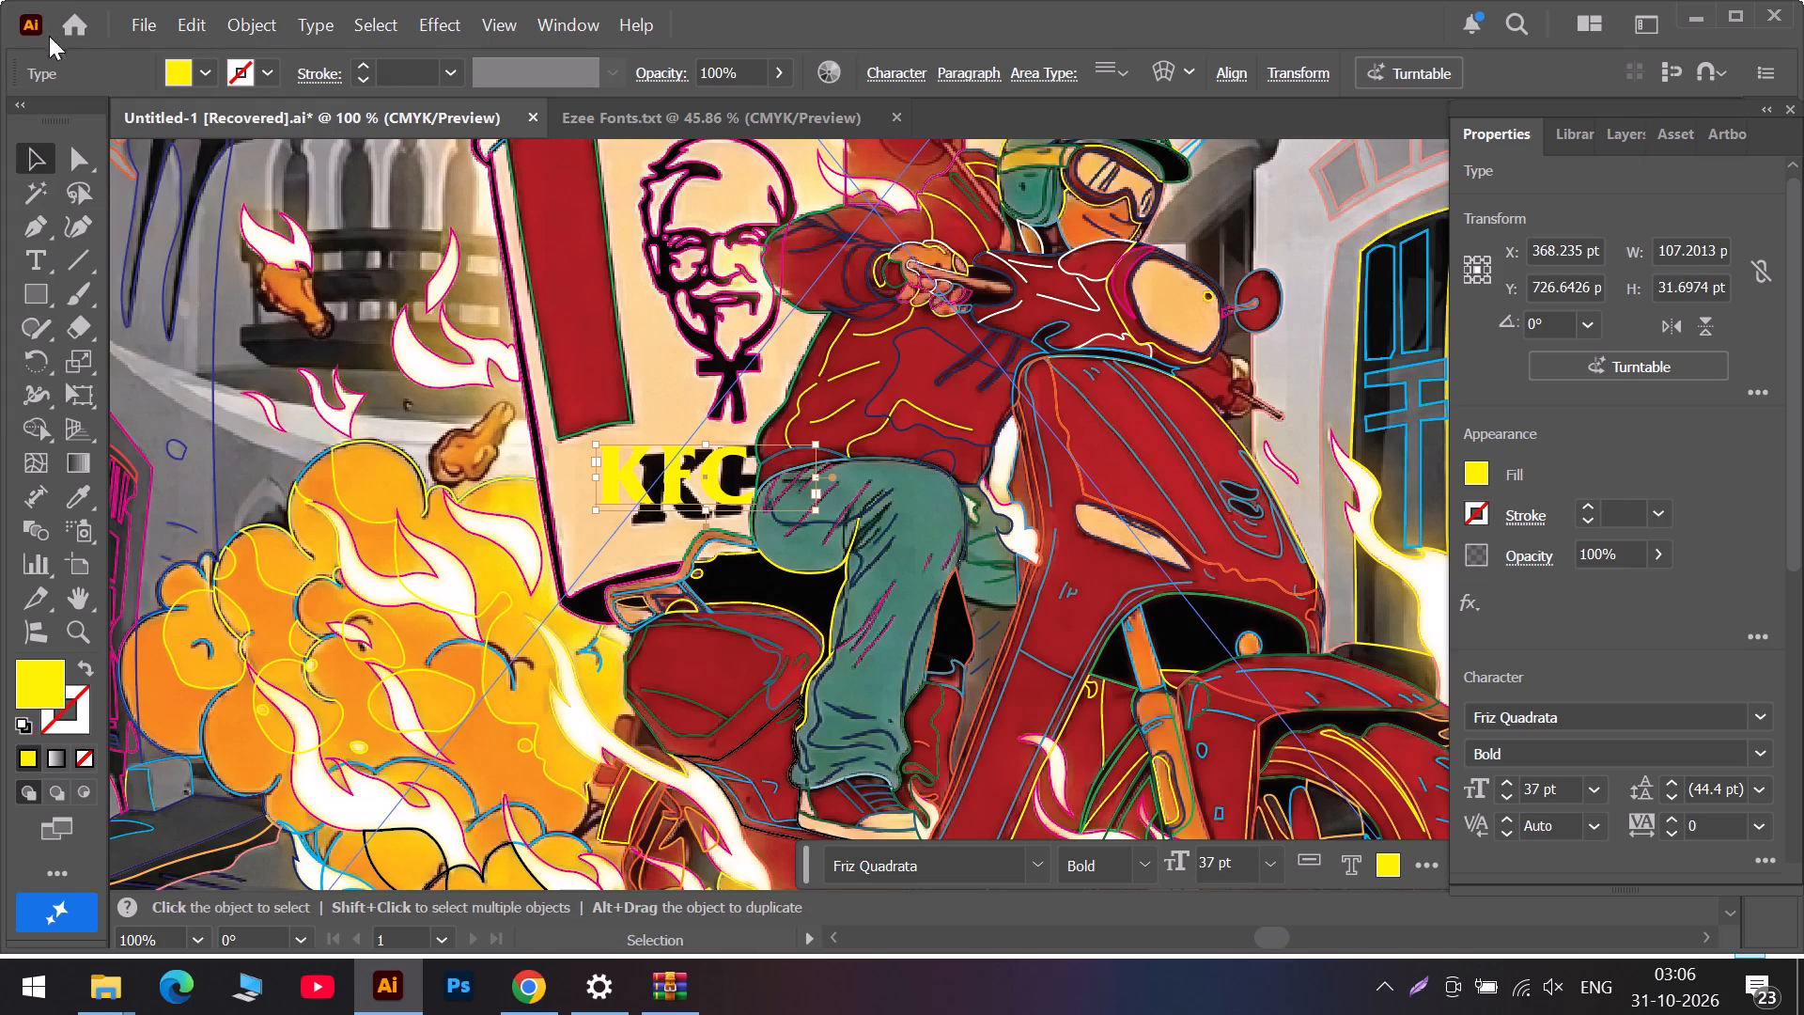
left_click(206, 67)
left_click(22, 209)
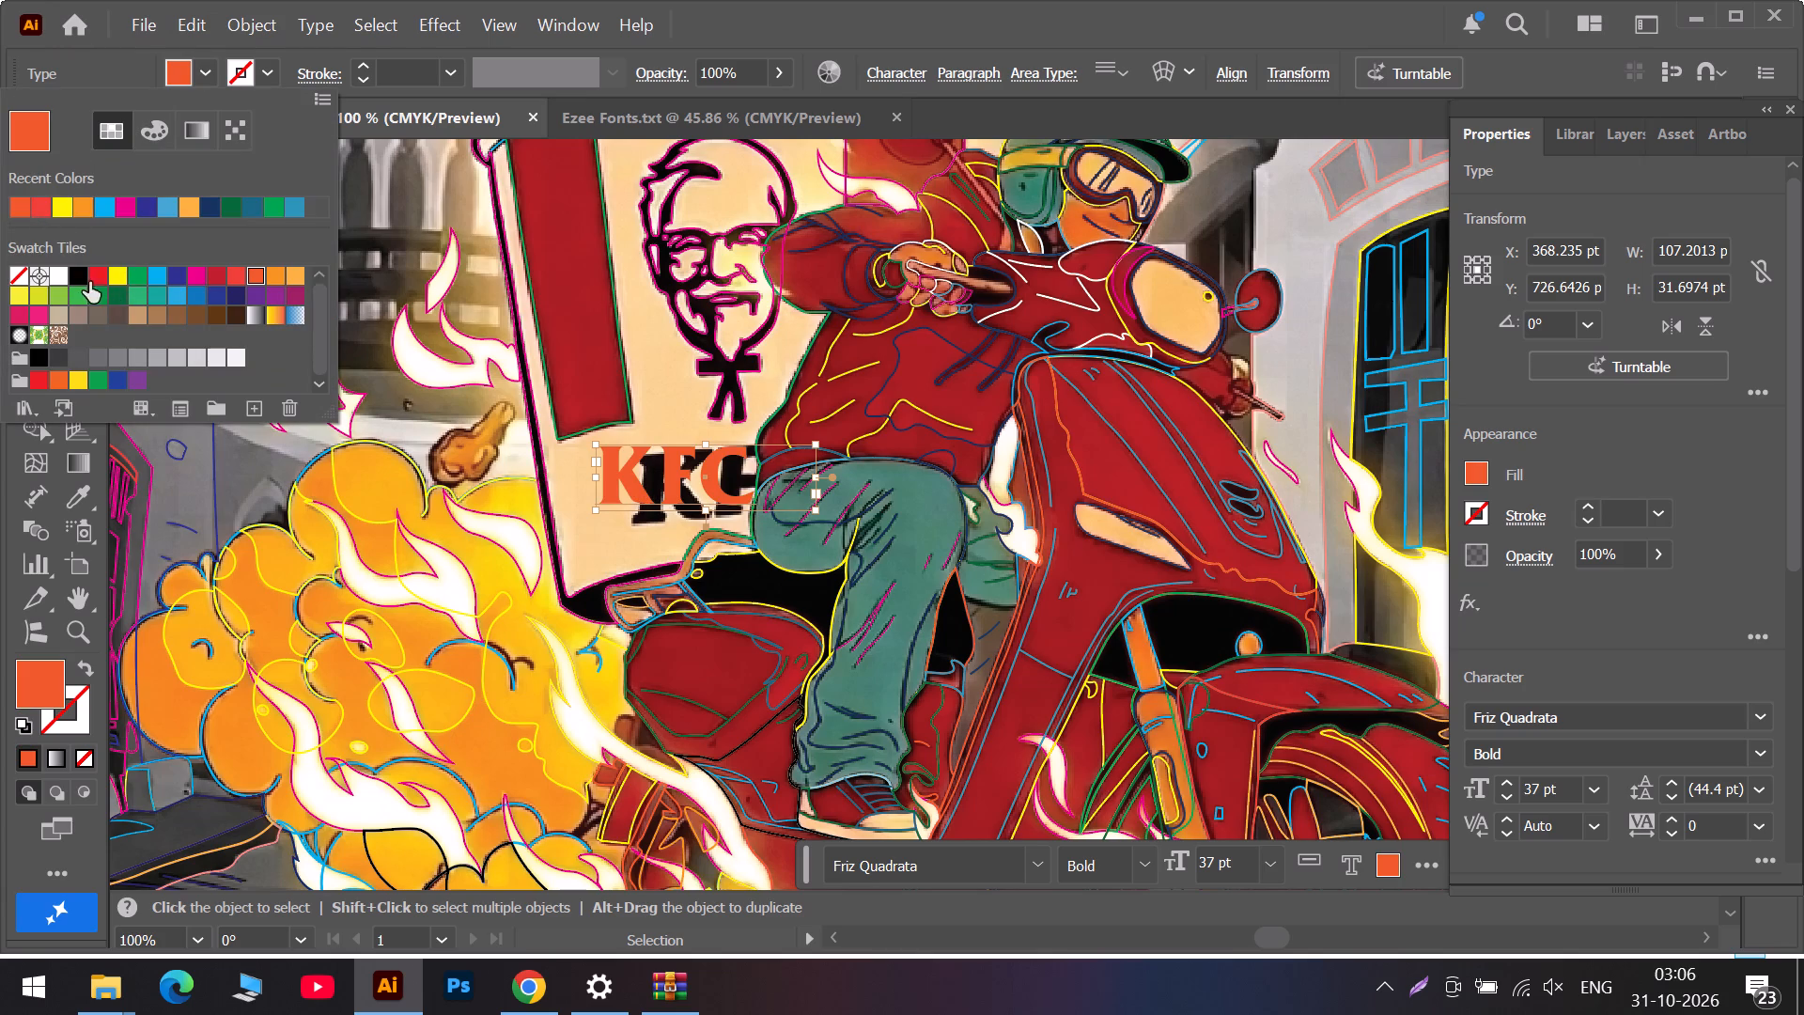
left_click(168, 202)
left_click(566, 491)
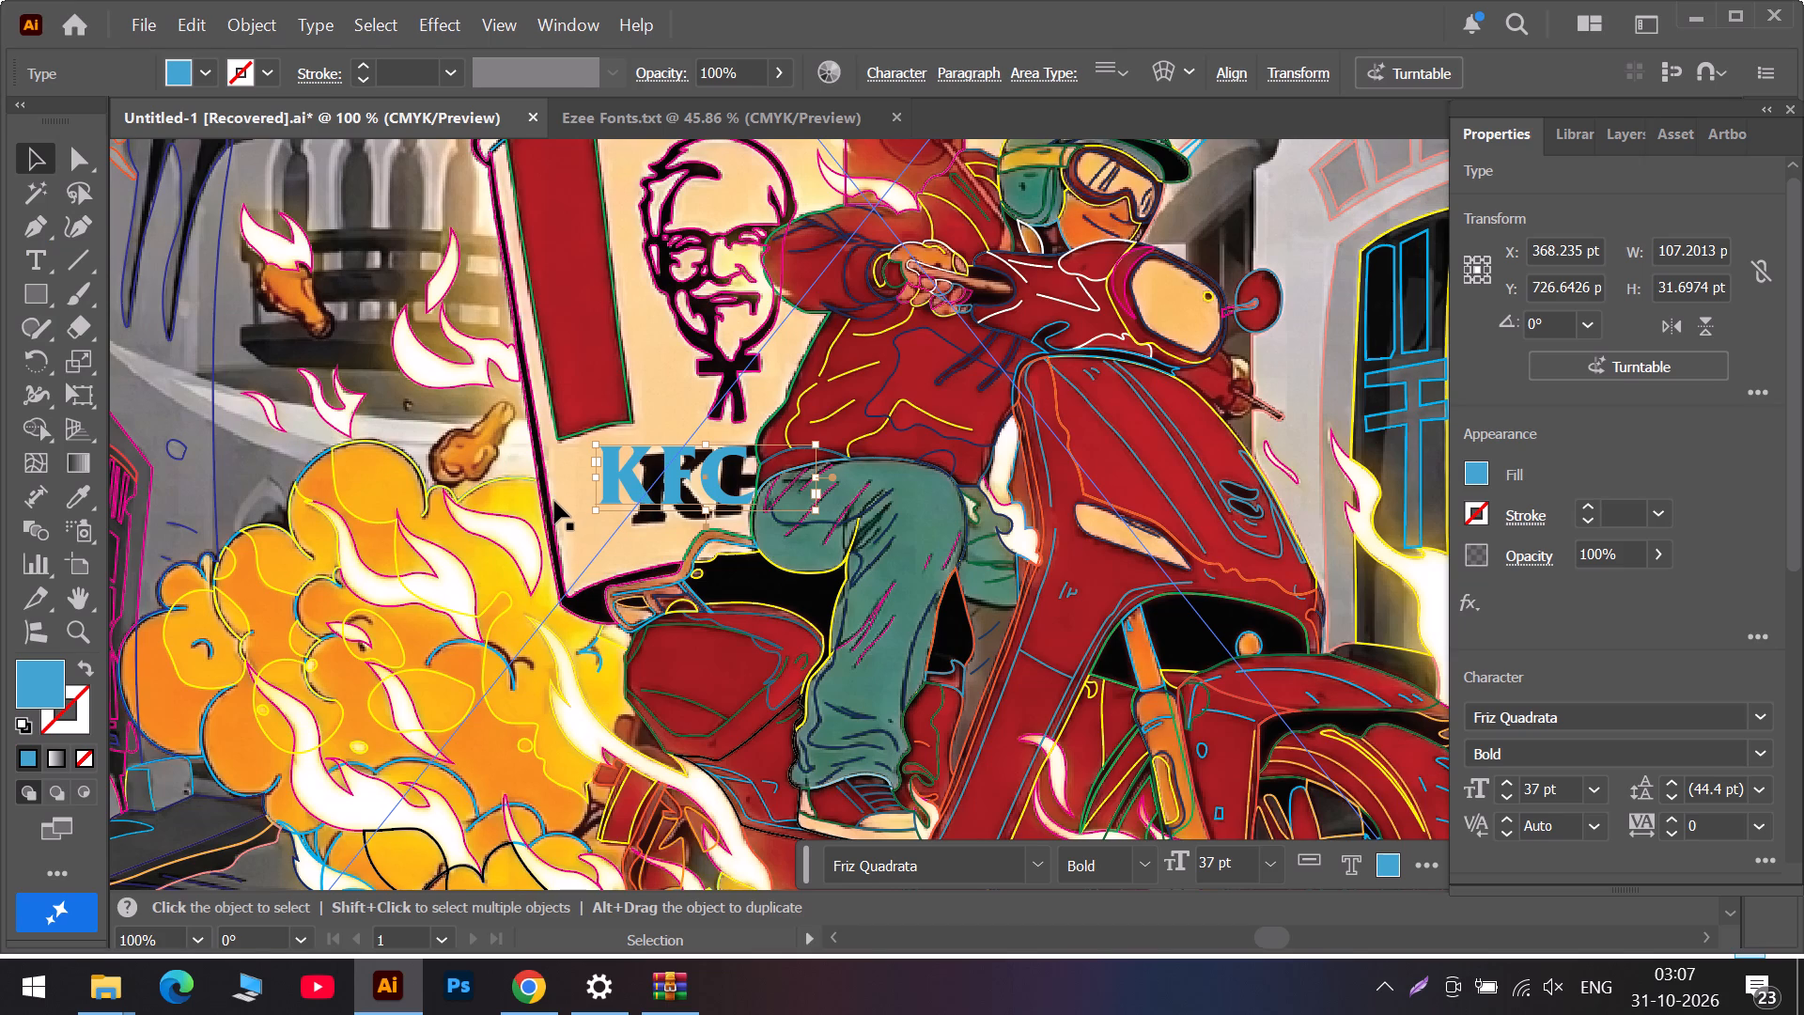
Move the blue KFC text slightly down, to about X 368, Y 731 pt.
scroll(554, 501, "down", 1)
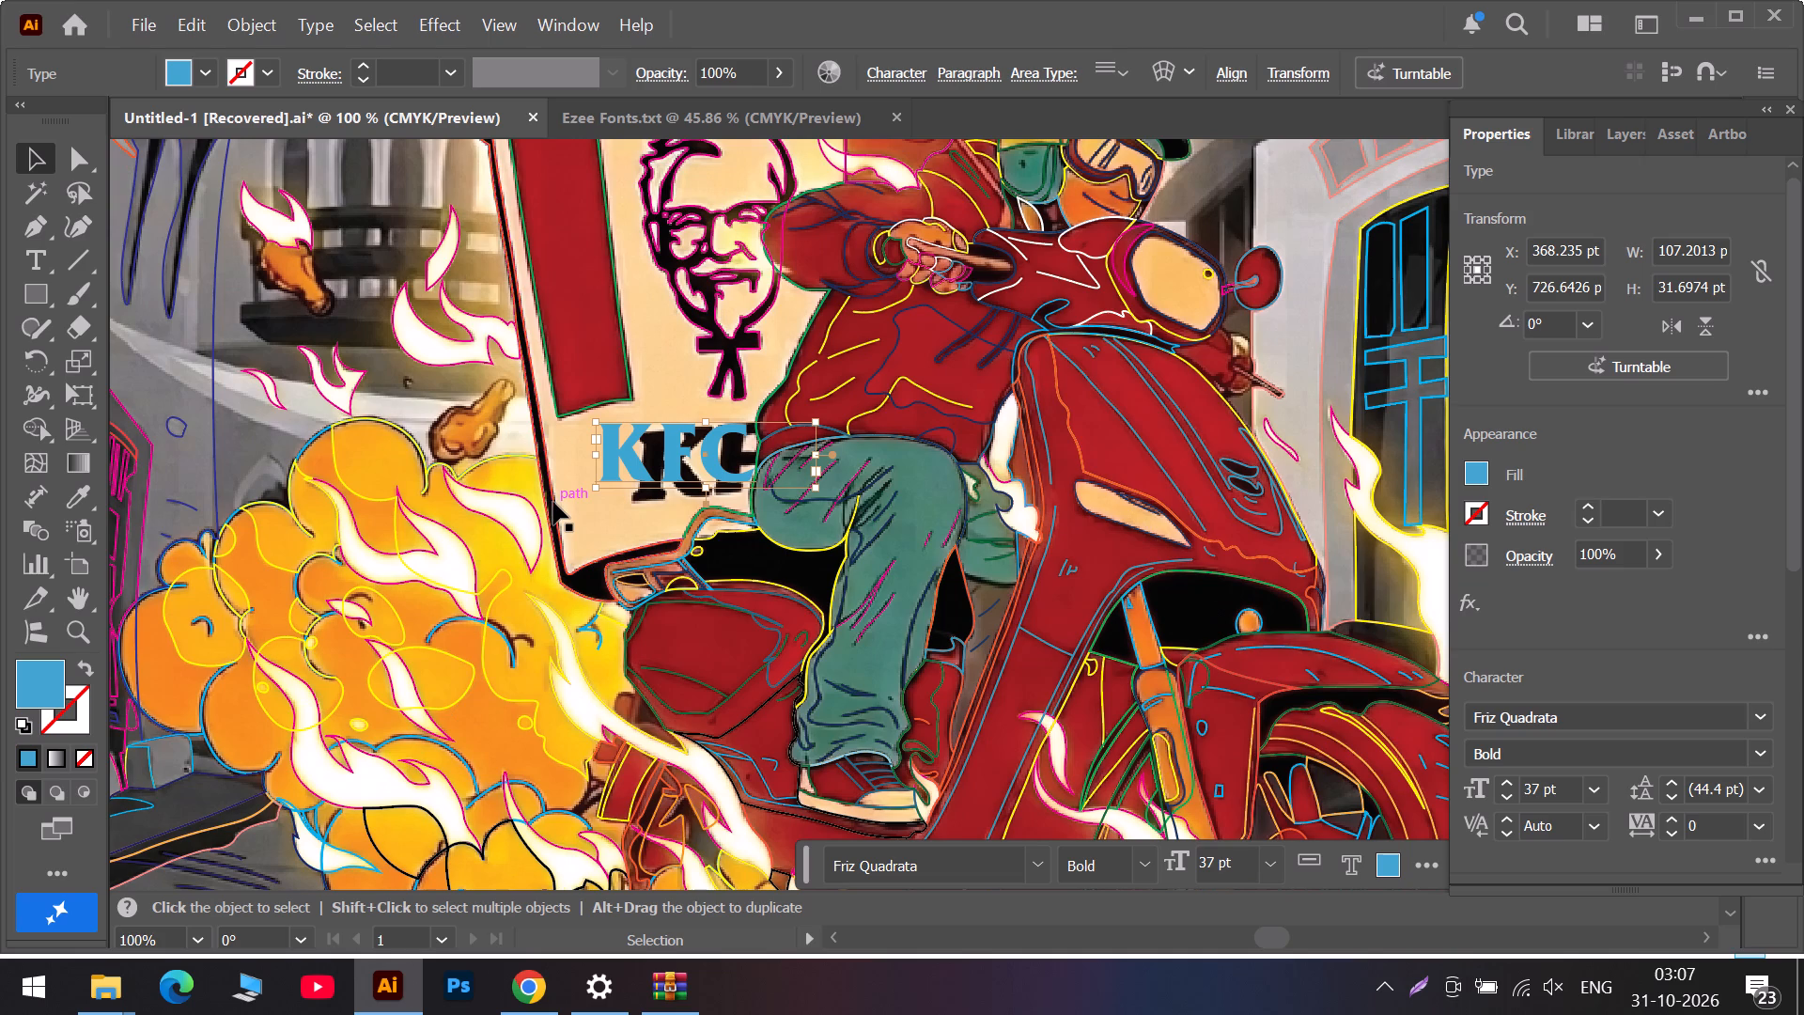
scroll(553, 502, "up", 1)
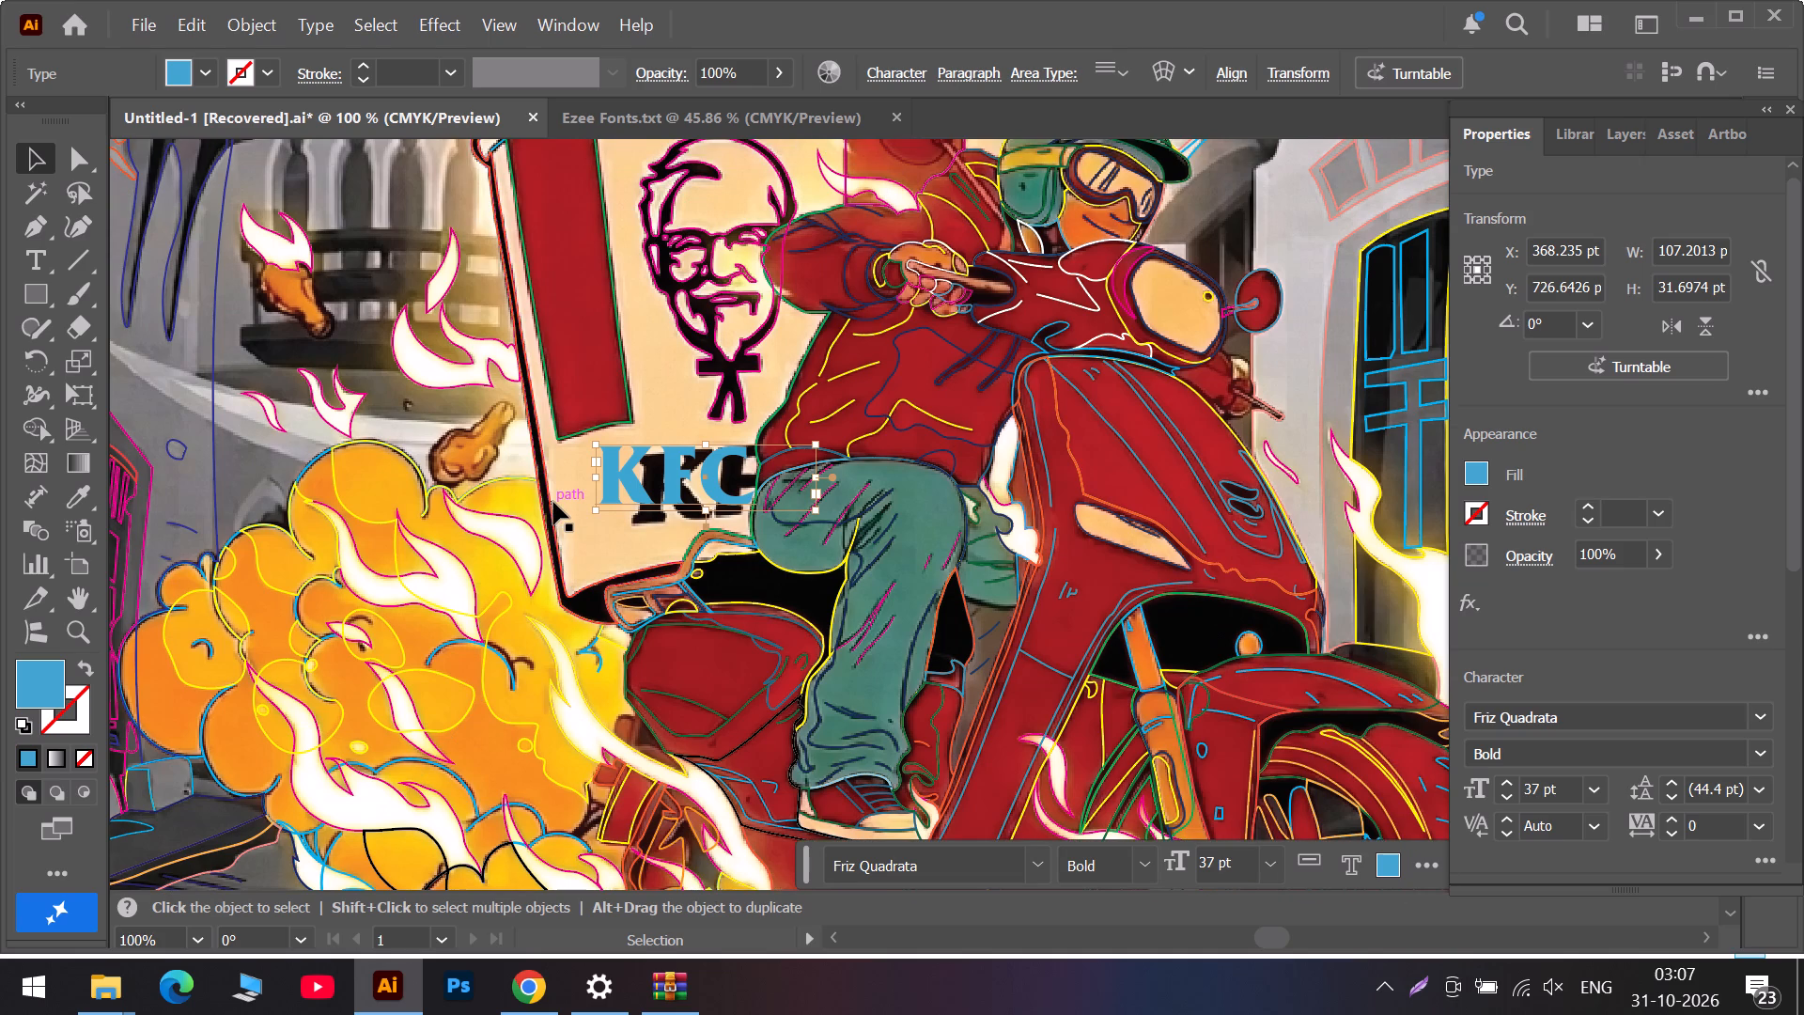
left_click_drag(610, 482, 616, 501)
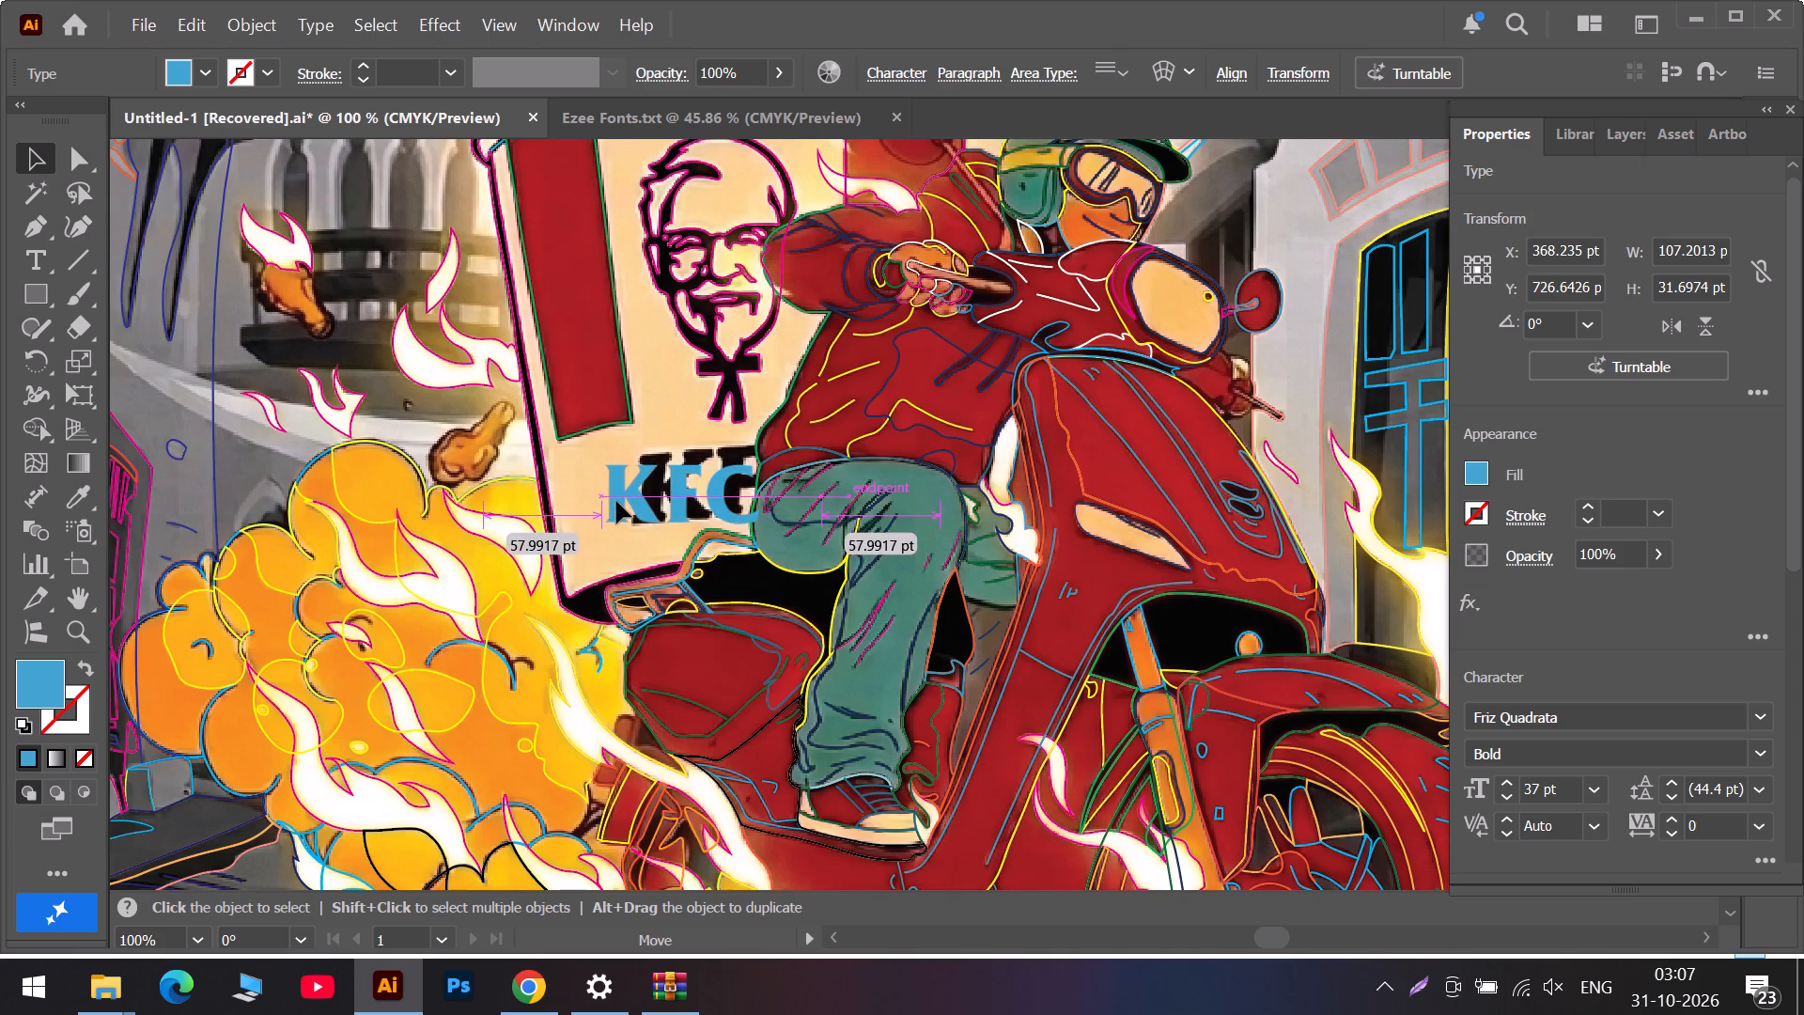
left_click_drag(616, 501, 608, 492)
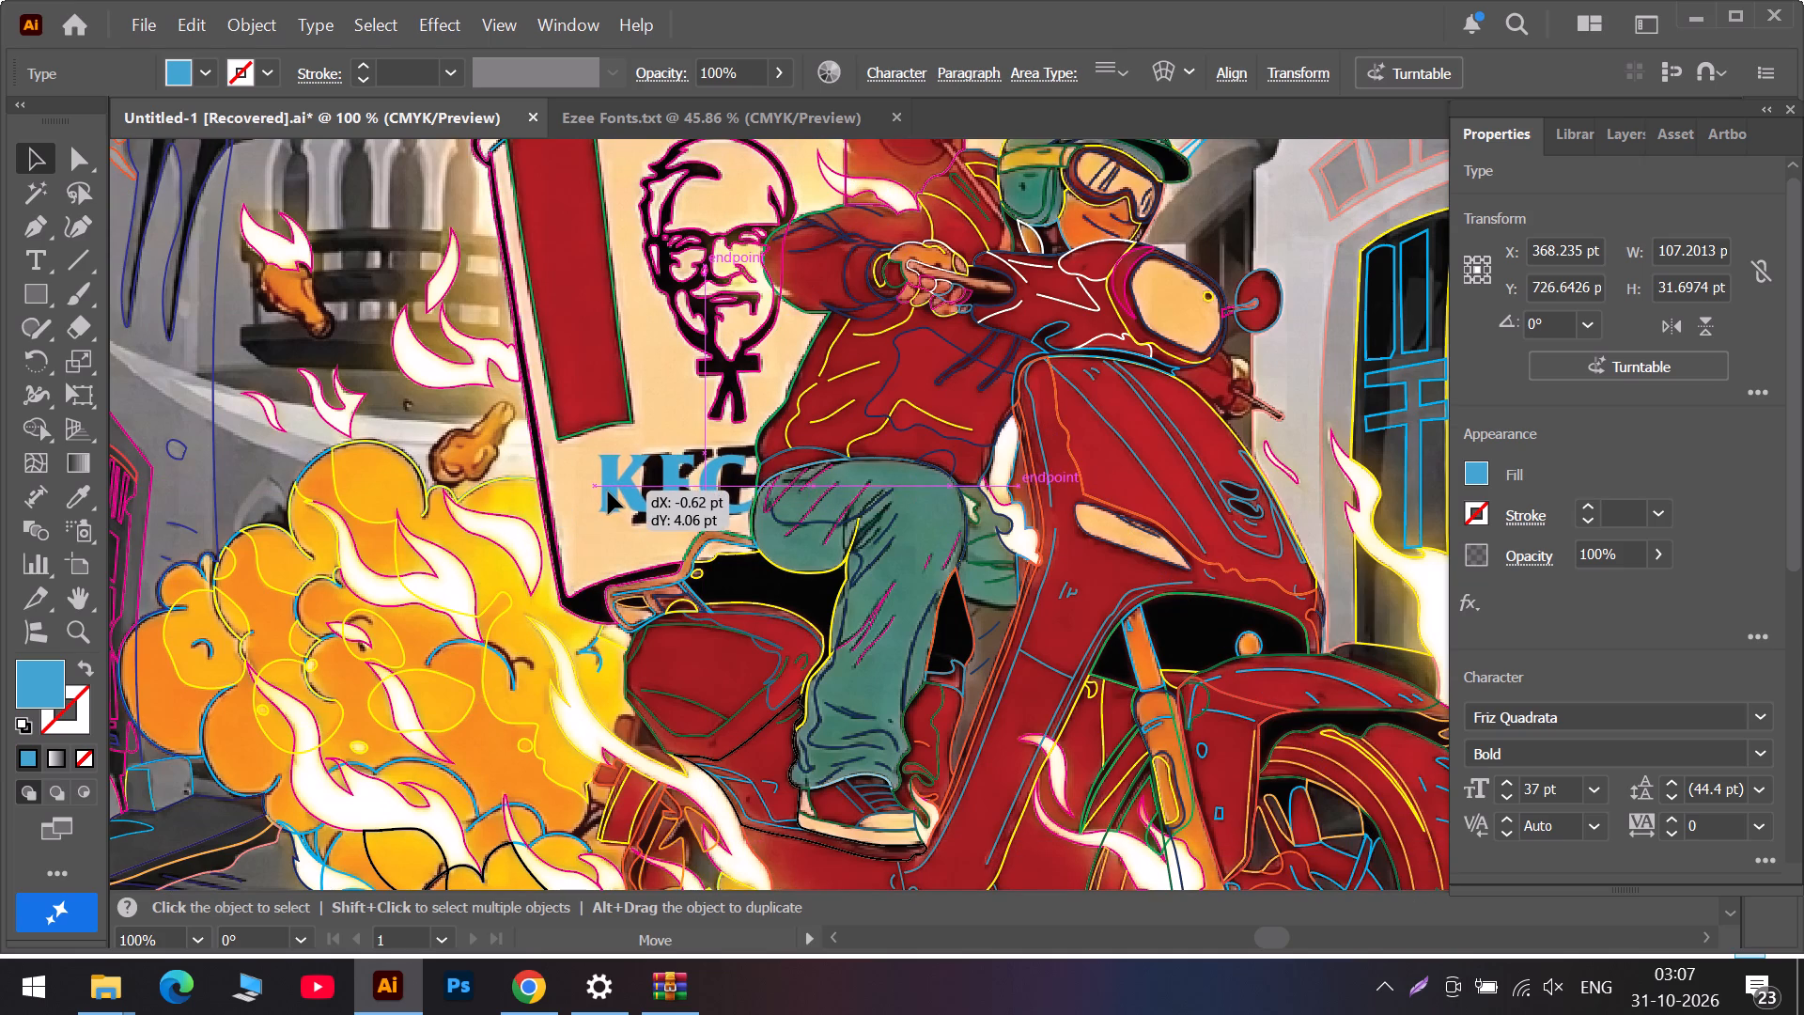
left_click_drag(608, 492, 609, 492)
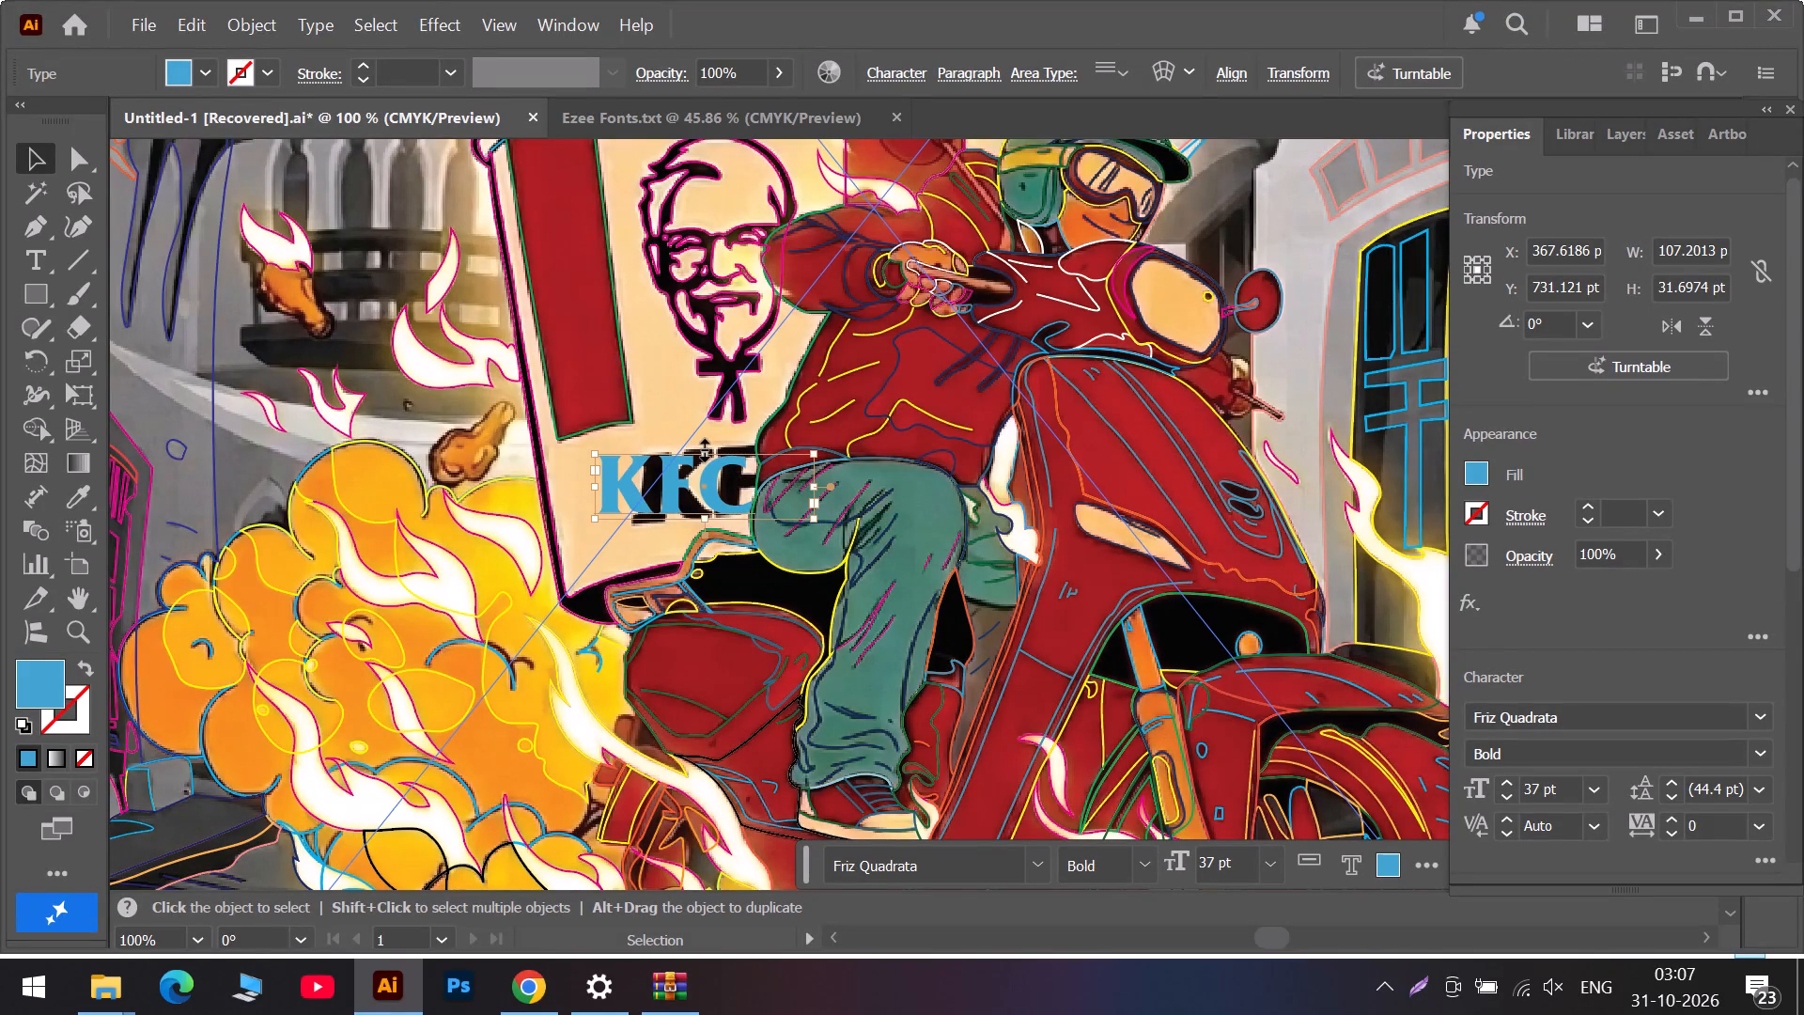
Enlarge the KFC text area proportionally to about 135 by 40 pt and set the font size to 40 pt.
left_click_drag(702, 447, 707, 438)
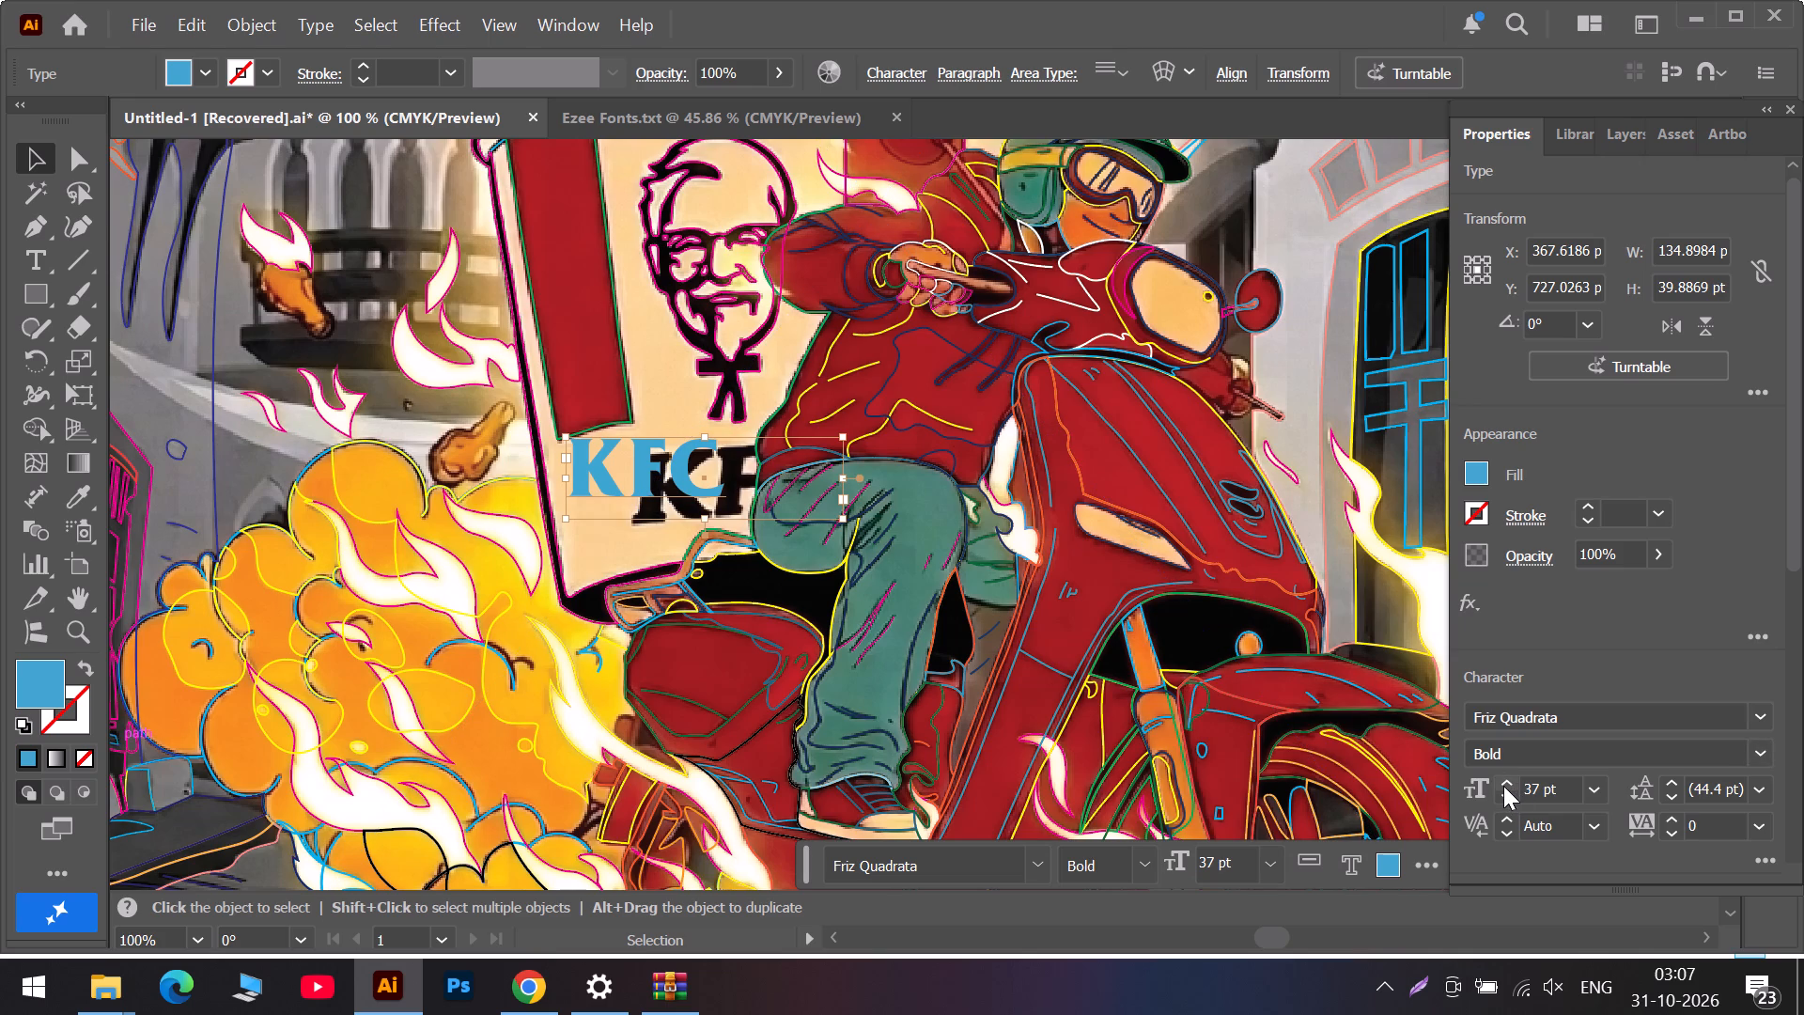
left_click(1503, 786)
left_click(1503, 786)
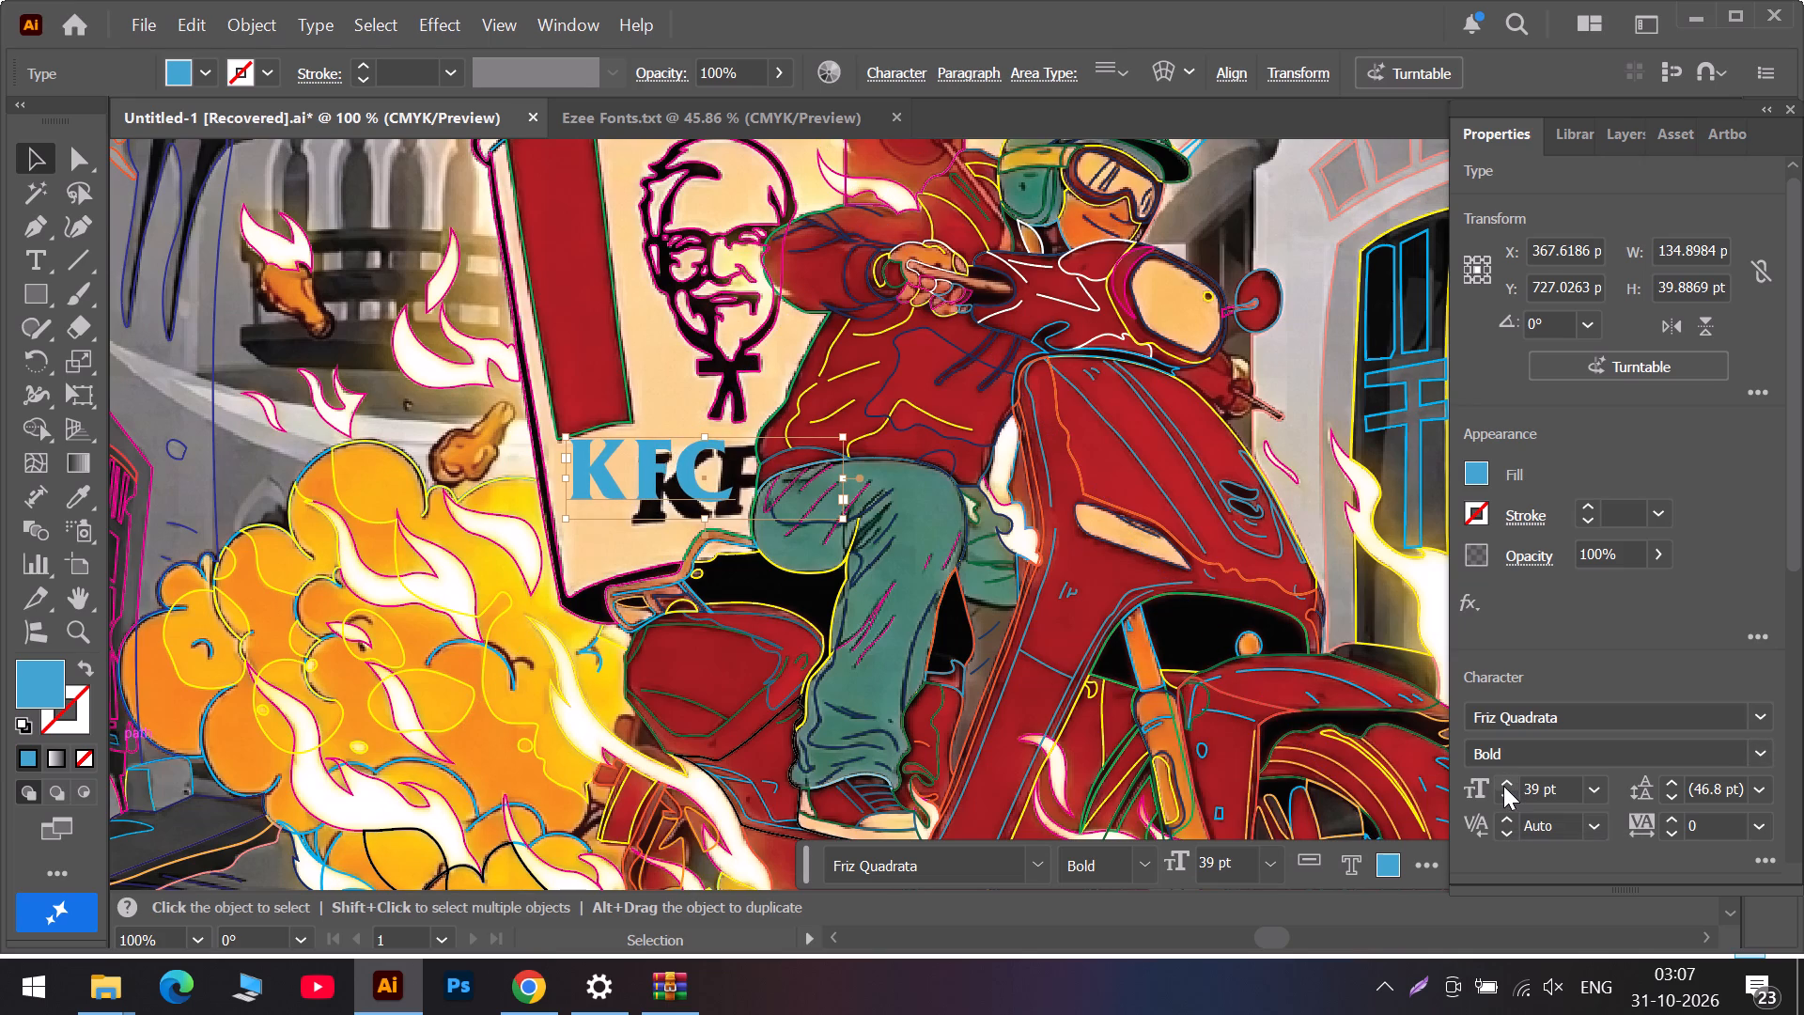
left_click(1503, 786)
Move the enlarged KFC text right and down so it sits over the original lettering on the bucket.
left_click_drag(649, 477, 663, 472)
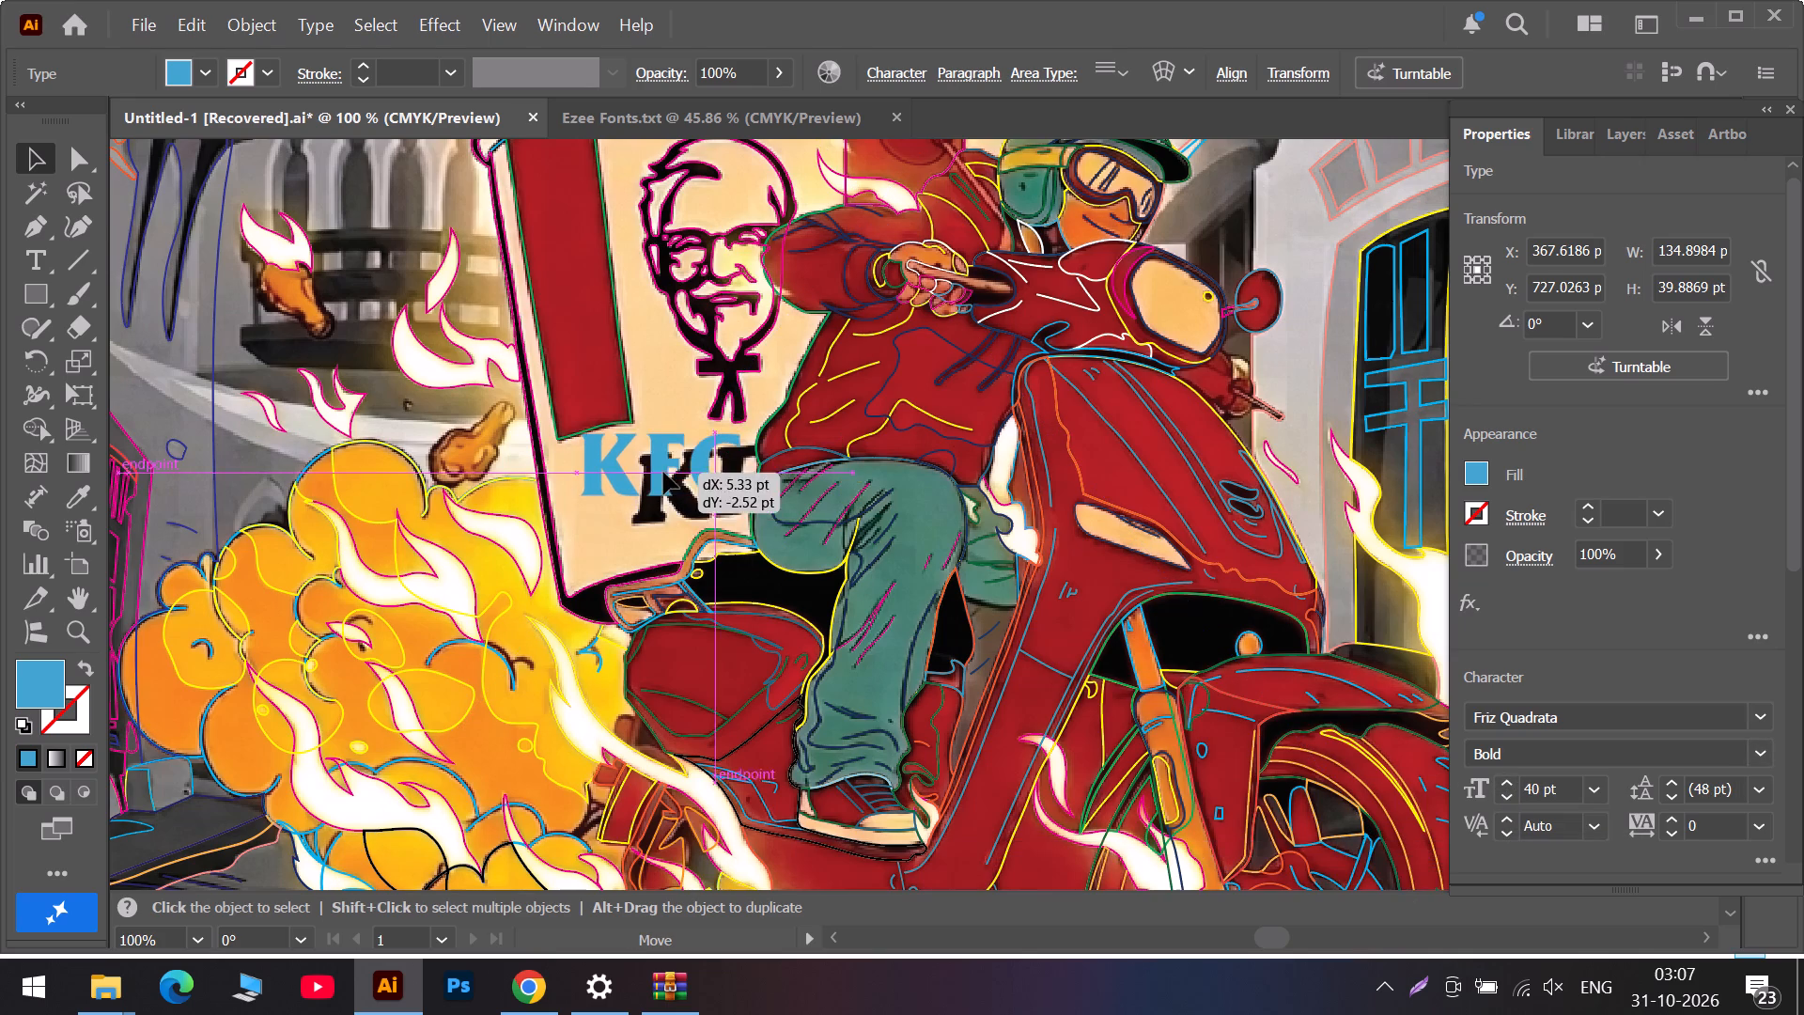
left_click_drag(663, 472, 675, 475)
left_click(630, 538)
left_click_drag(626, 477, 624, 494)
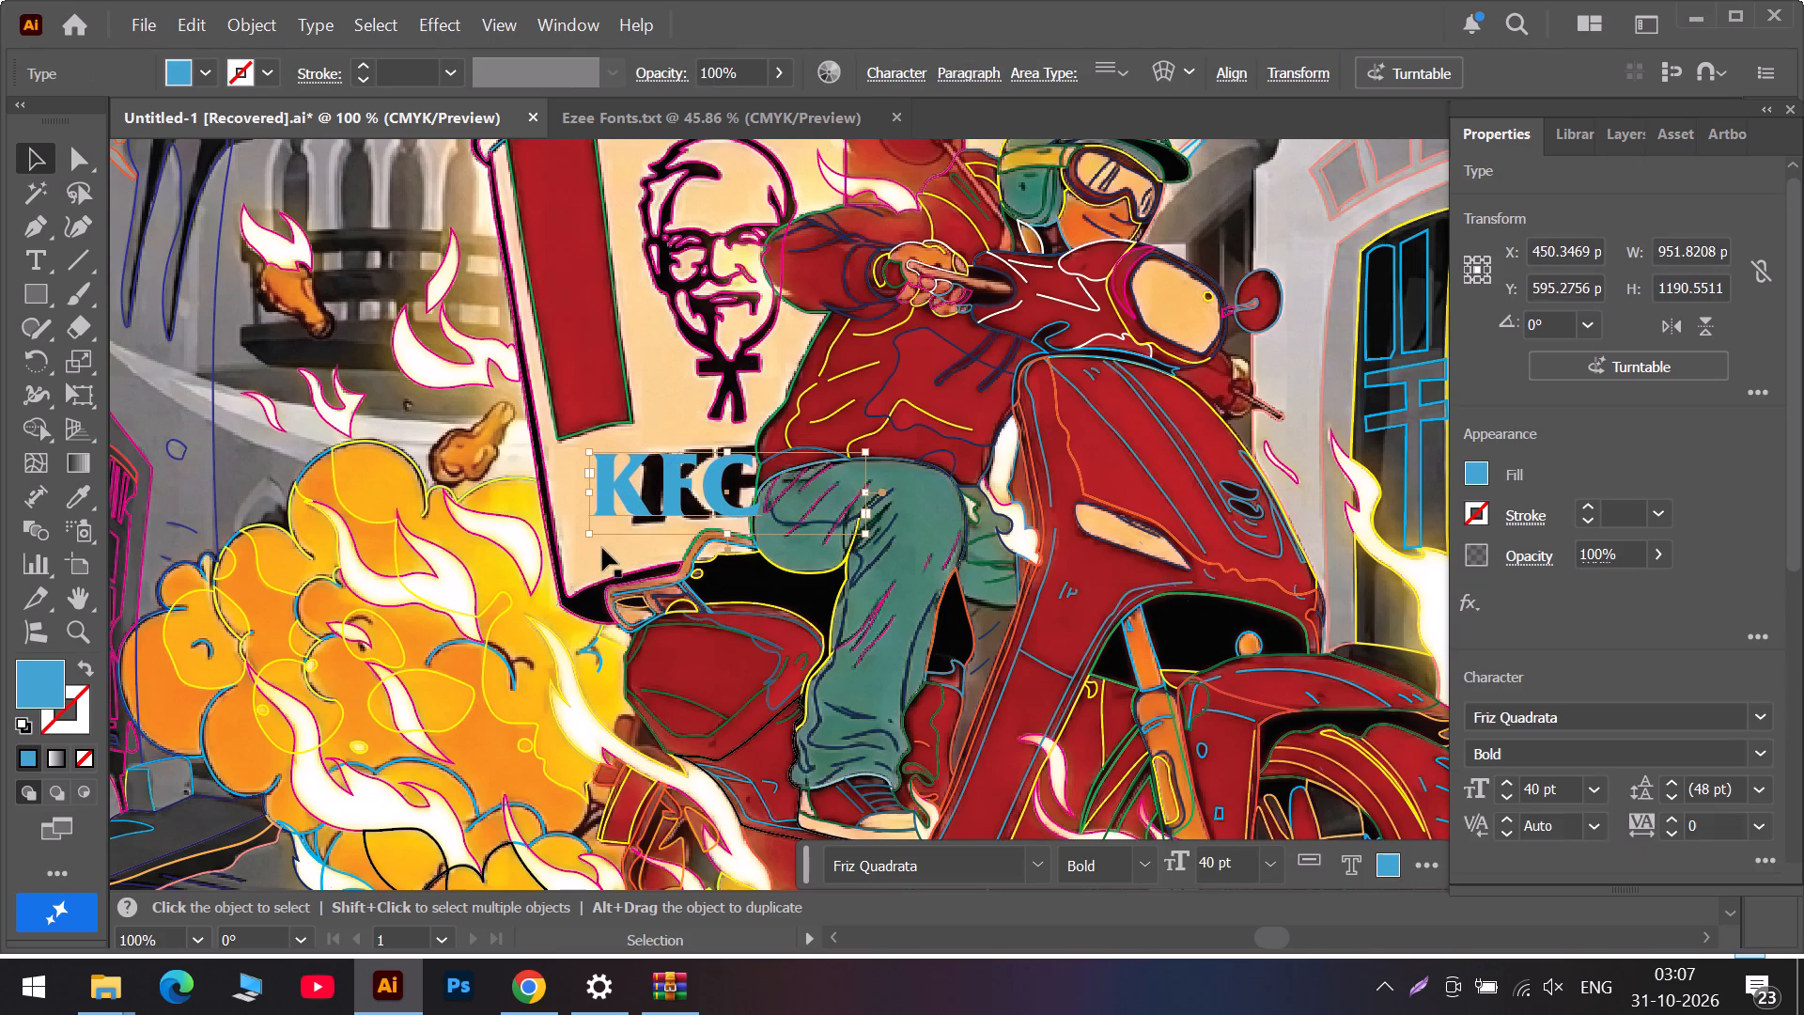
left_click(602, 548)
Lock Layer 2 through Layer 12, leaving only the reference image's Layer 1 editable.
scroll(602, 547, "down", 4, "alt")
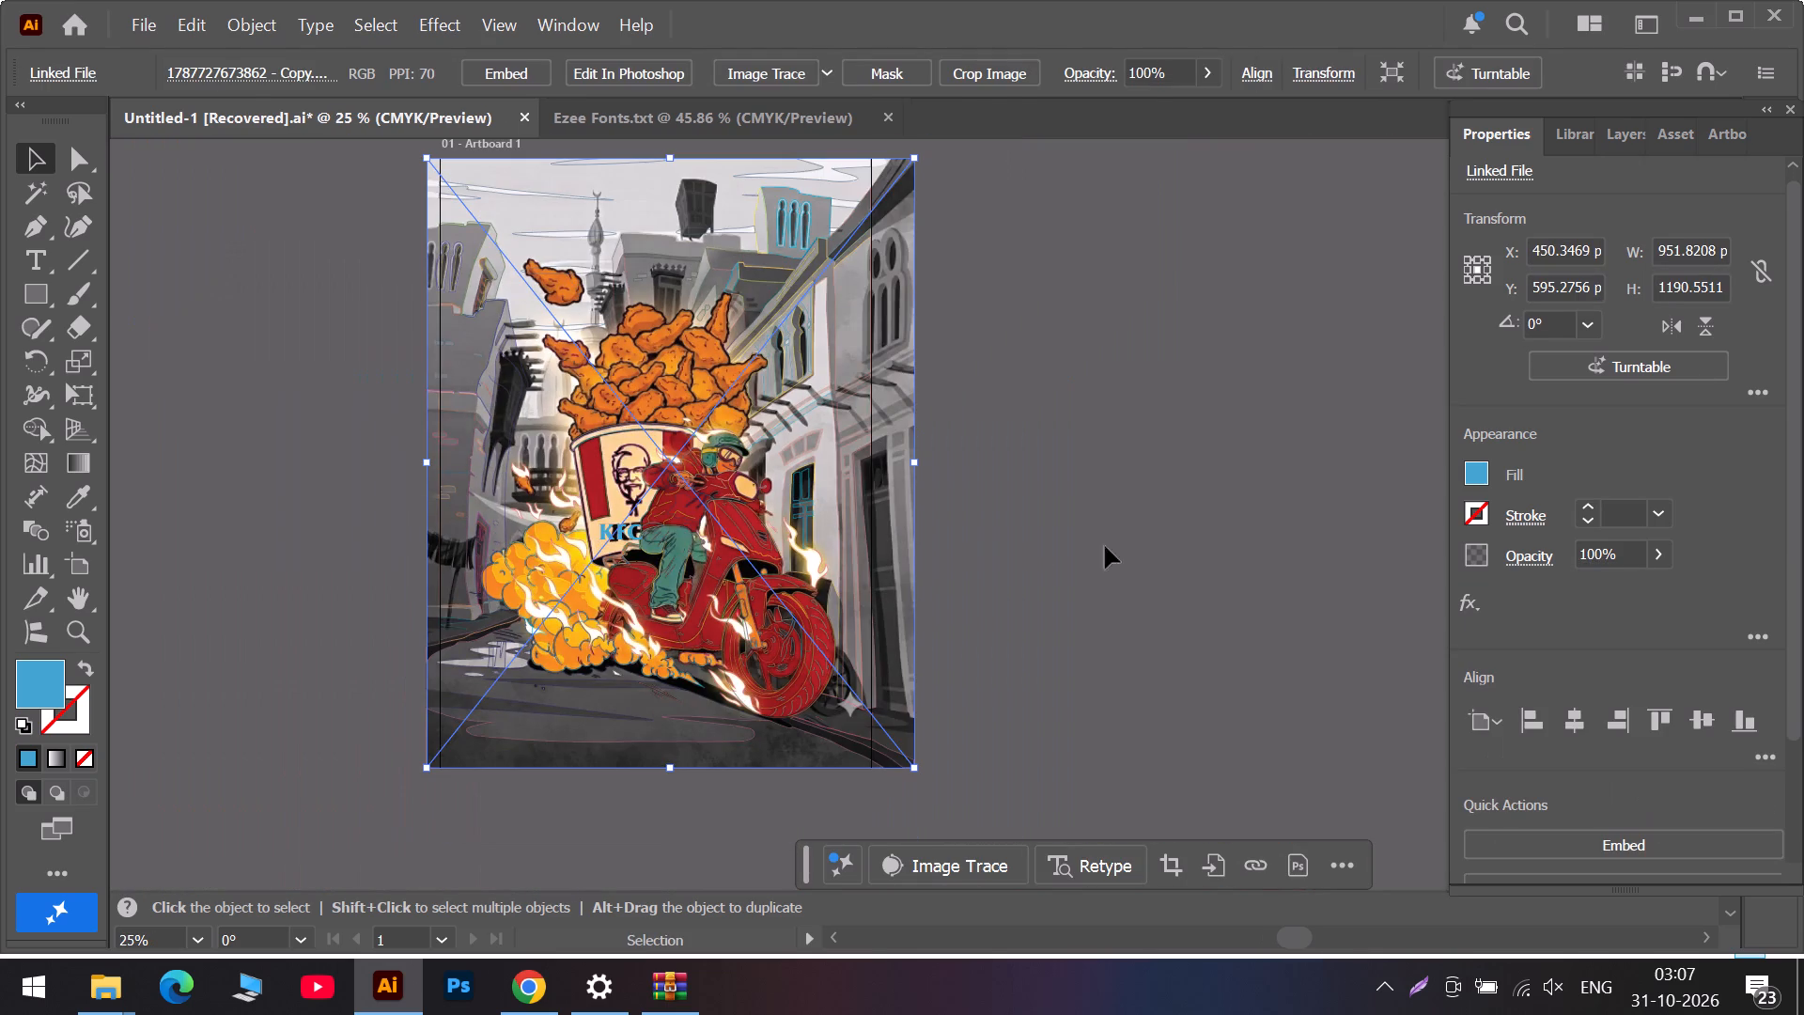
left_click(1159, 509)
left_click(1636, 135)
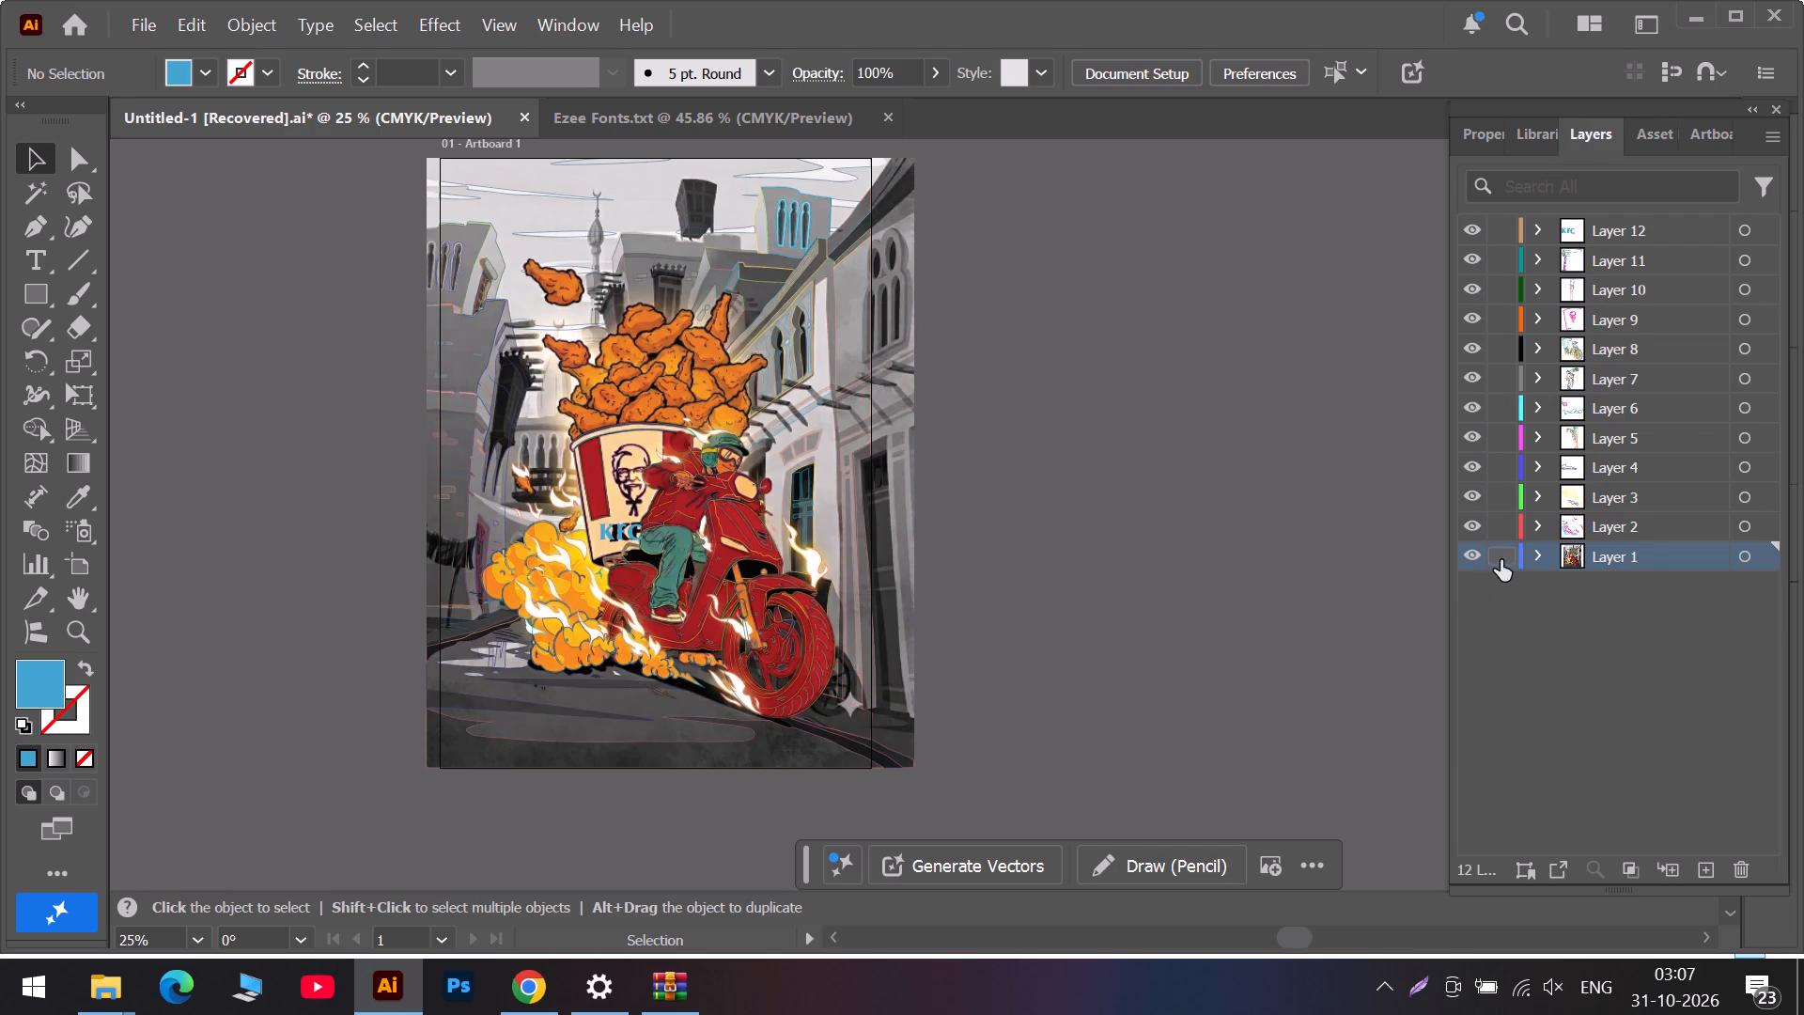
left_click(1501, 216)
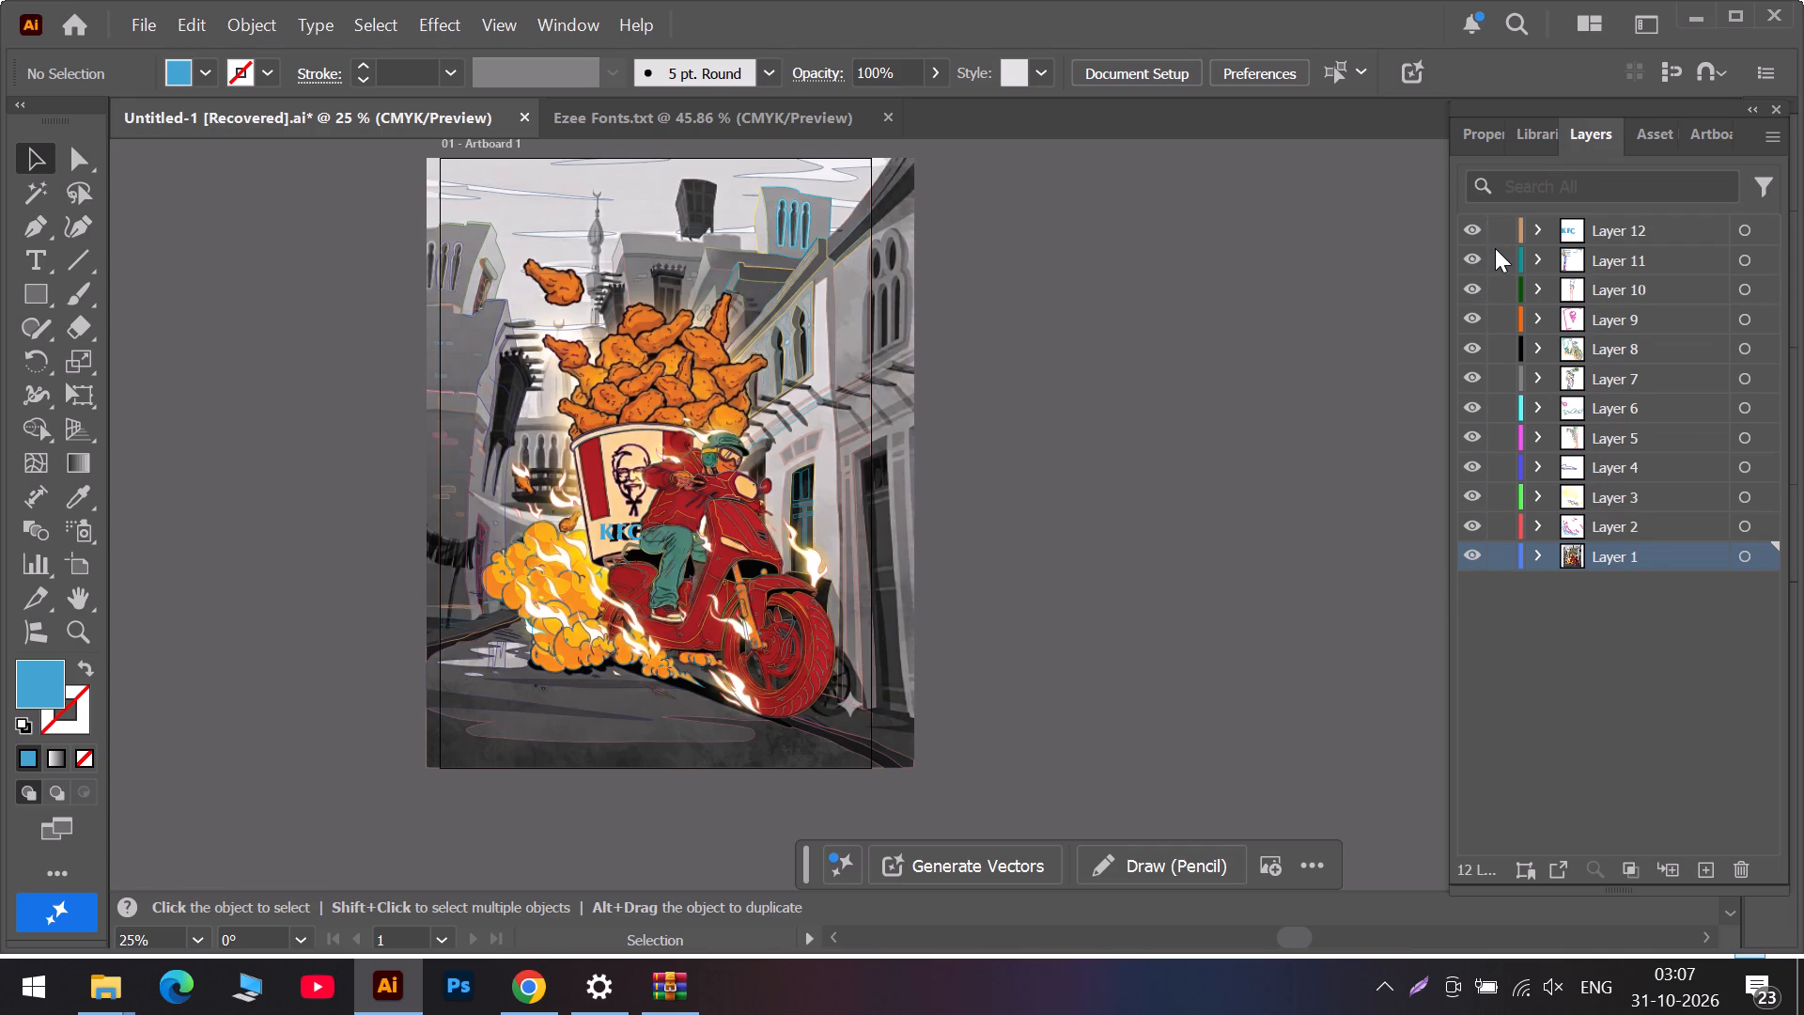
left_click(1497, 235)
left_click(1498, 258)
left_click(1499, 290)
left_click(1501, 322)
left_click(1504, 348)
left_click(1502, 370)
left_click(1498, 399)
left_click(1495, 434)
left_click(1495, 473)
left_click(1495, 503)
left_click(1497, 536)
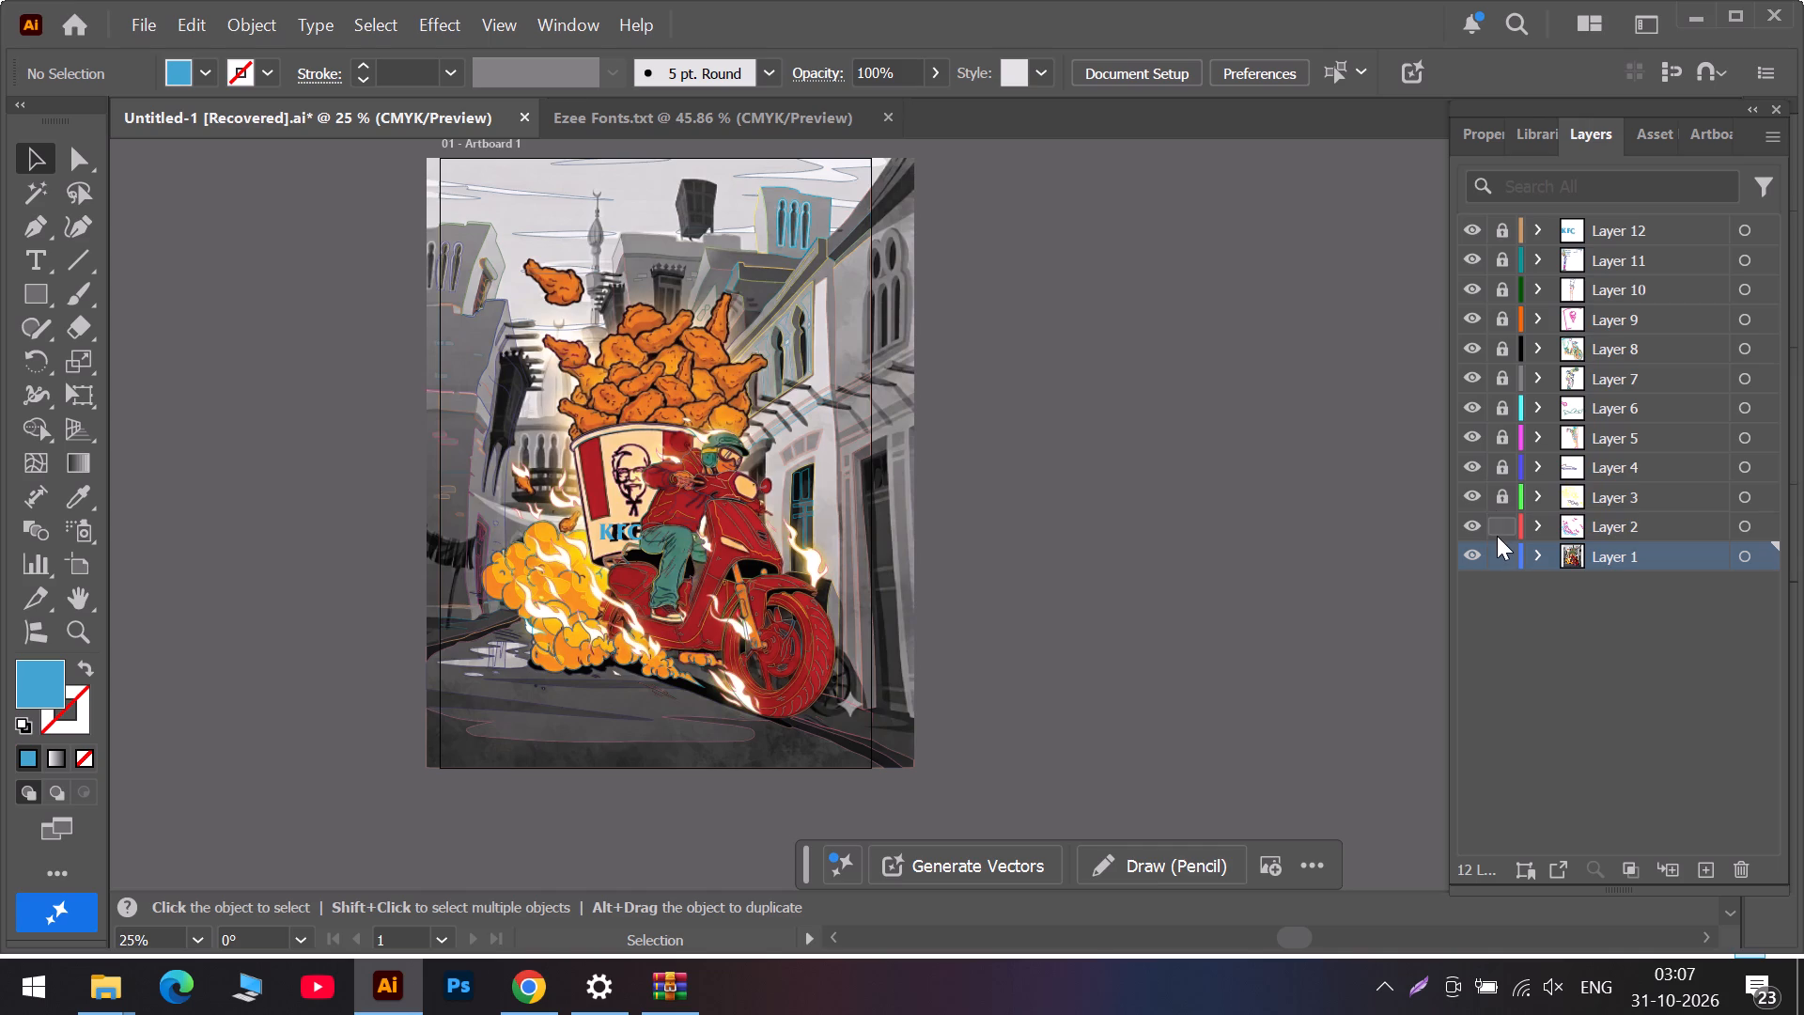
left_click(1500, 530)
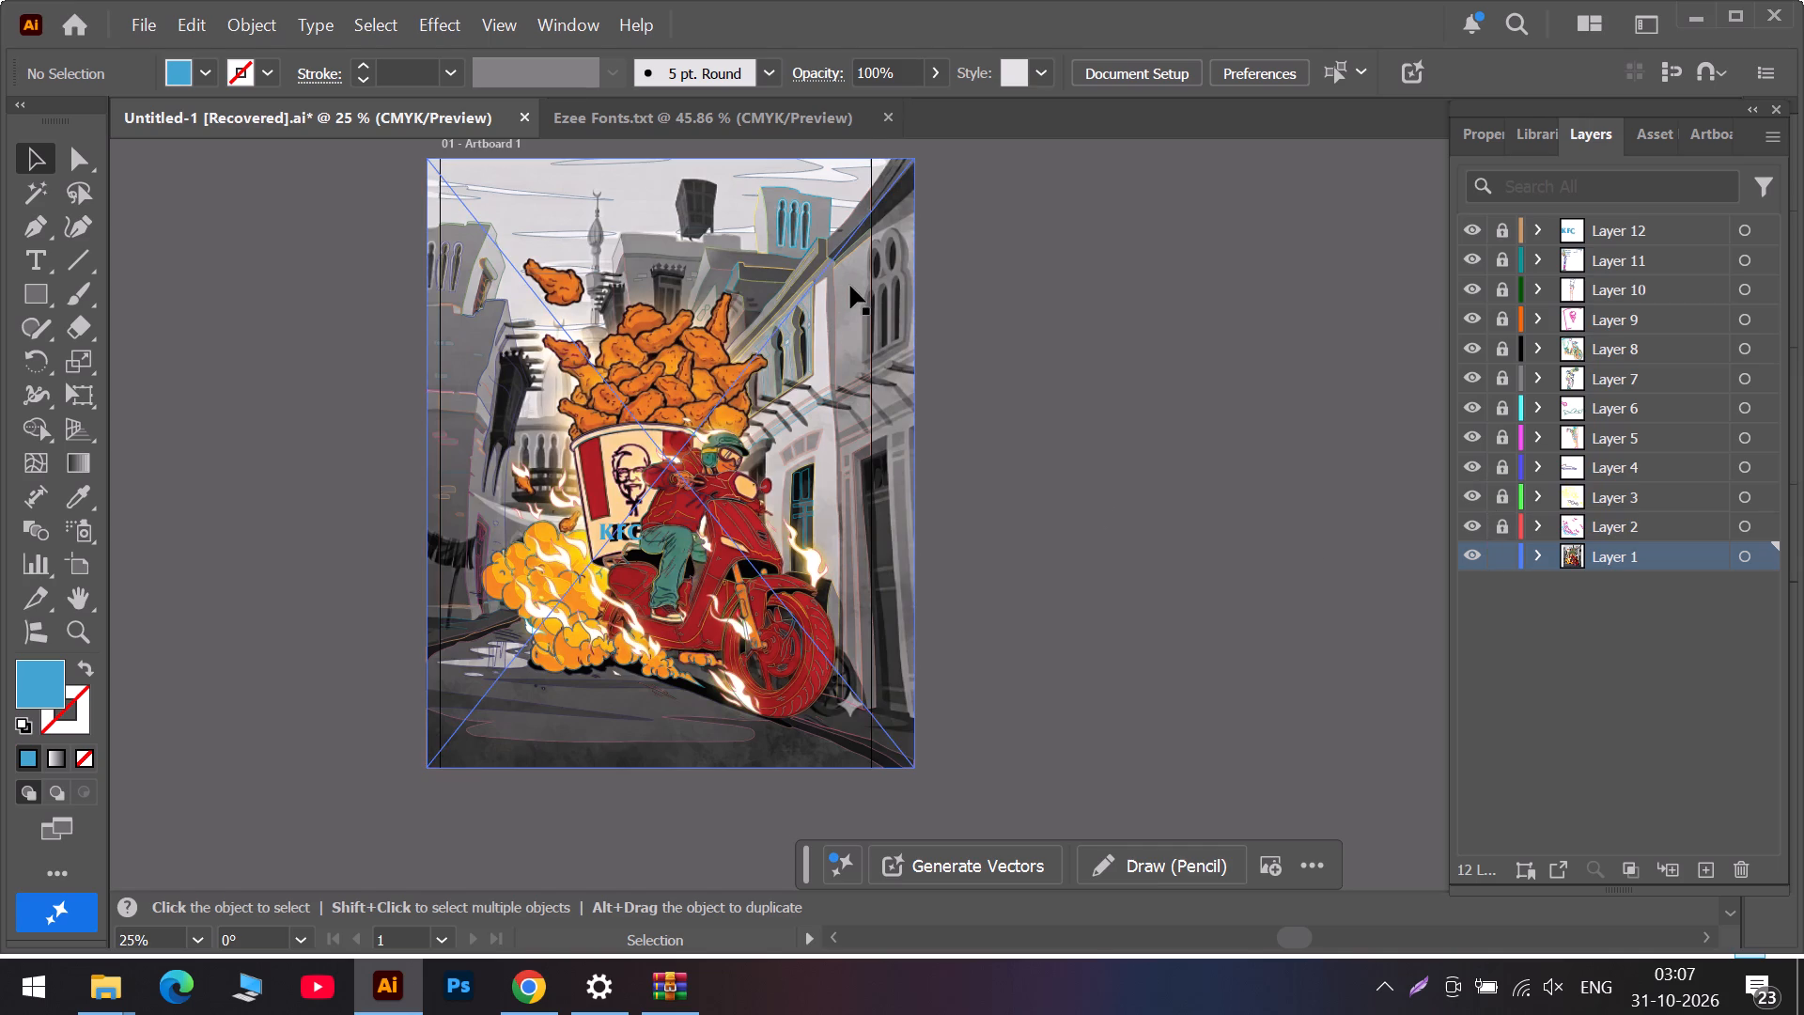
Move the linked reference image off the line art to the empty space right of the artboard.
left_click_drag(852, 284, 1363, 314)
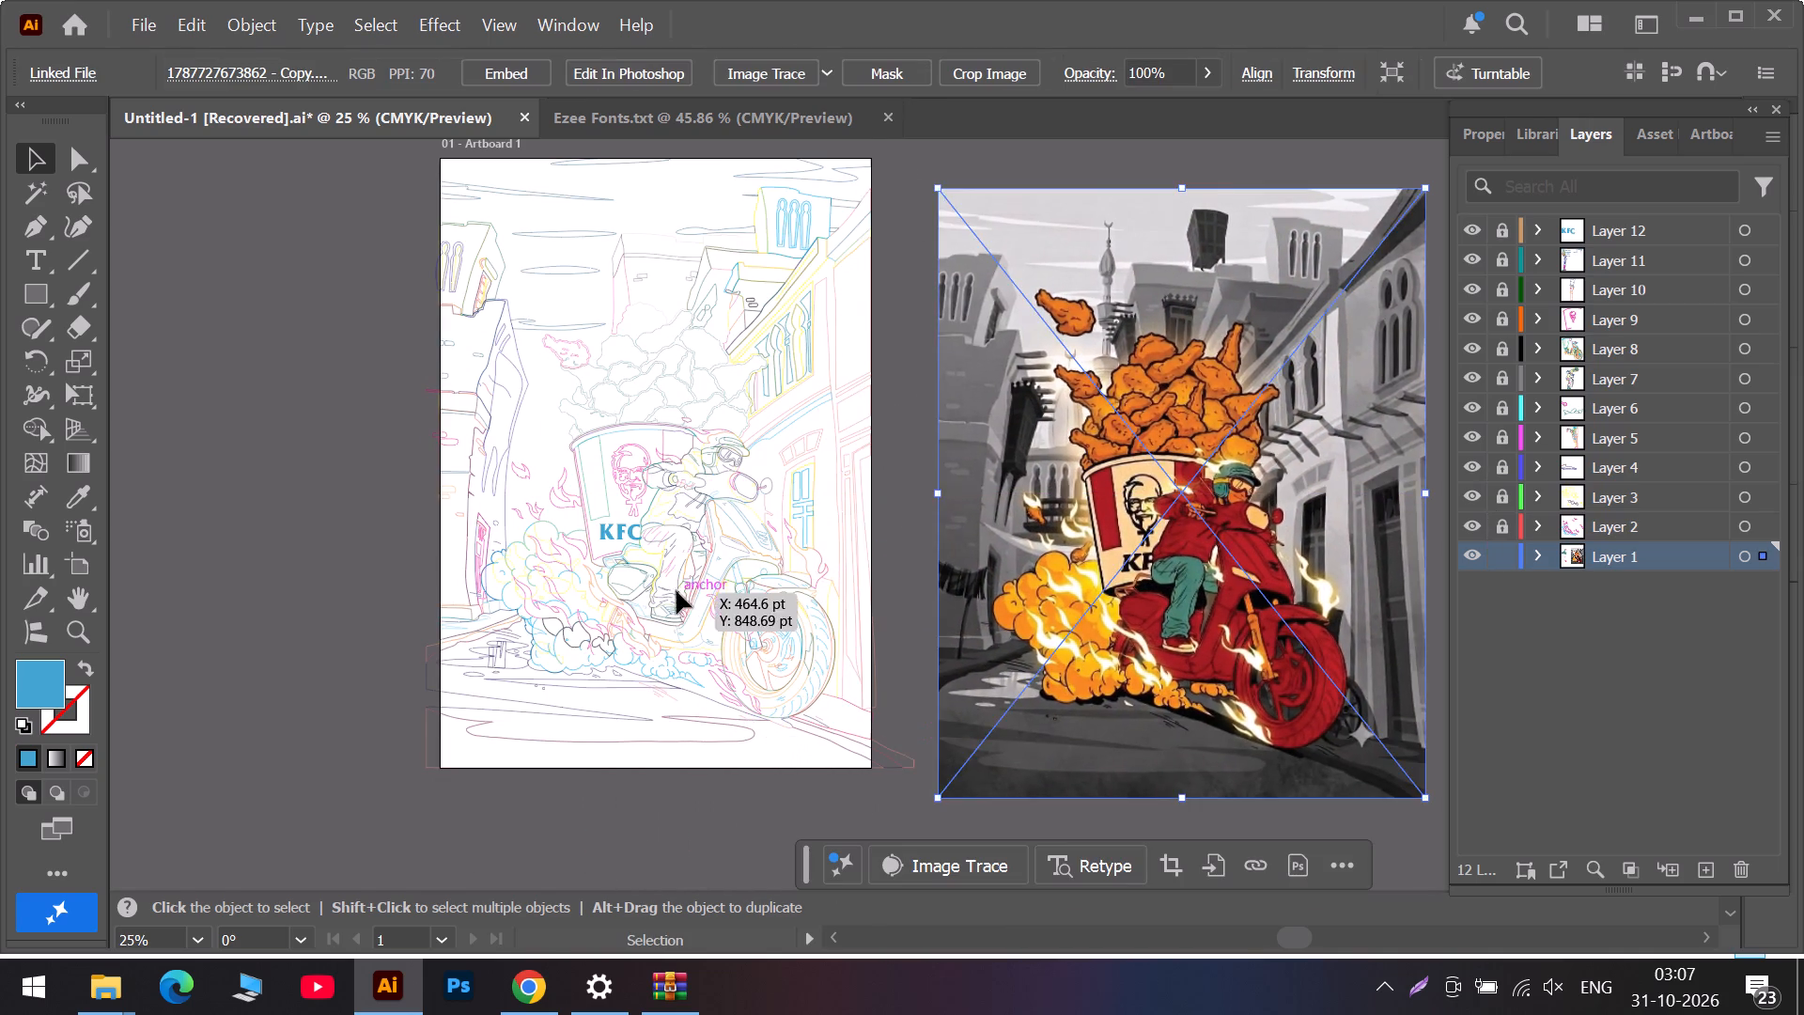
Unlock Layer 12, which holds the KFC text.
scroll(676, 588, "up", 3, "alt")
scroll(600, 535, "up", 5)
scroll(574, 557, "up", 2, "alt")
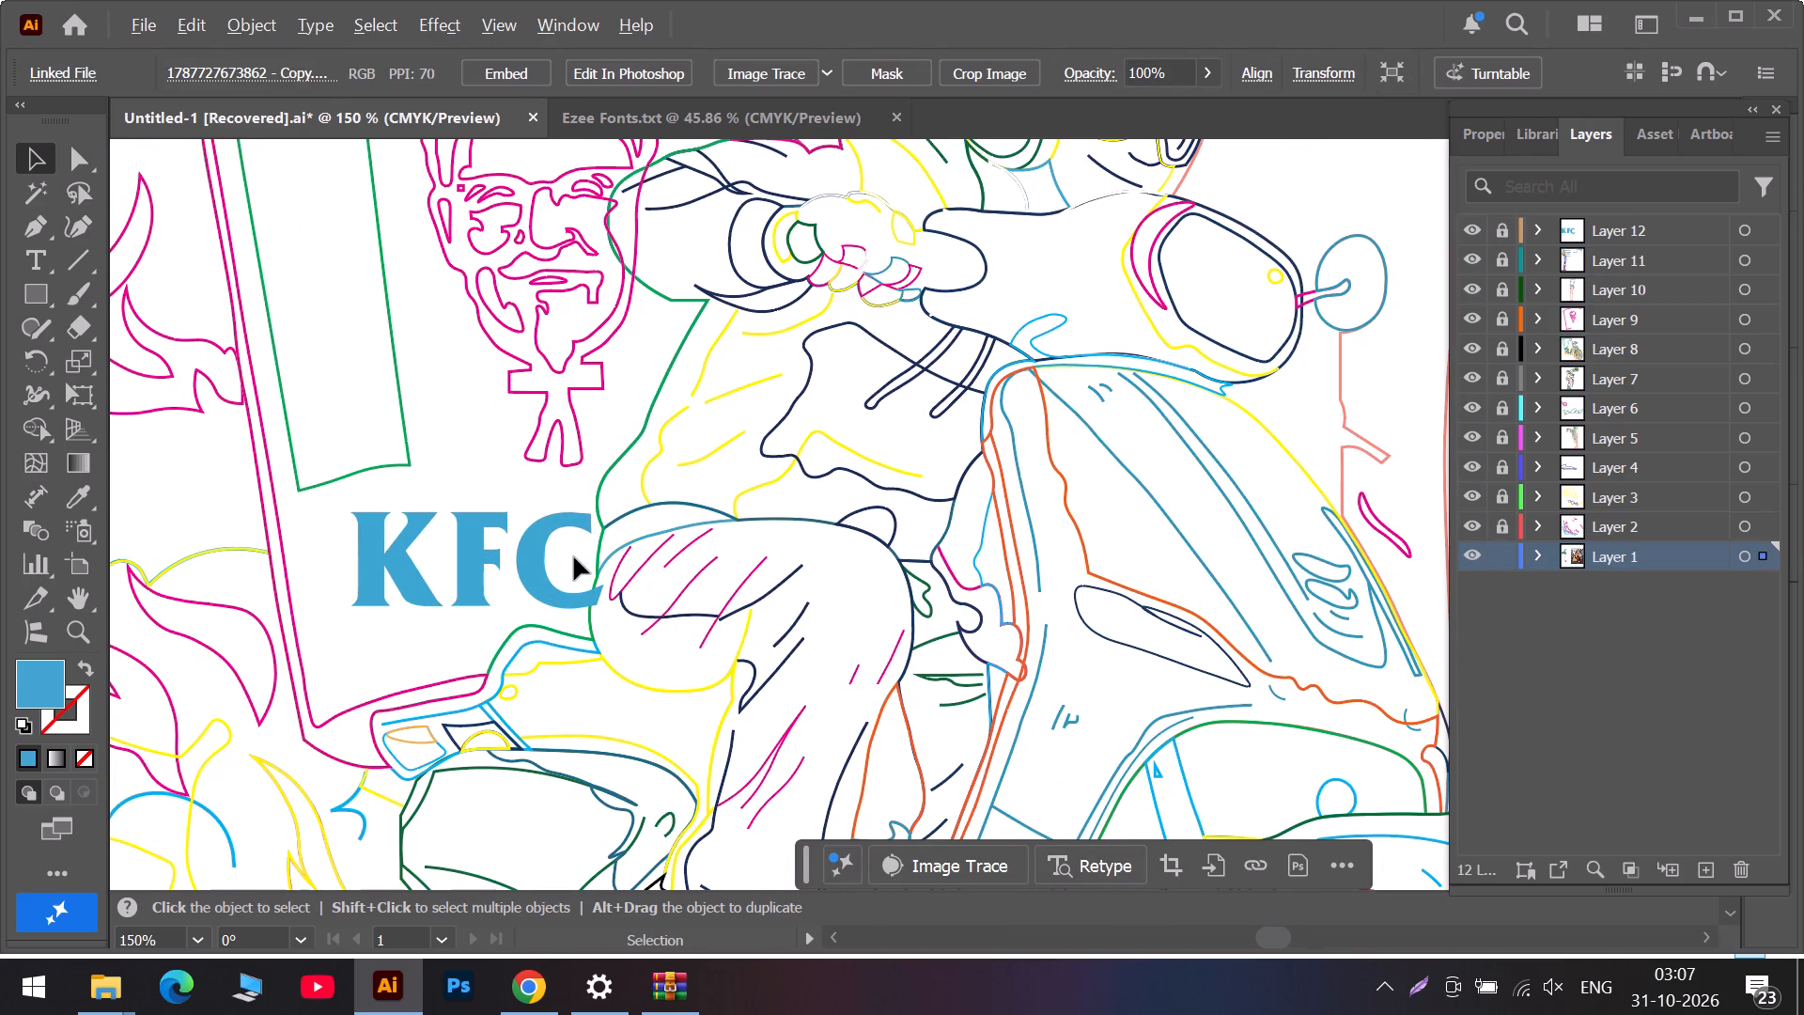
scroll(574, 557, "up", 2, "alt")
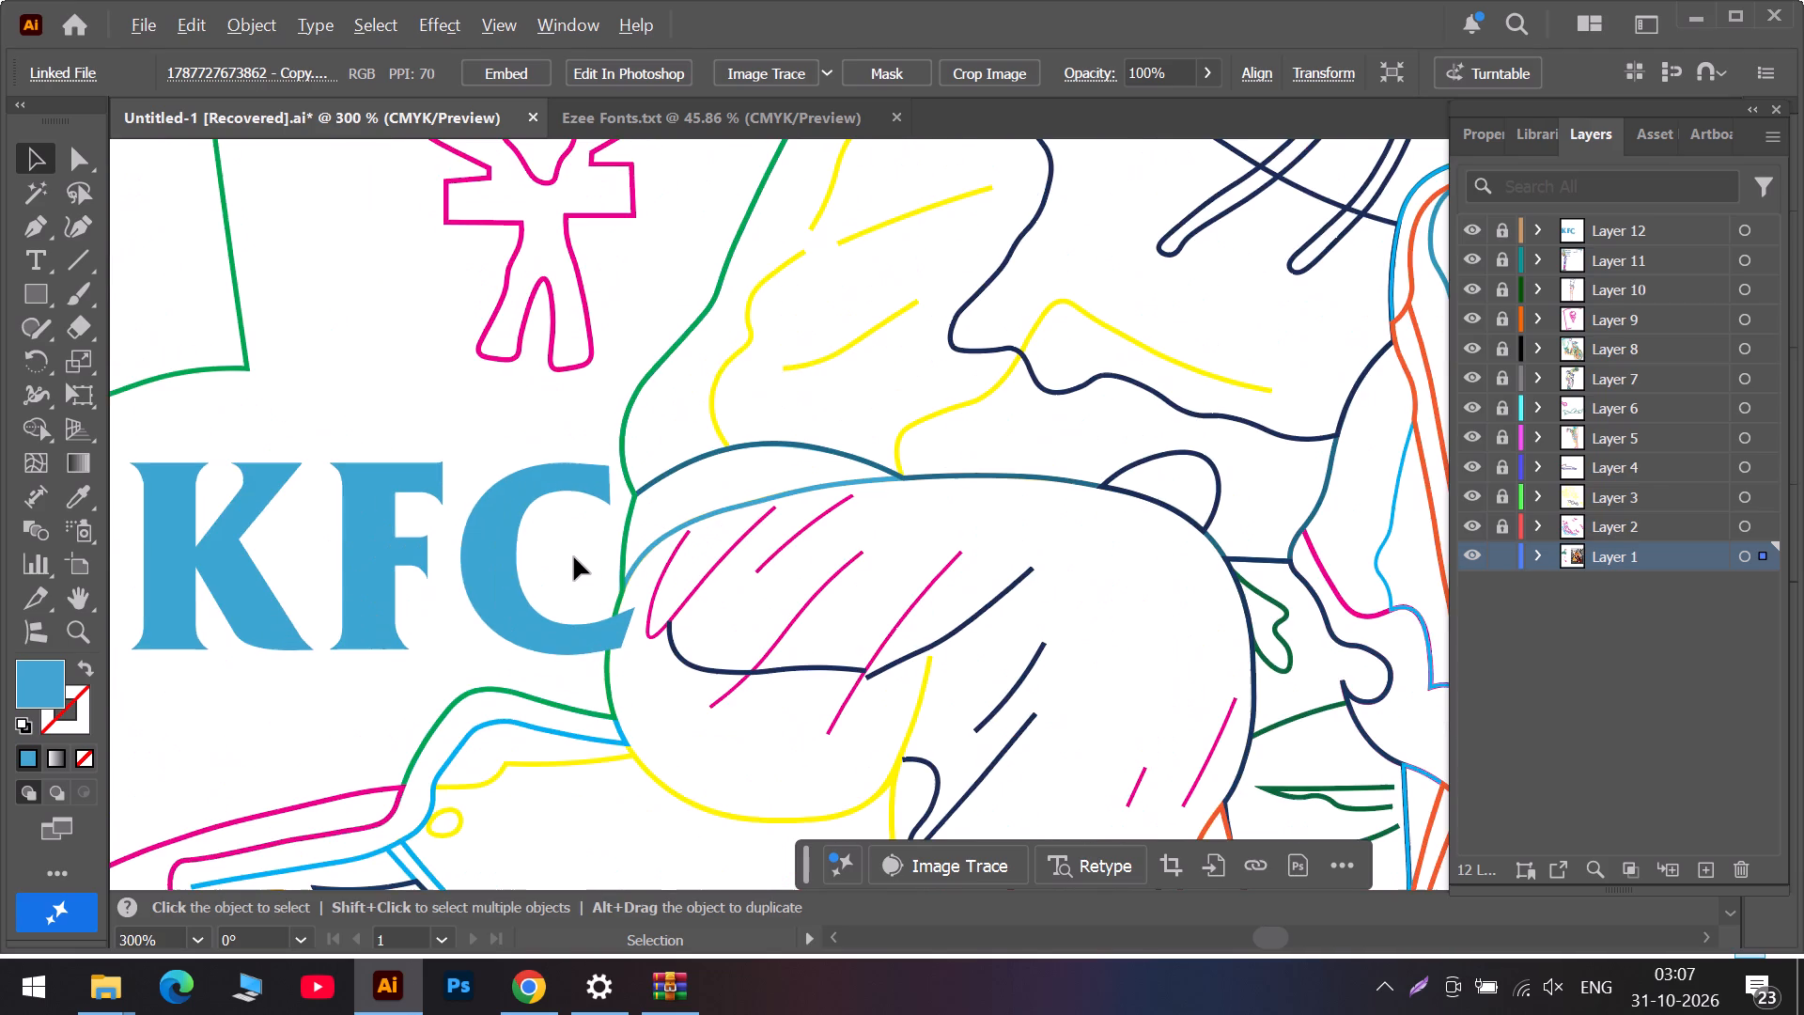
scroll(574, 557, "down", 5, "alt")
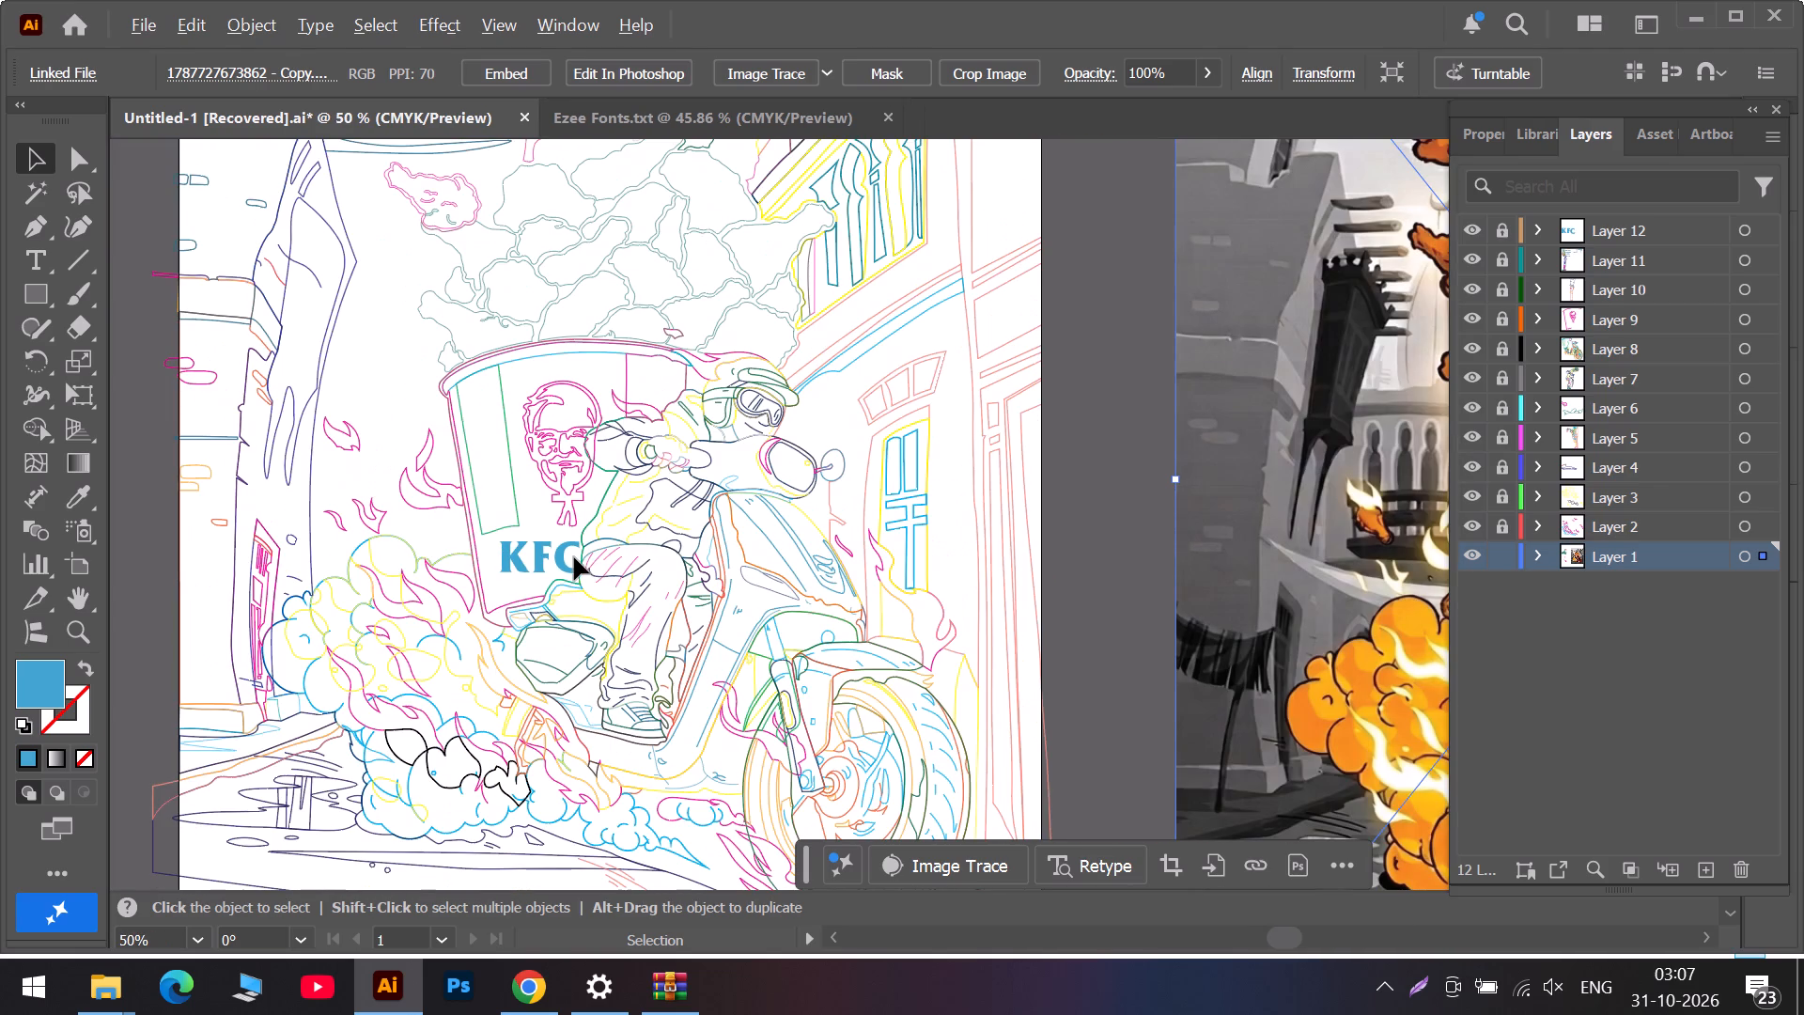
left_click(517, 563)
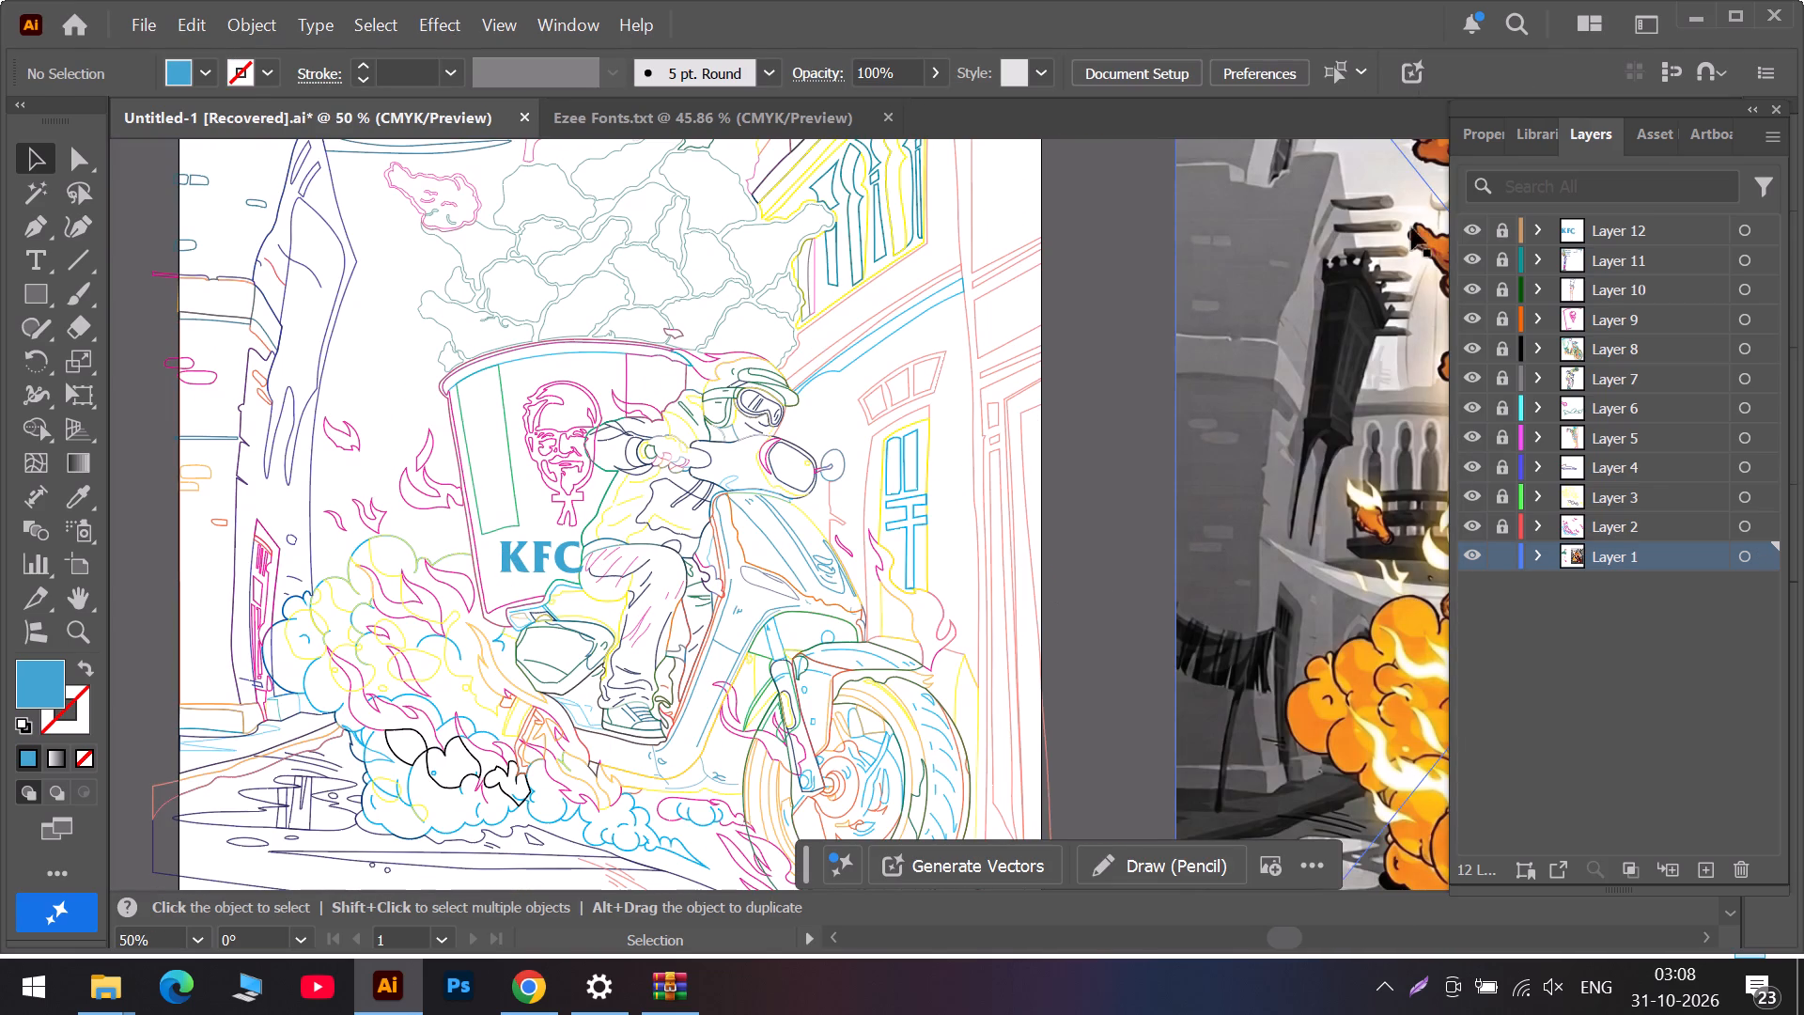
left_click(1497, 234)
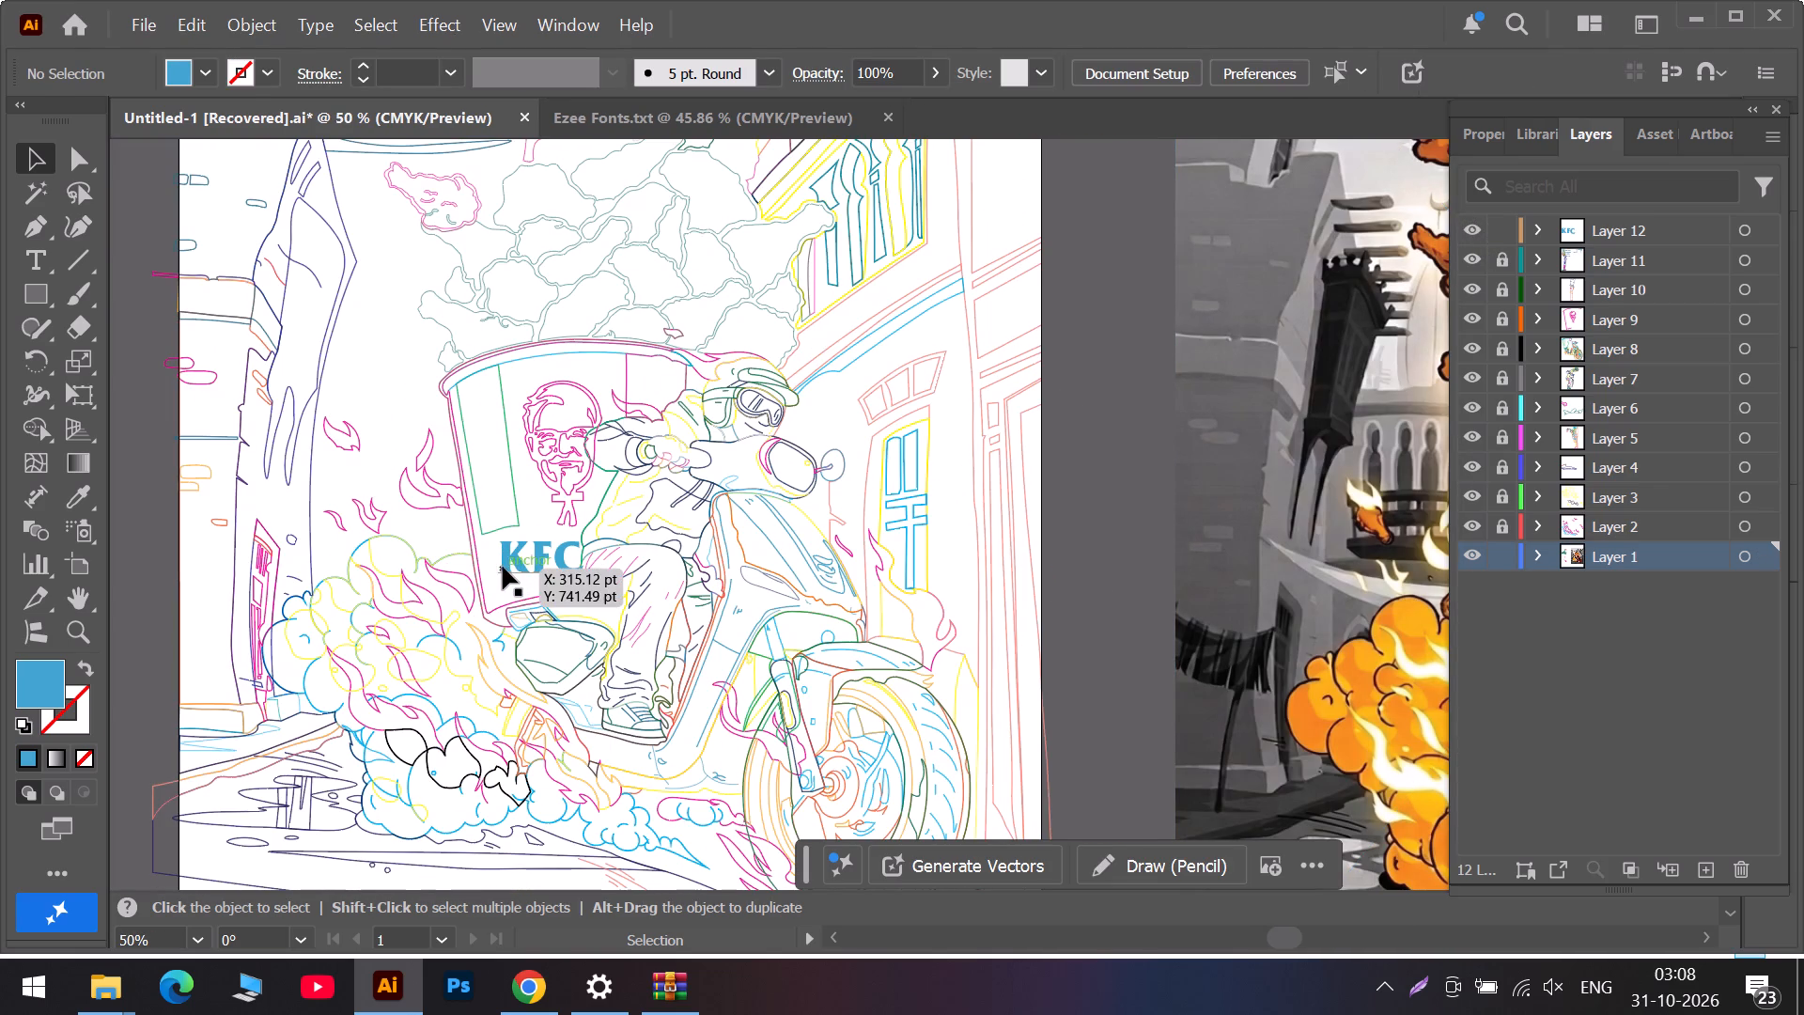
Tilt the blue KFC text area slightly counter-clockwise on the bucket.
left_click(506, 566)
left_click_drag(489, 590, 490, 591)
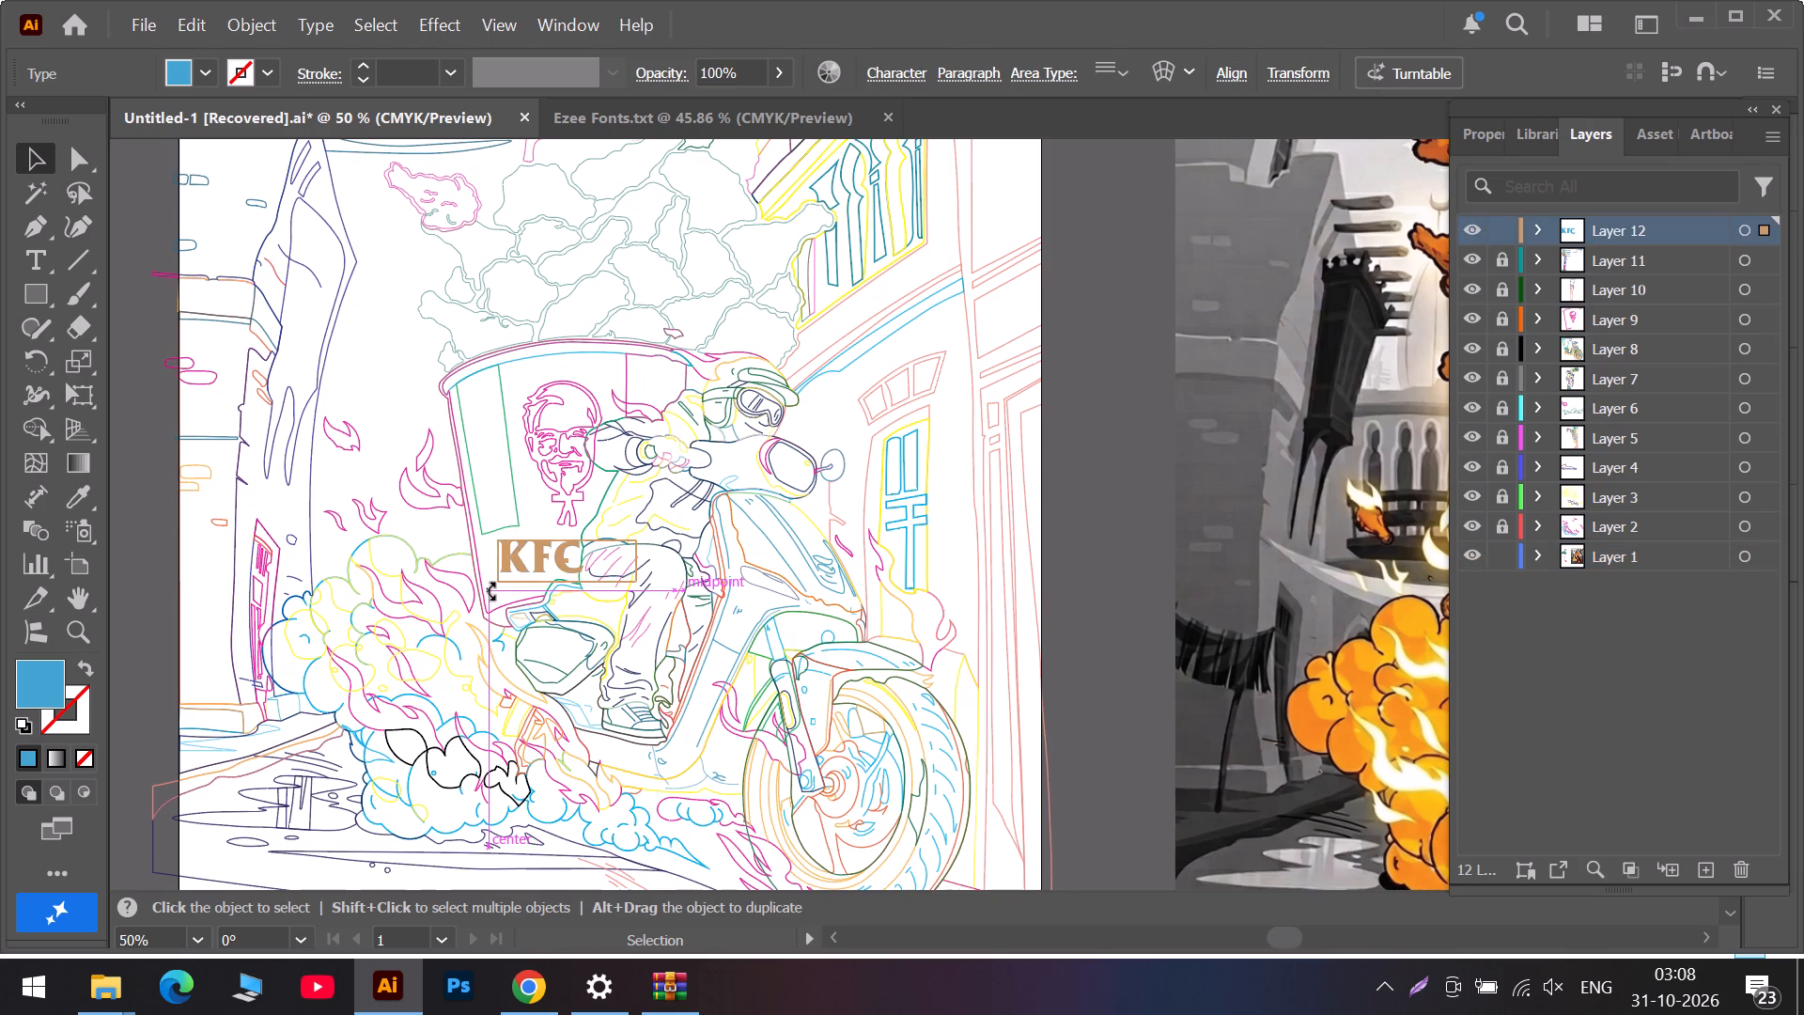
left_click_drag(490, 591, 493, 600)
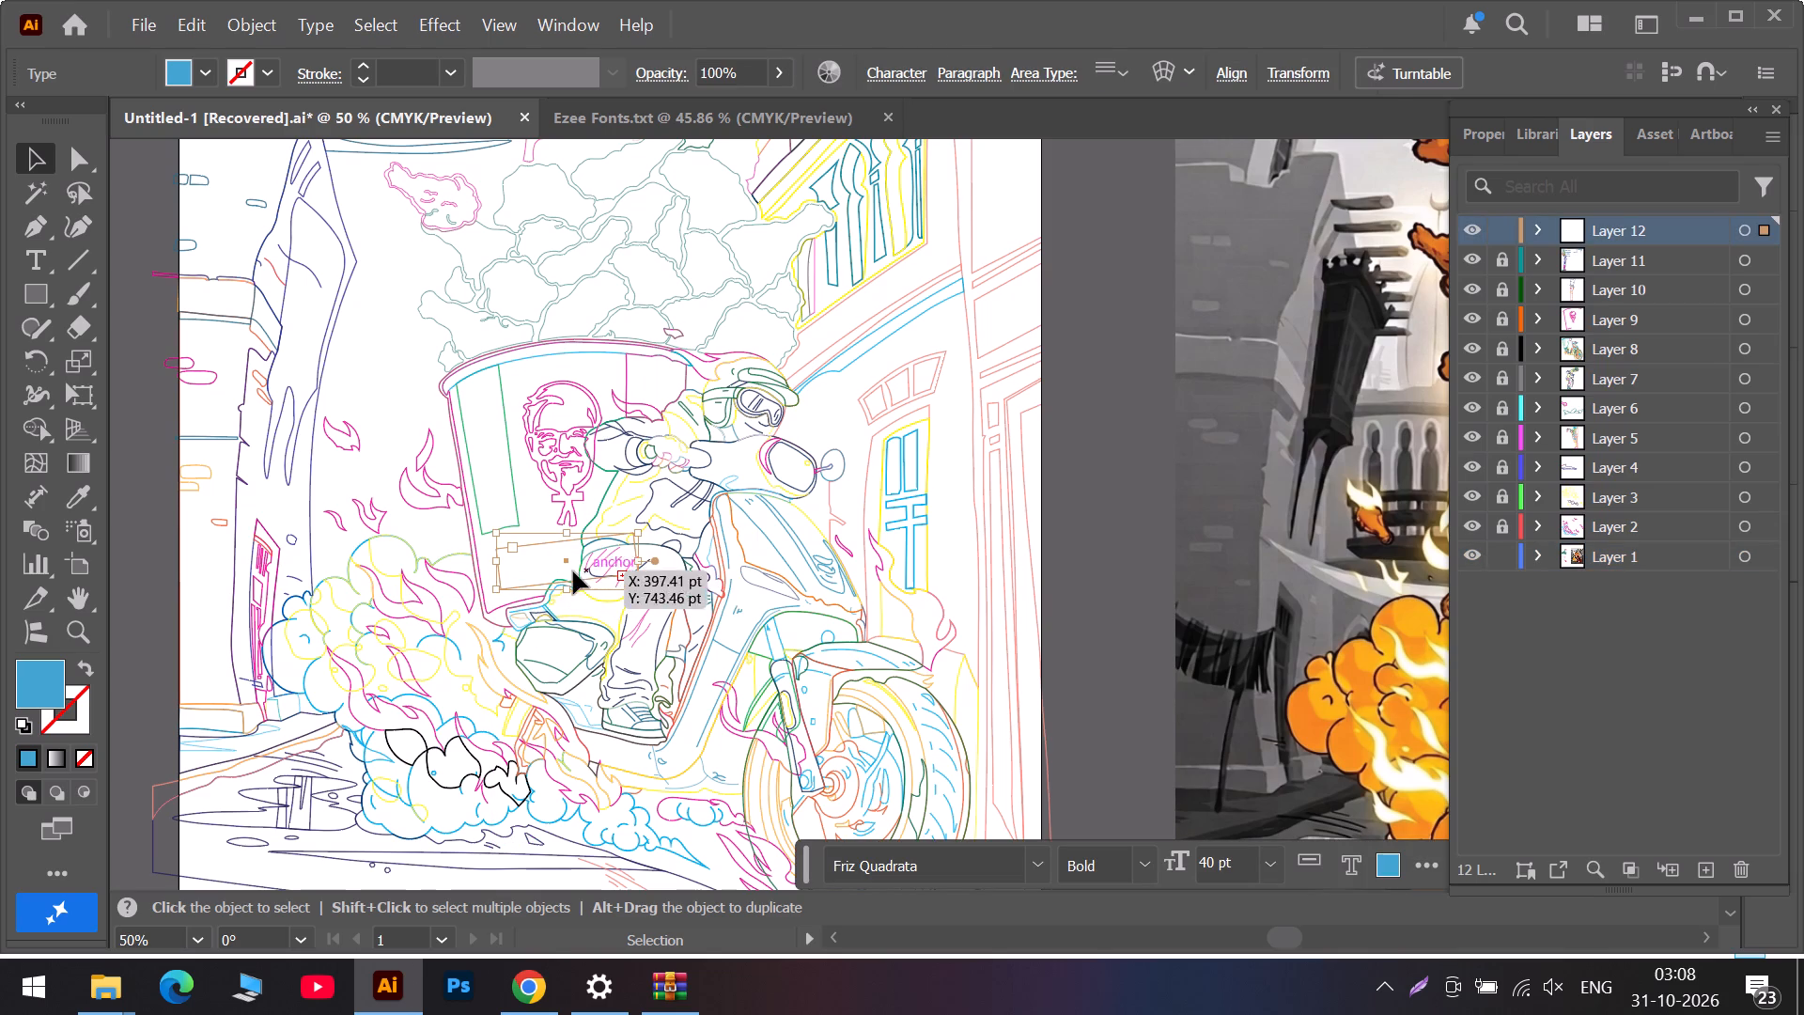
Undo the last rotation of the blue KFC text and deselect it.
key("ctrl+z")
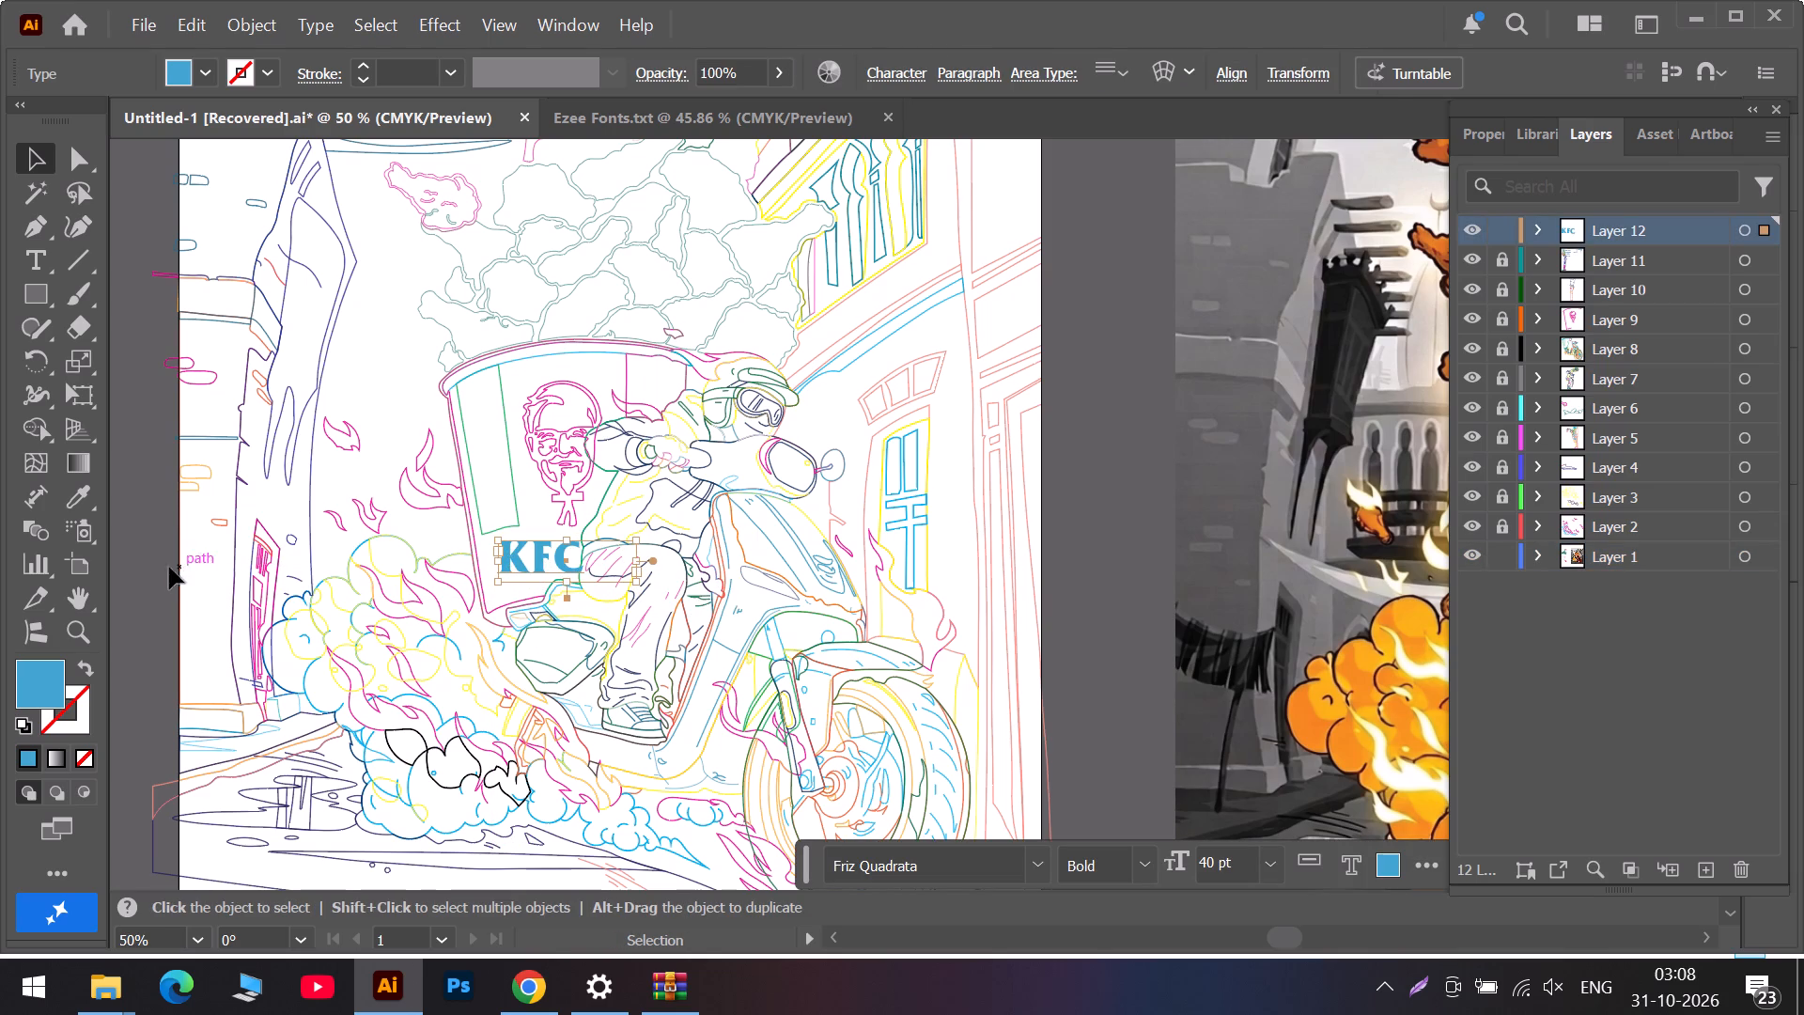
left_click(156, 567)
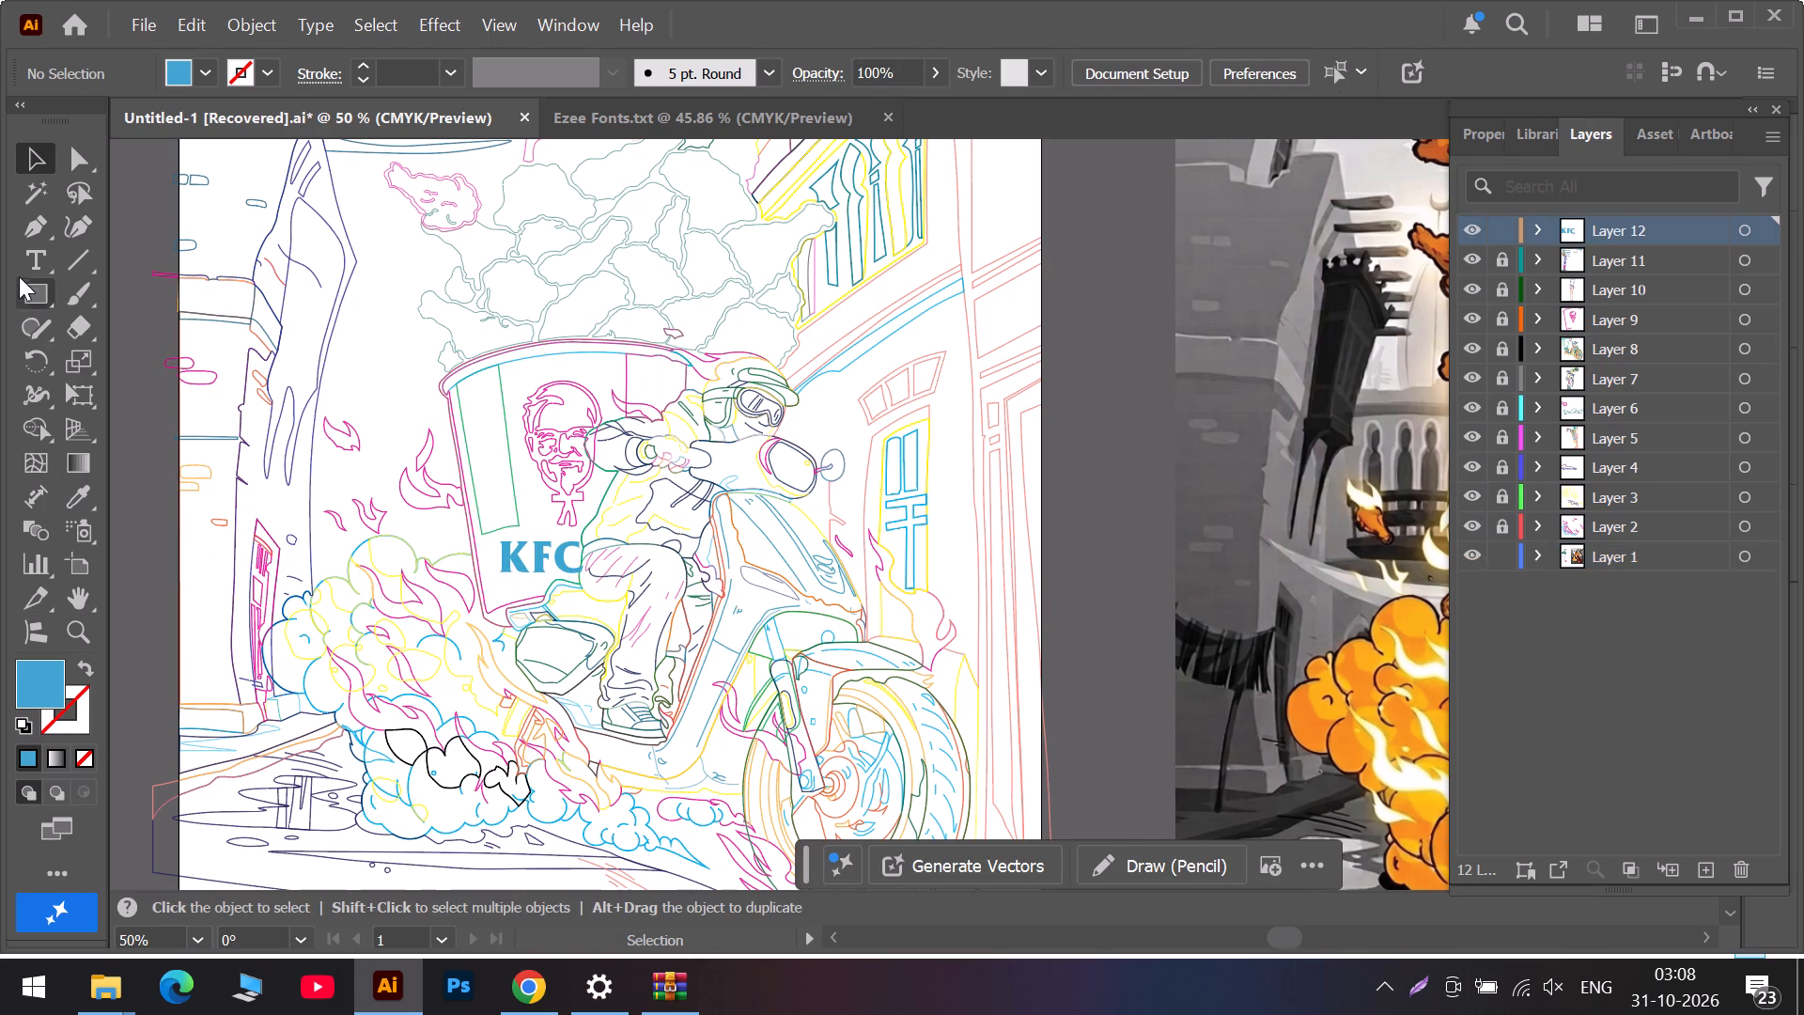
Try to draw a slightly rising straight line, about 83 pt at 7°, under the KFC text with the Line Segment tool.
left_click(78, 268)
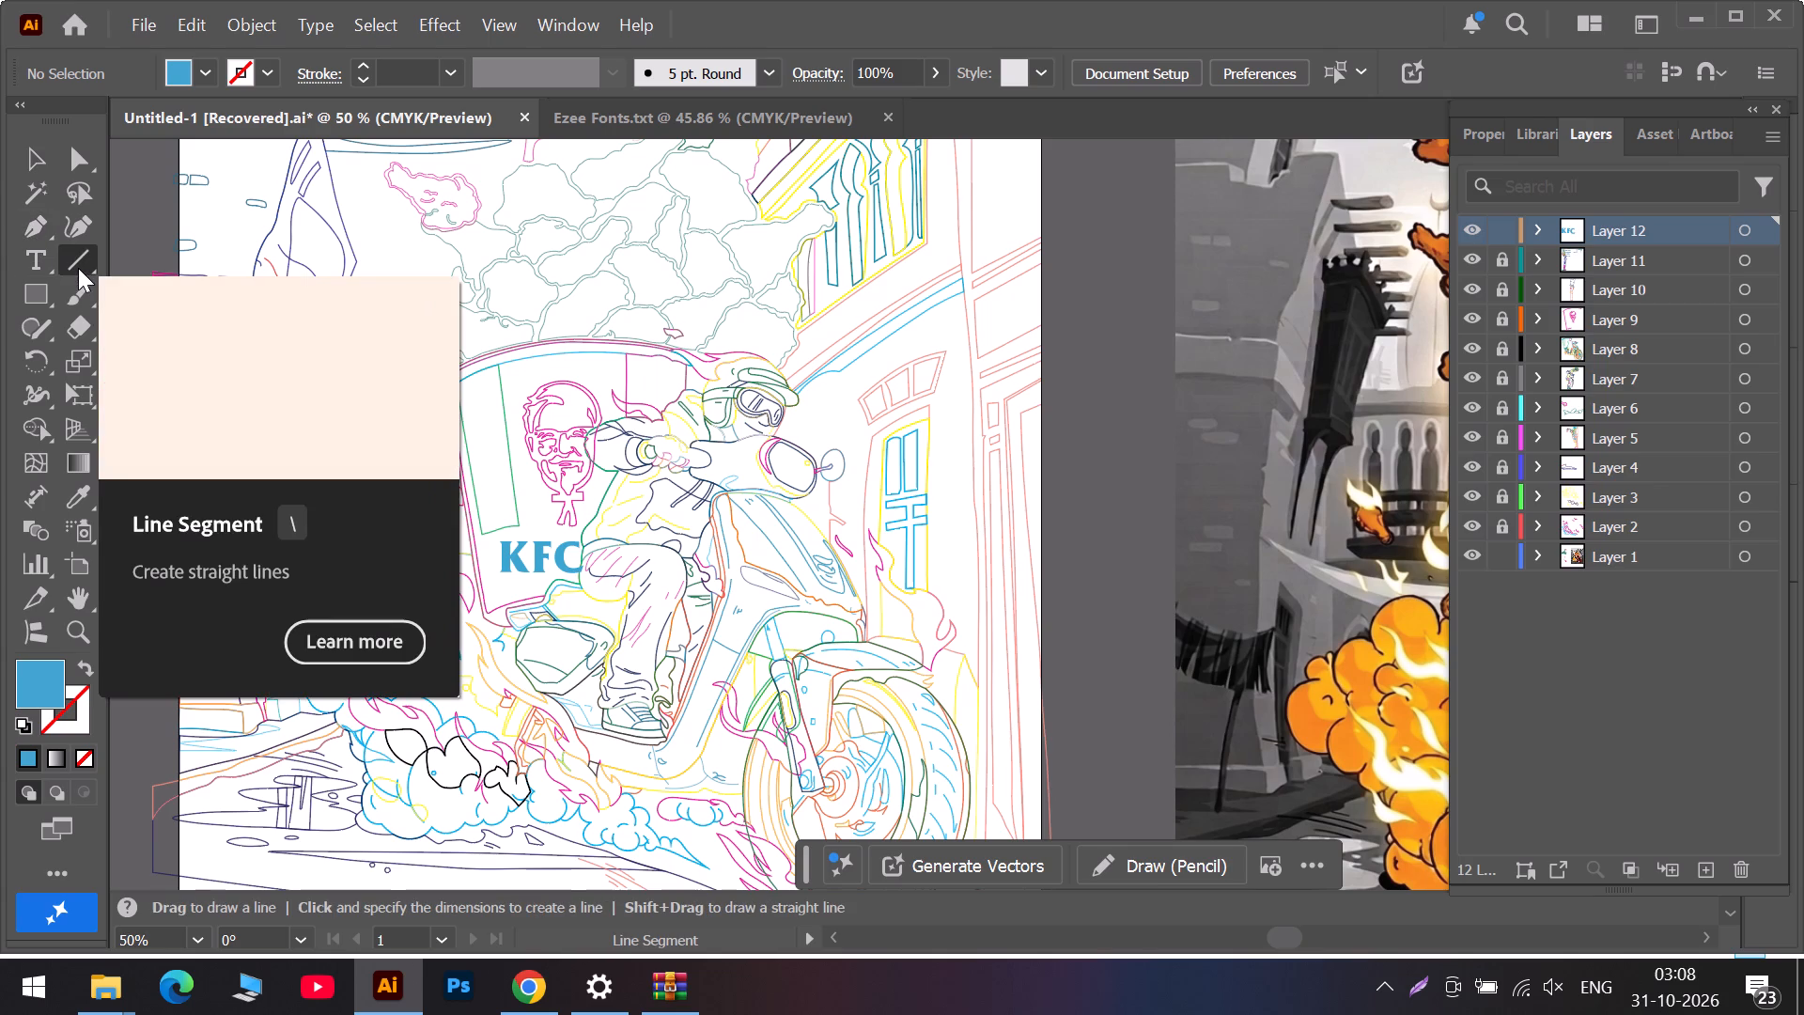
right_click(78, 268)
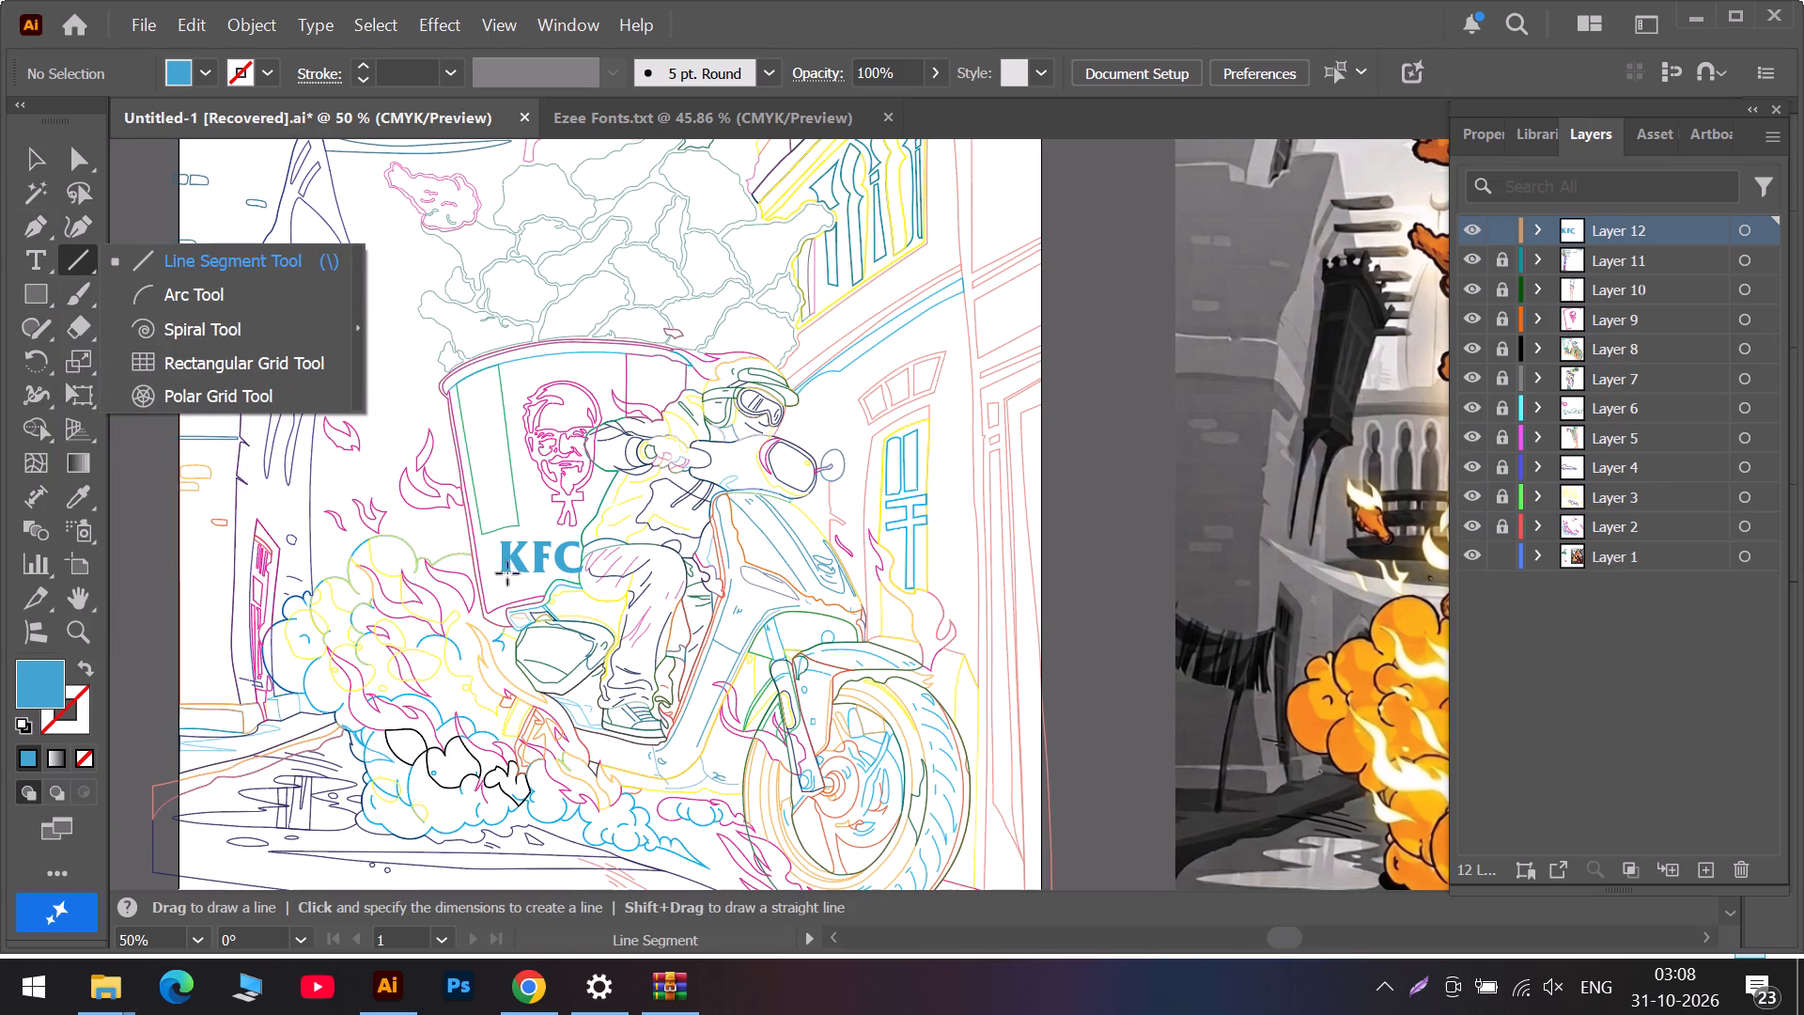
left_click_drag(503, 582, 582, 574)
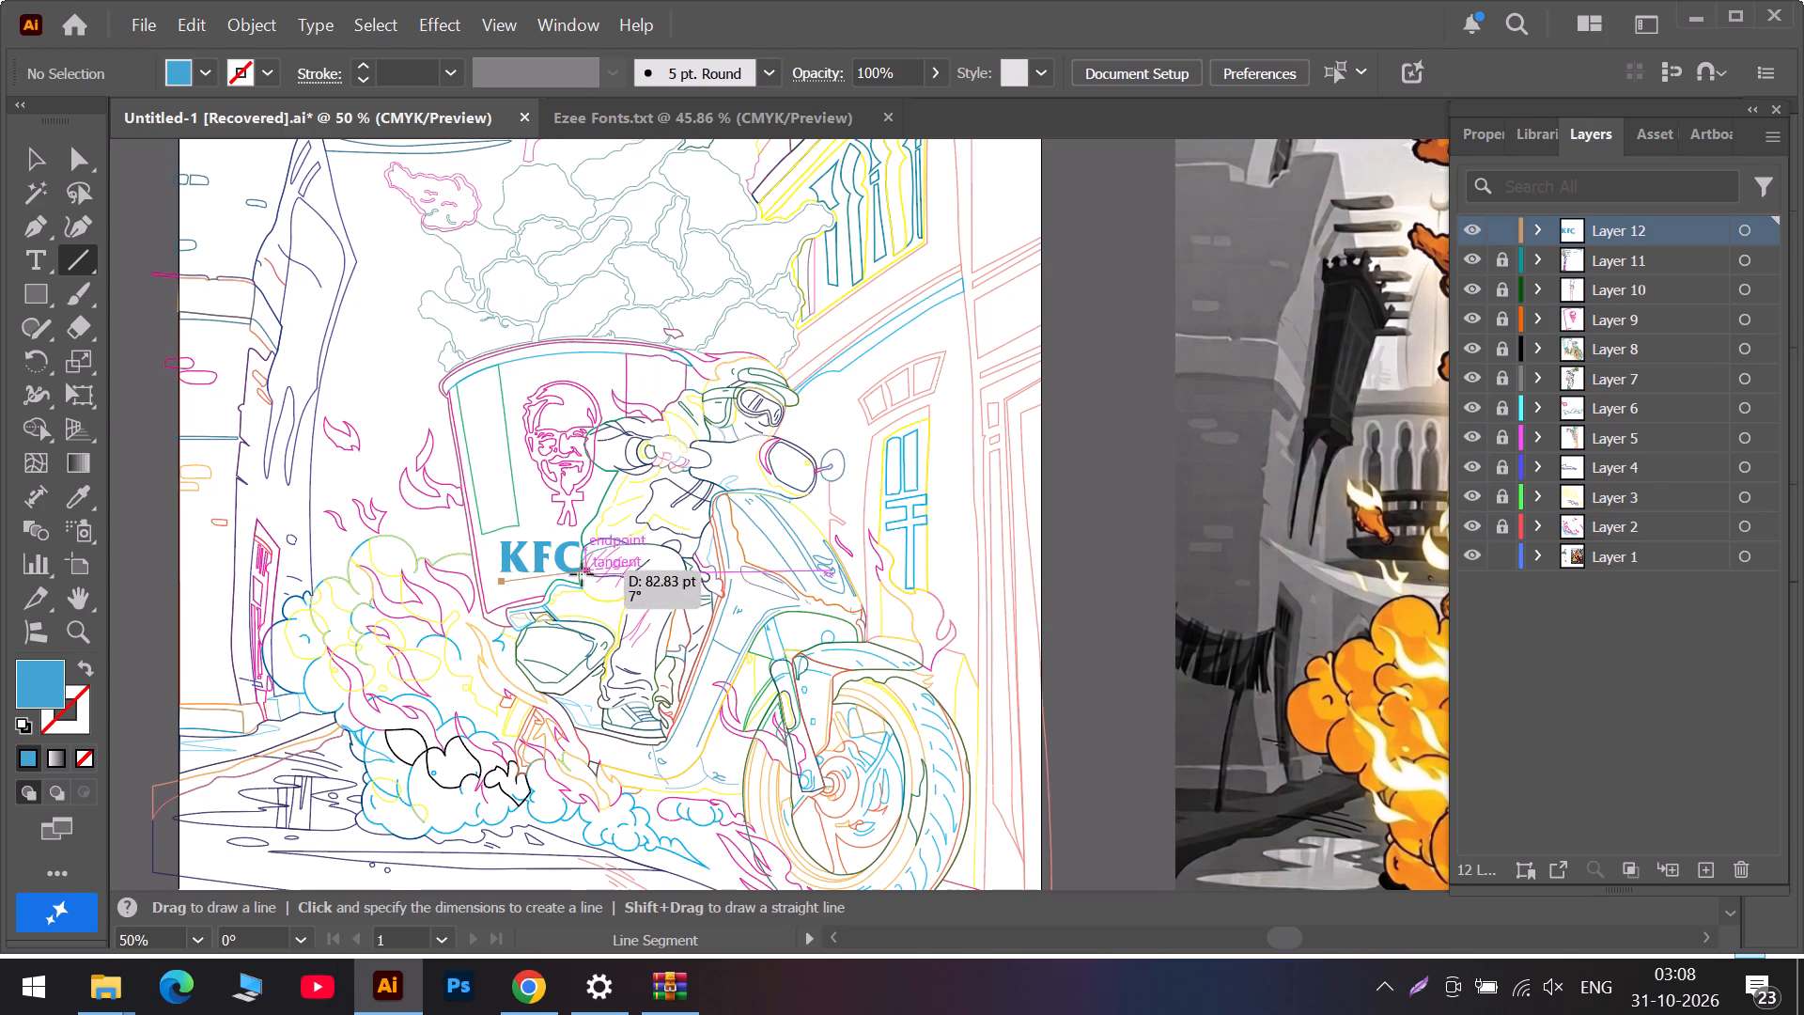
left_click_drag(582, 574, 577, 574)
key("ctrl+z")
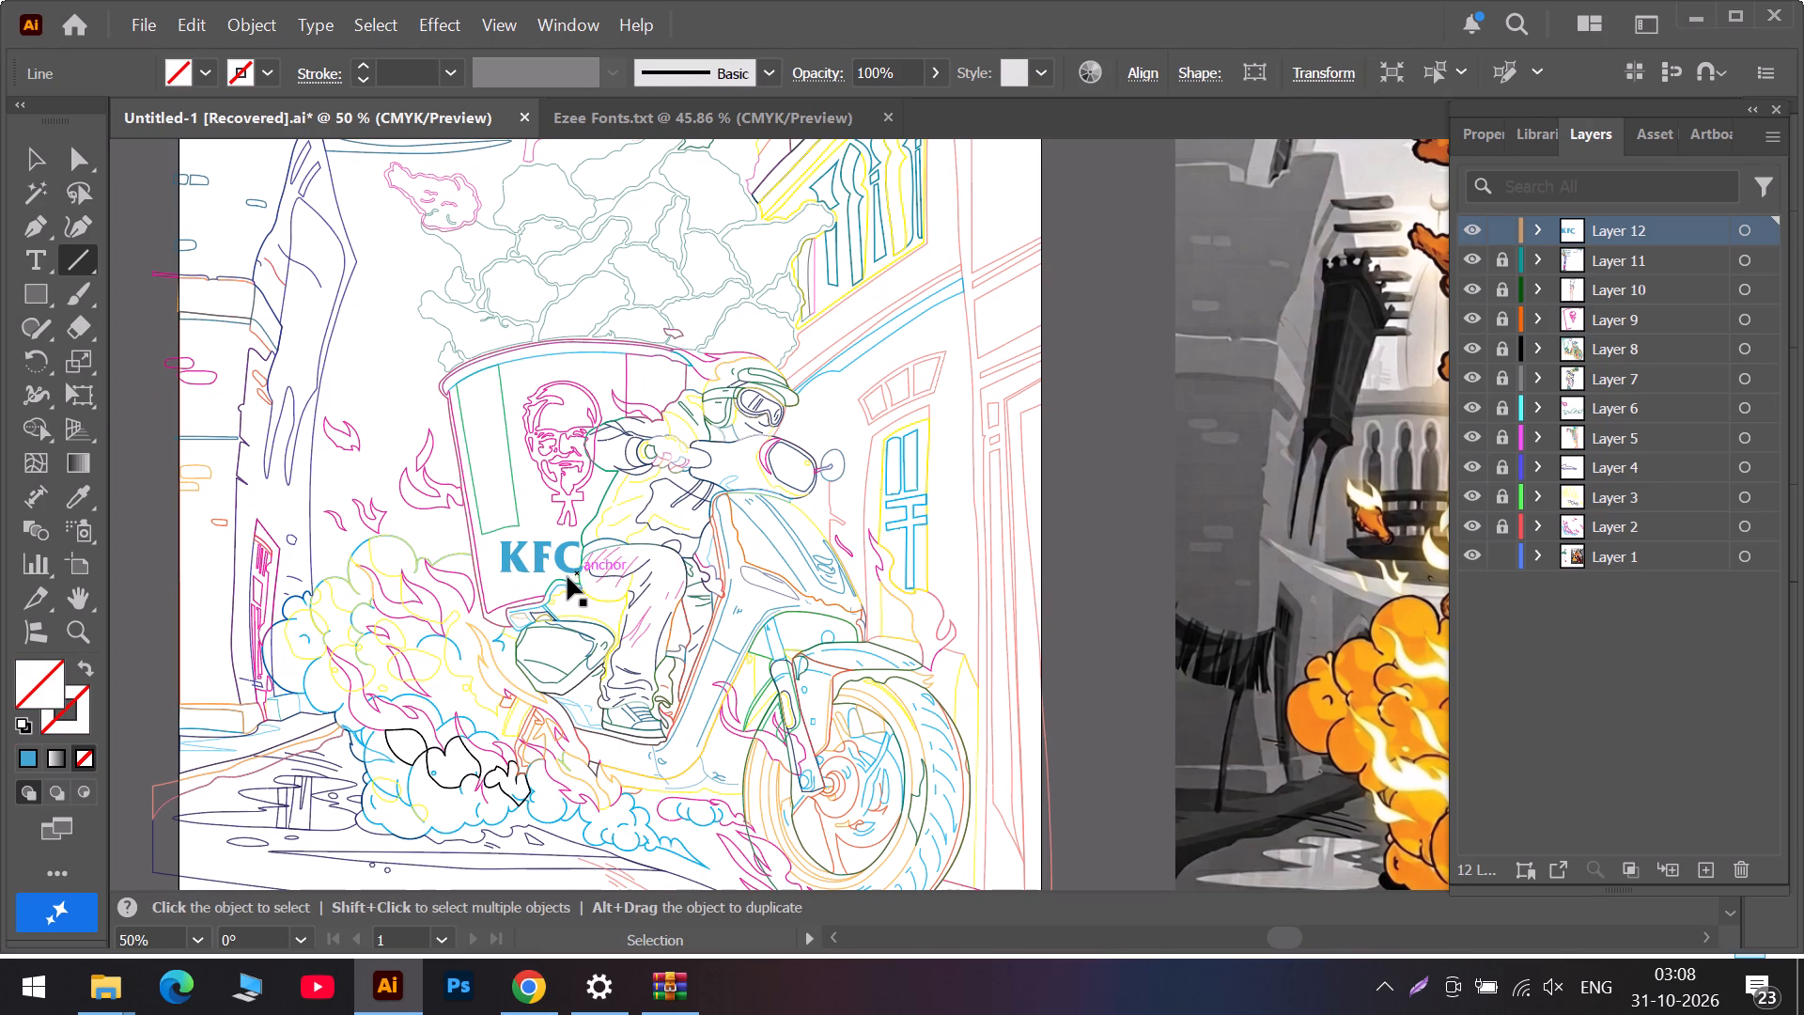
Draw a straight, slightly rising open path beneath the KFC lettering with the Pen tool, from under the K to the C.
left_click(33, 234)
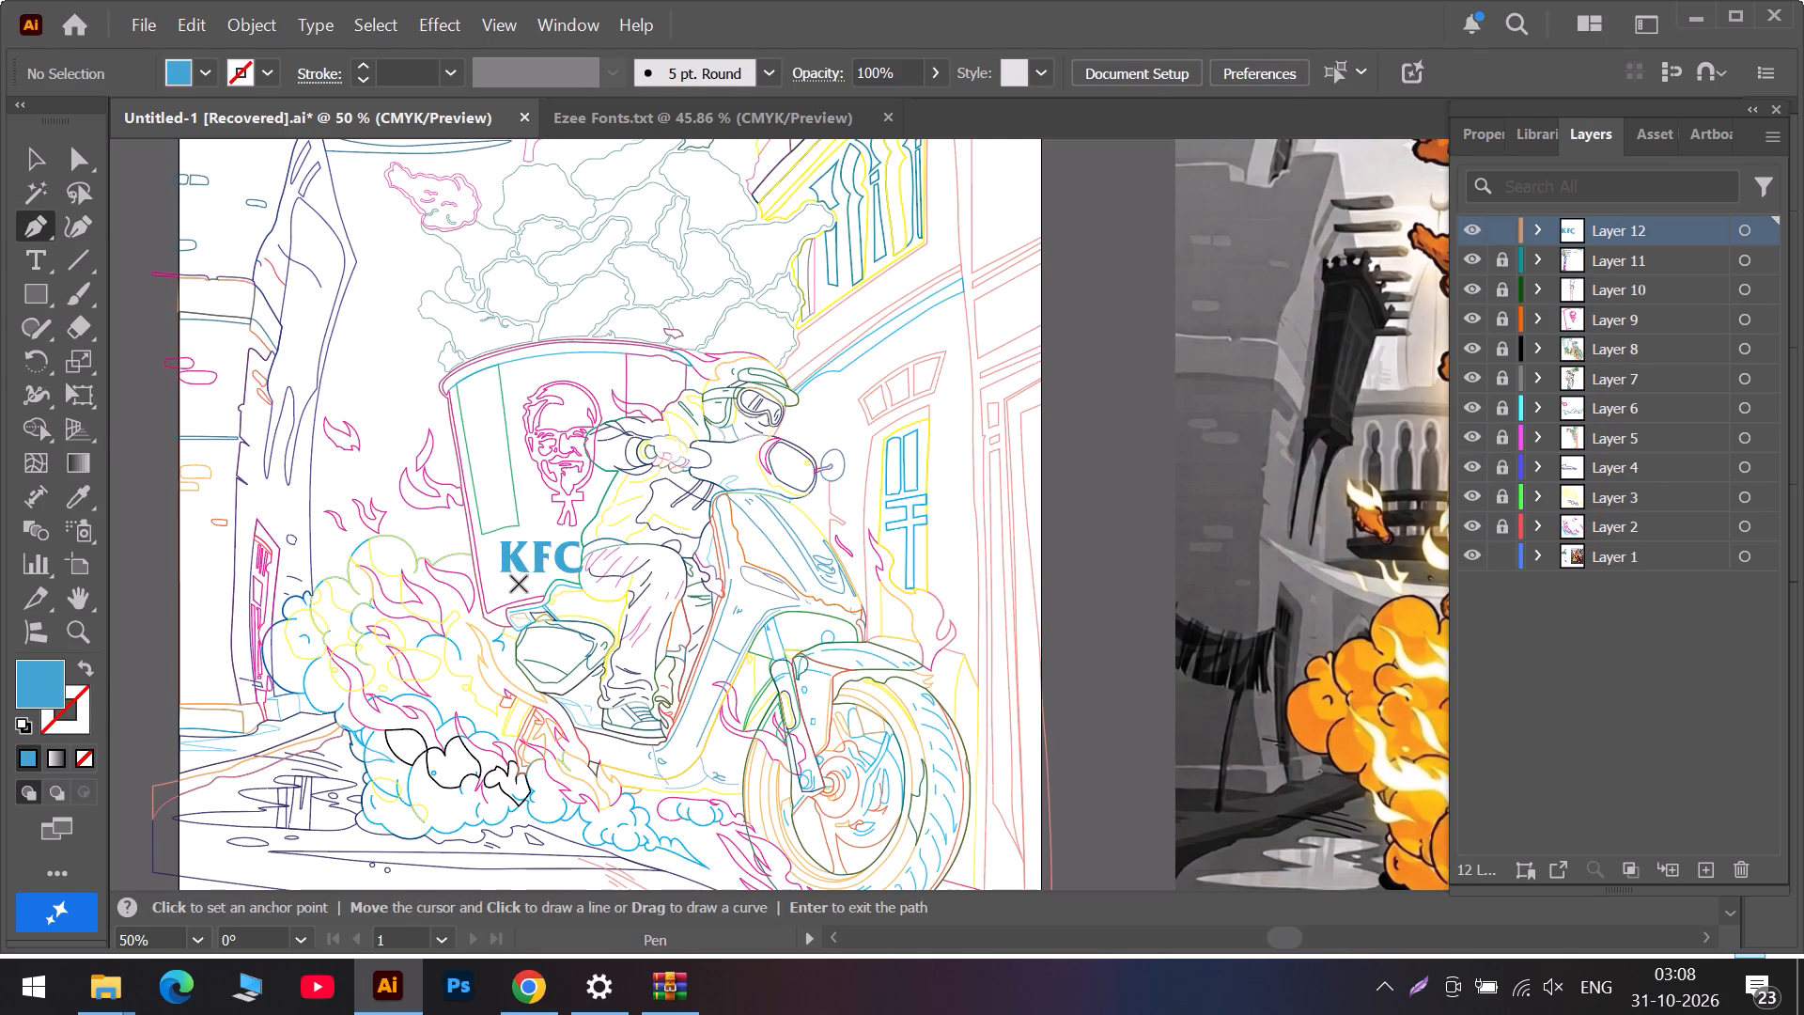
scroll(519, 584, "up", 3, "alt")
left_click(479, 563)
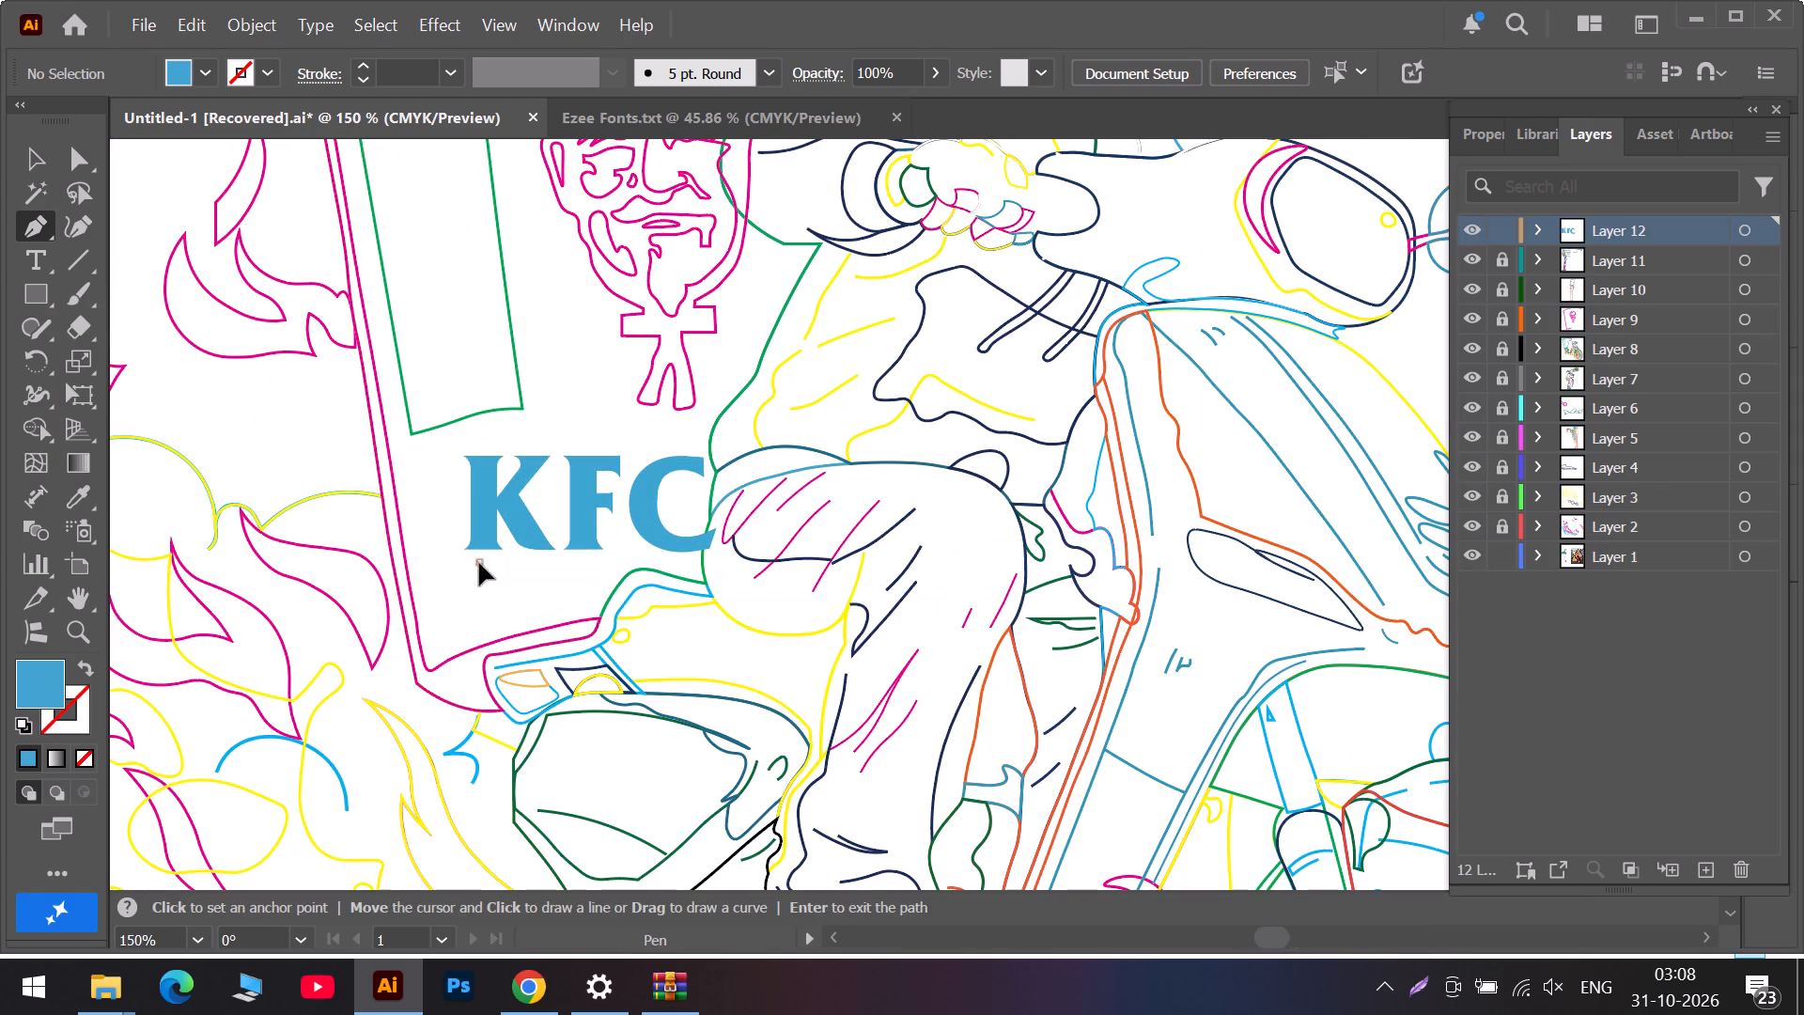
left_click(705, 526)
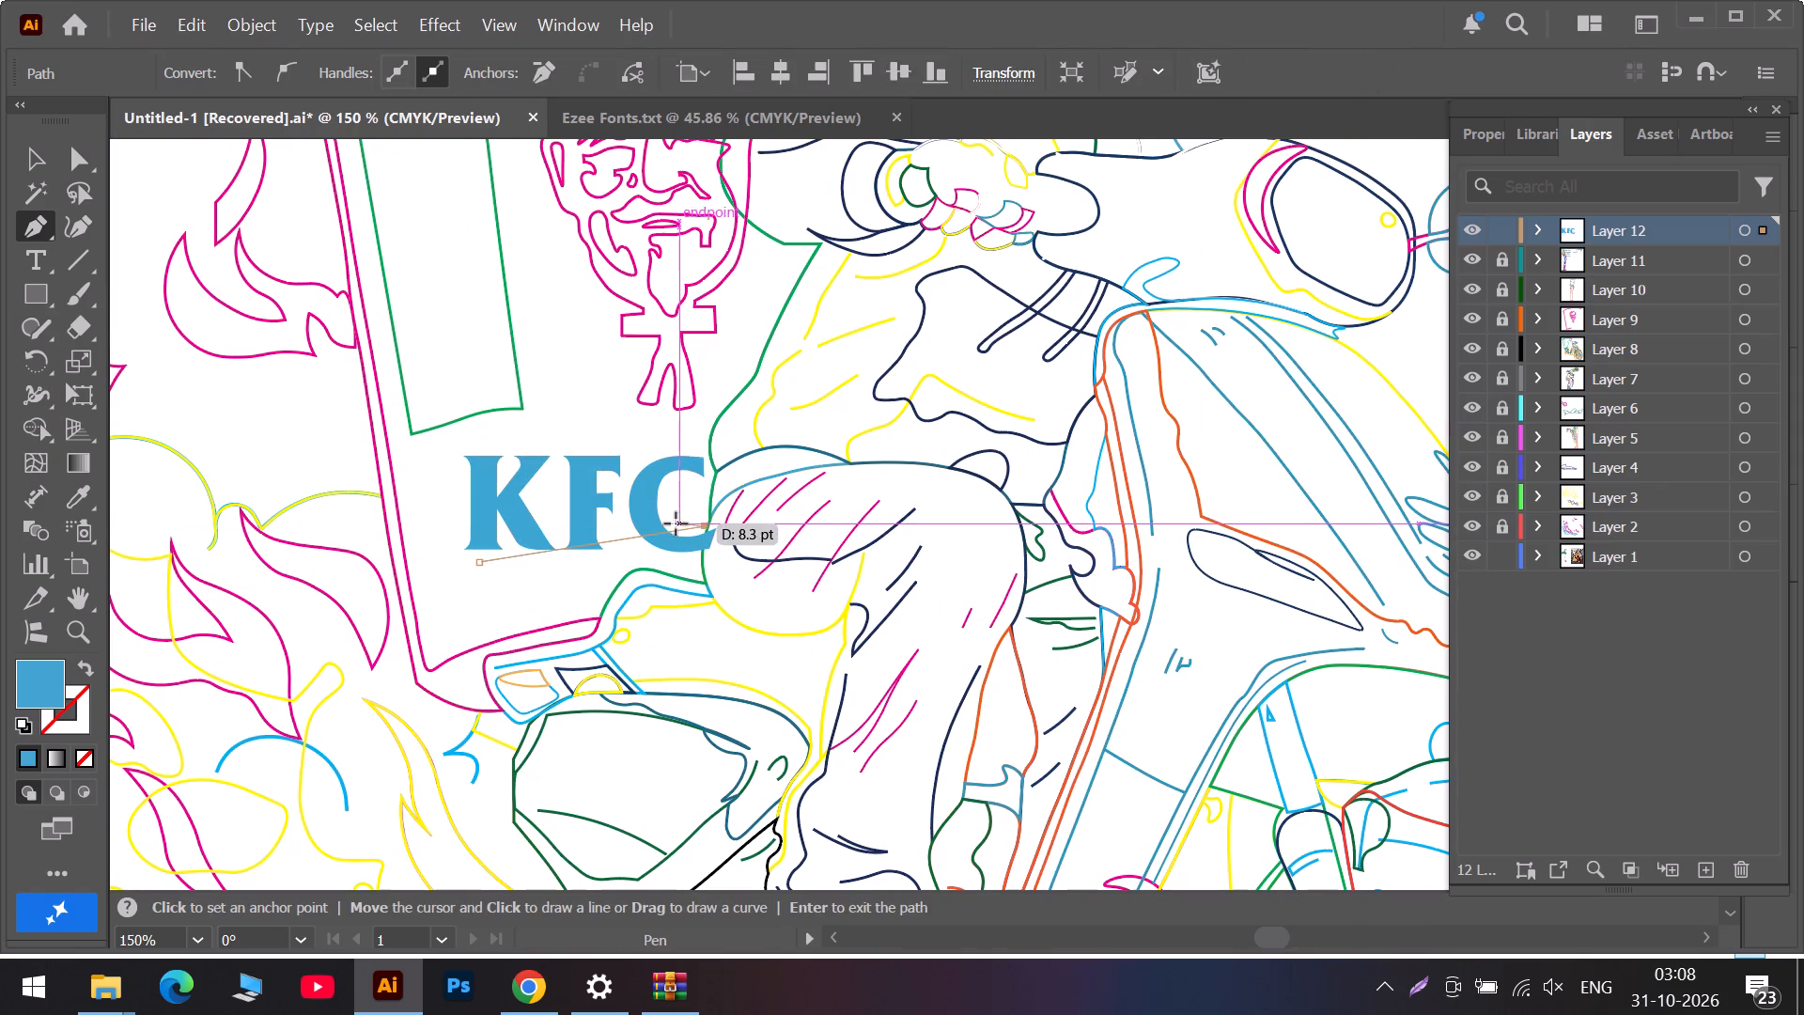
key("Escape")
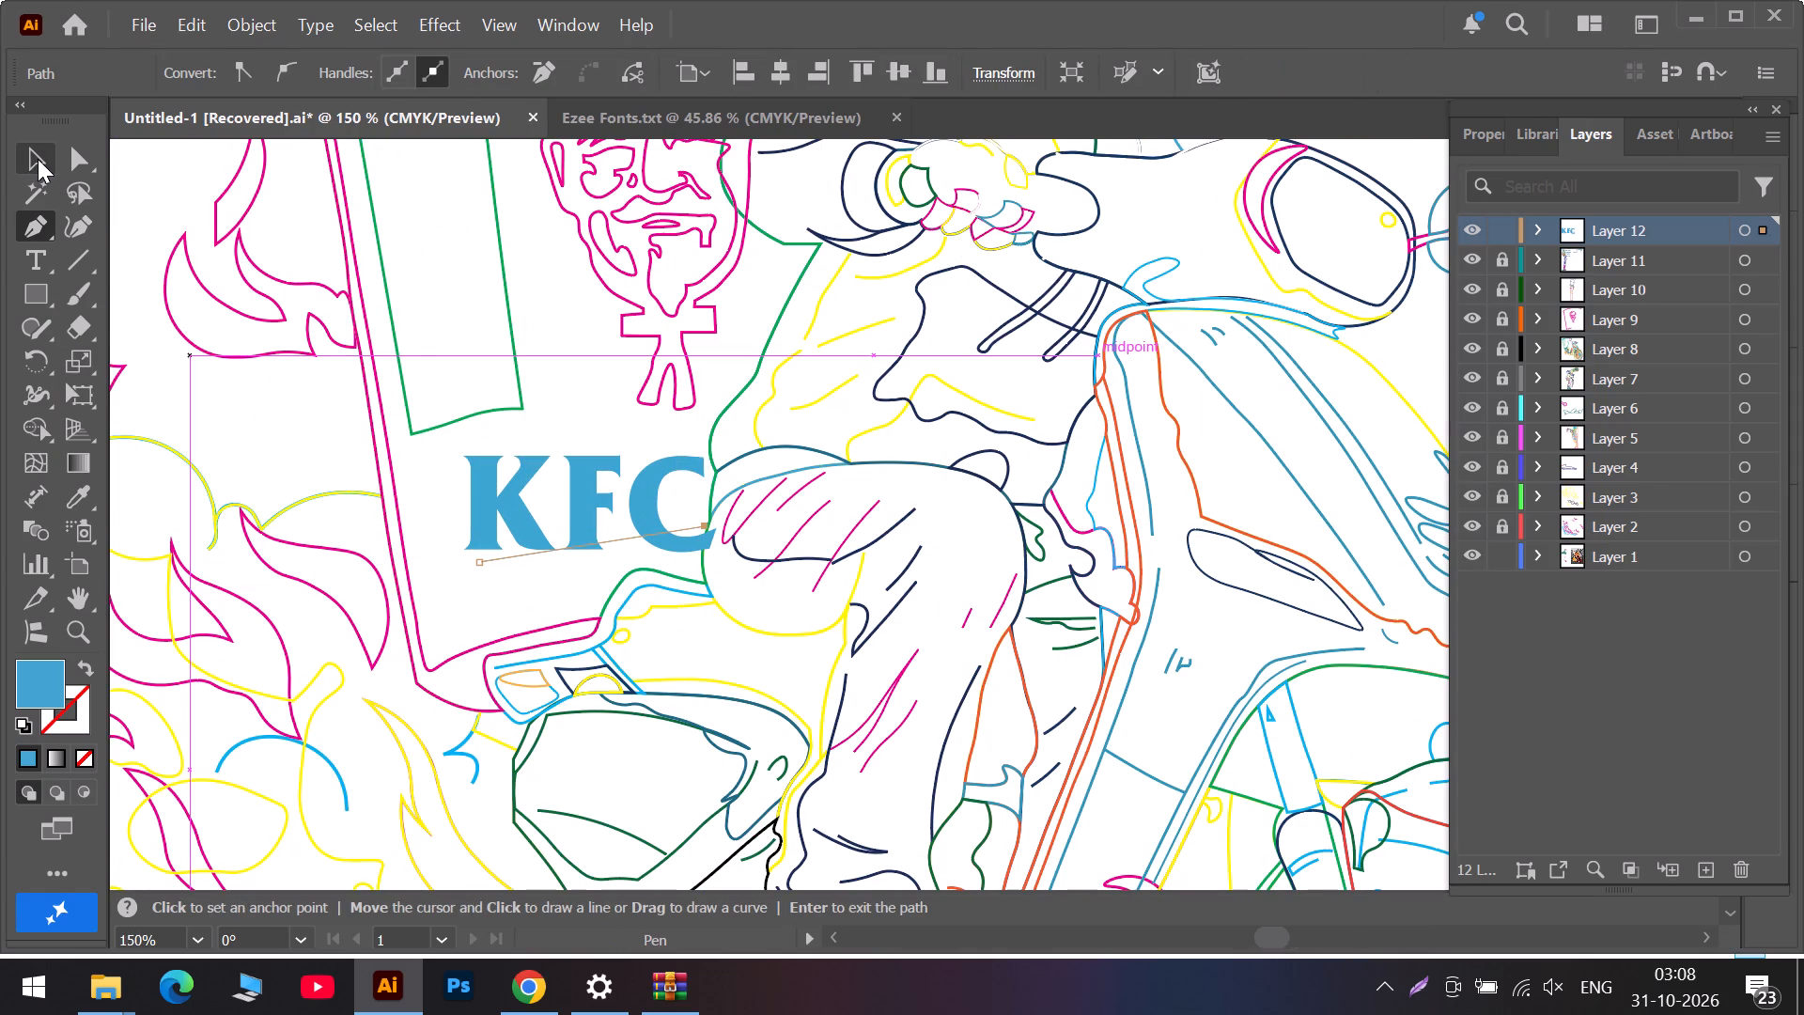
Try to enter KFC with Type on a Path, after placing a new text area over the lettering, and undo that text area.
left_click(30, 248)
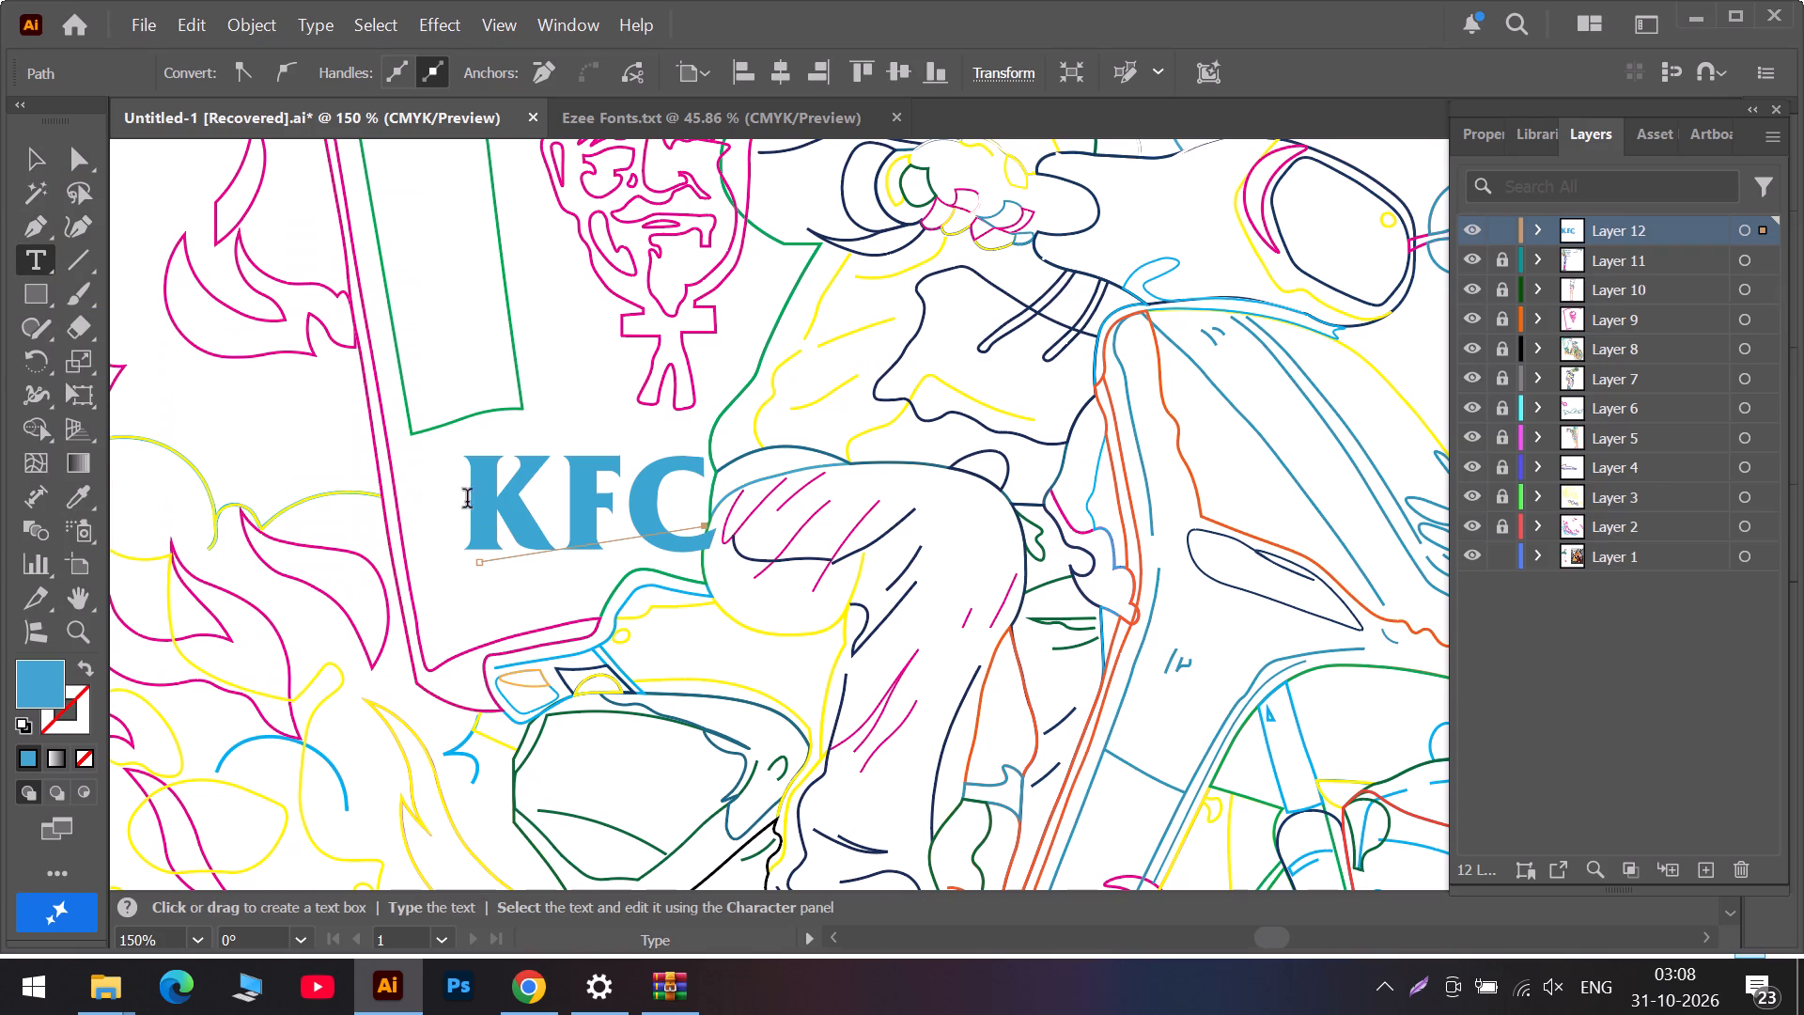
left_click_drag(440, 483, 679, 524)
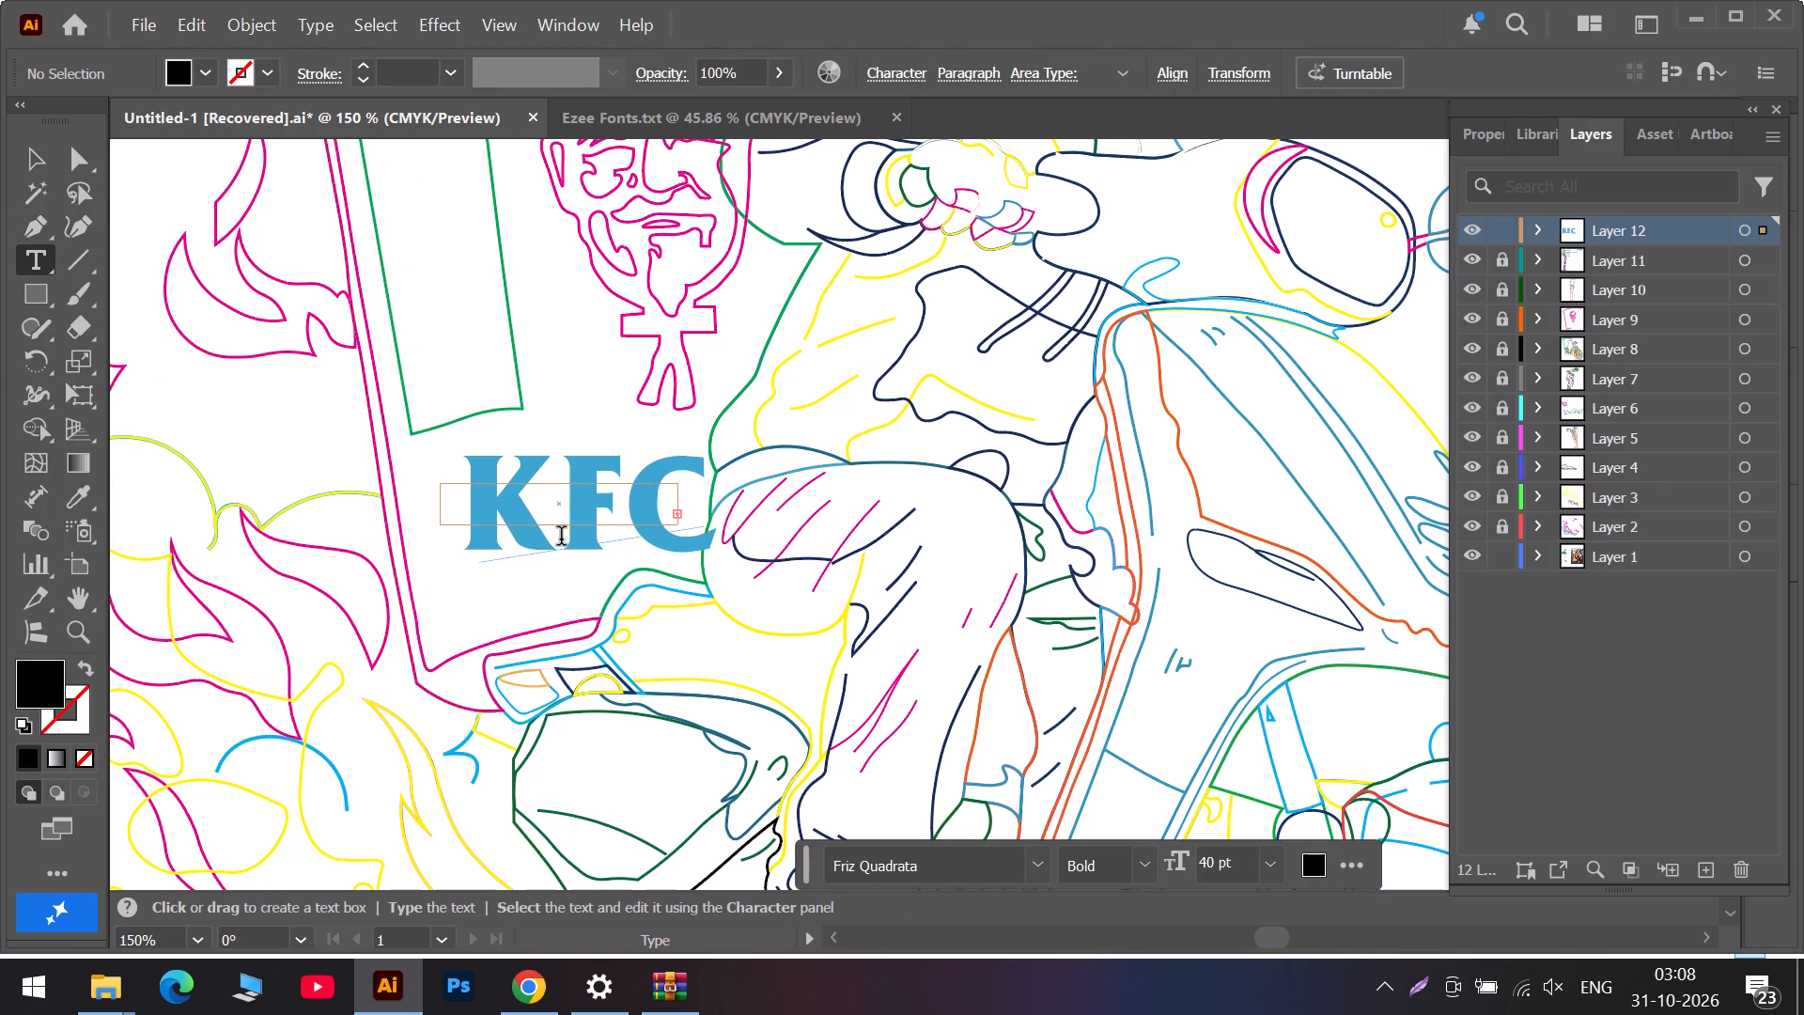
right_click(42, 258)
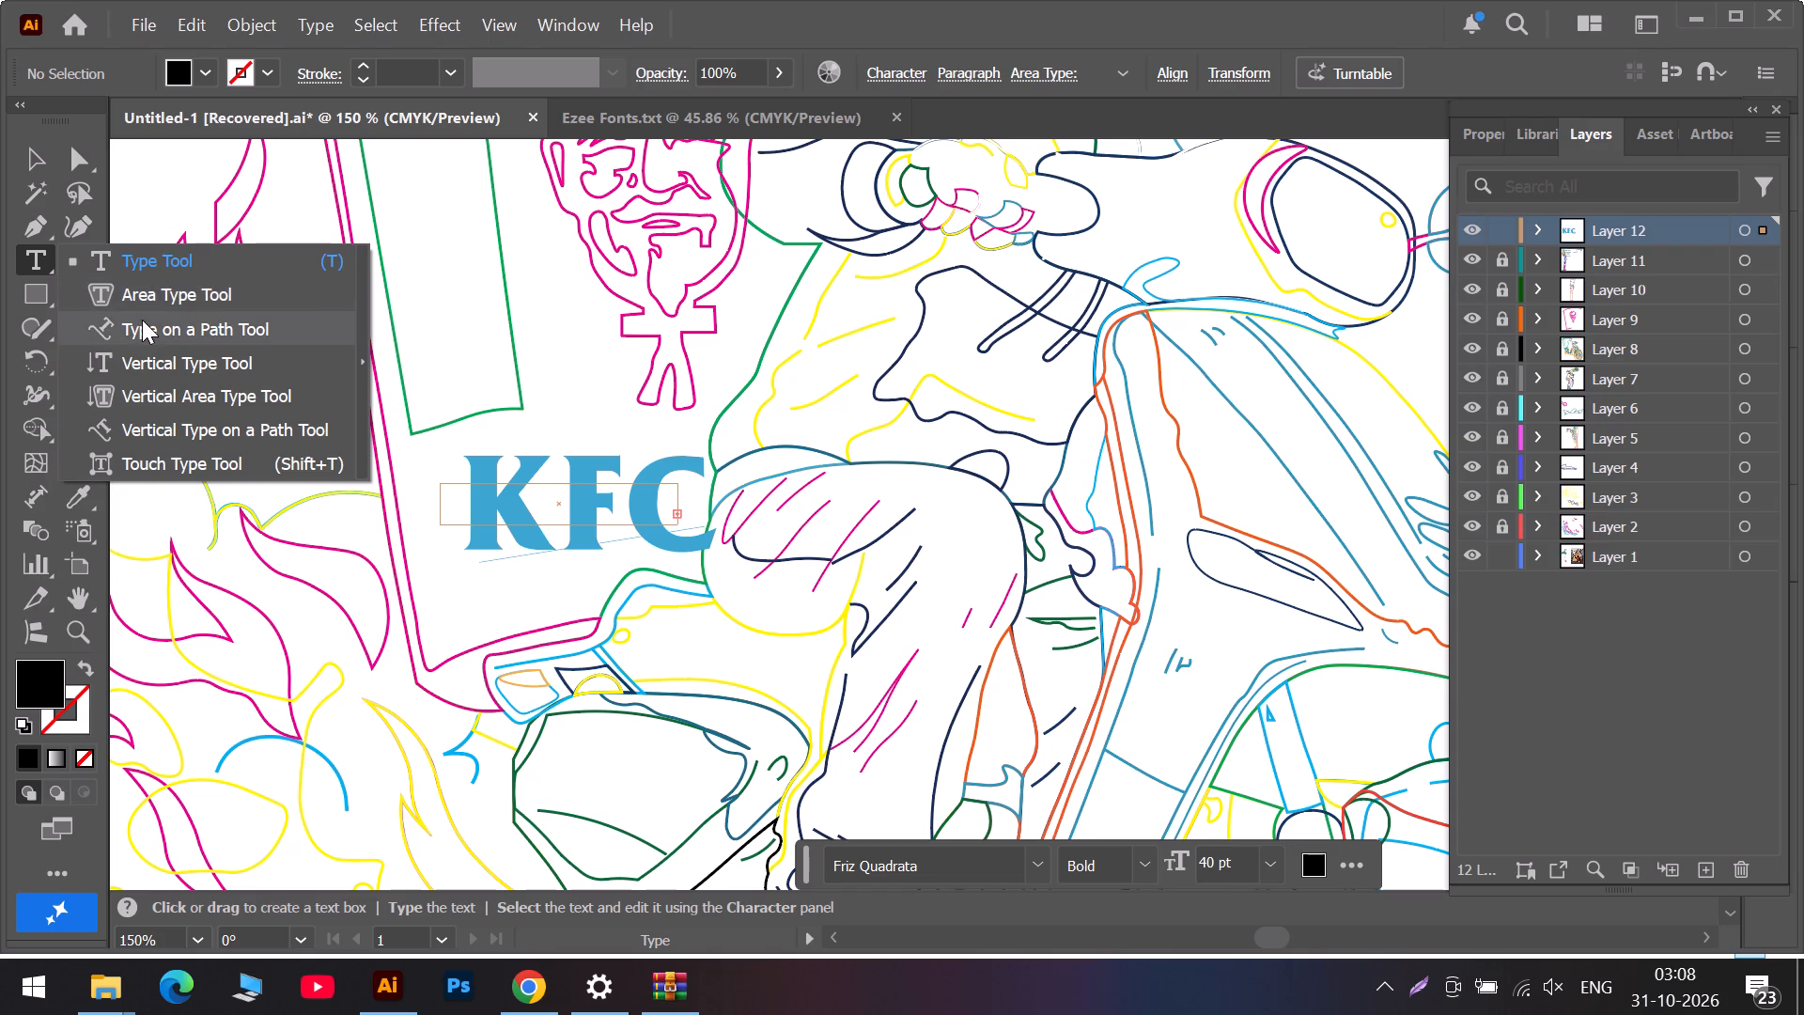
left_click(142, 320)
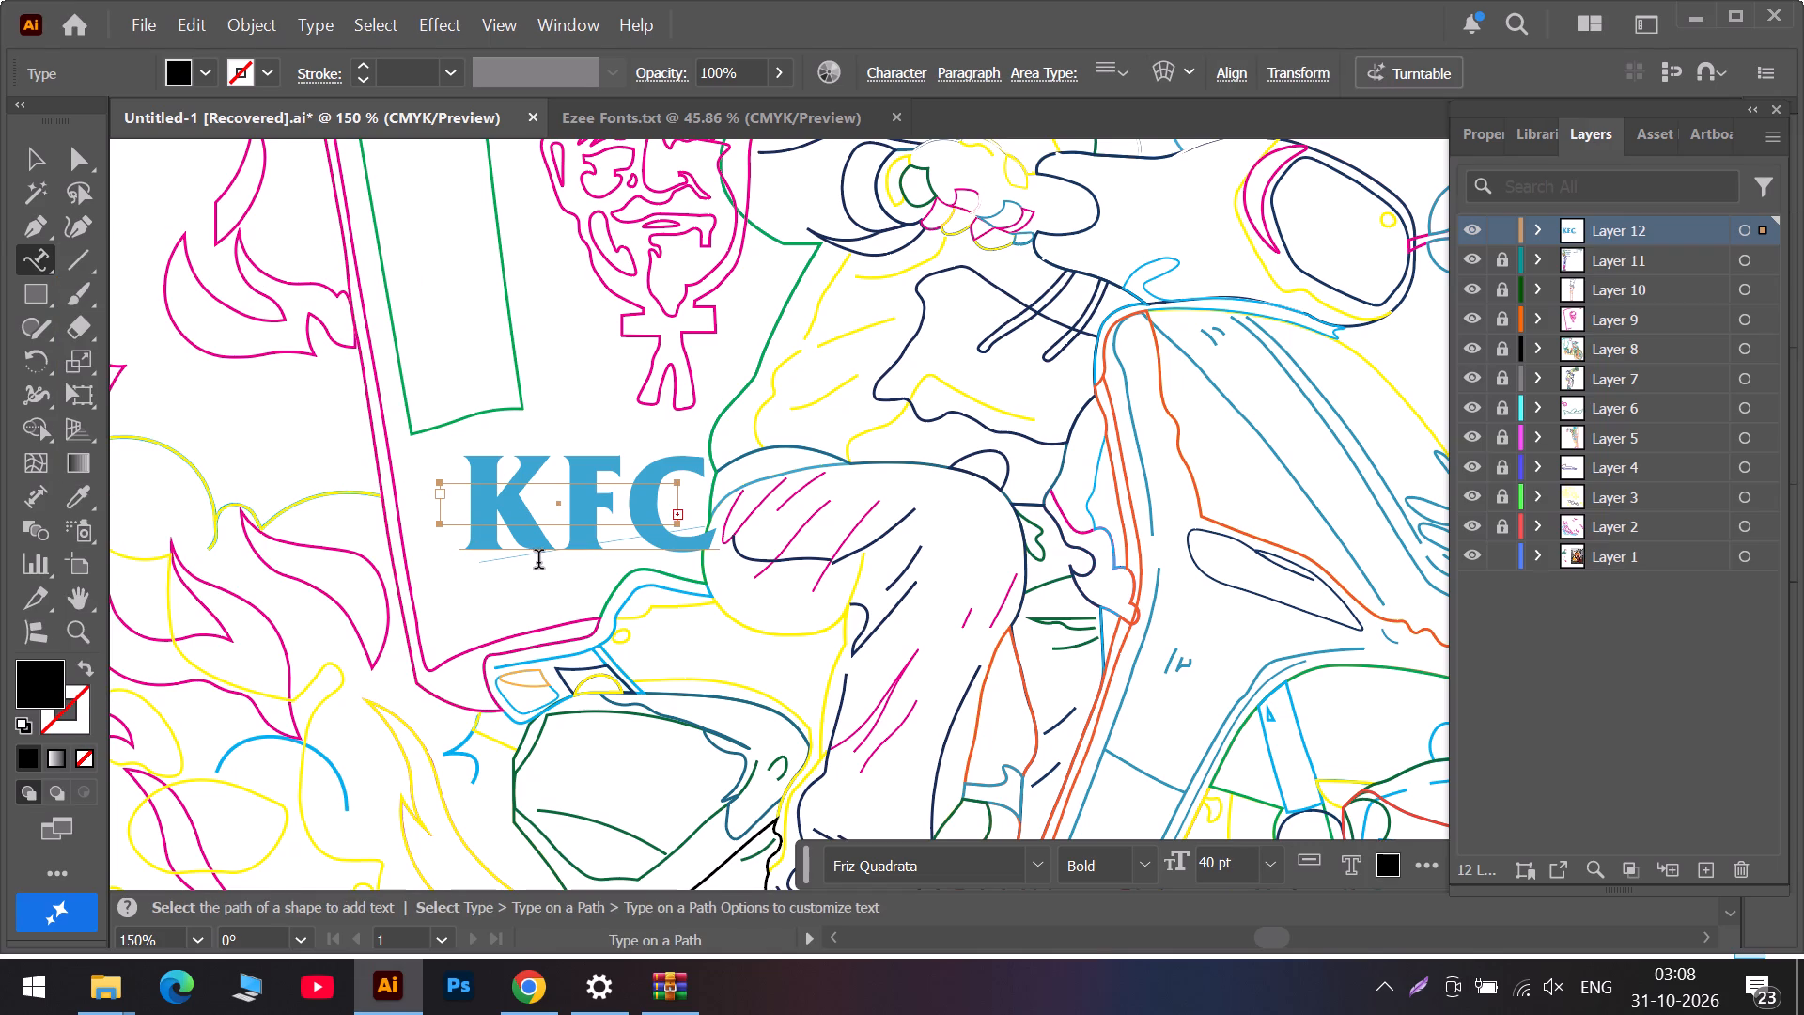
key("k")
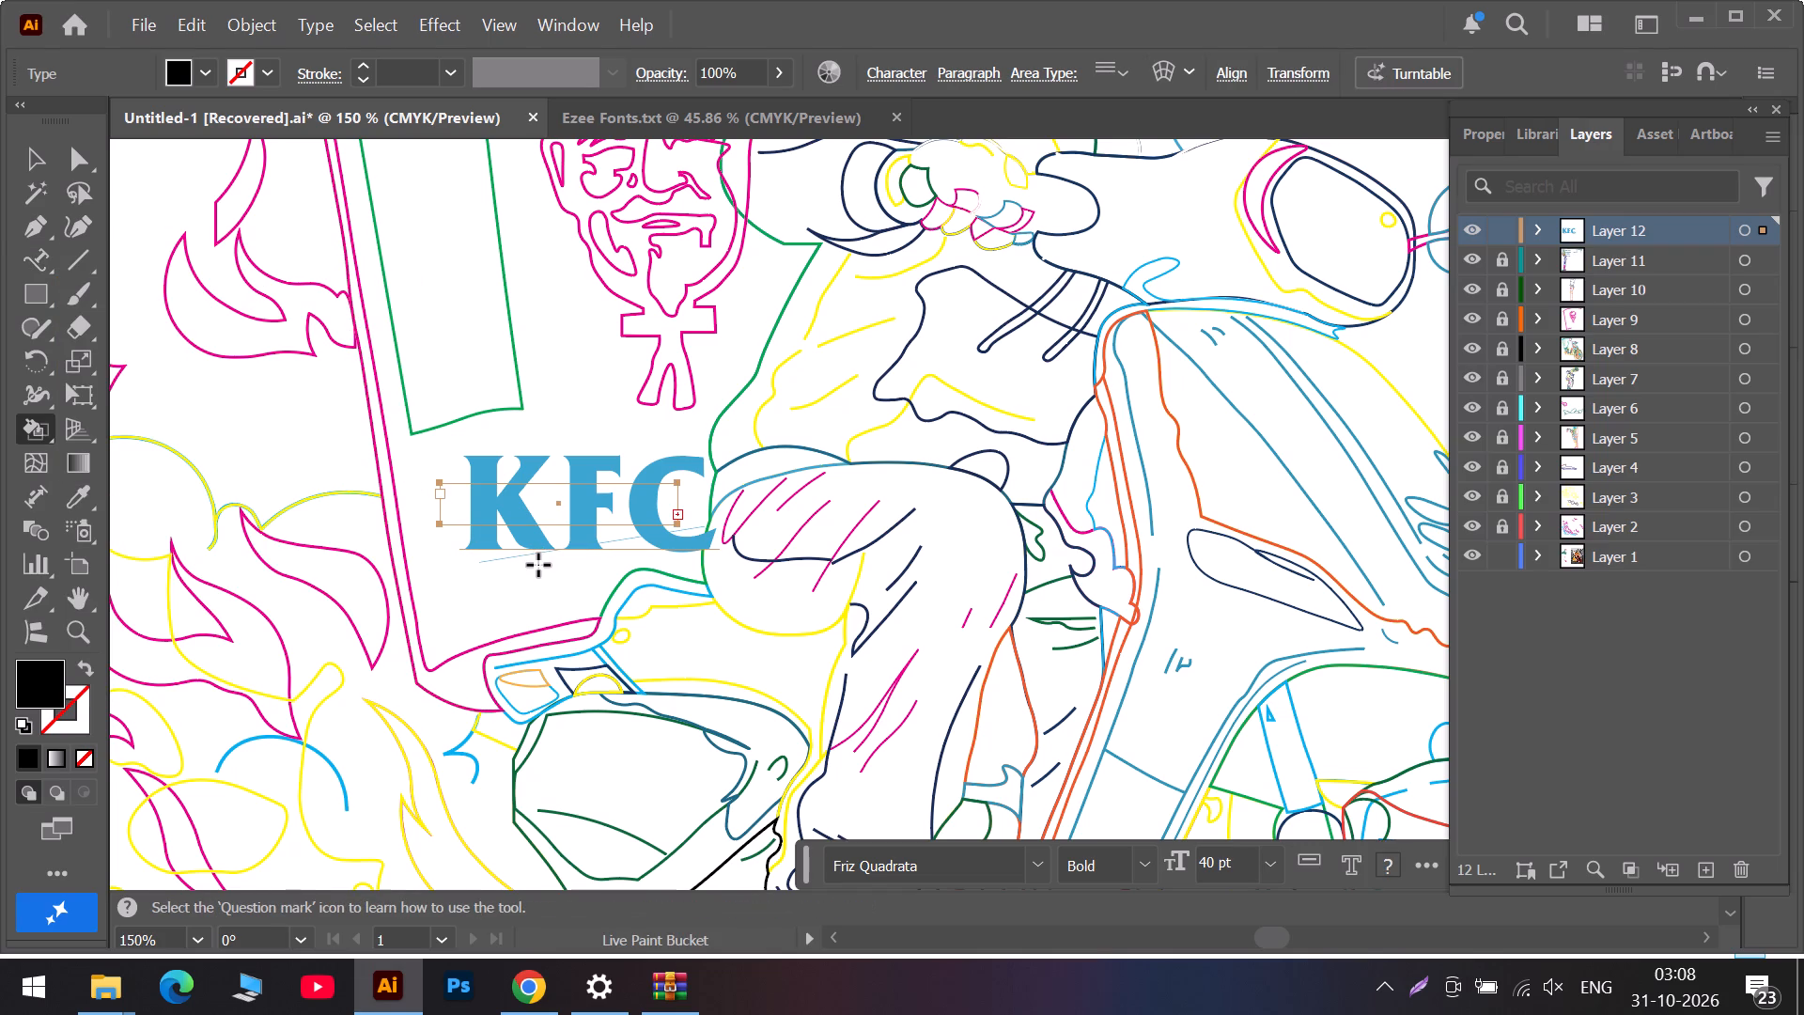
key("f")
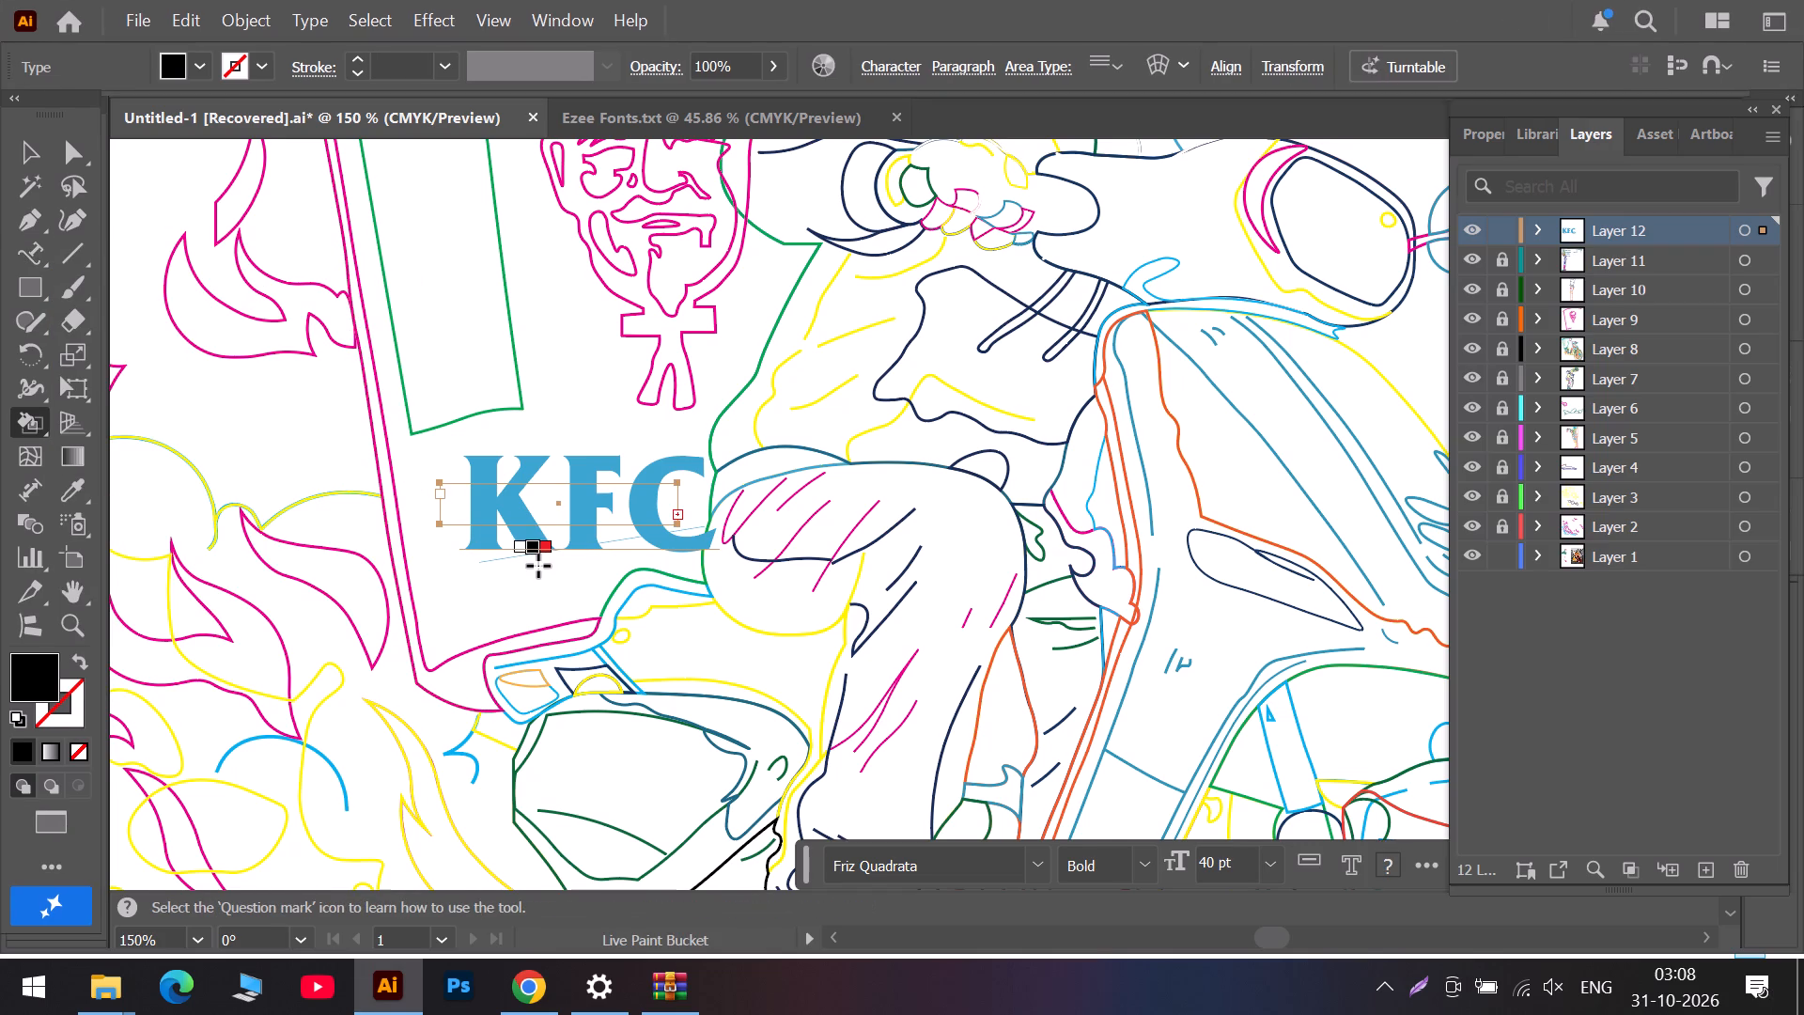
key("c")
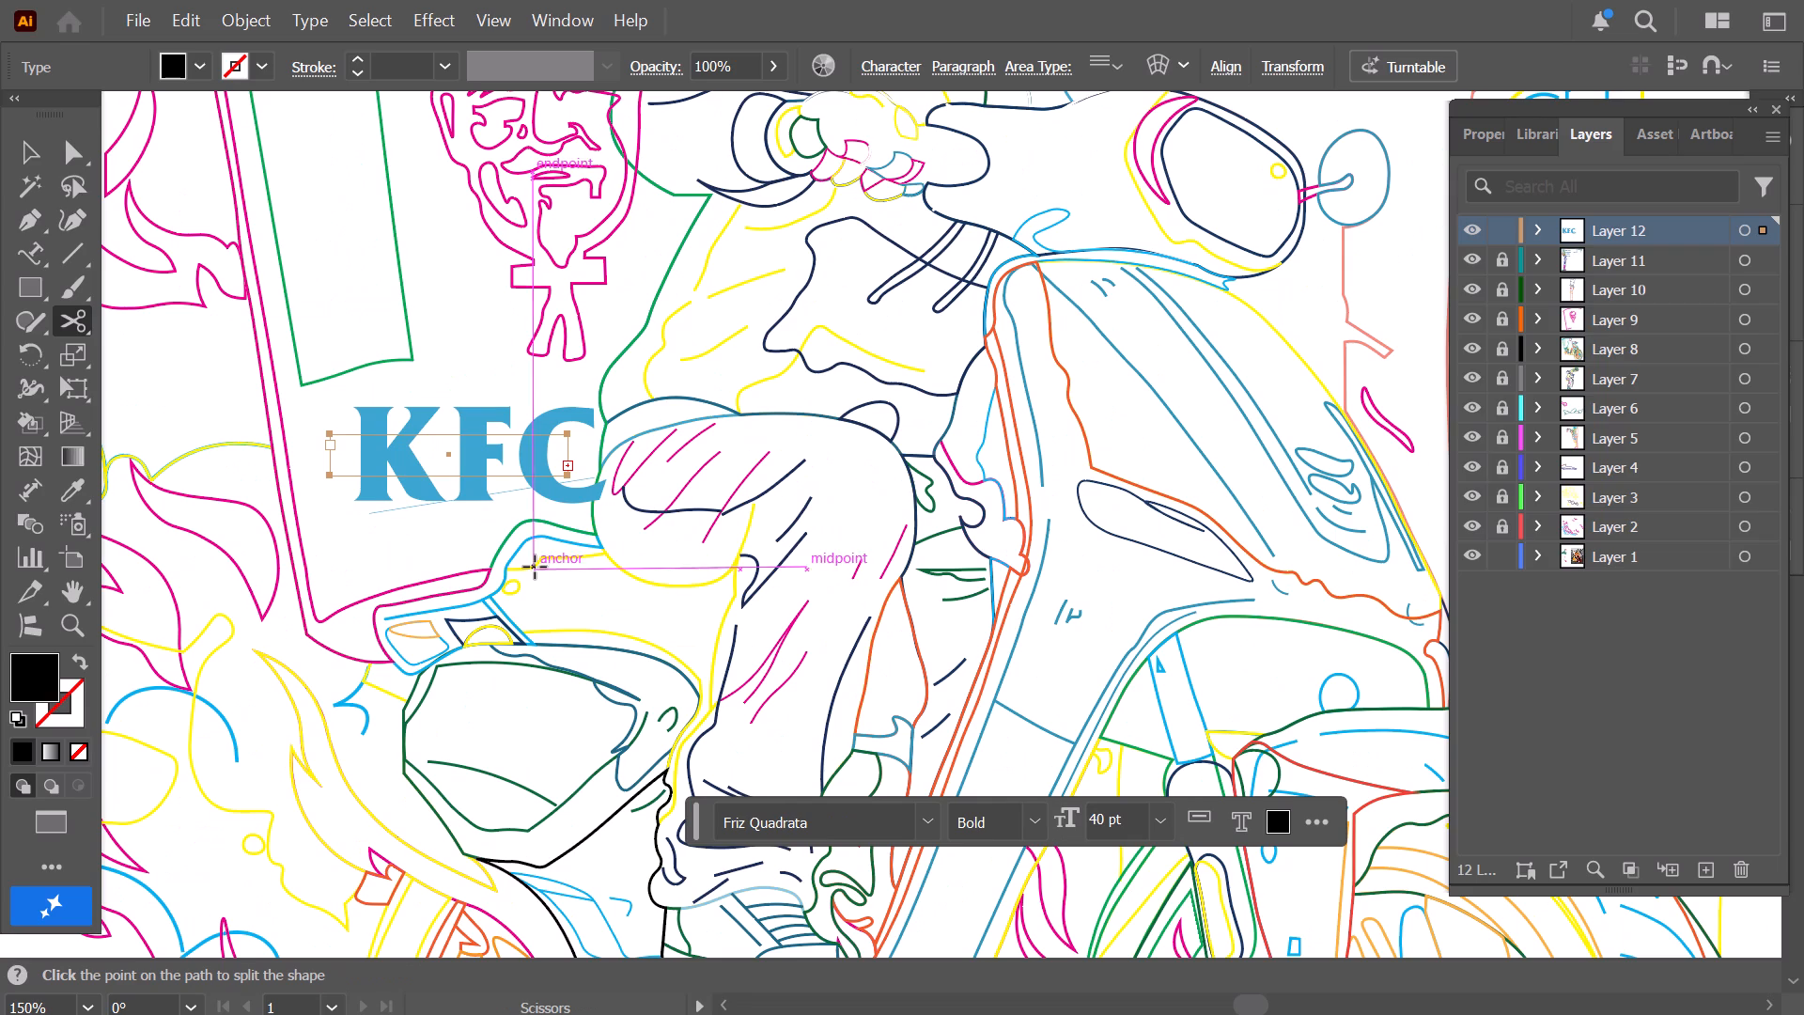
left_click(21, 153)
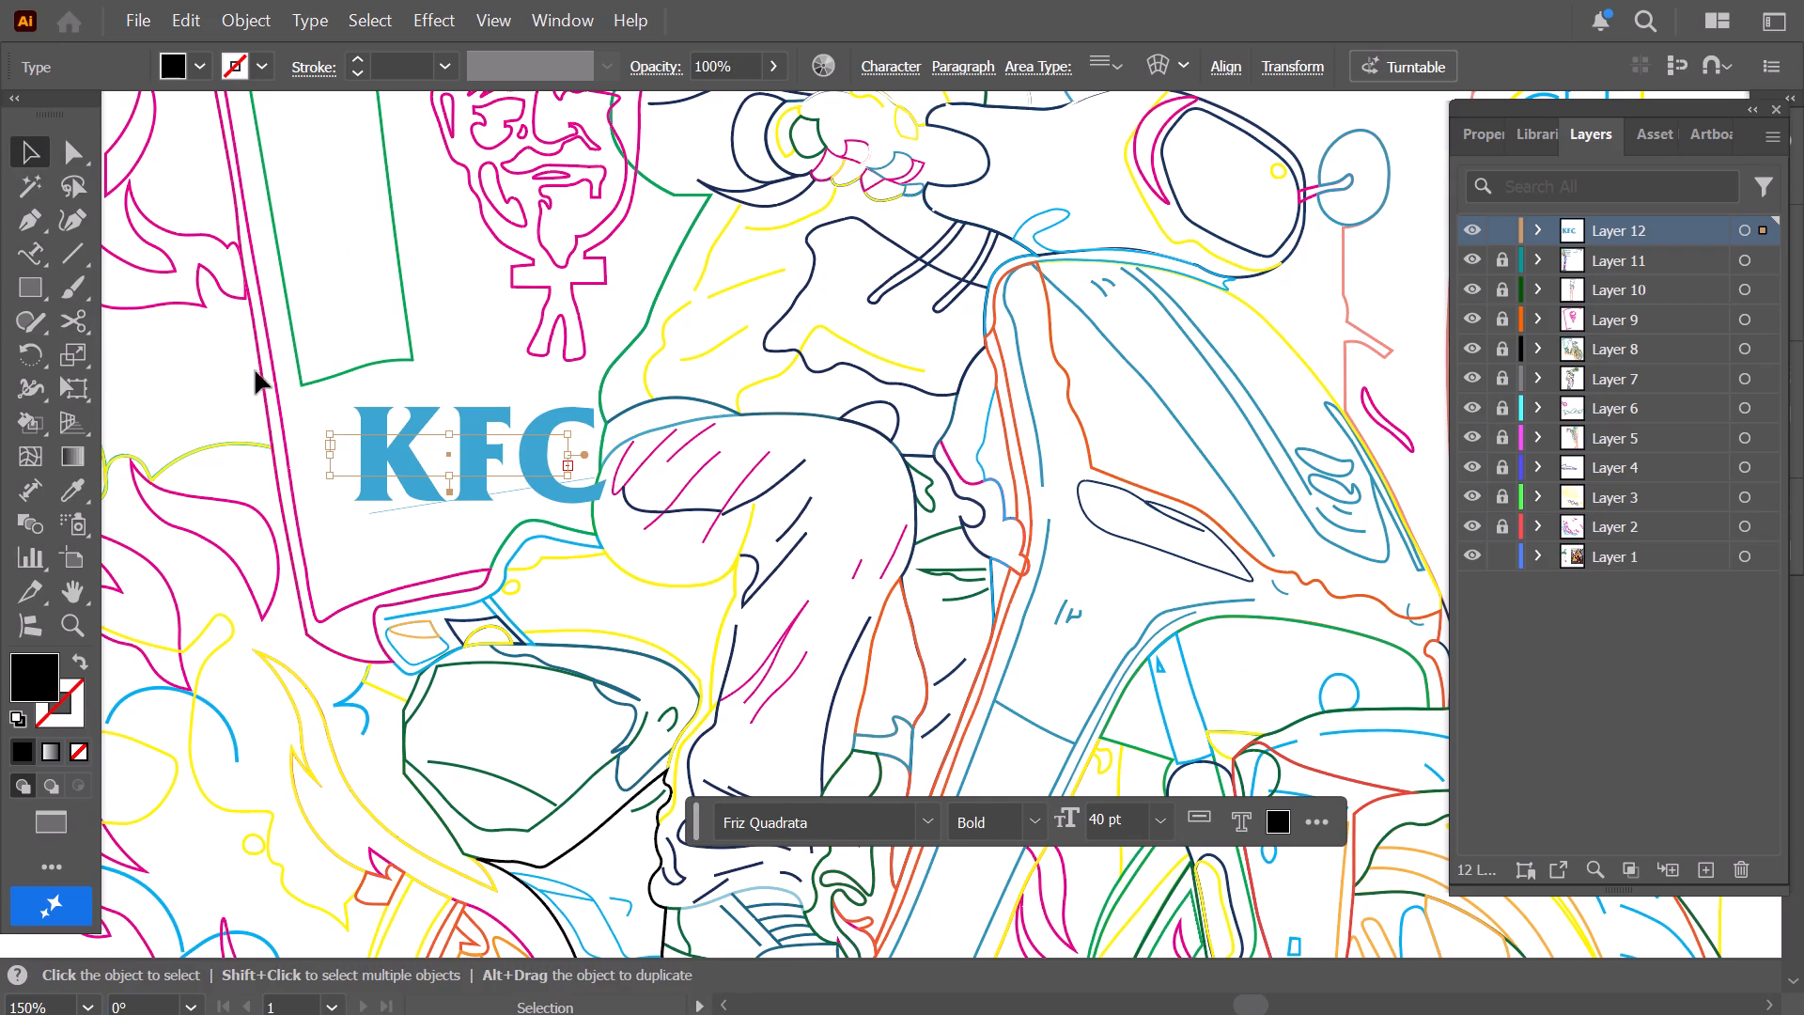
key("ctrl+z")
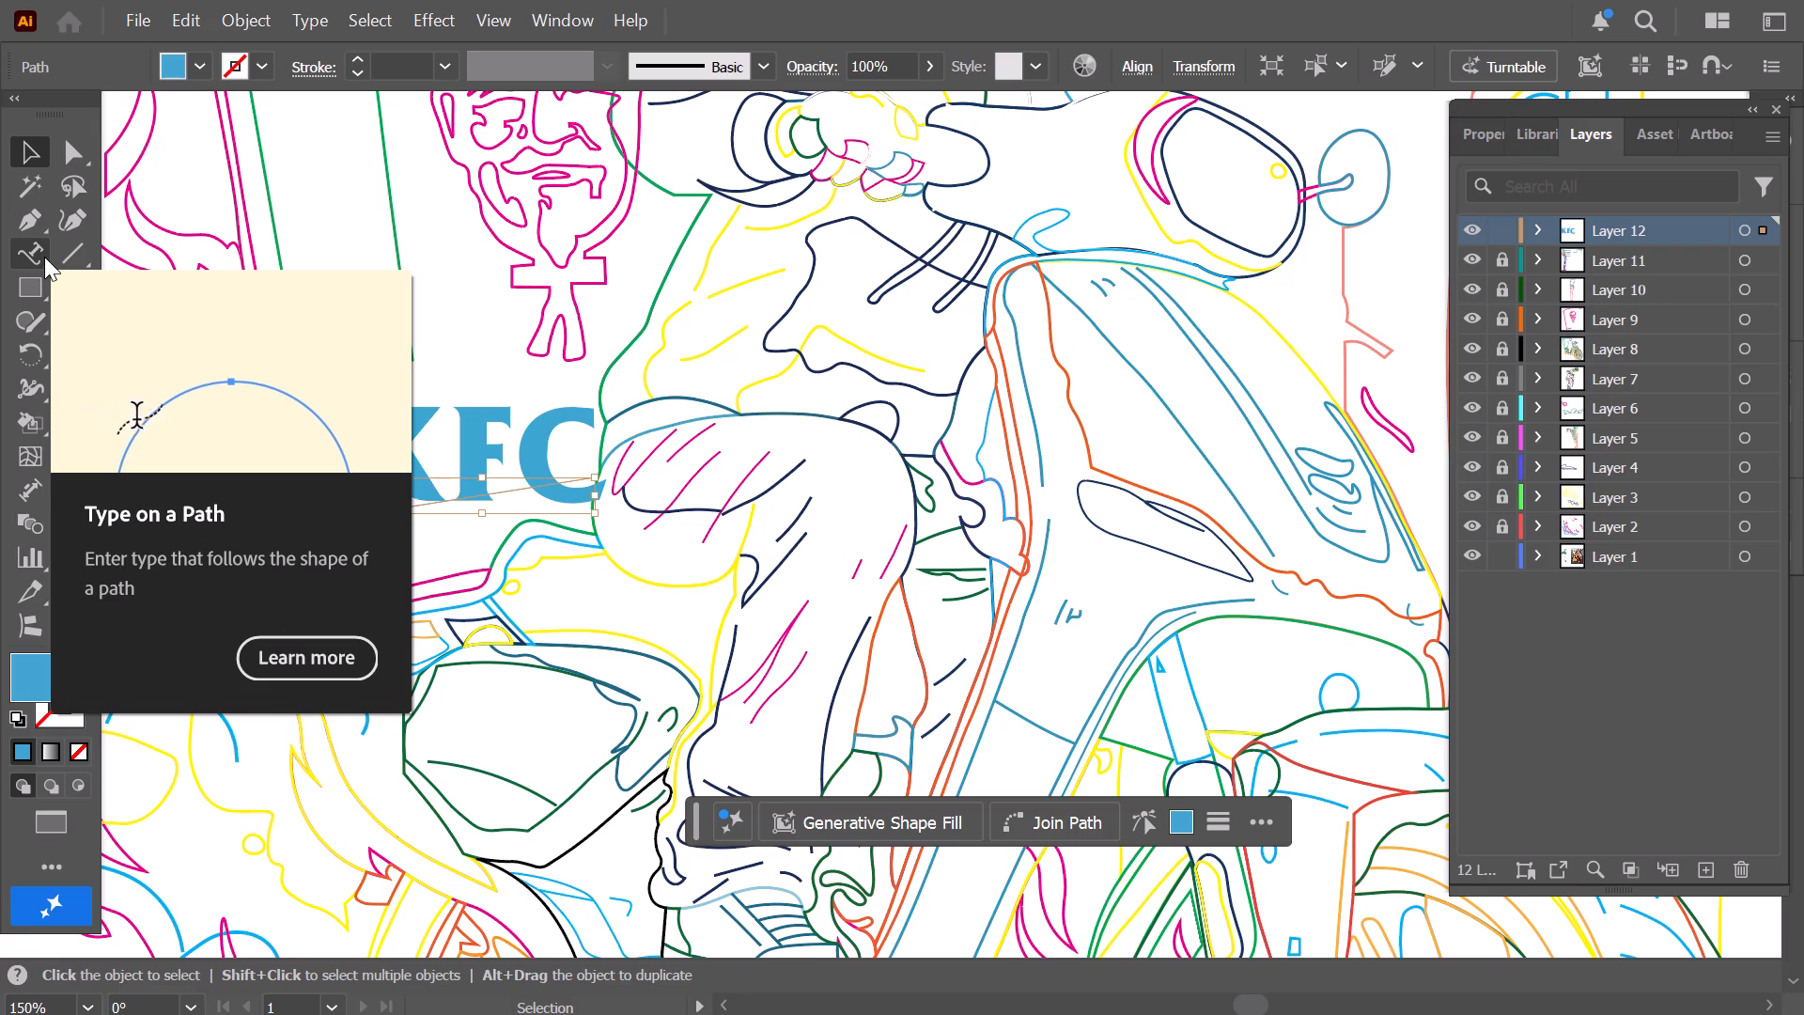
Make the slanted path beneath the KFC lettering into a Live Paint group.
key("k")
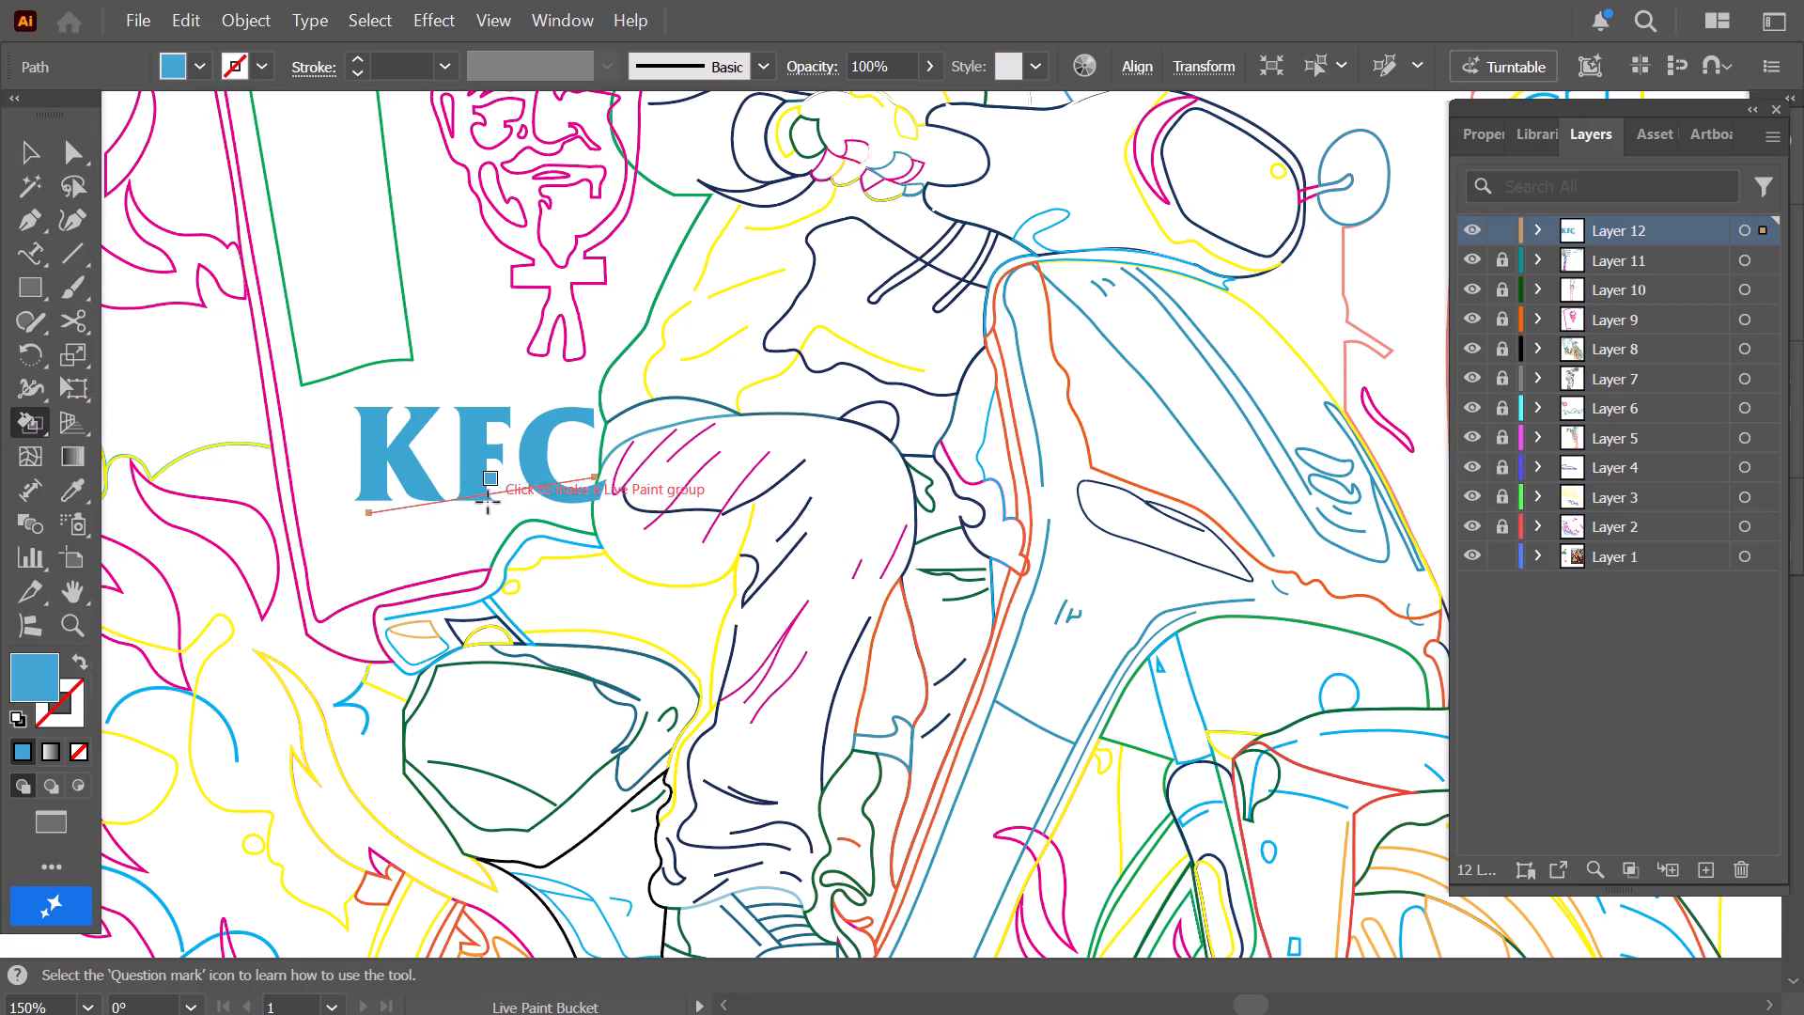
left_click(408, 495)
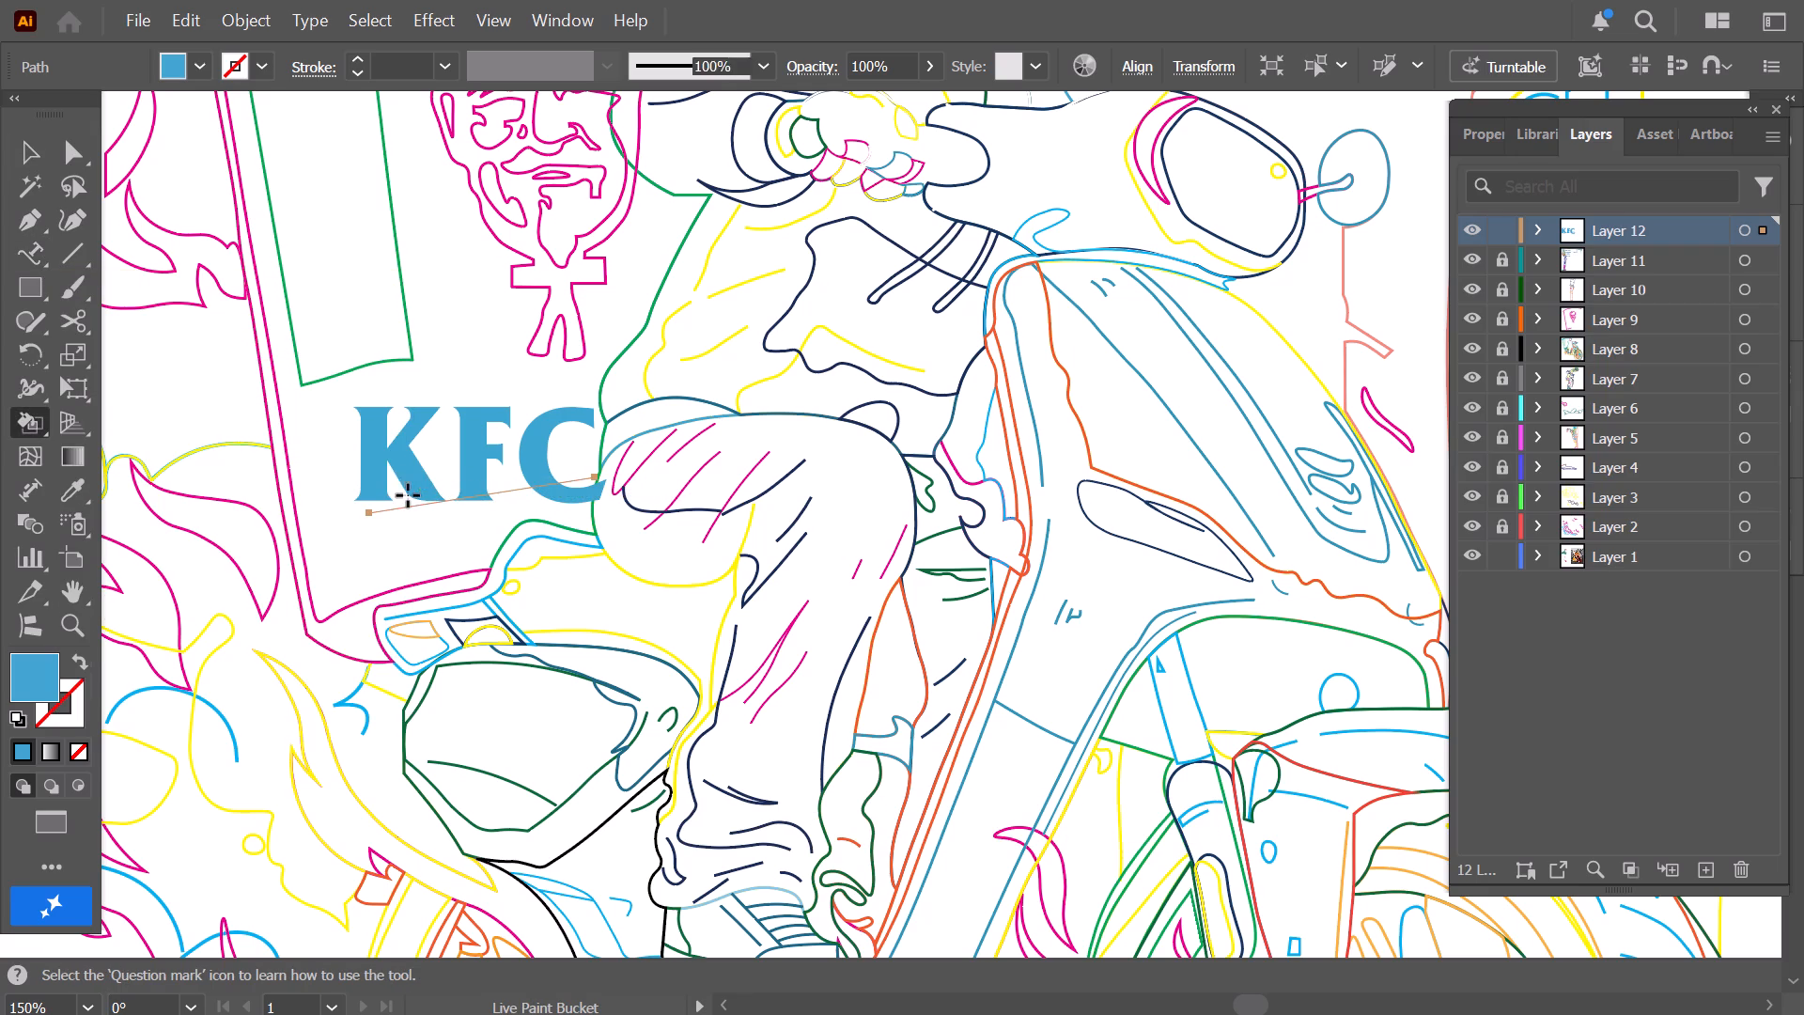
left_click(421, 492)
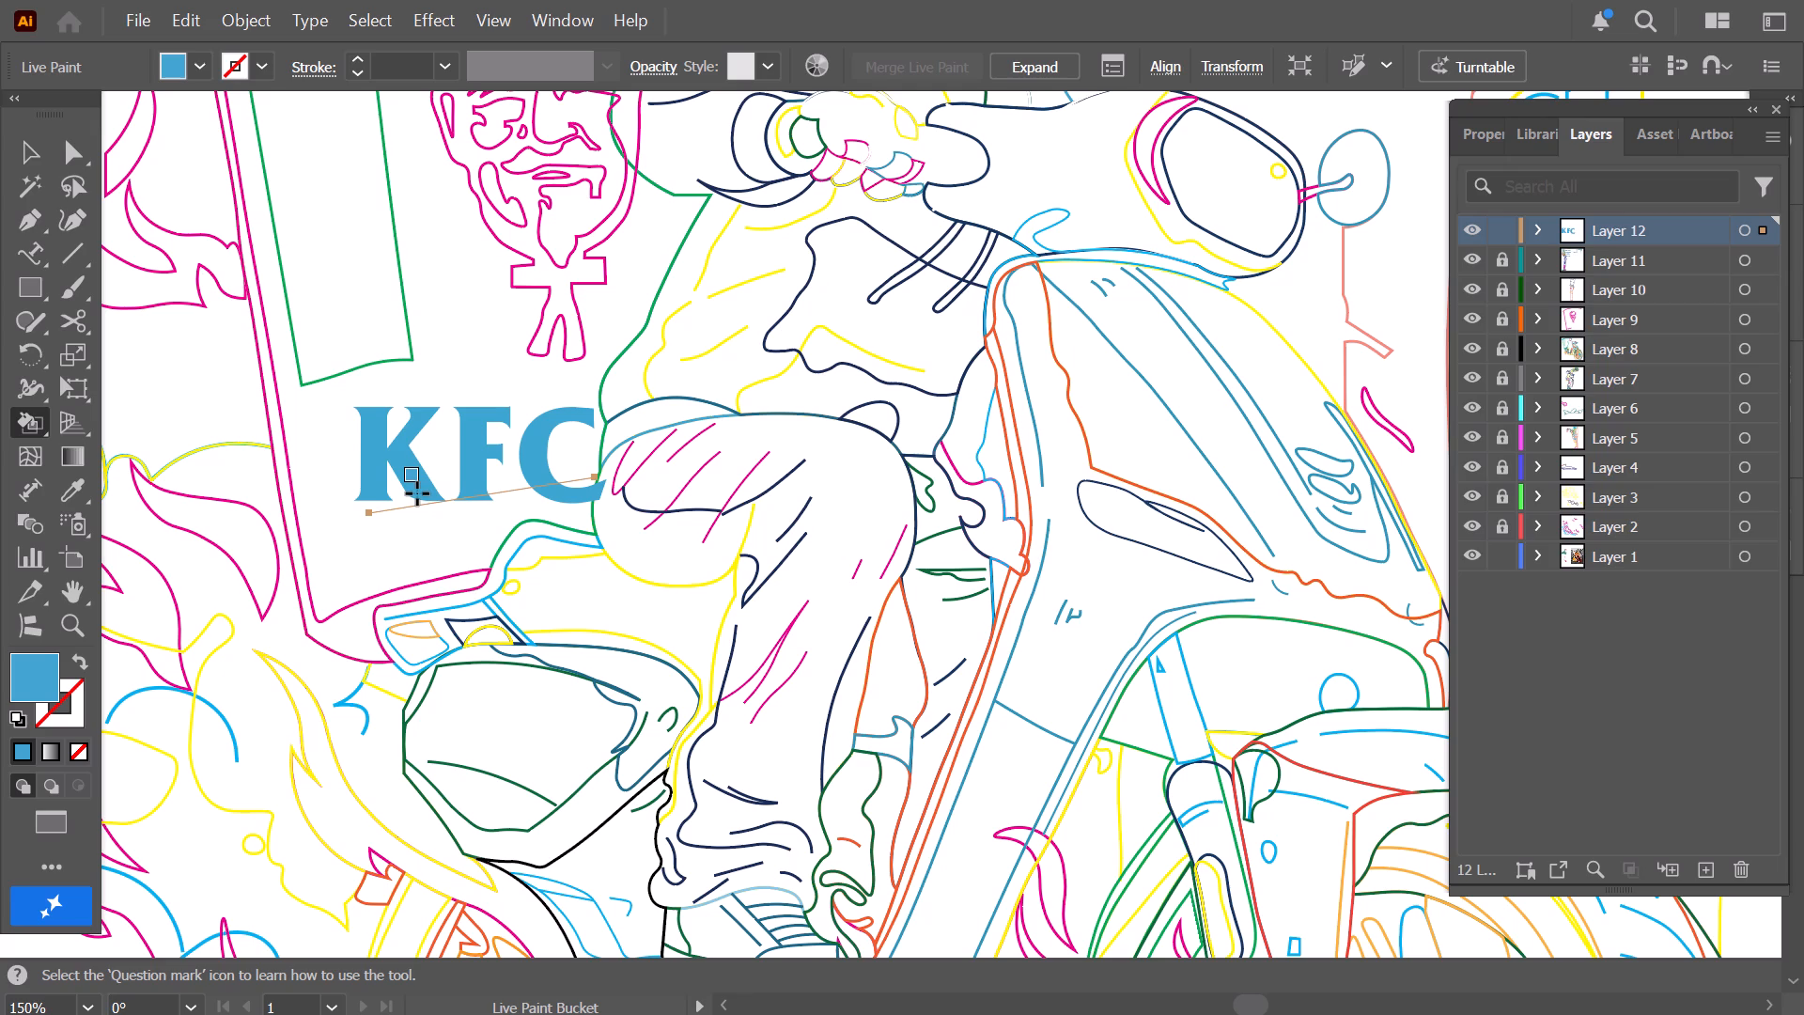
left_click(417, 493)
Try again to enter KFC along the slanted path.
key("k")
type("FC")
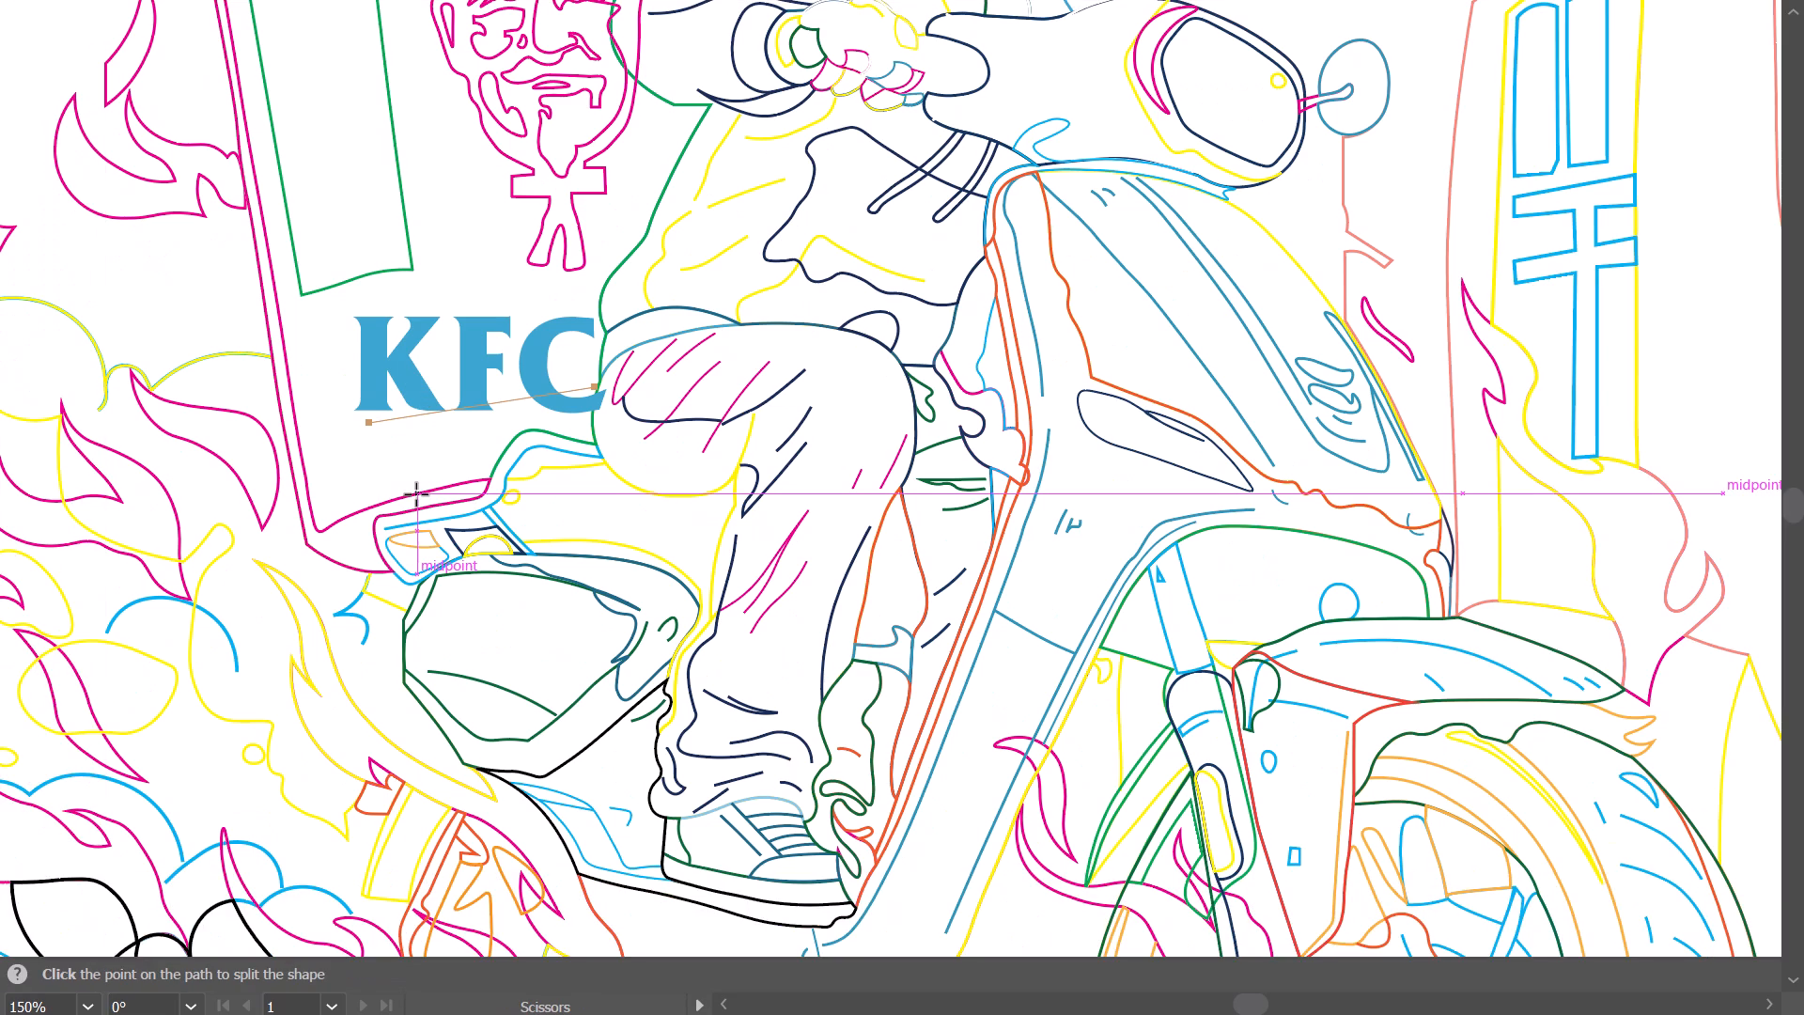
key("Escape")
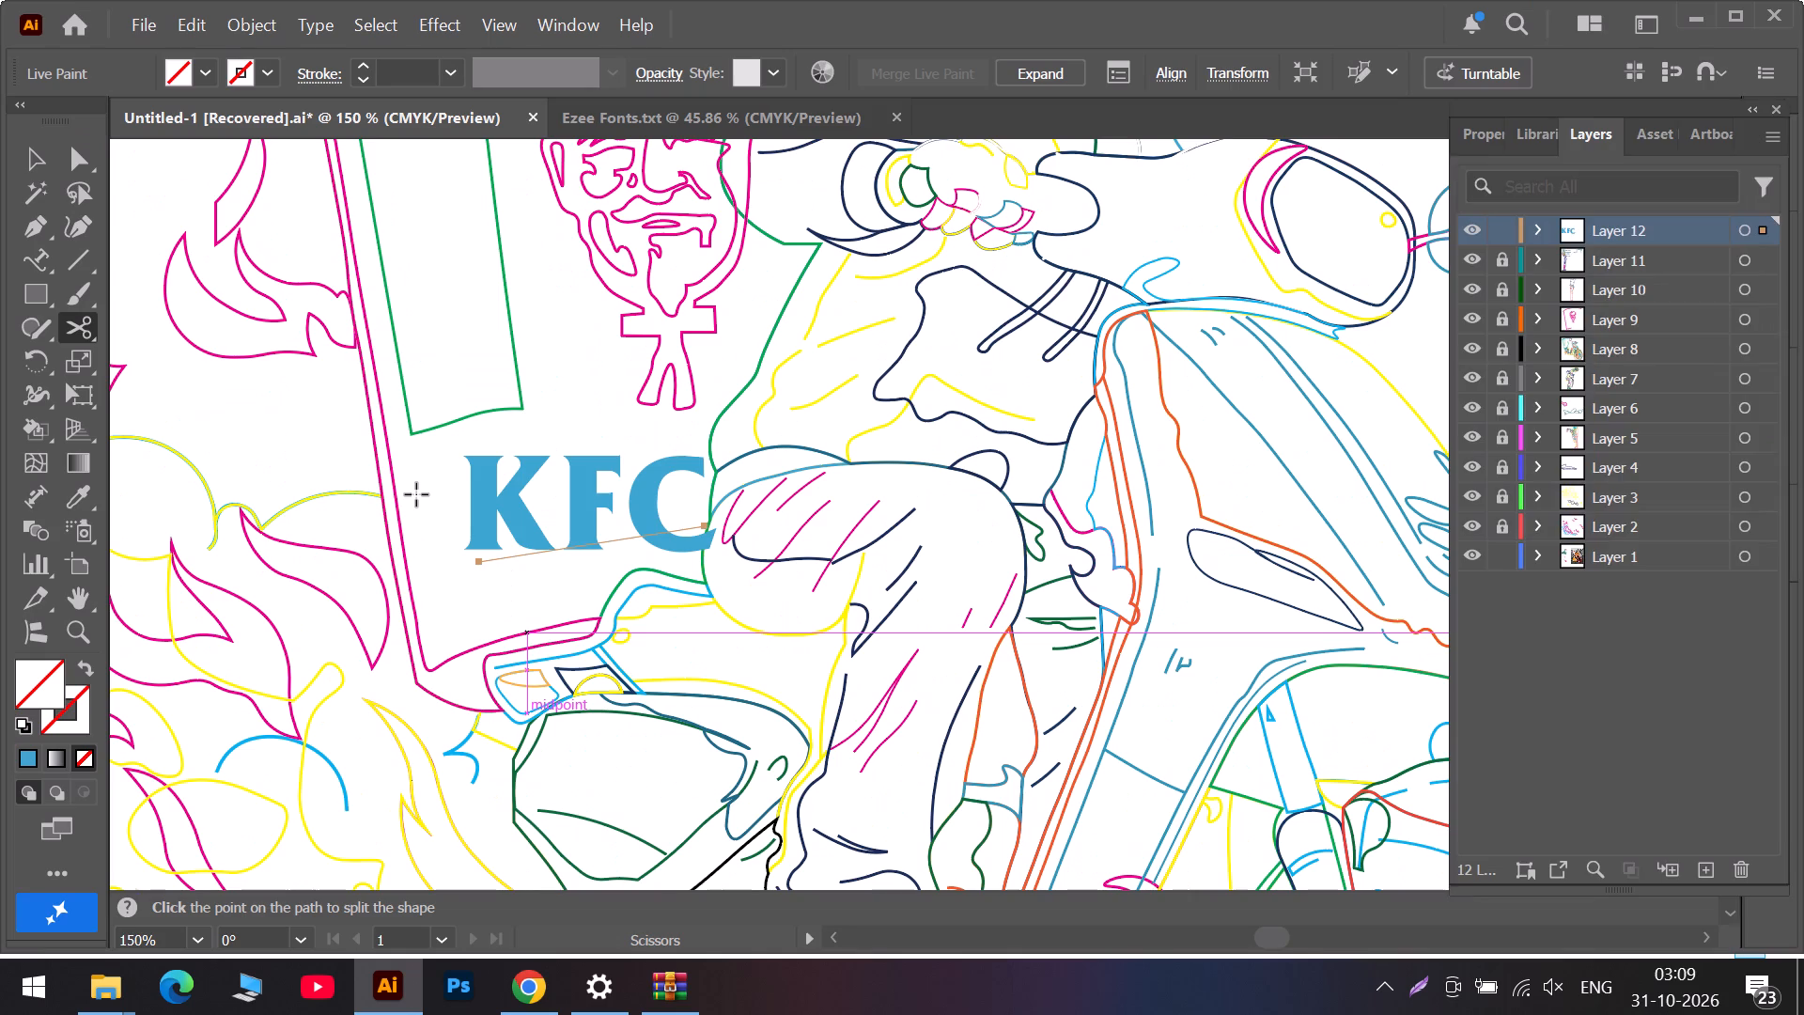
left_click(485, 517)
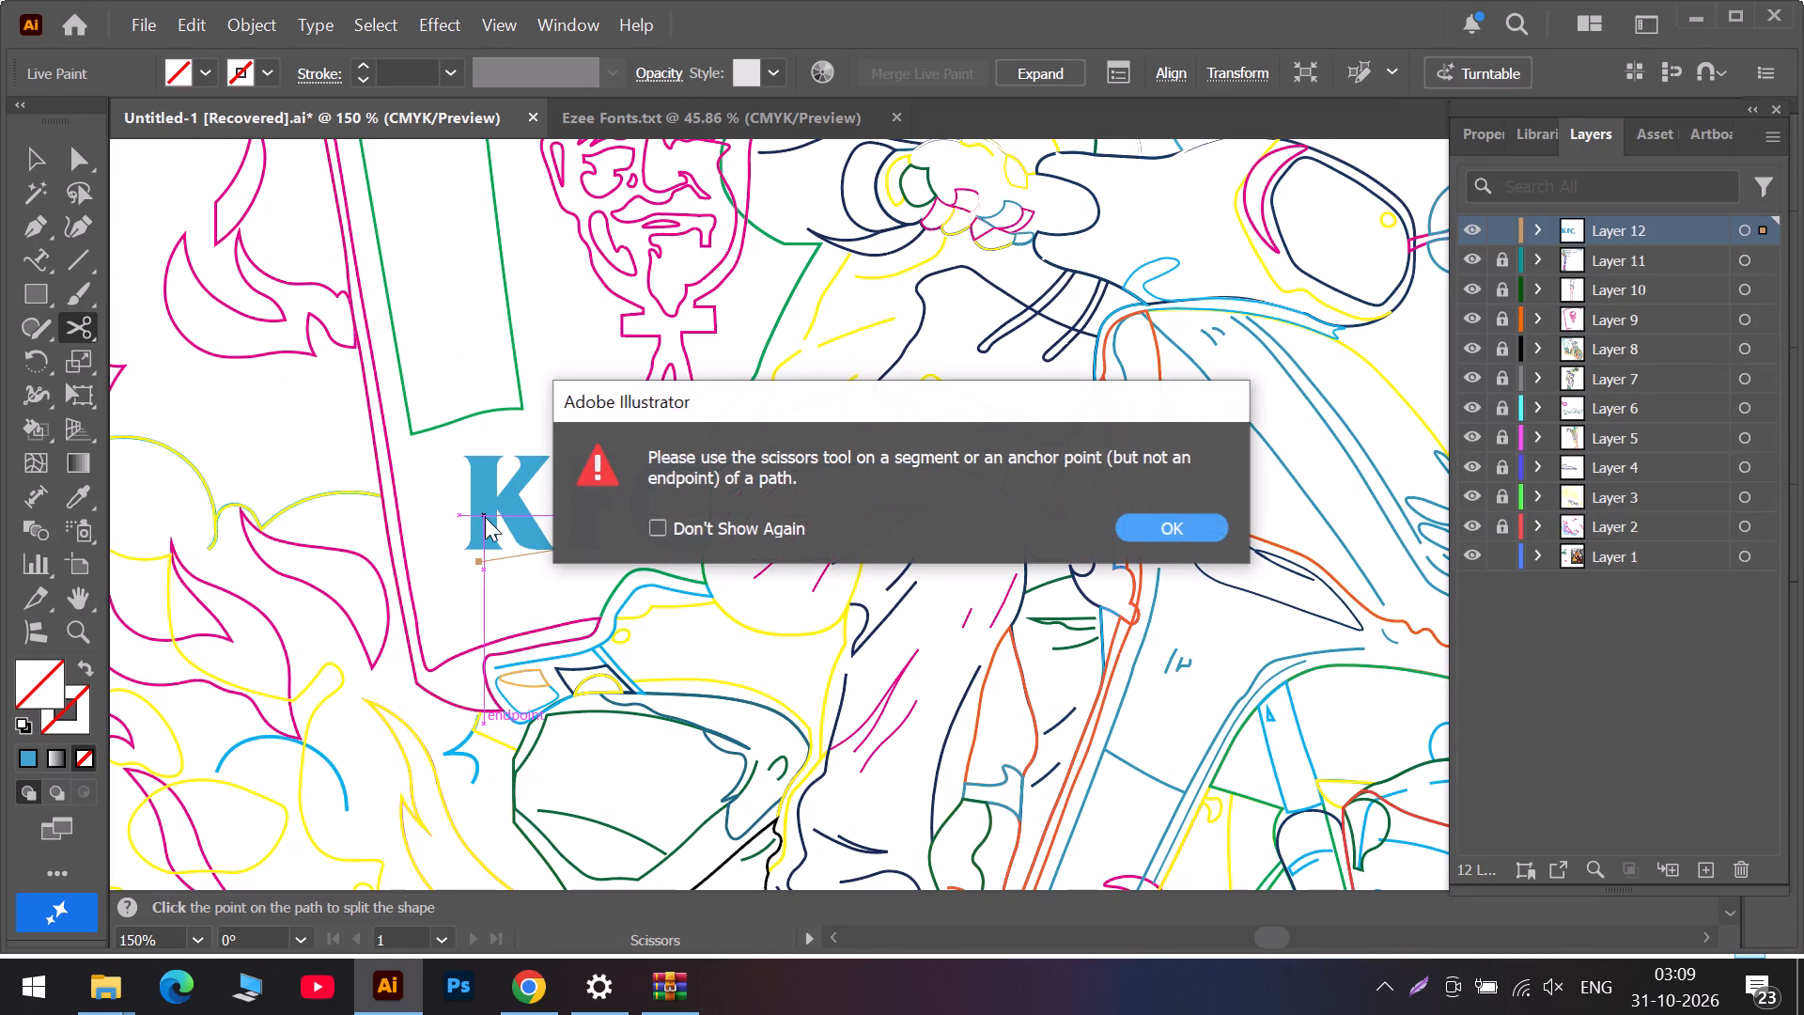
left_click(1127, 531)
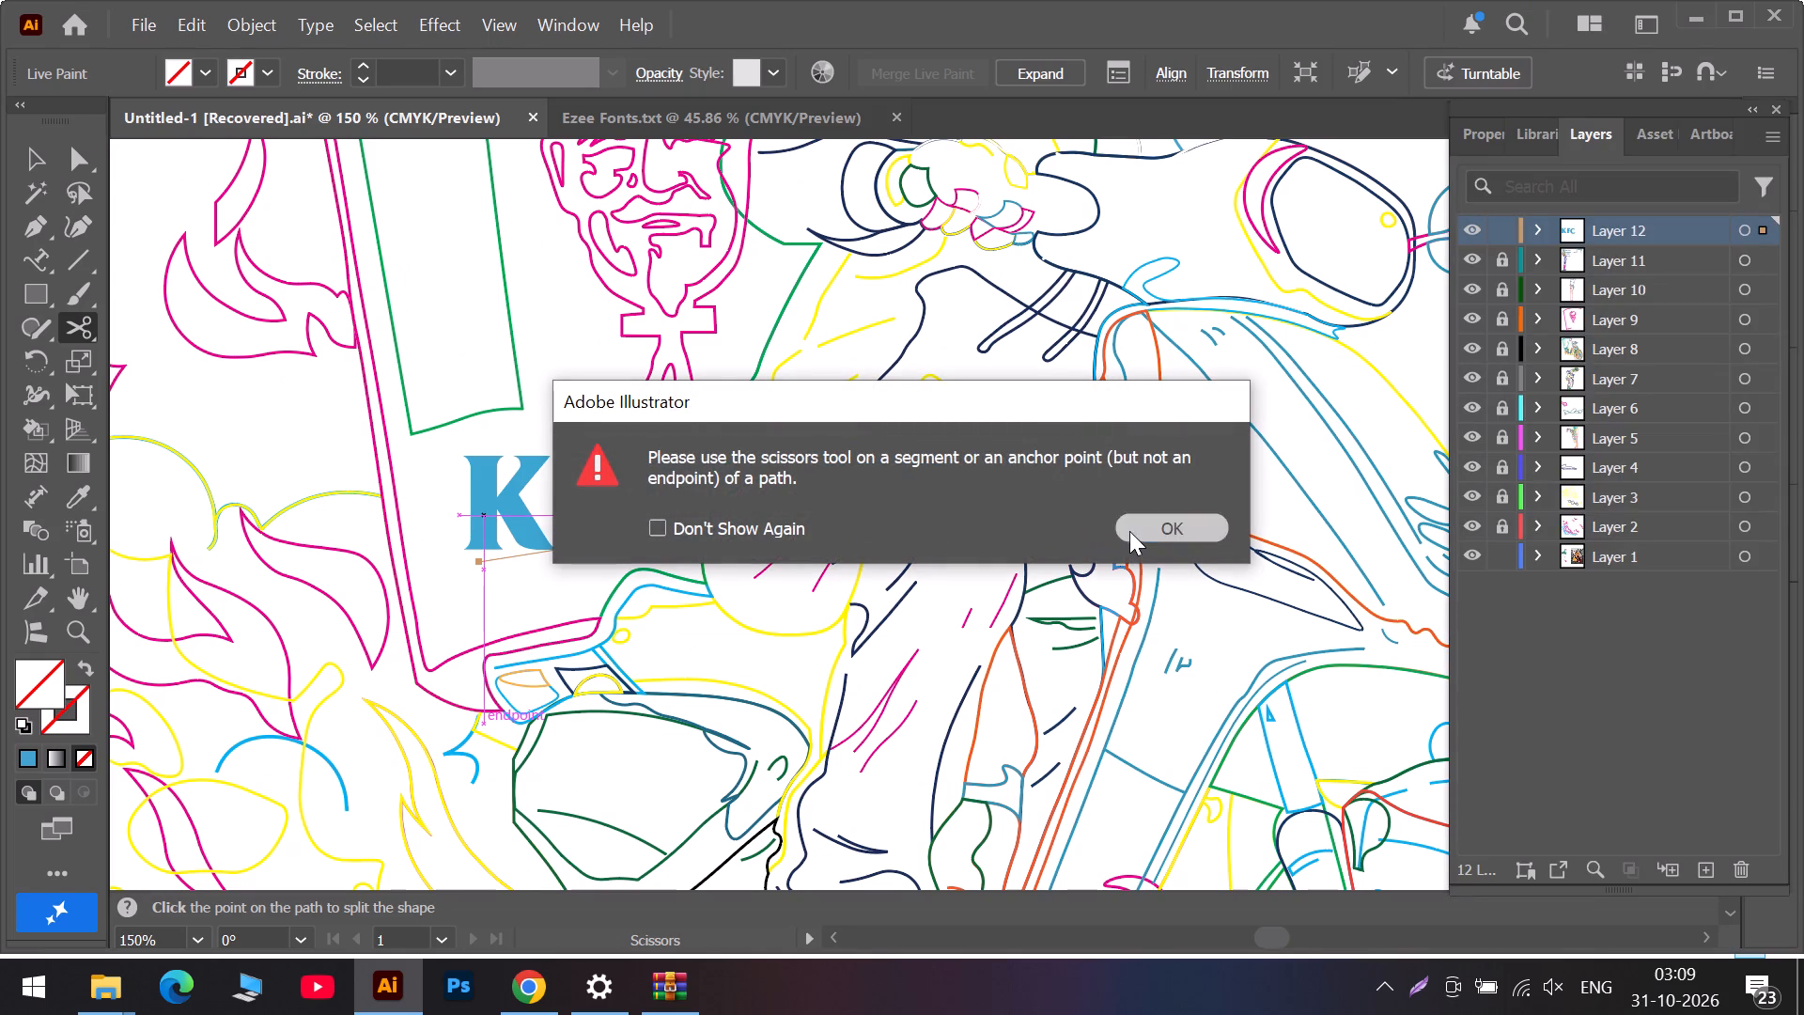
Delete all three letters of KFC from the existing horizontal text area.
left_click(40, 262)
left_click(520, 523)
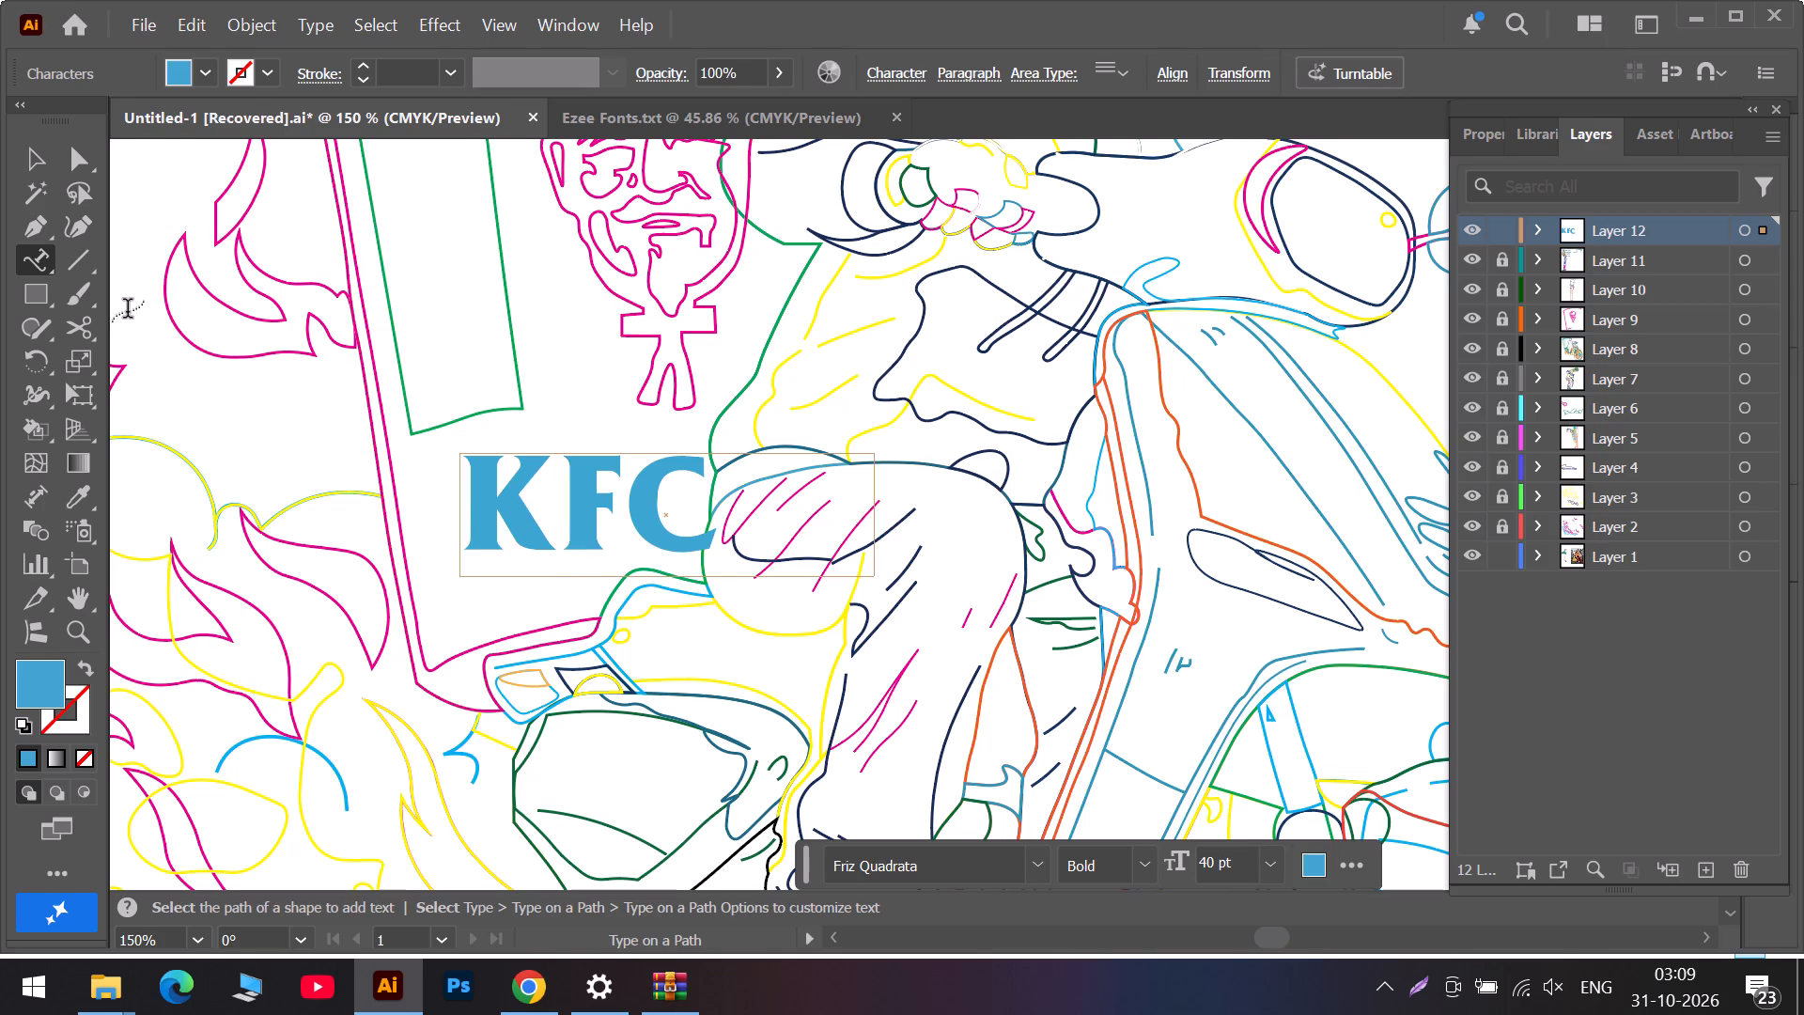
left_click(700, 514)
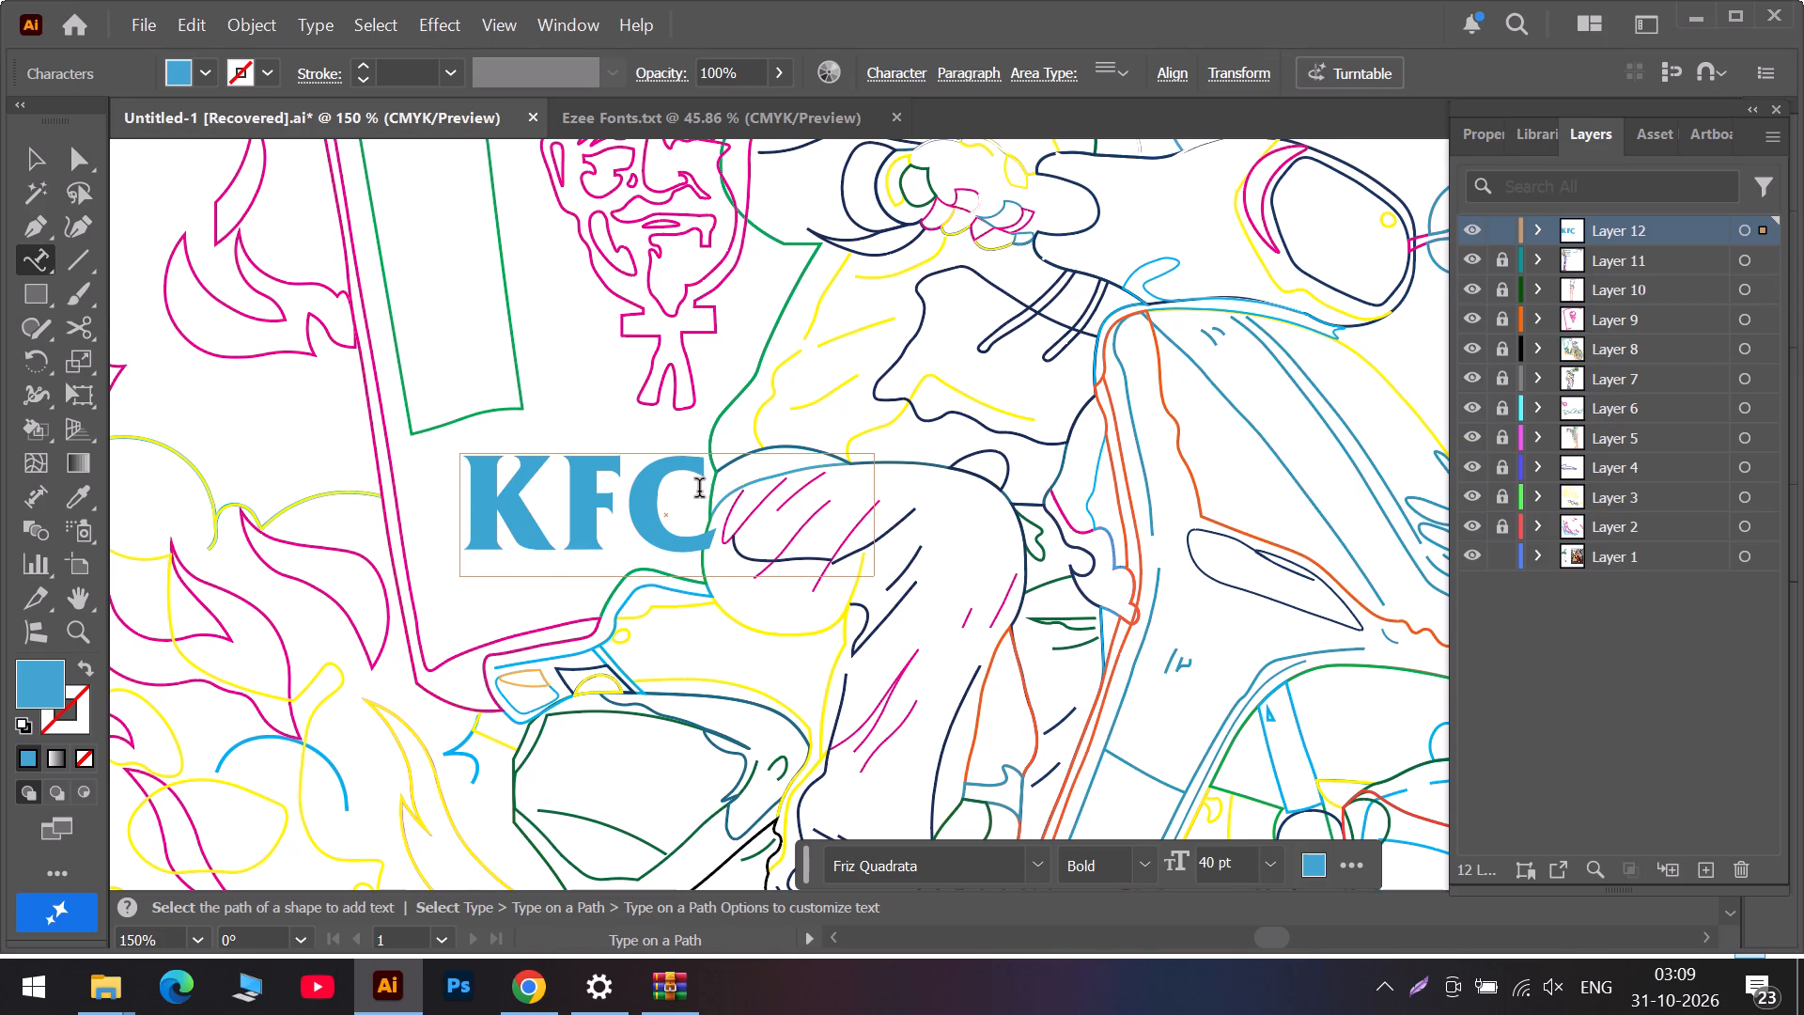
left_click(708, 476)
key("BackSpace")
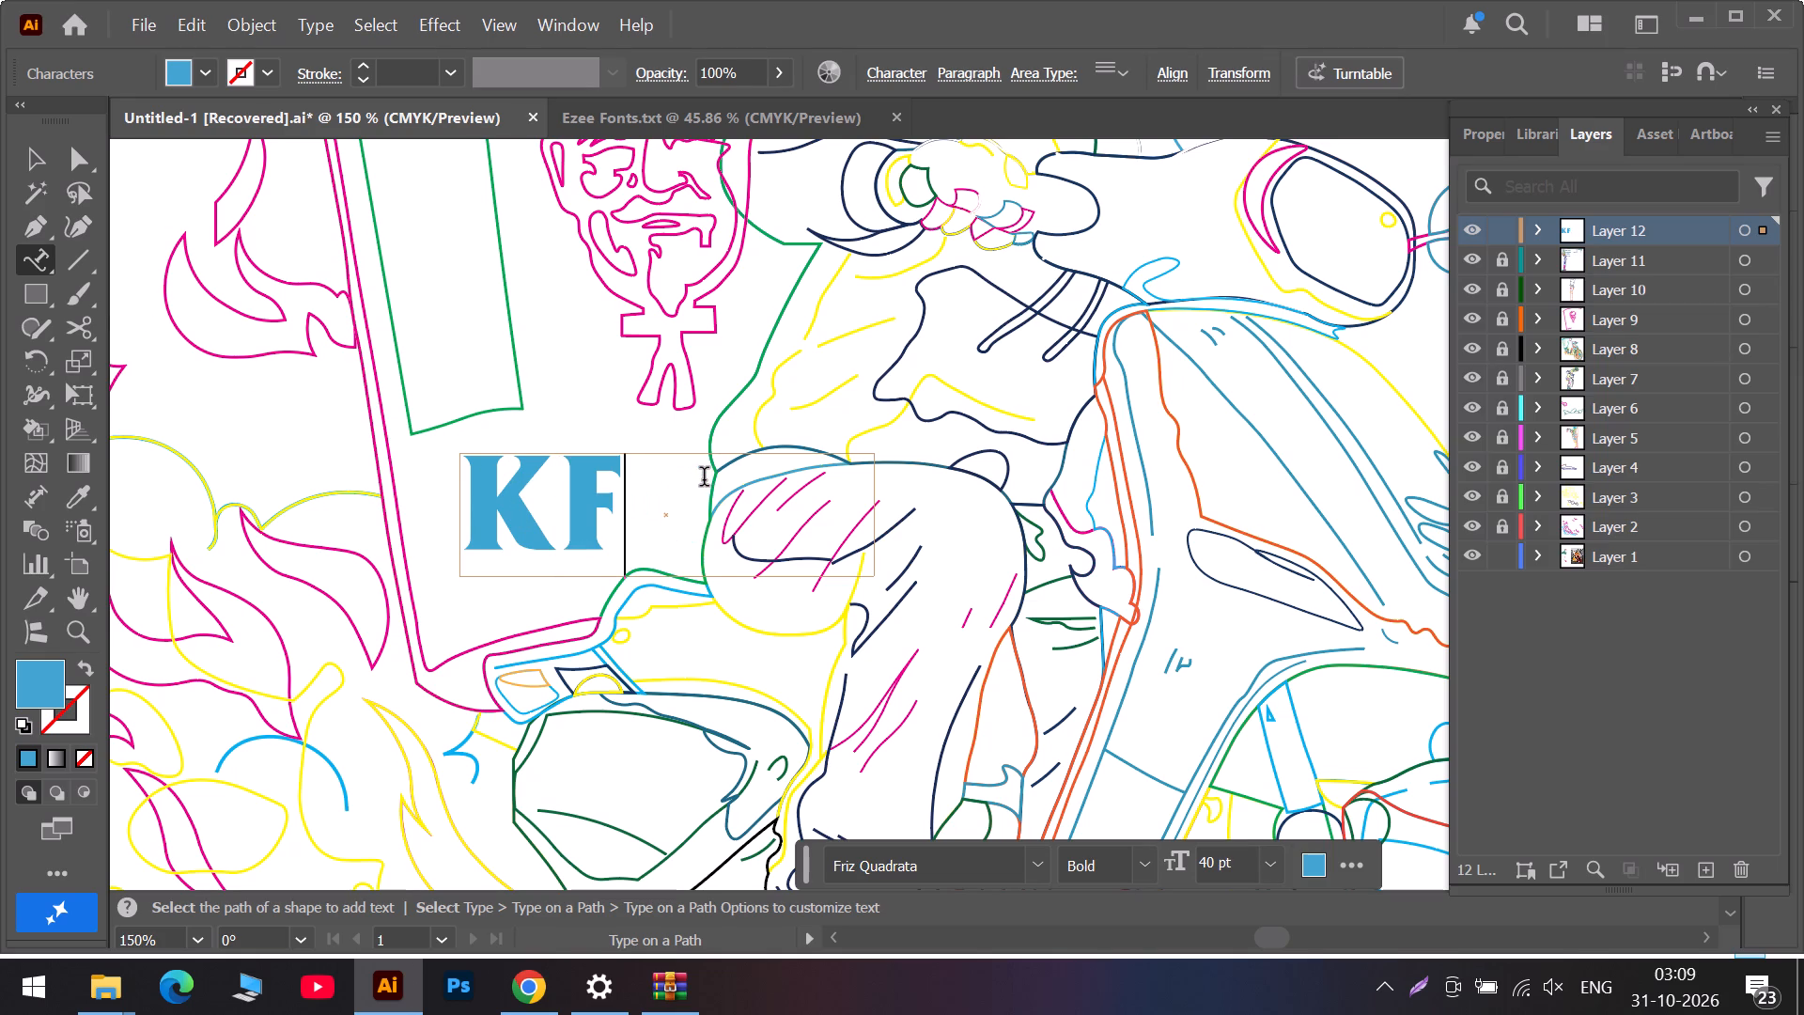
key("BackSpace")
key("BackSpace")
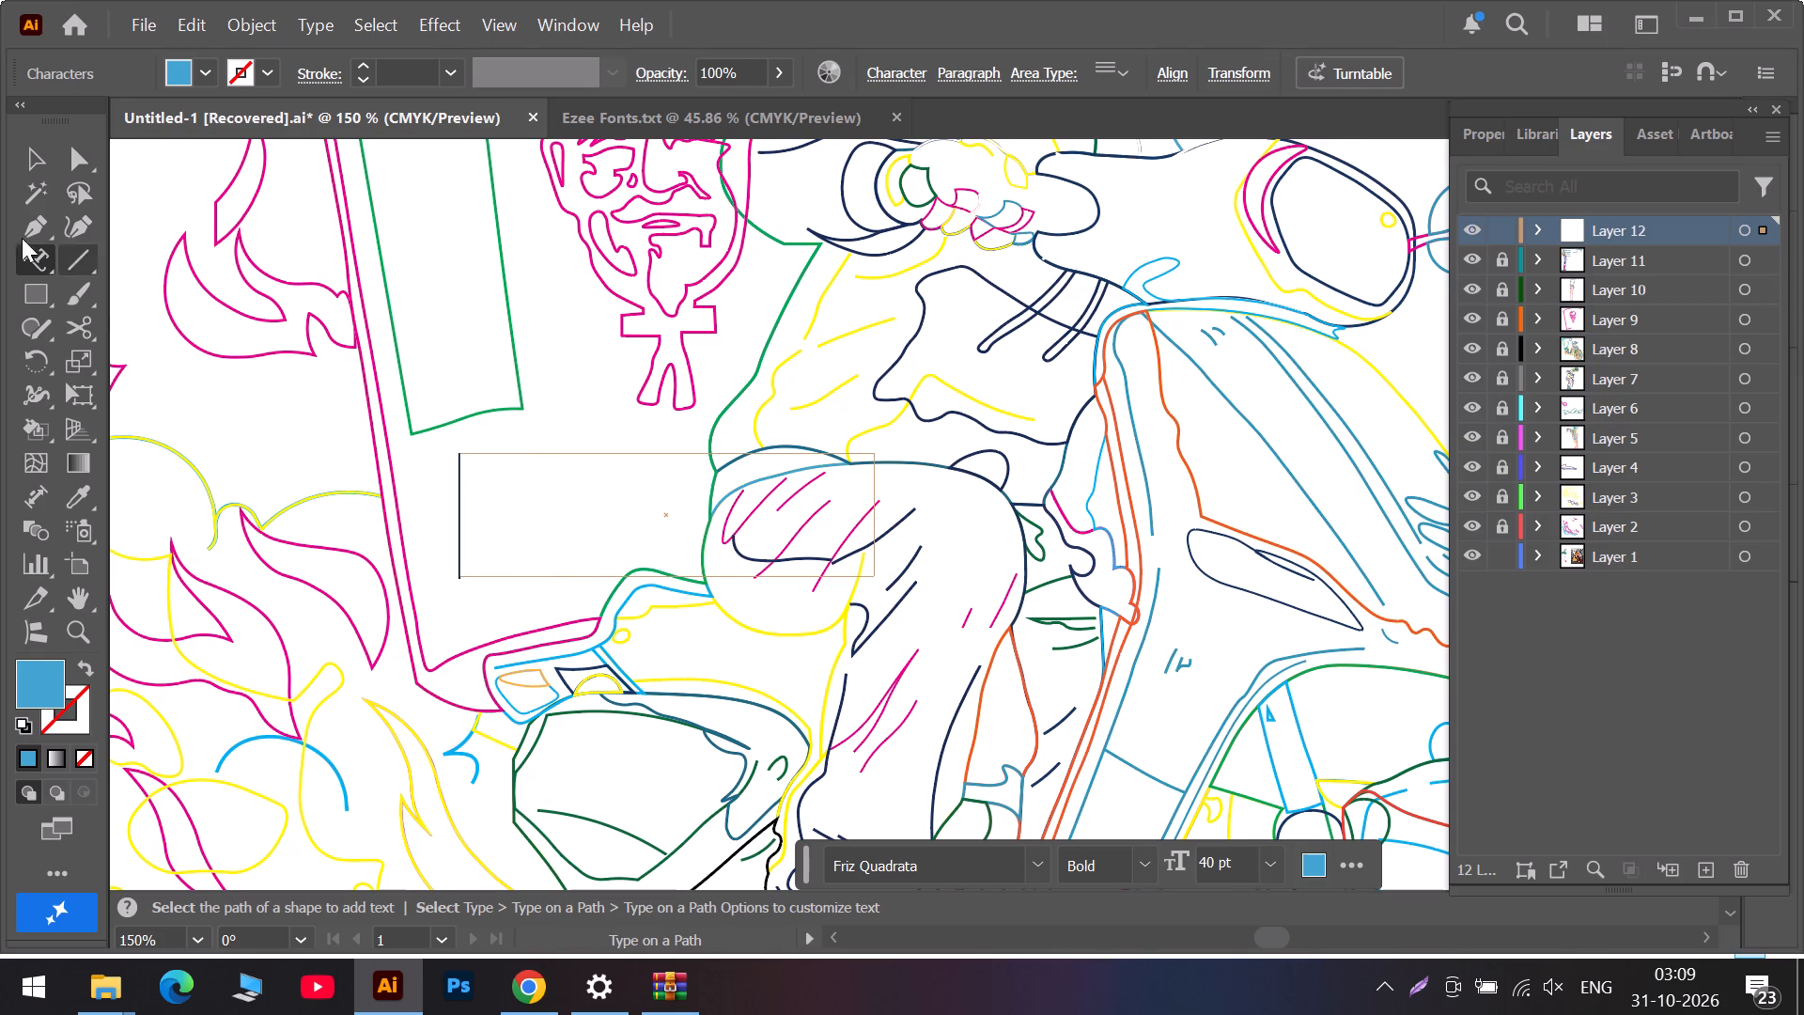
left_click(33, 140)
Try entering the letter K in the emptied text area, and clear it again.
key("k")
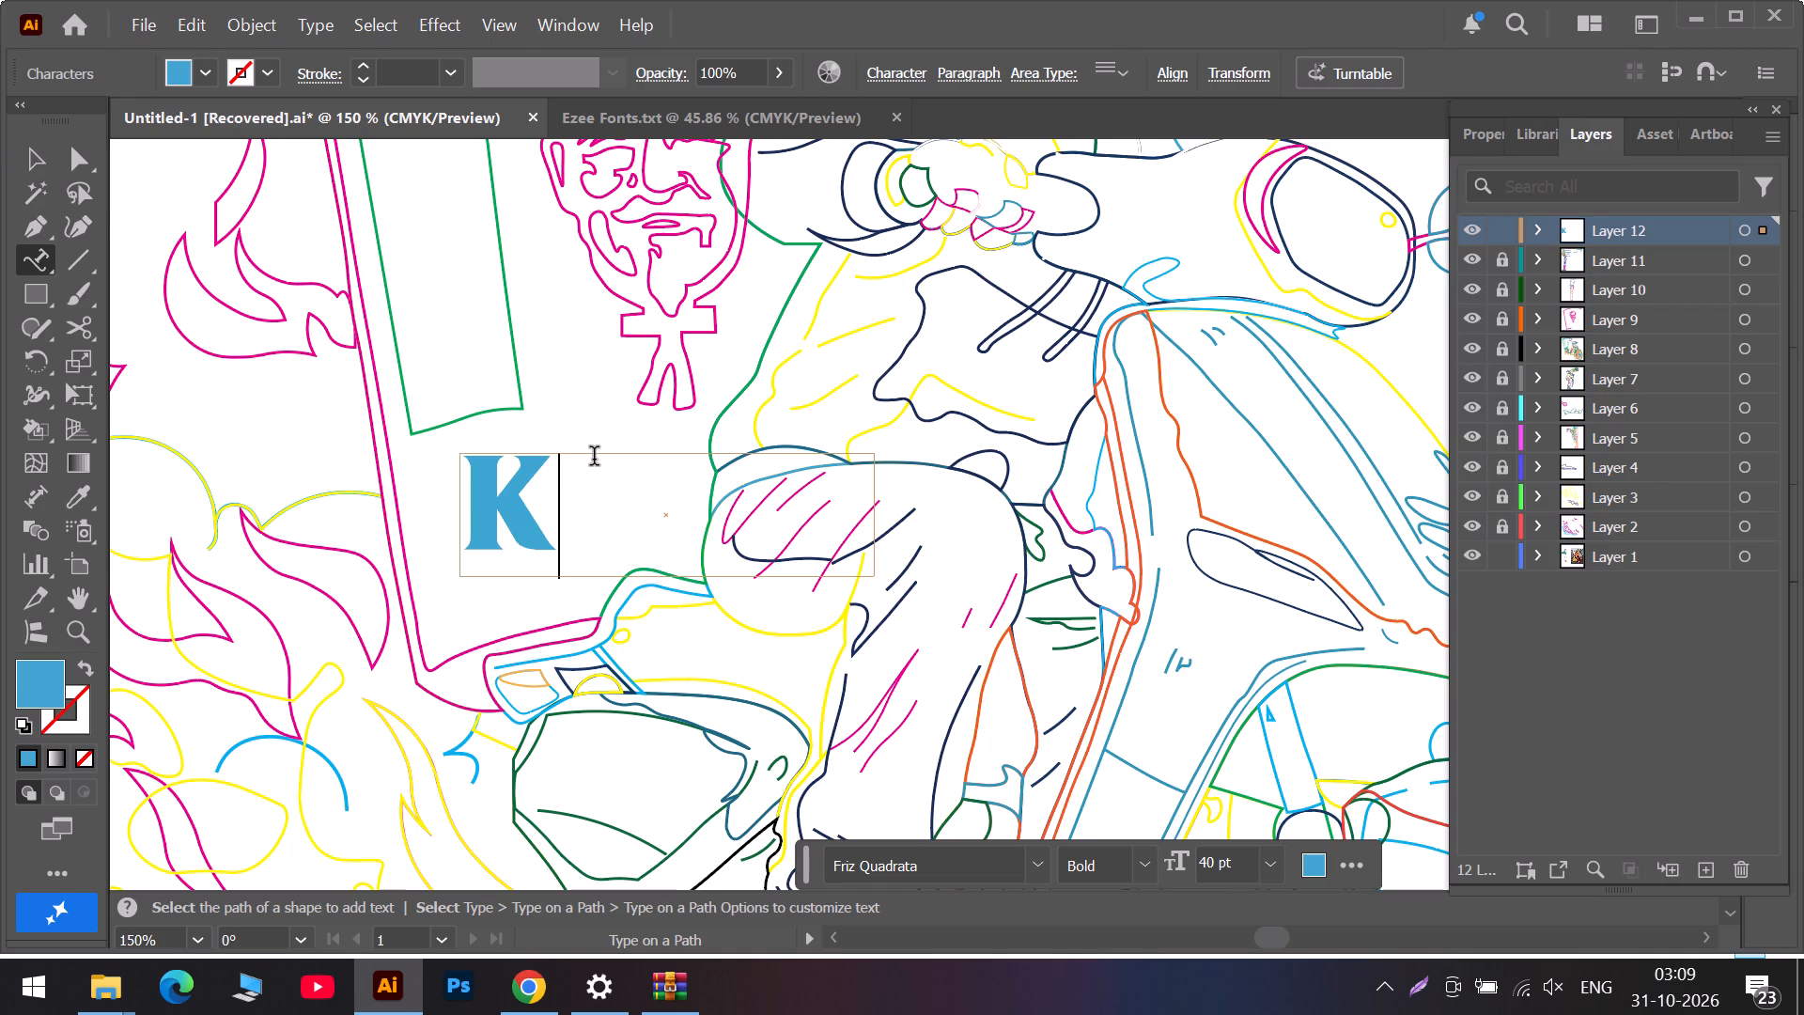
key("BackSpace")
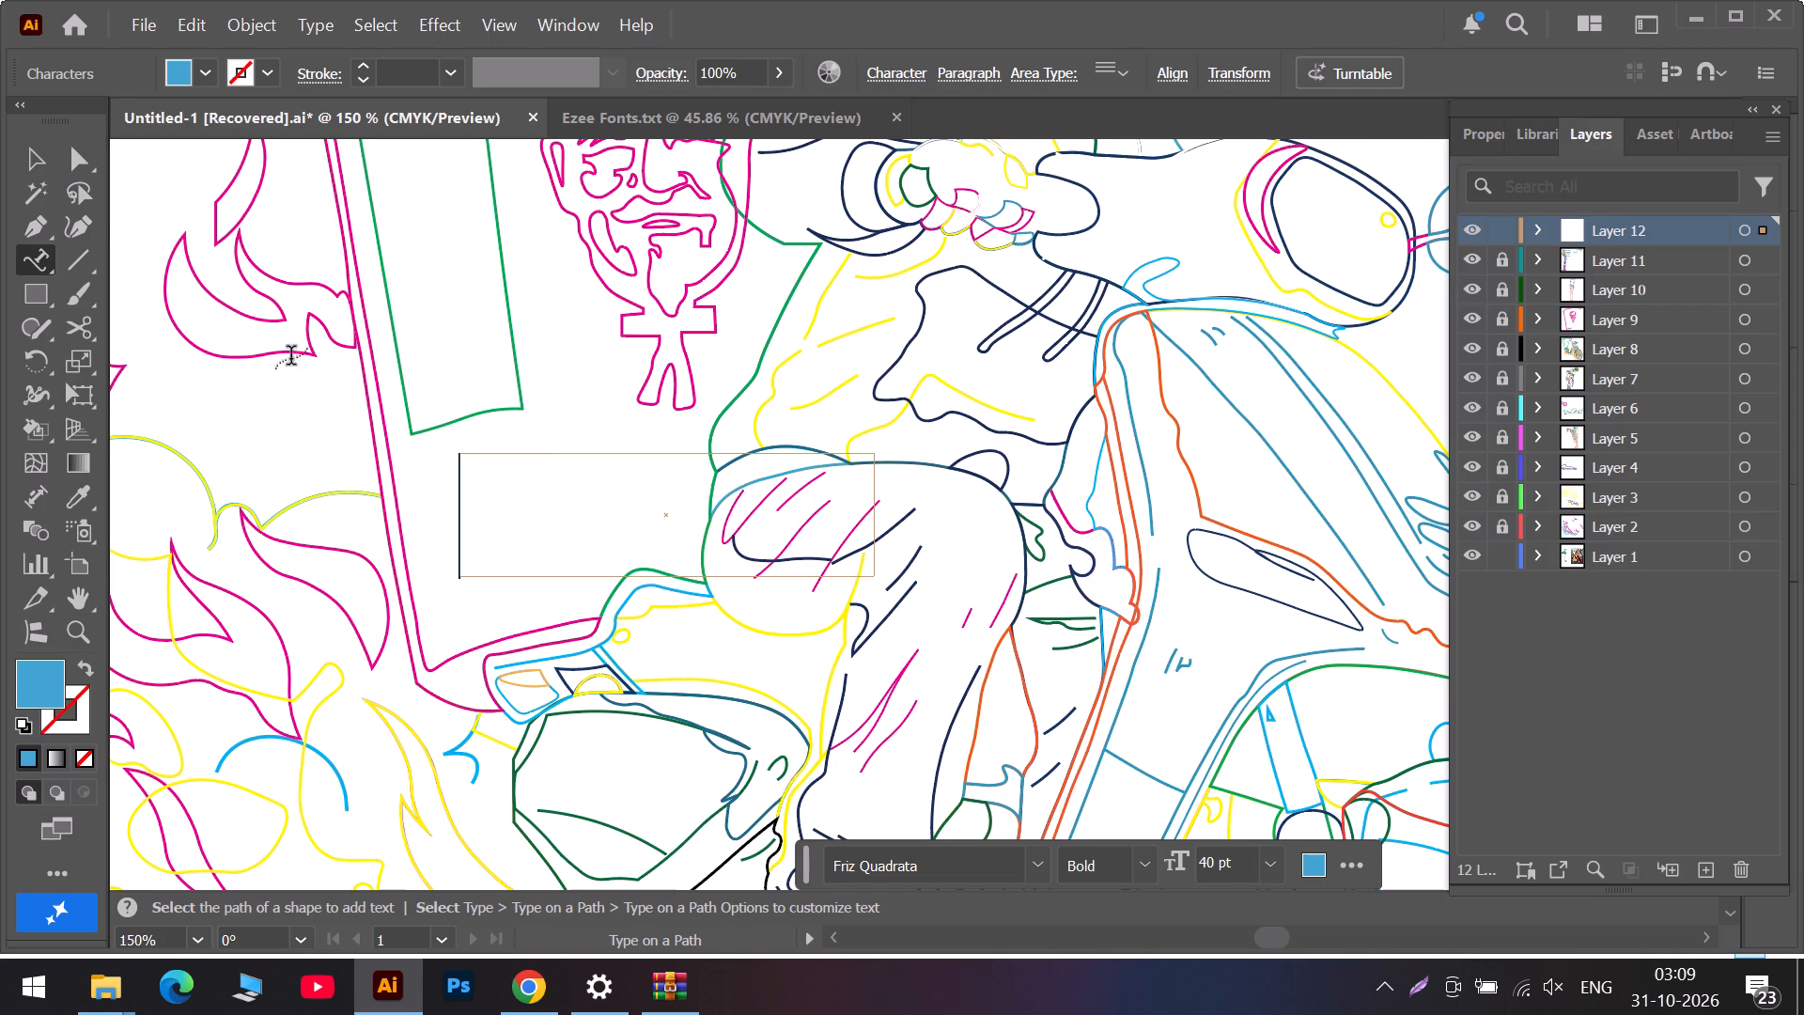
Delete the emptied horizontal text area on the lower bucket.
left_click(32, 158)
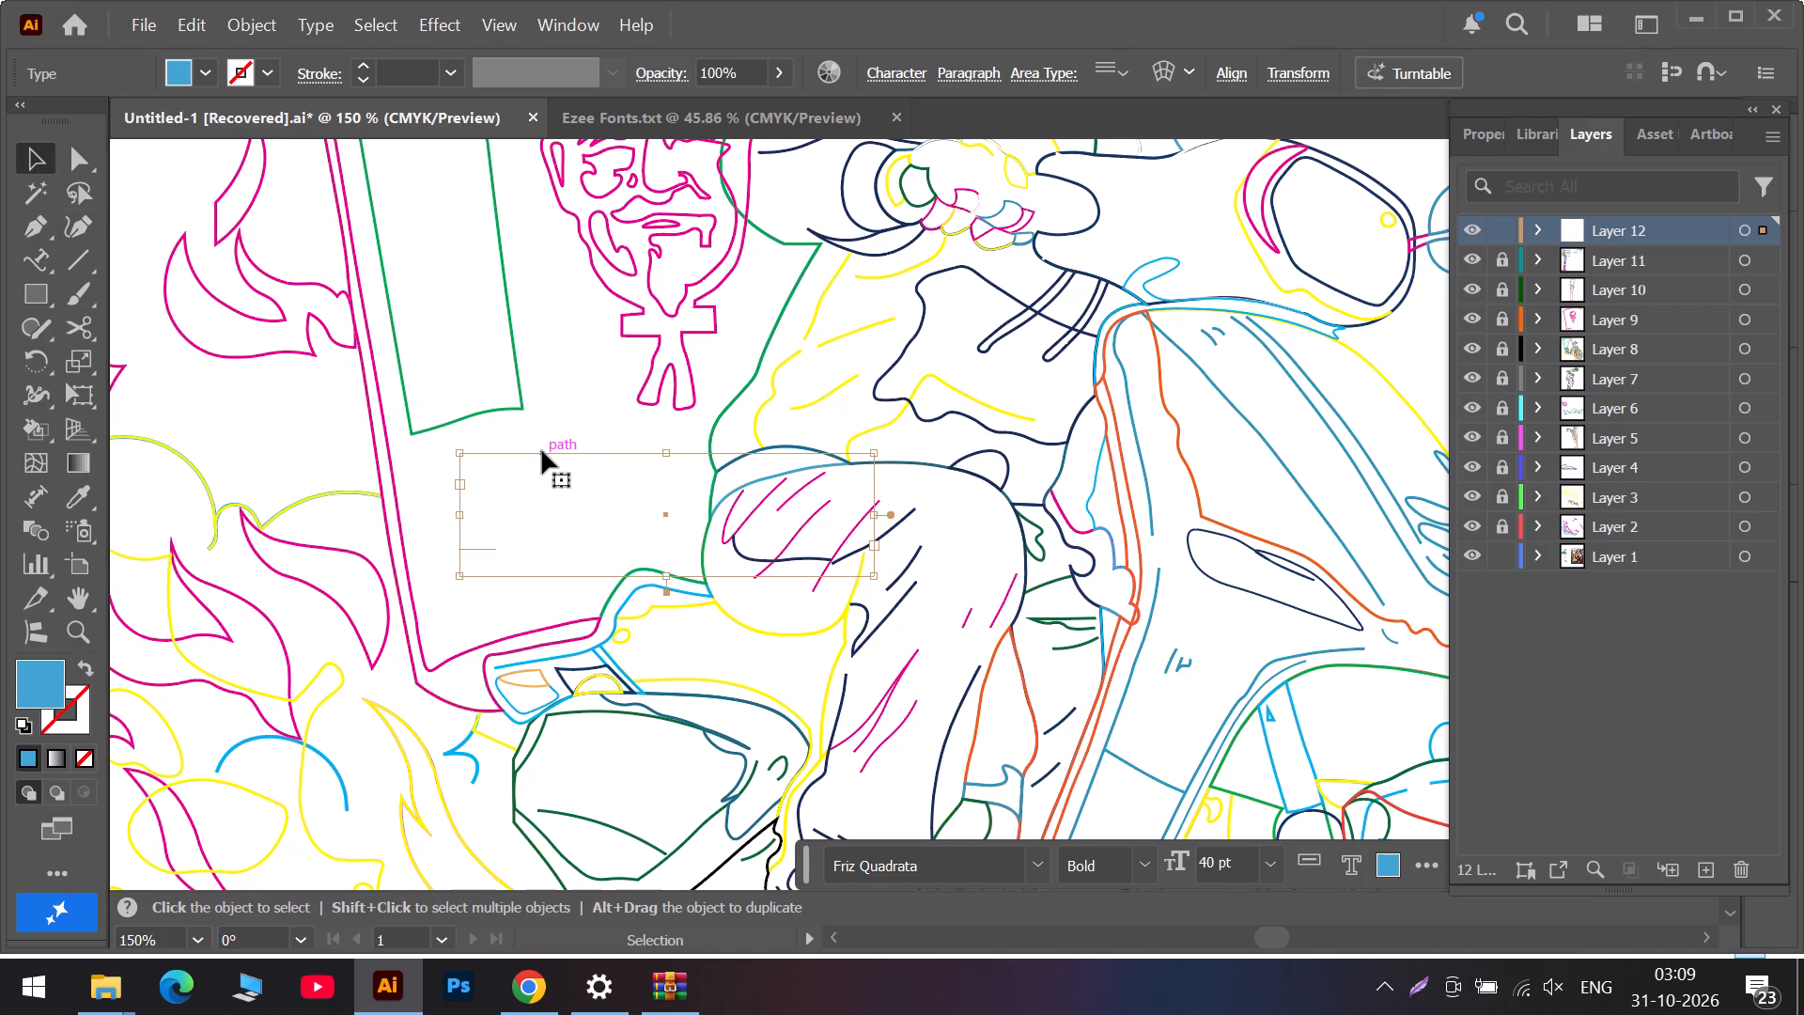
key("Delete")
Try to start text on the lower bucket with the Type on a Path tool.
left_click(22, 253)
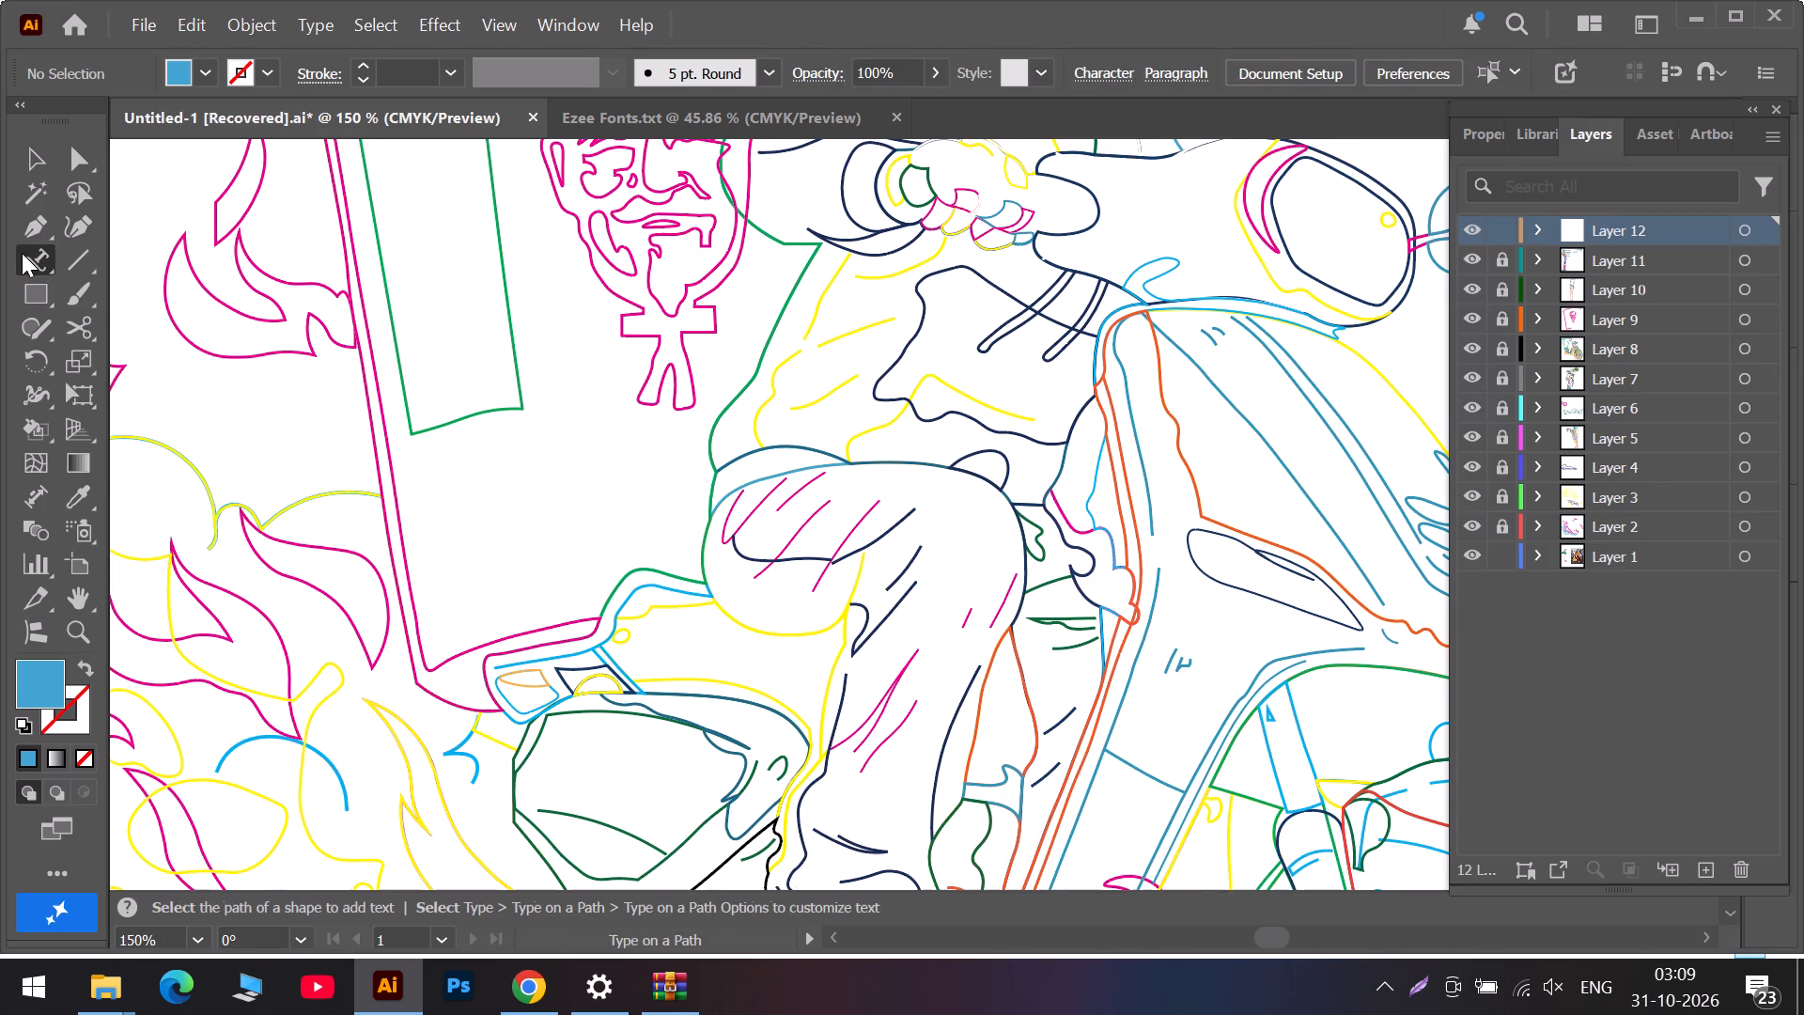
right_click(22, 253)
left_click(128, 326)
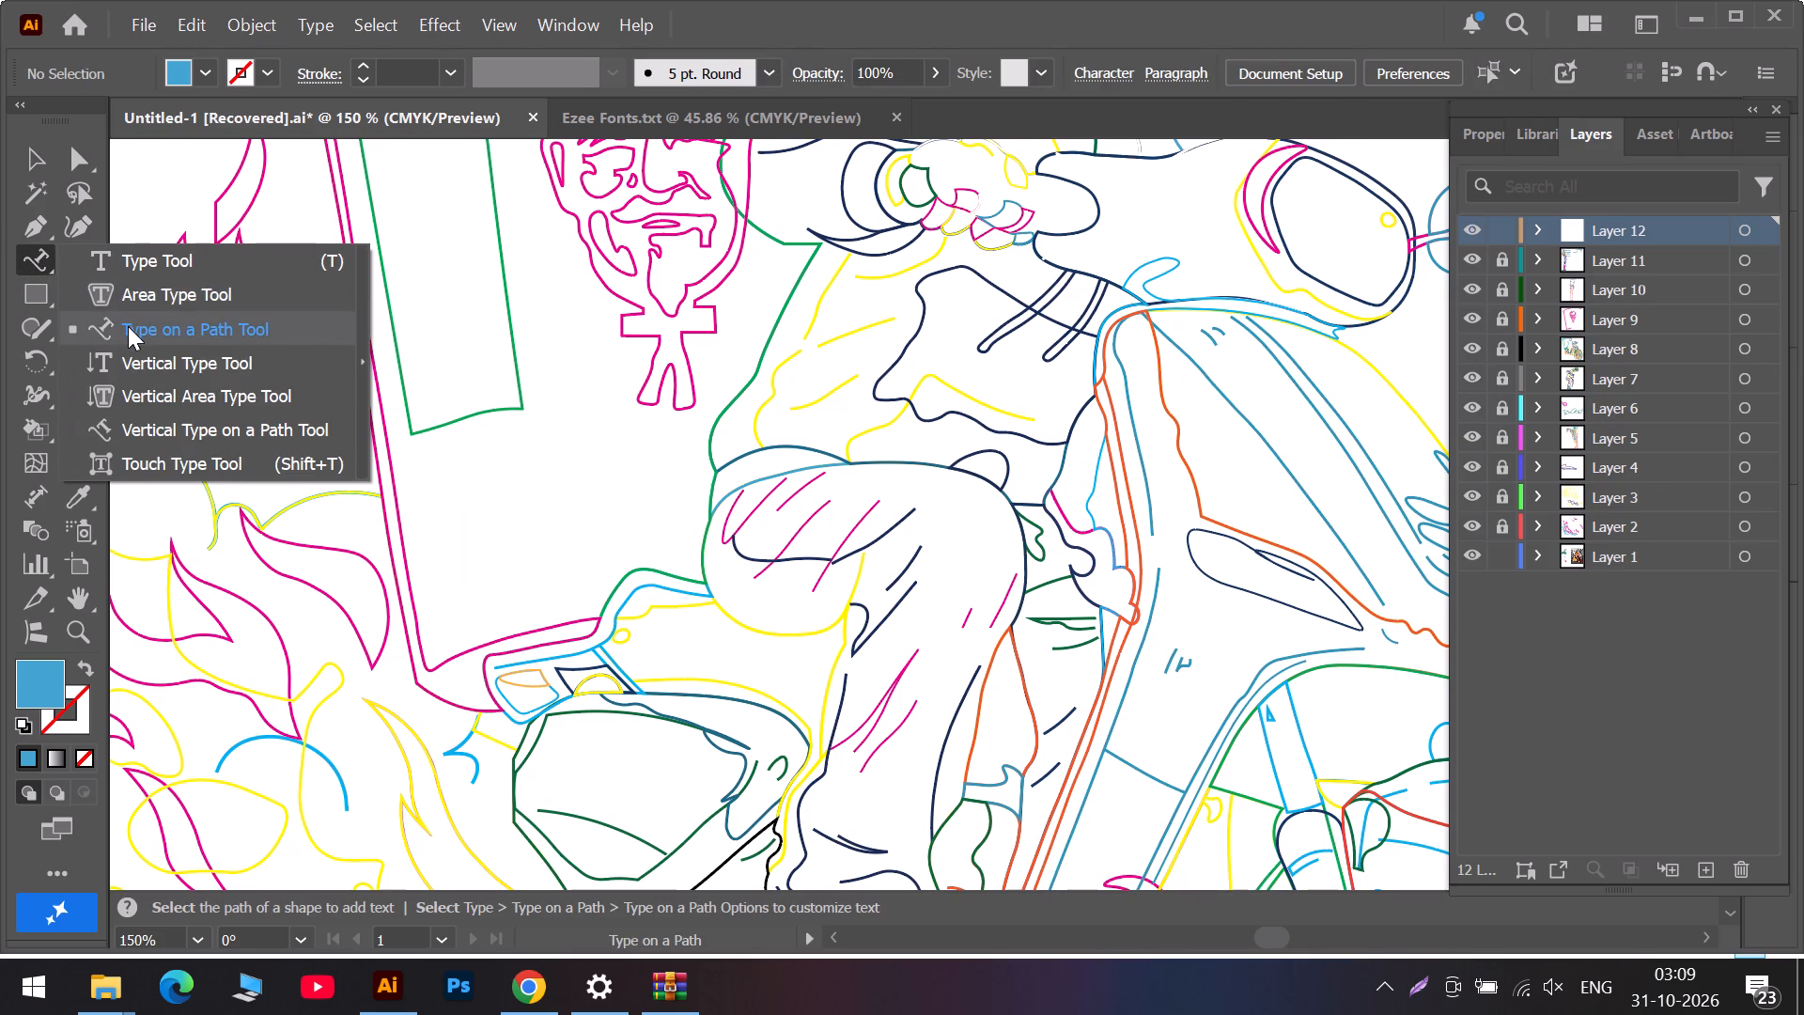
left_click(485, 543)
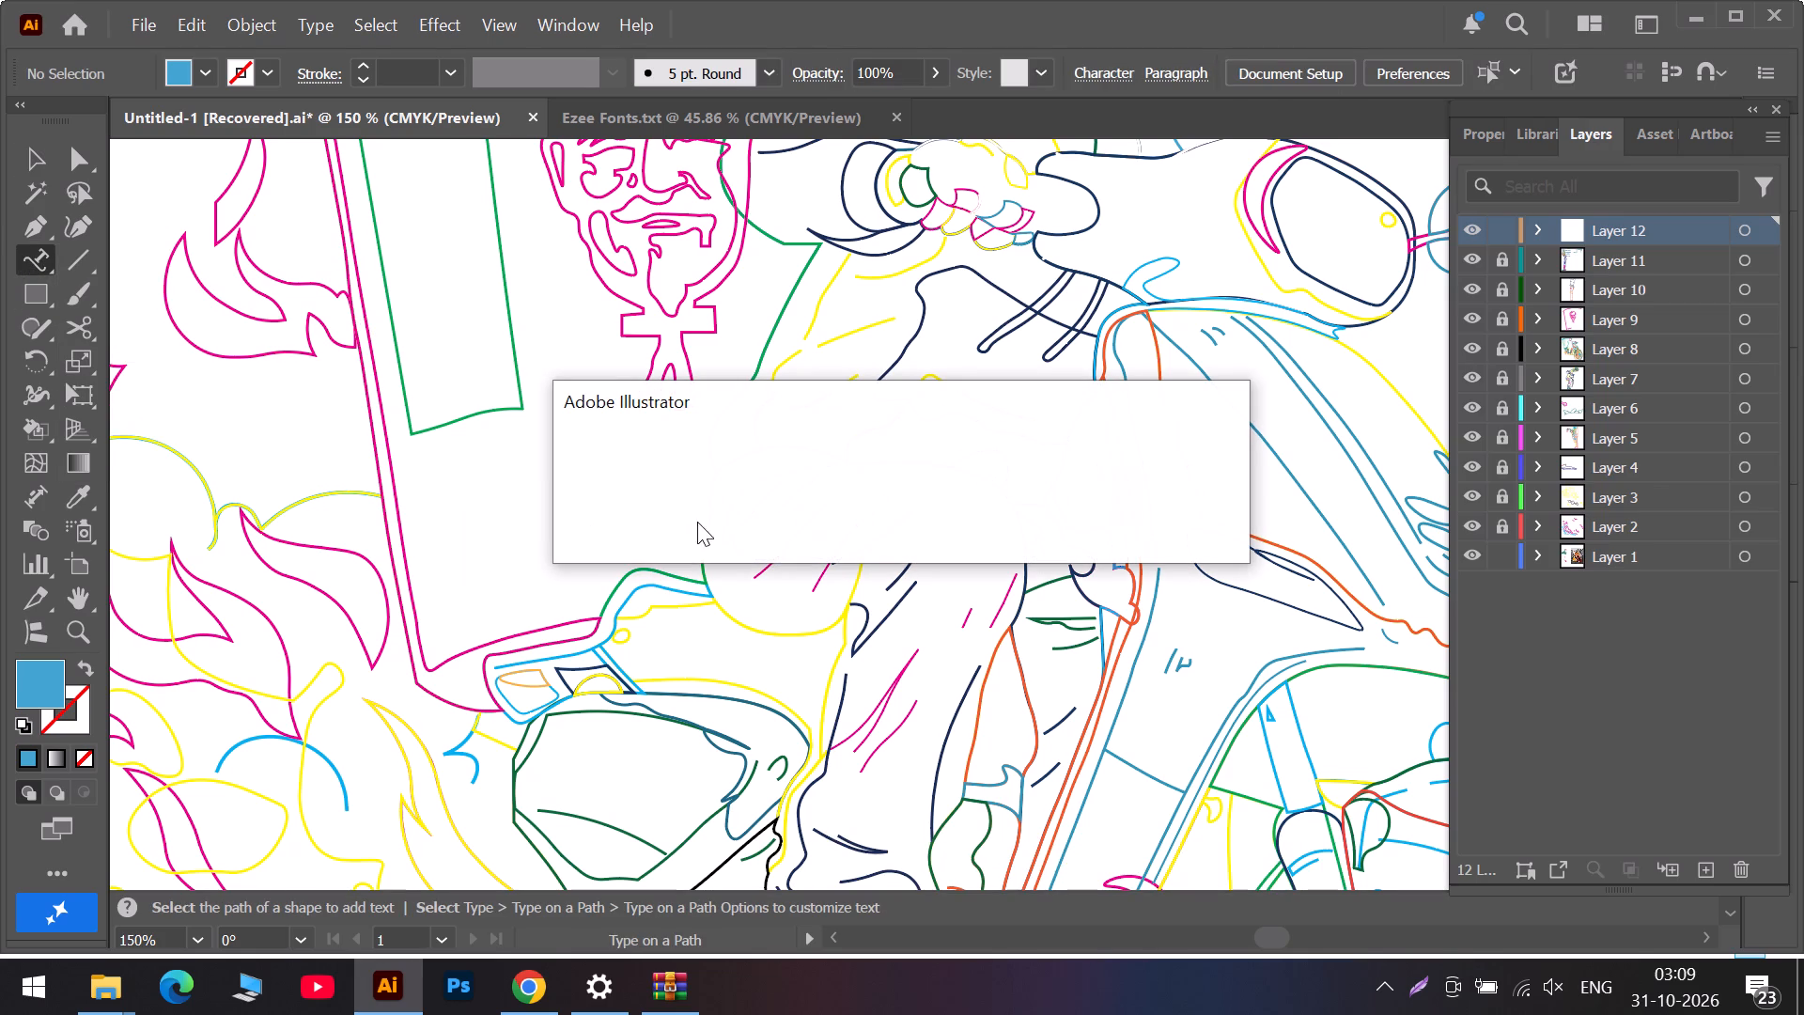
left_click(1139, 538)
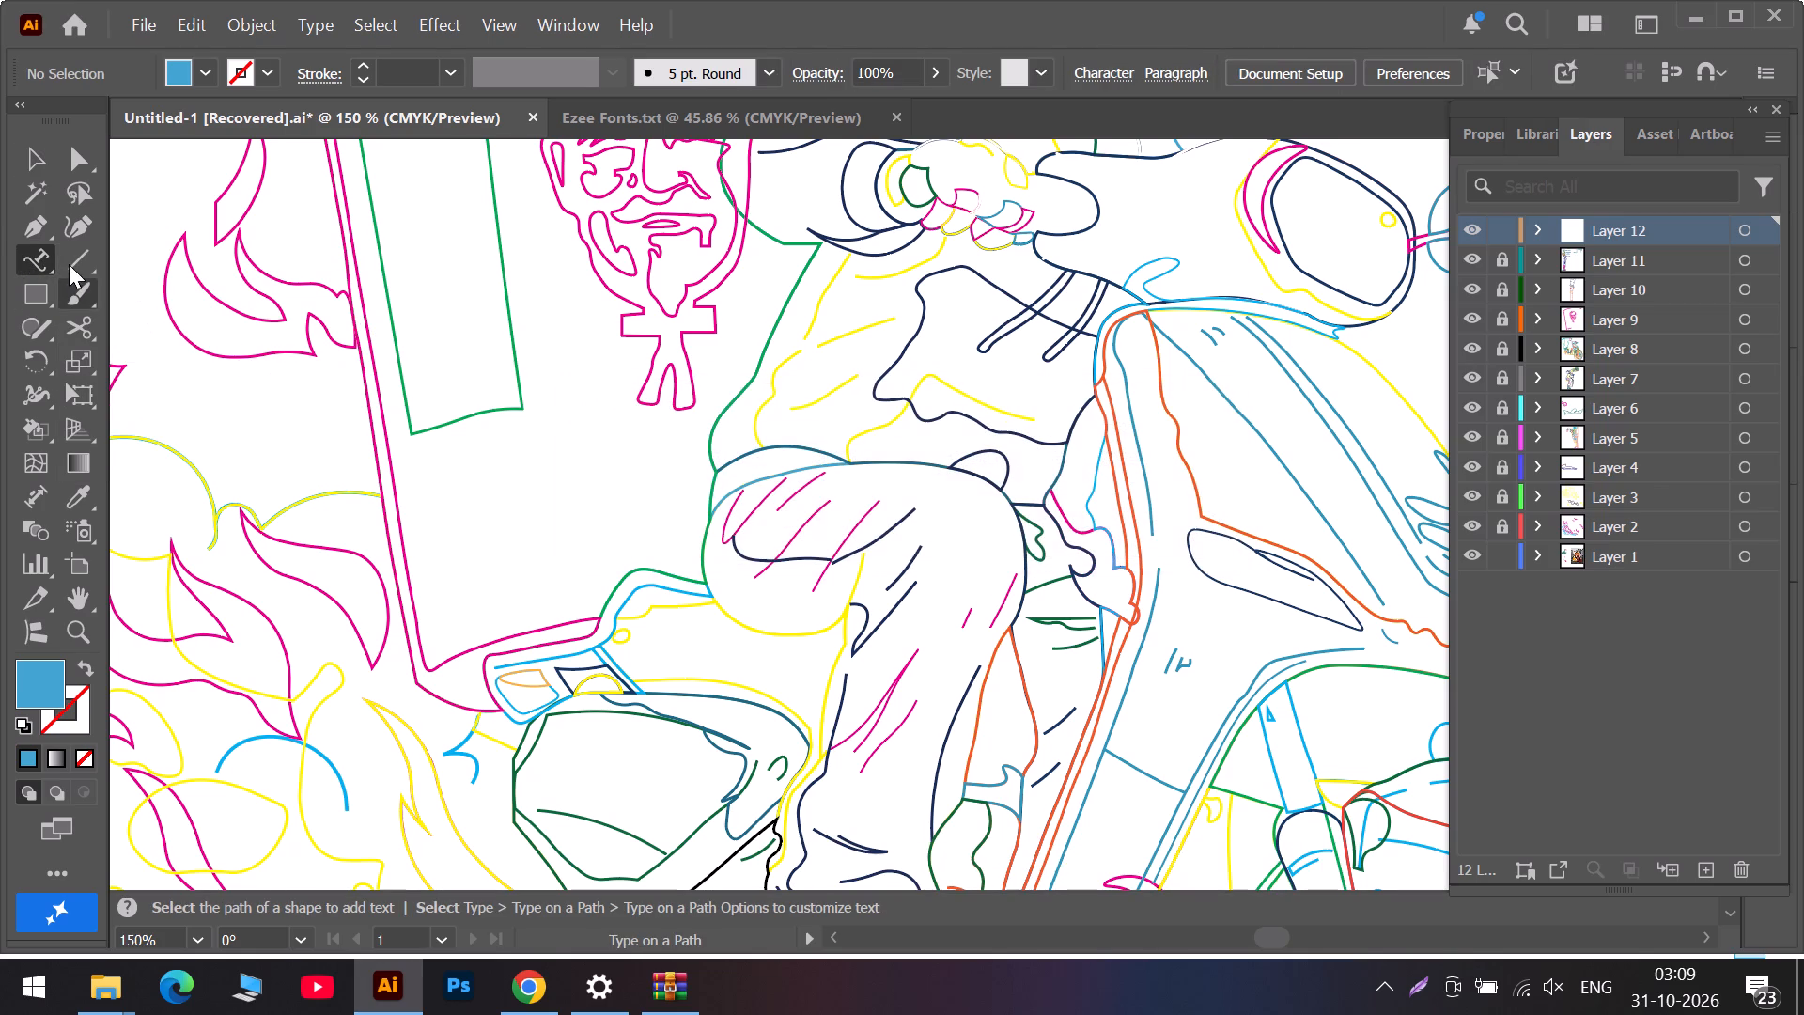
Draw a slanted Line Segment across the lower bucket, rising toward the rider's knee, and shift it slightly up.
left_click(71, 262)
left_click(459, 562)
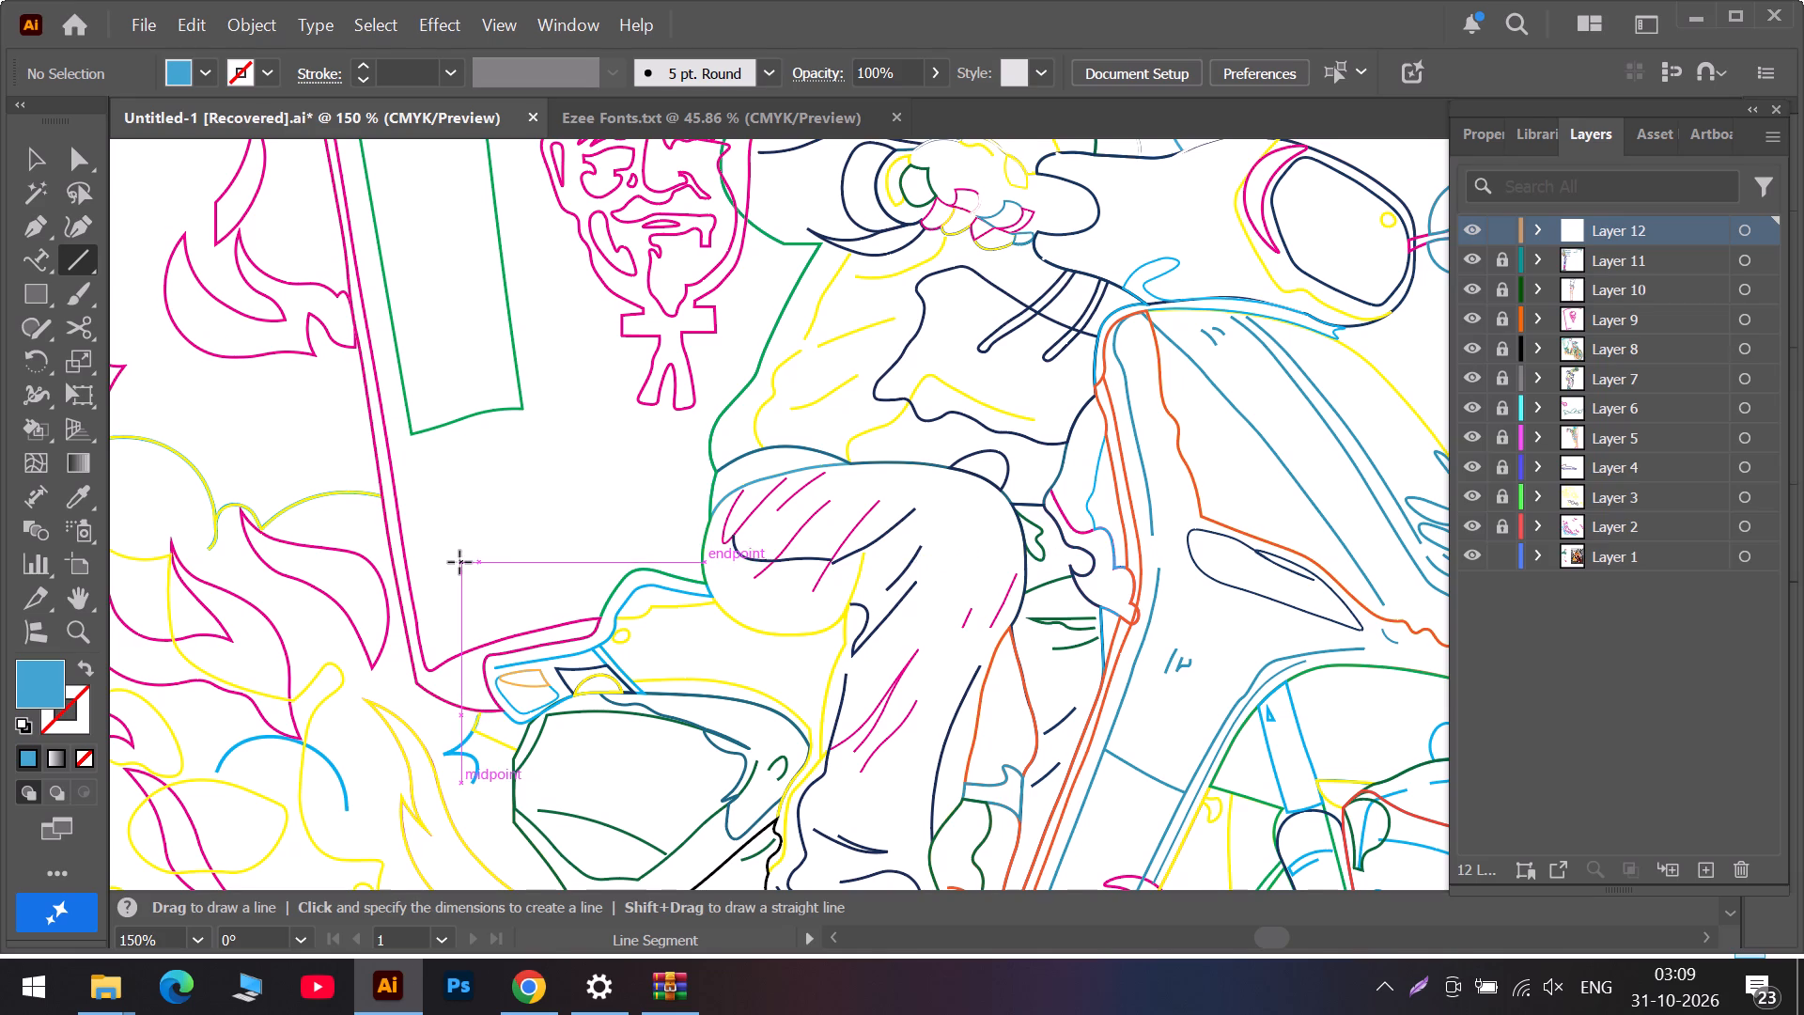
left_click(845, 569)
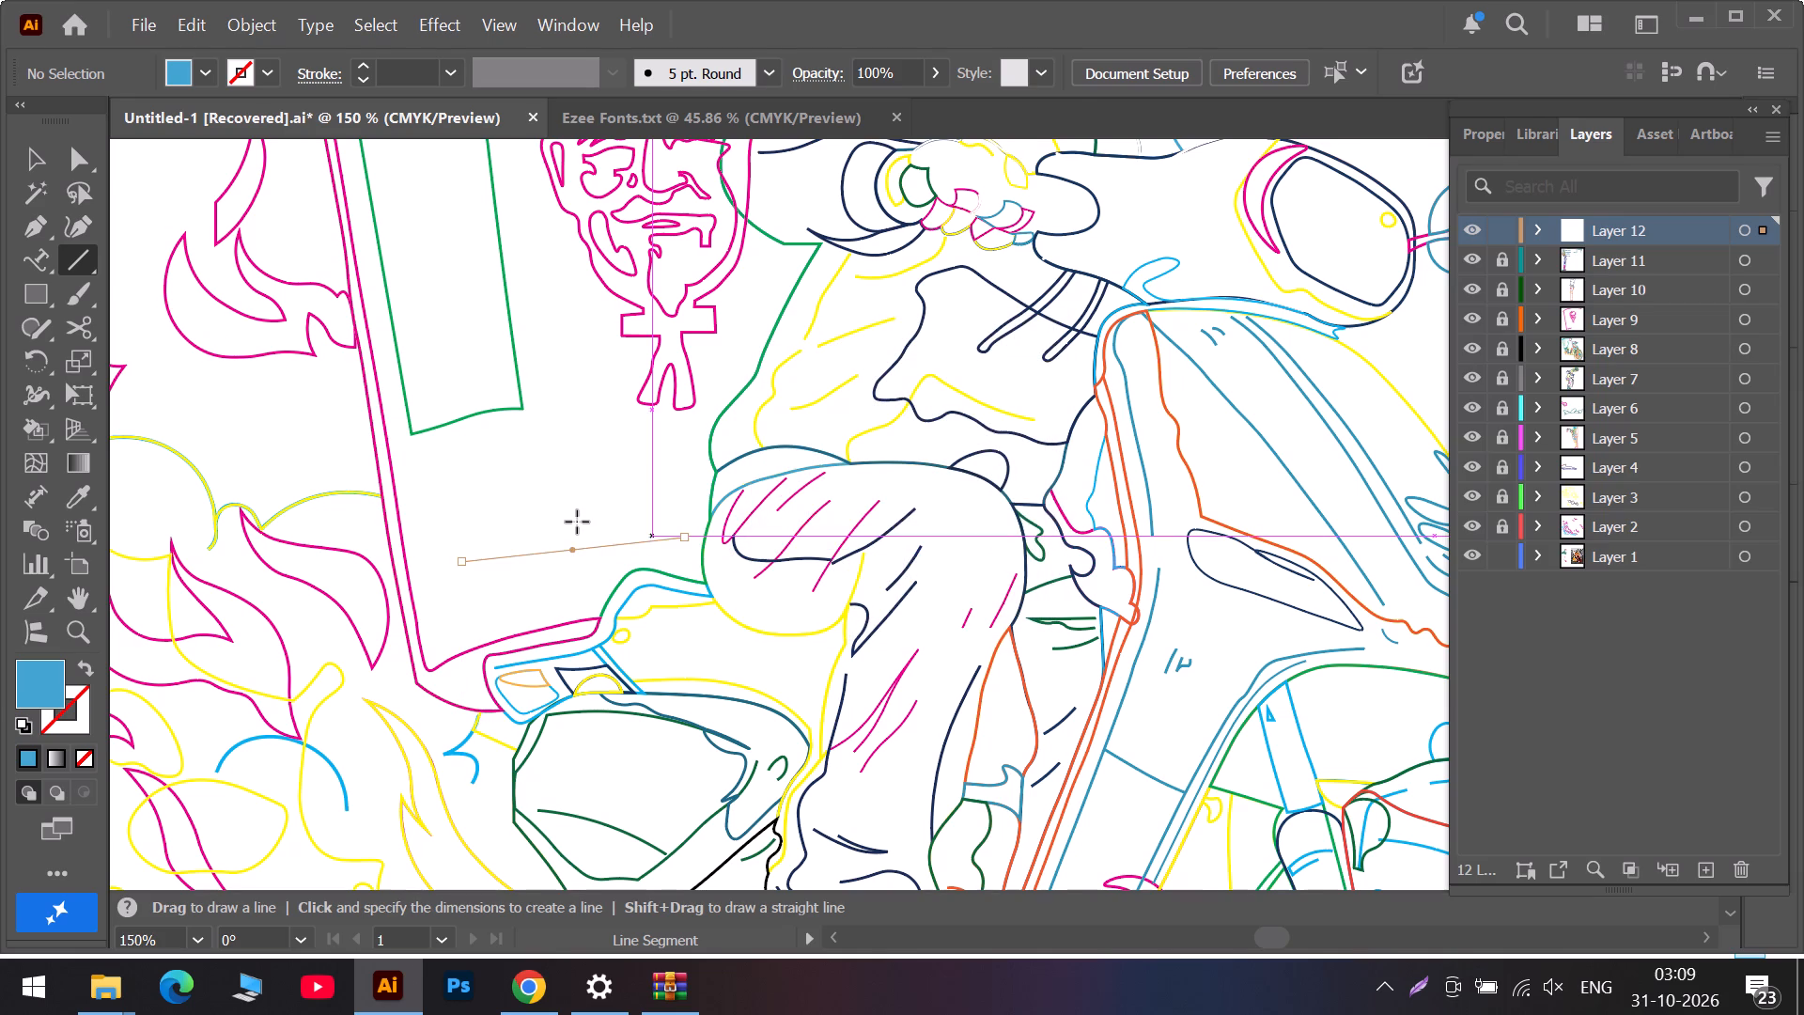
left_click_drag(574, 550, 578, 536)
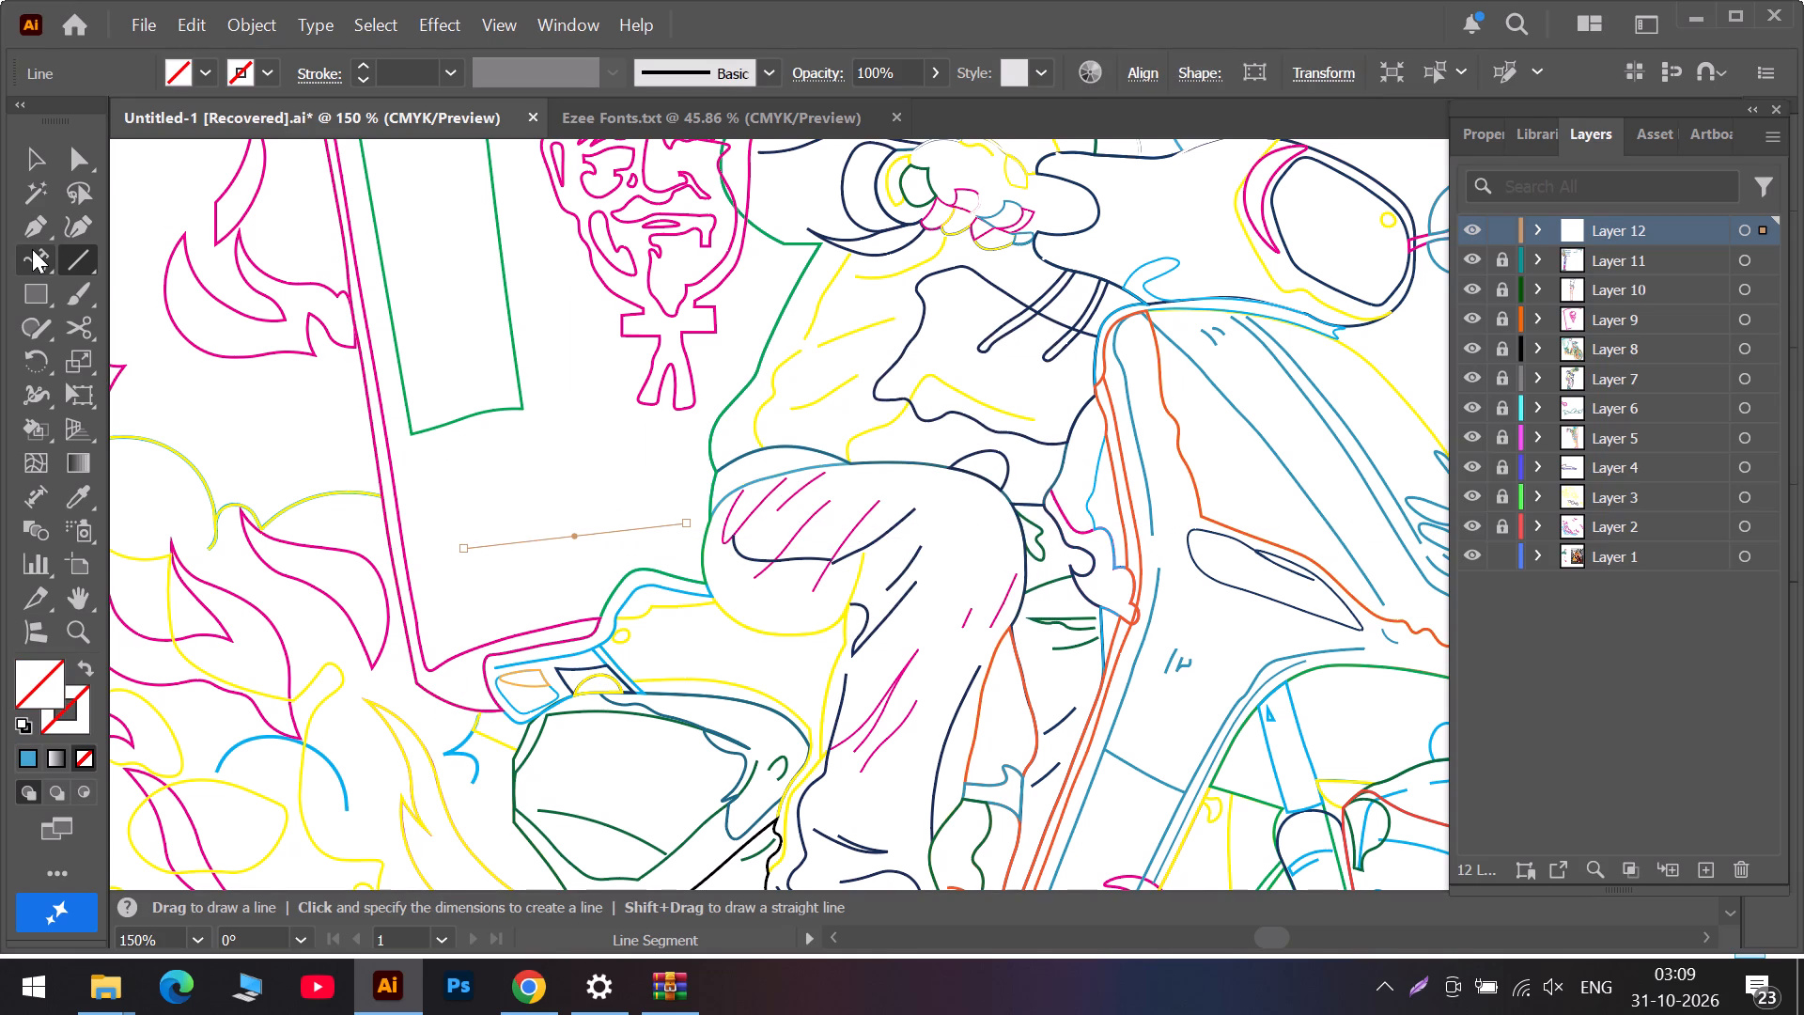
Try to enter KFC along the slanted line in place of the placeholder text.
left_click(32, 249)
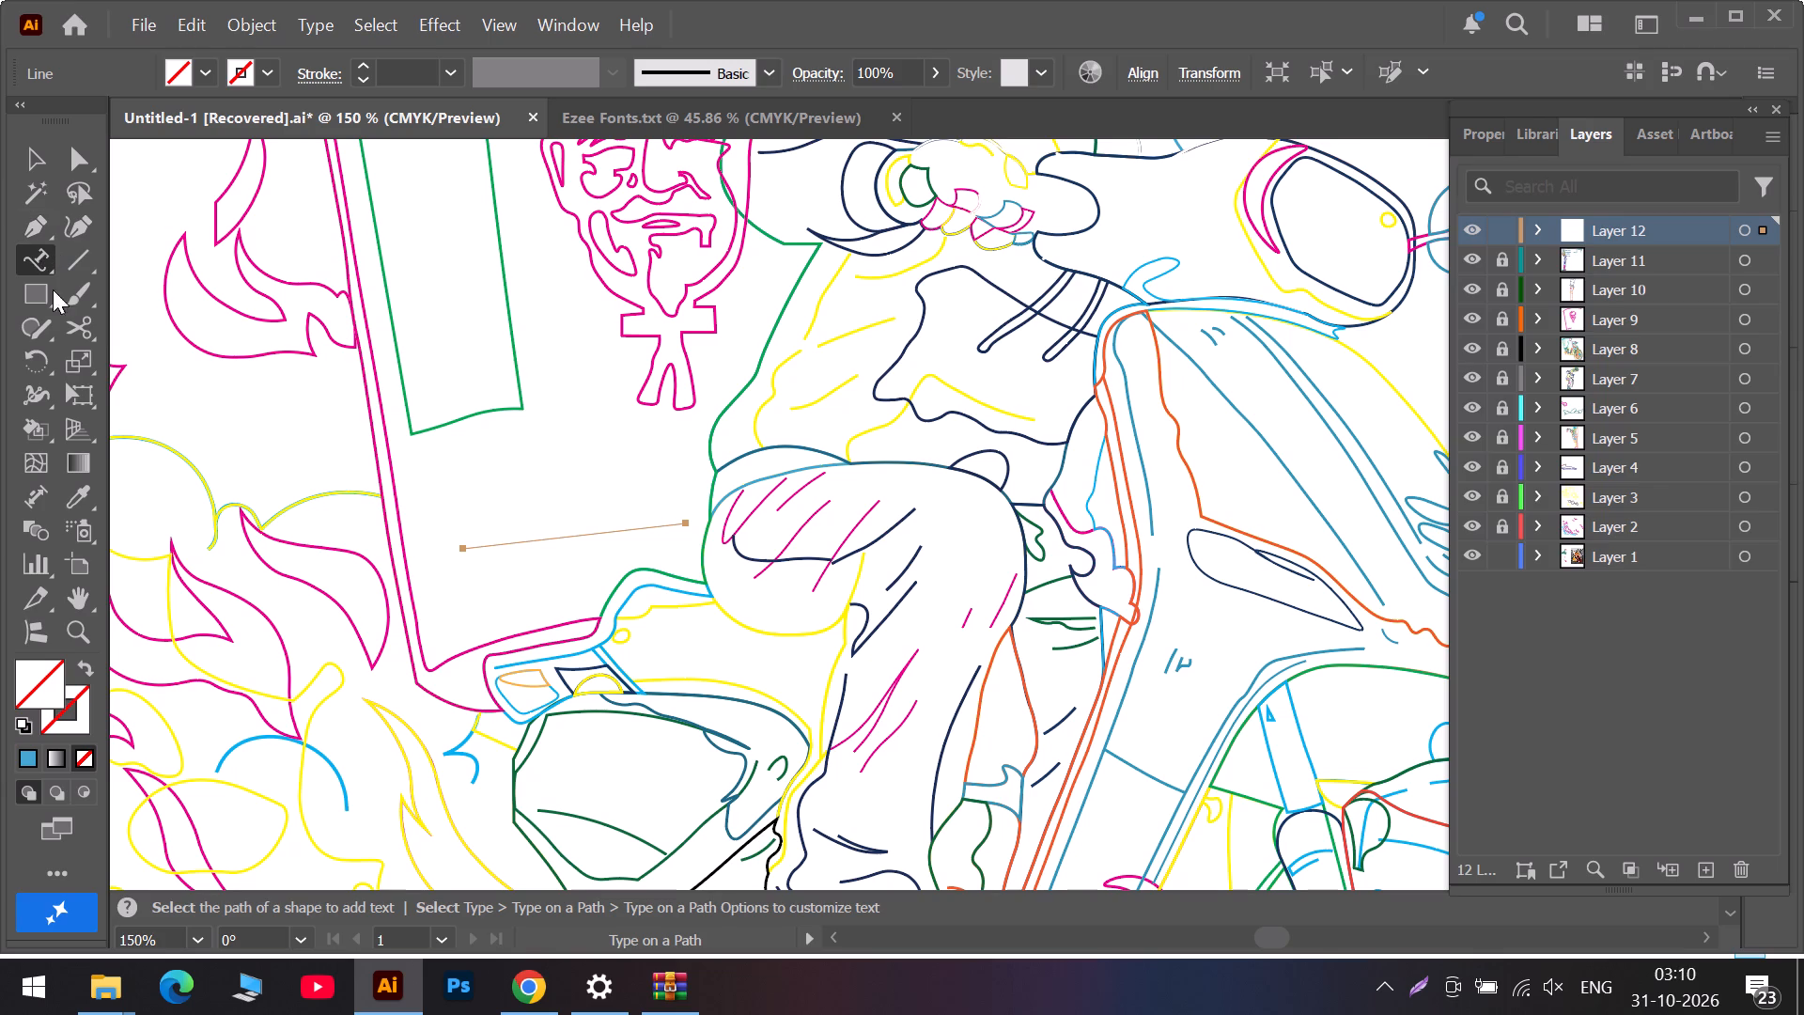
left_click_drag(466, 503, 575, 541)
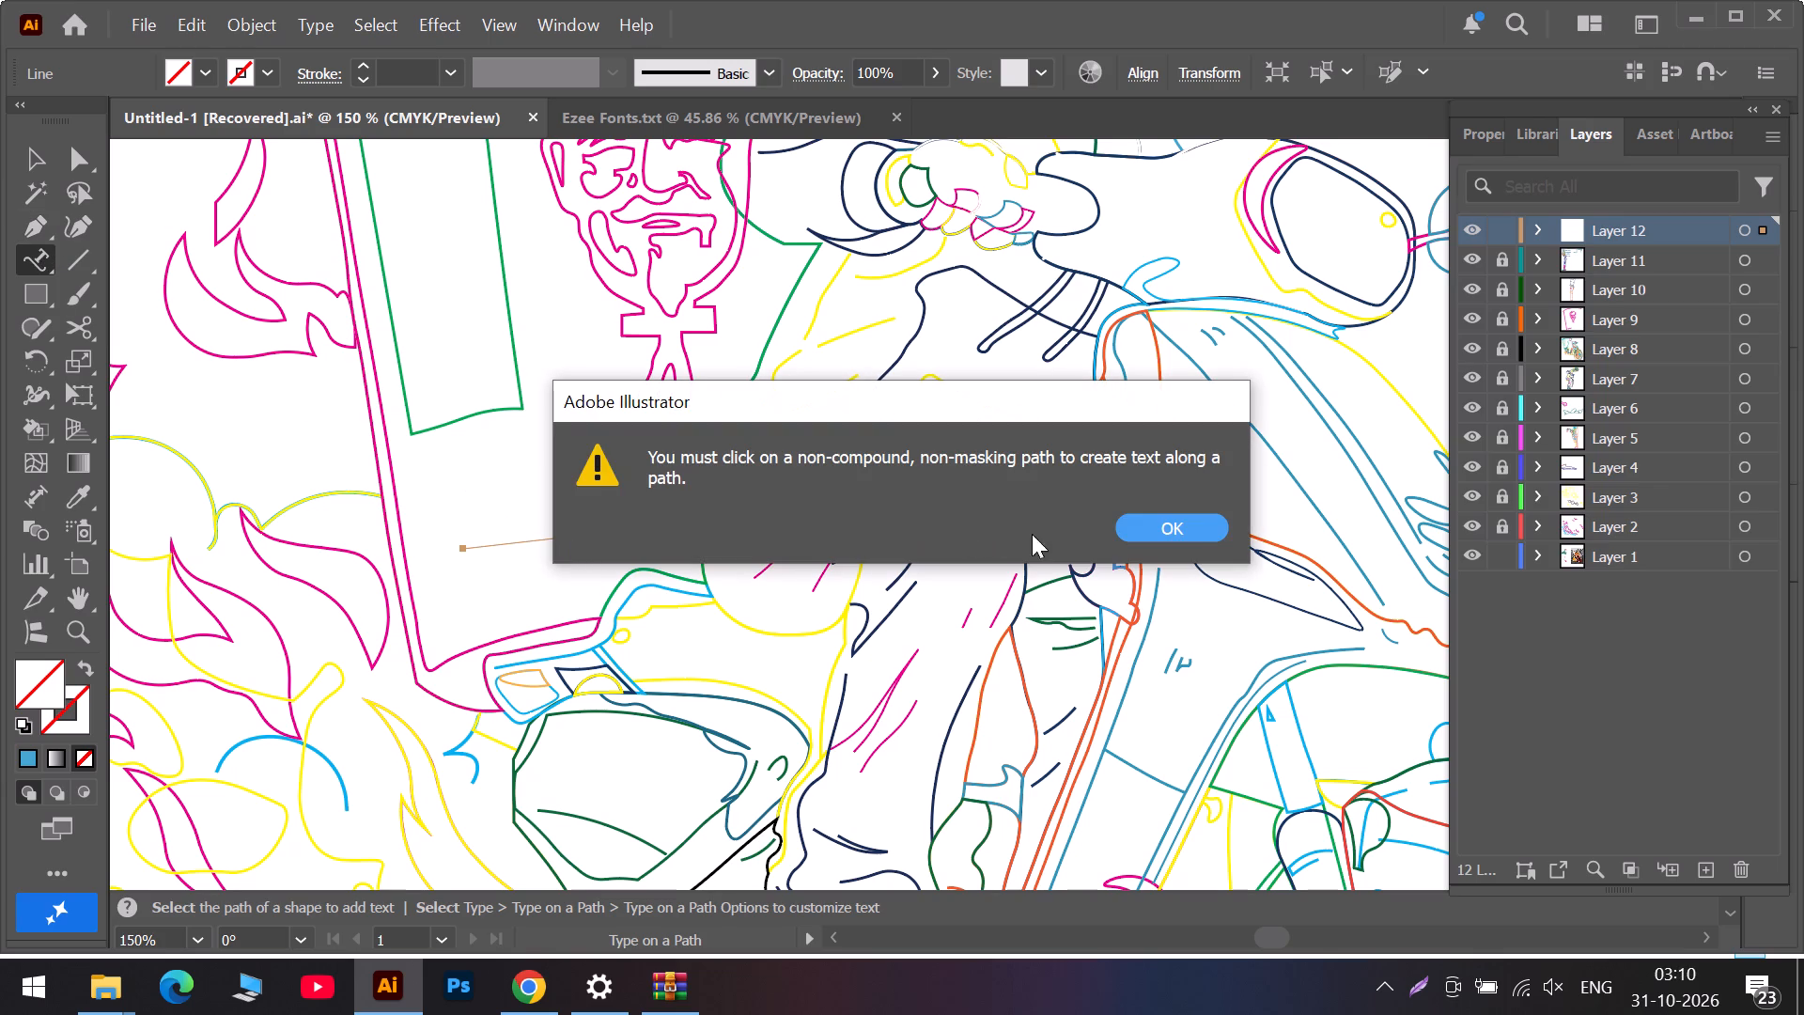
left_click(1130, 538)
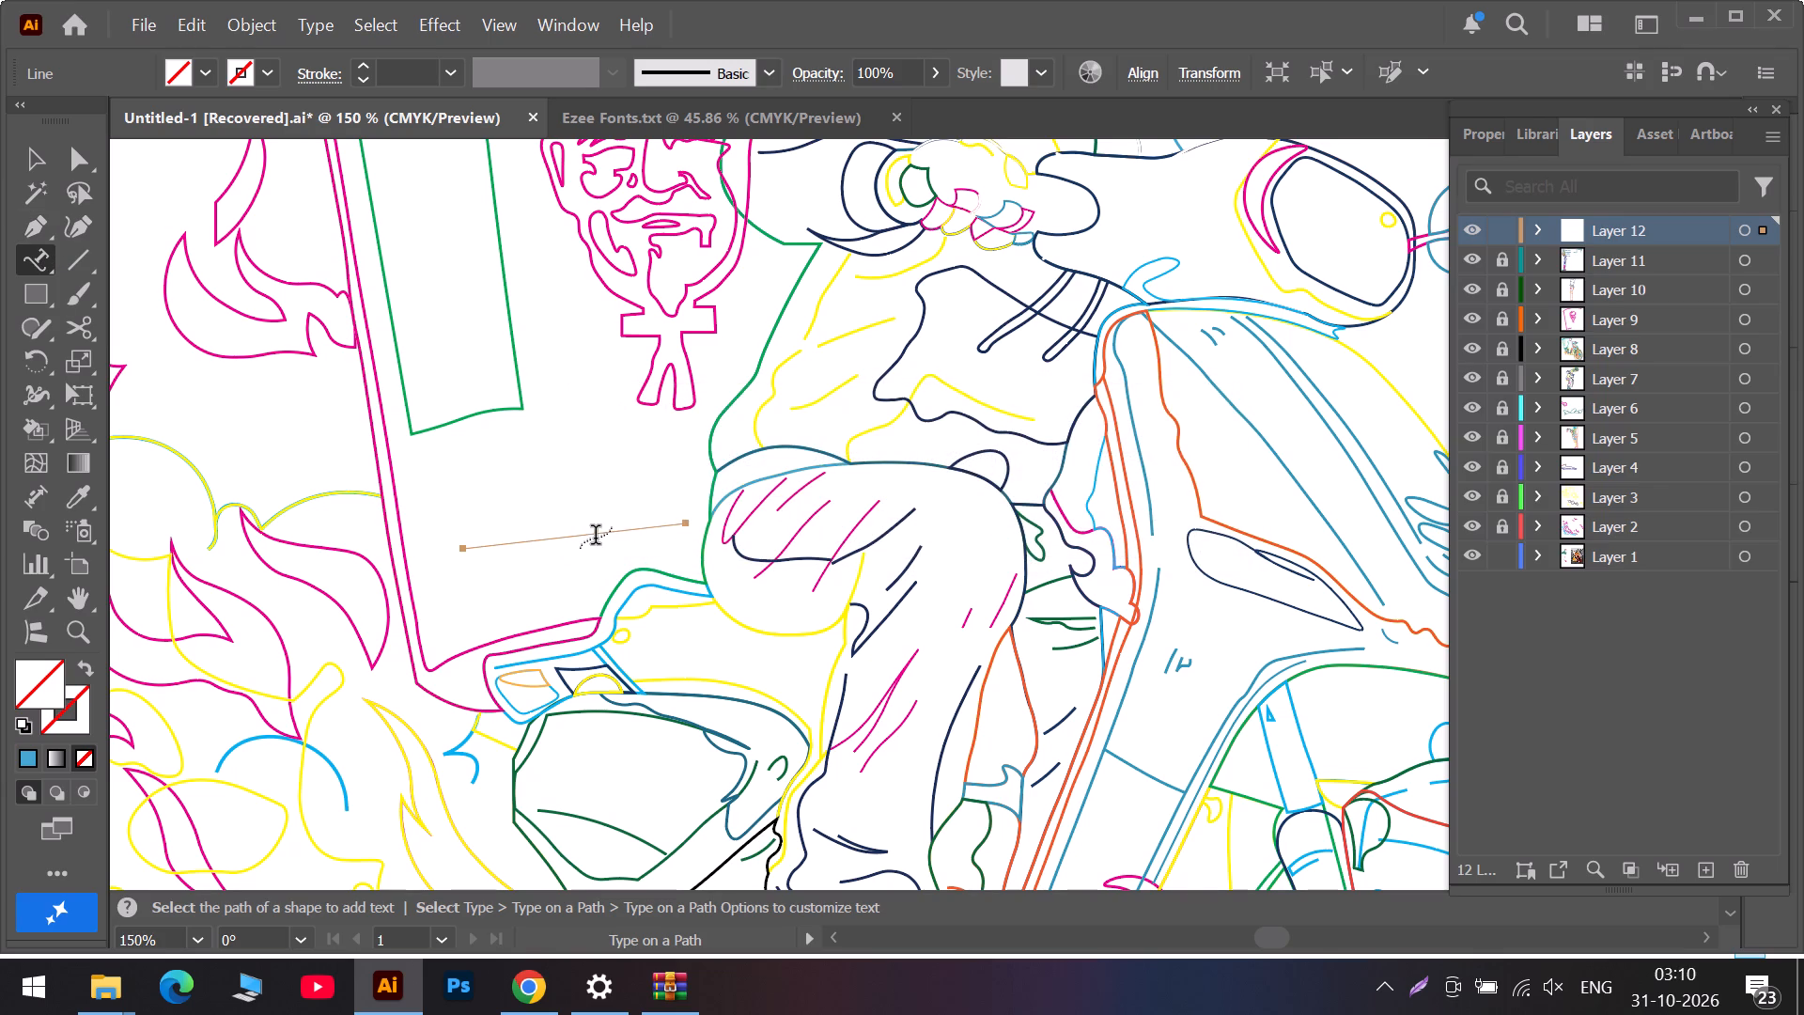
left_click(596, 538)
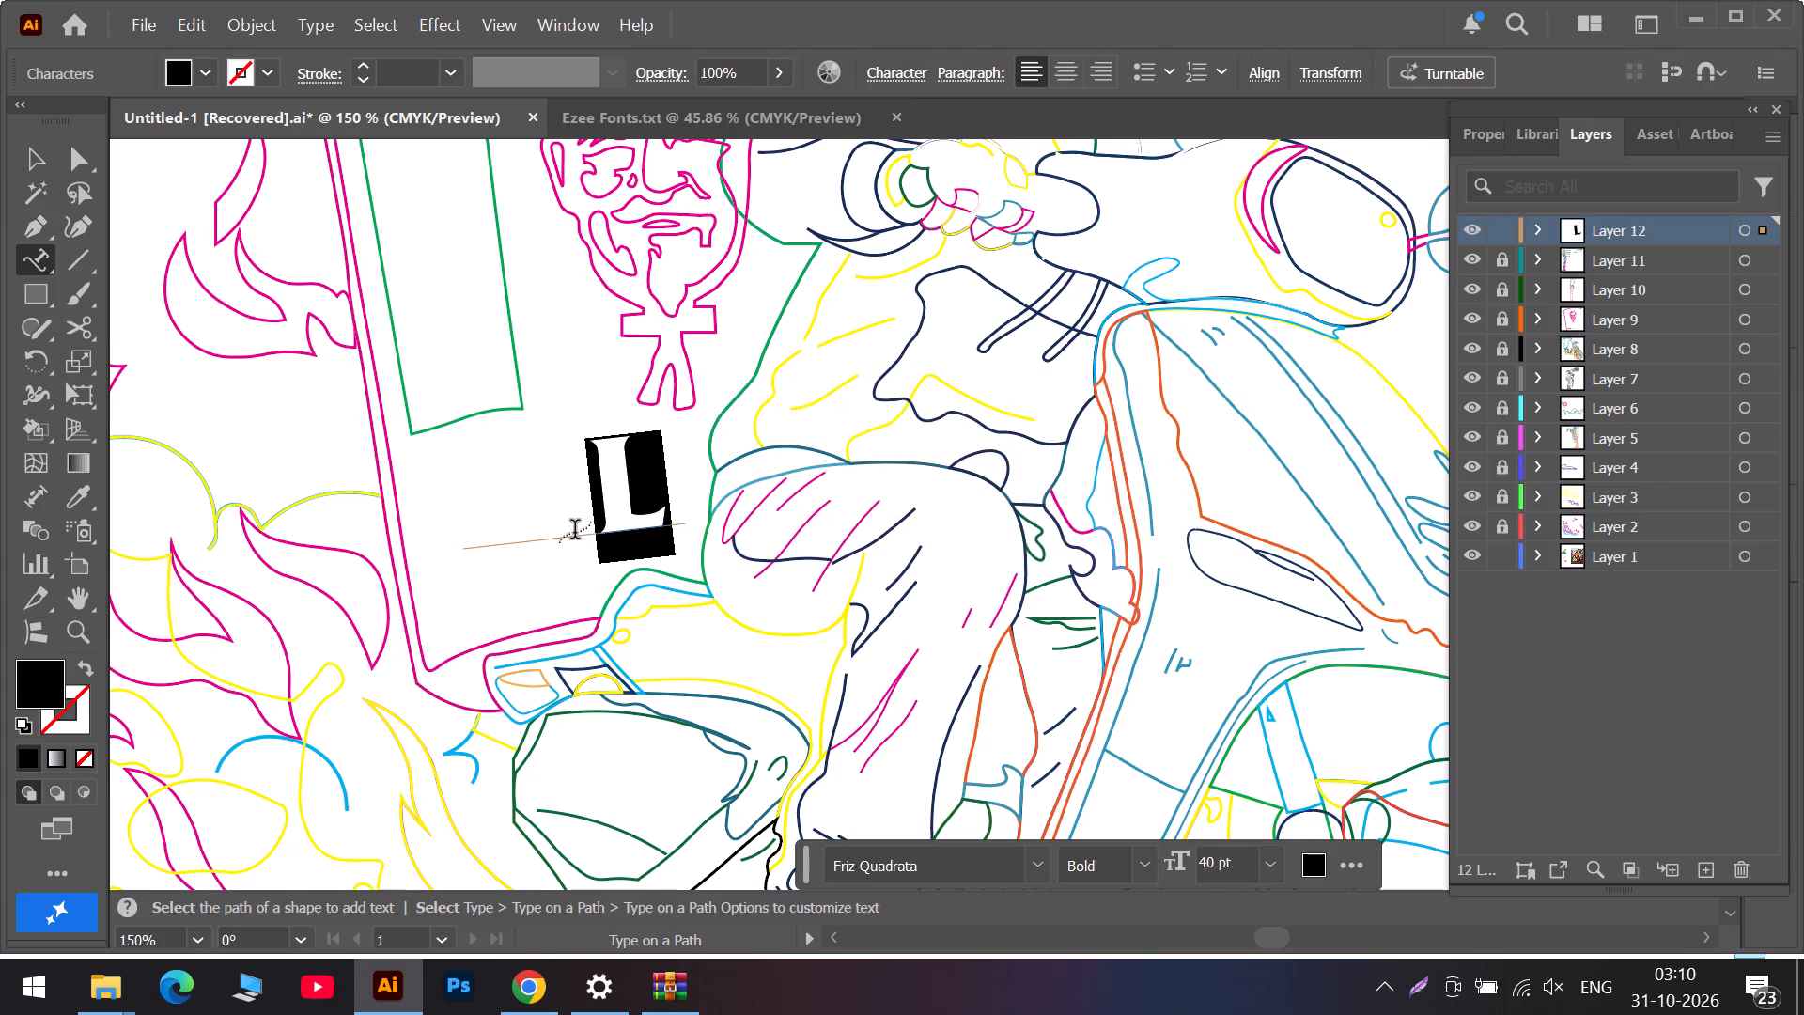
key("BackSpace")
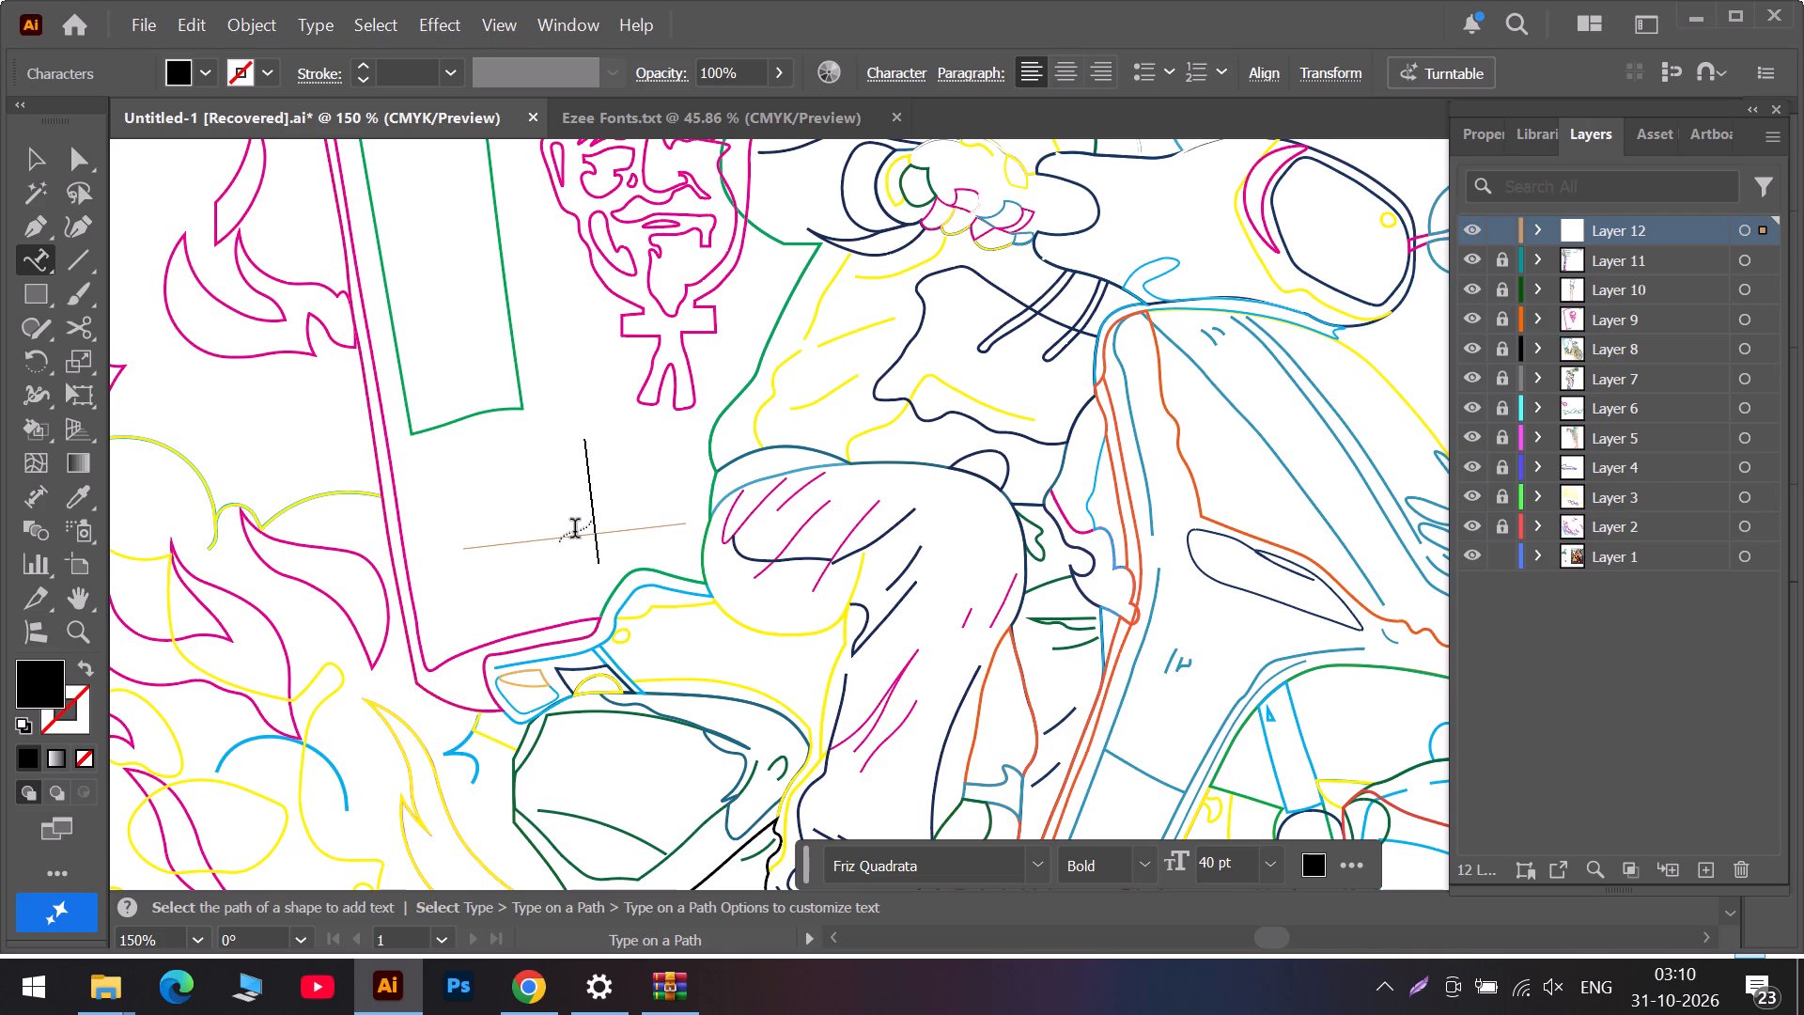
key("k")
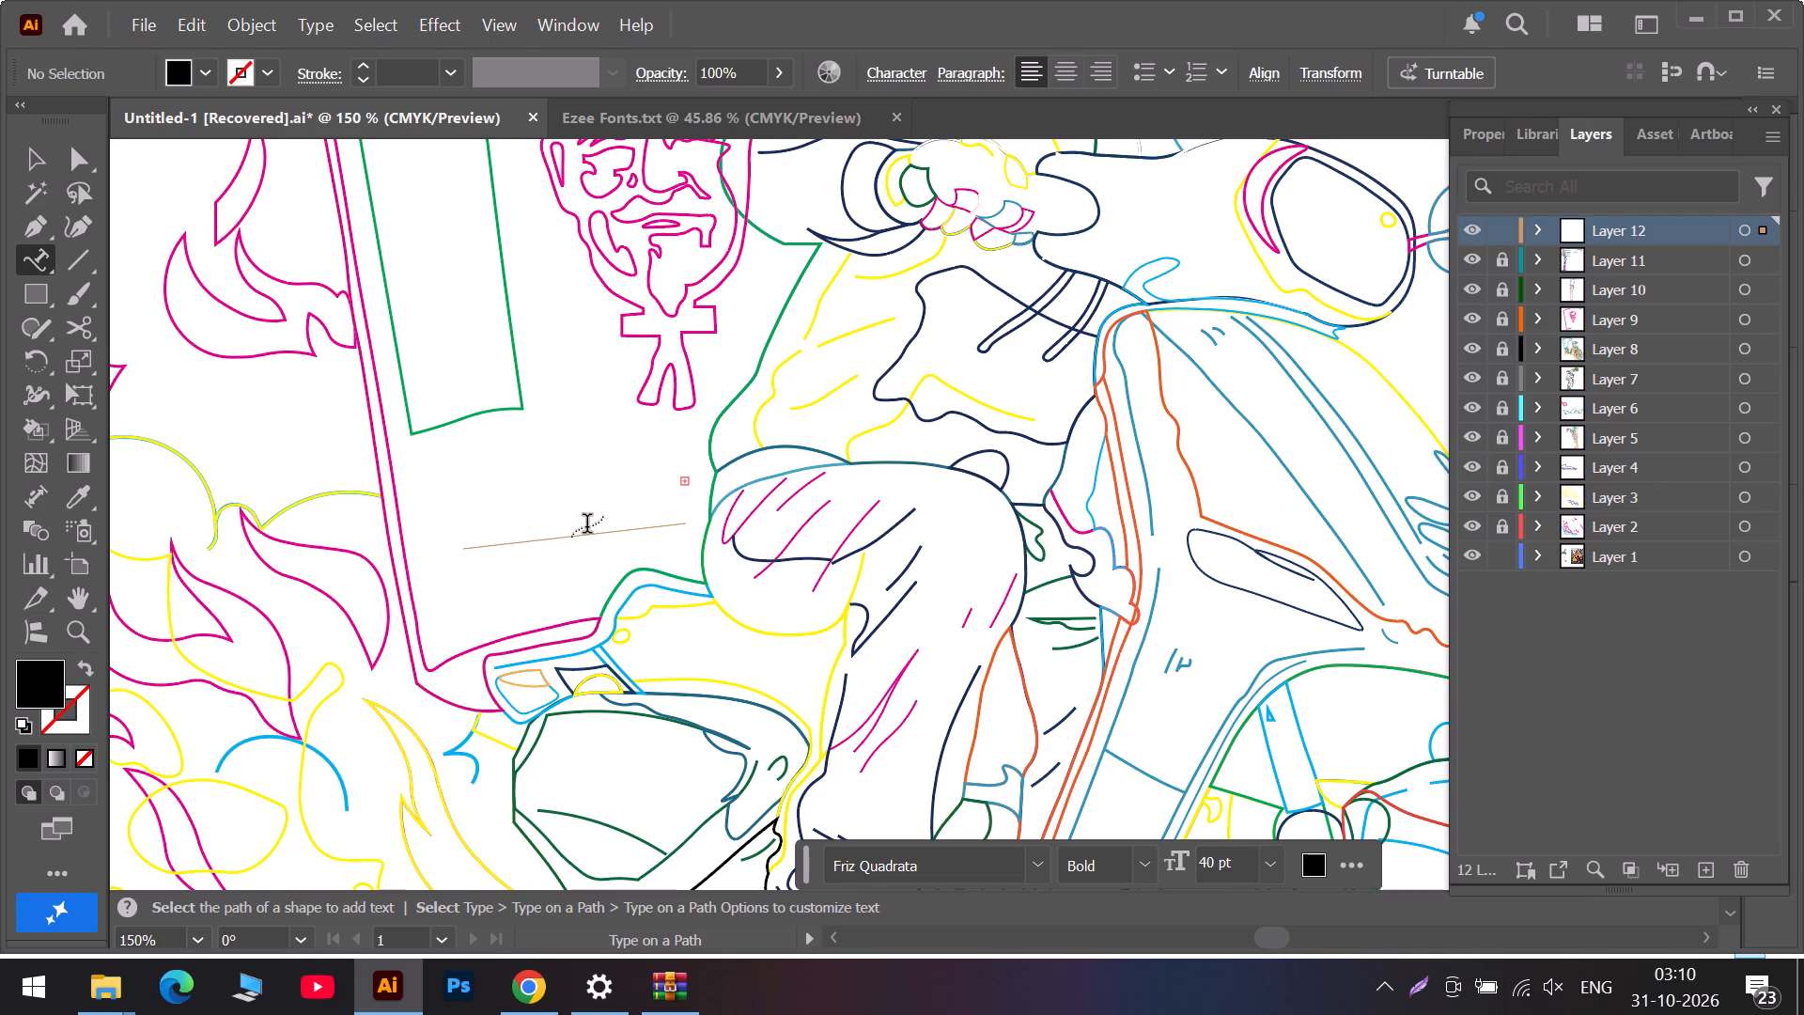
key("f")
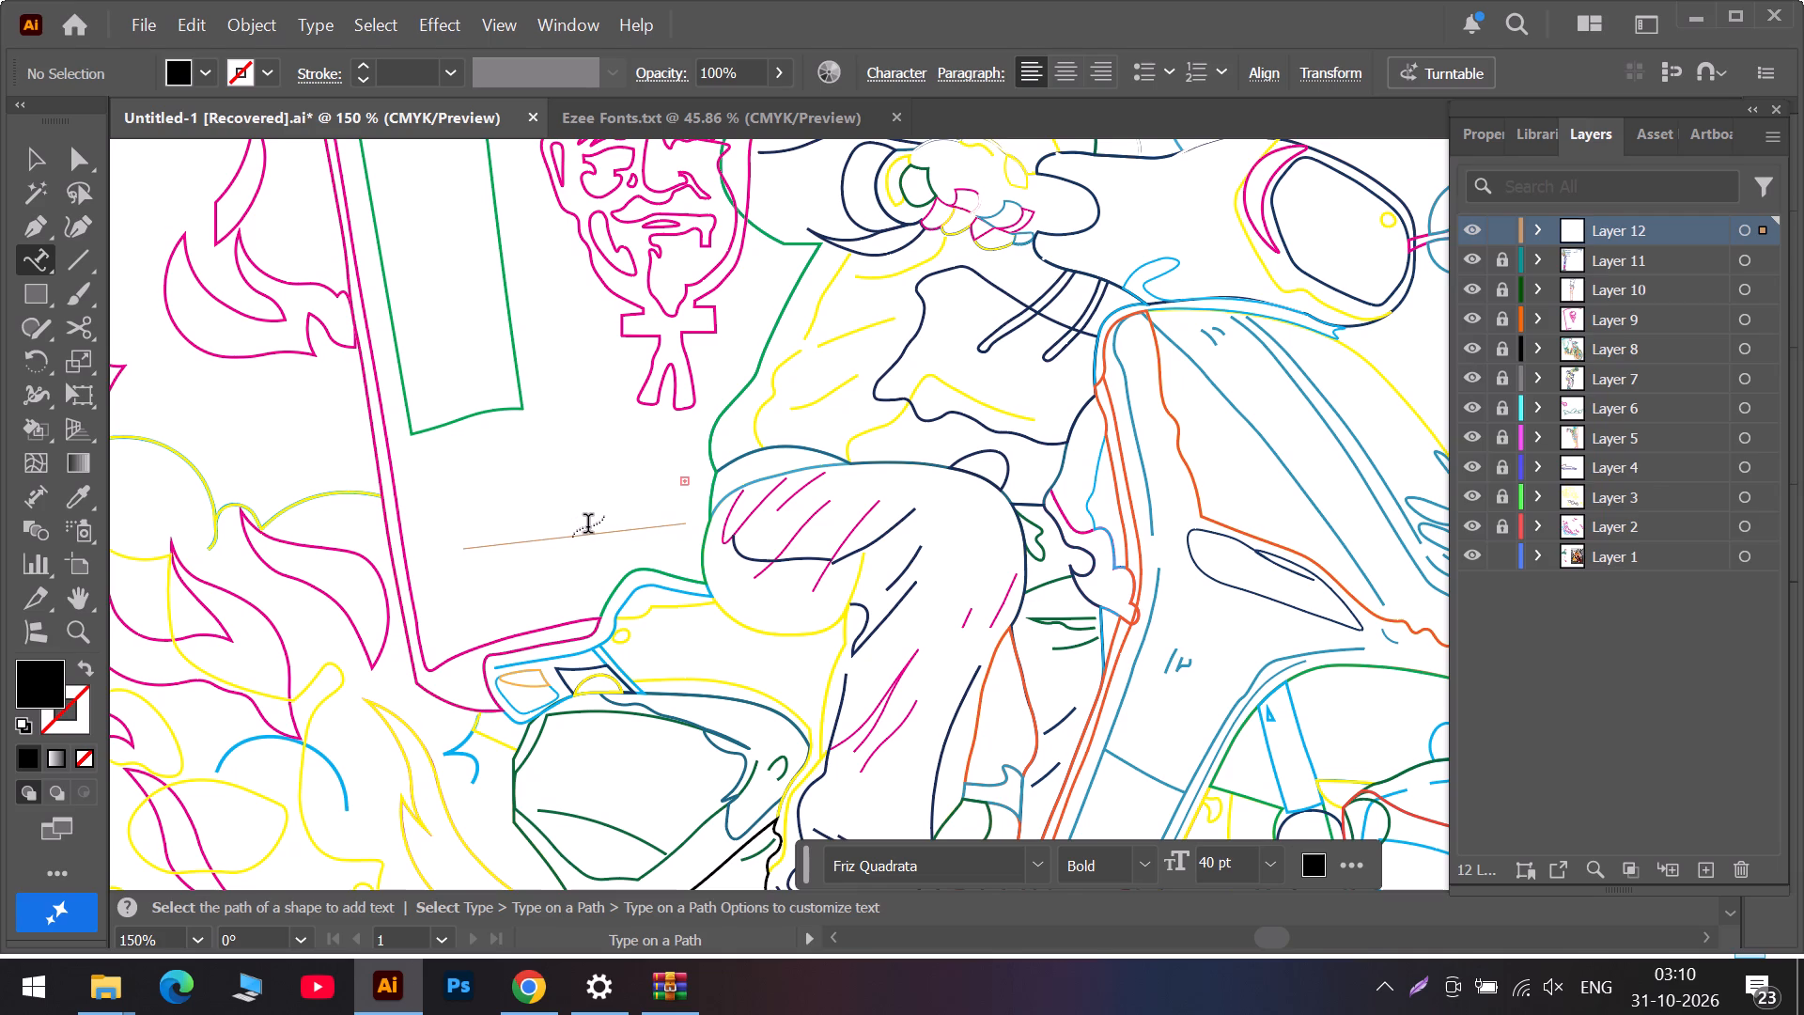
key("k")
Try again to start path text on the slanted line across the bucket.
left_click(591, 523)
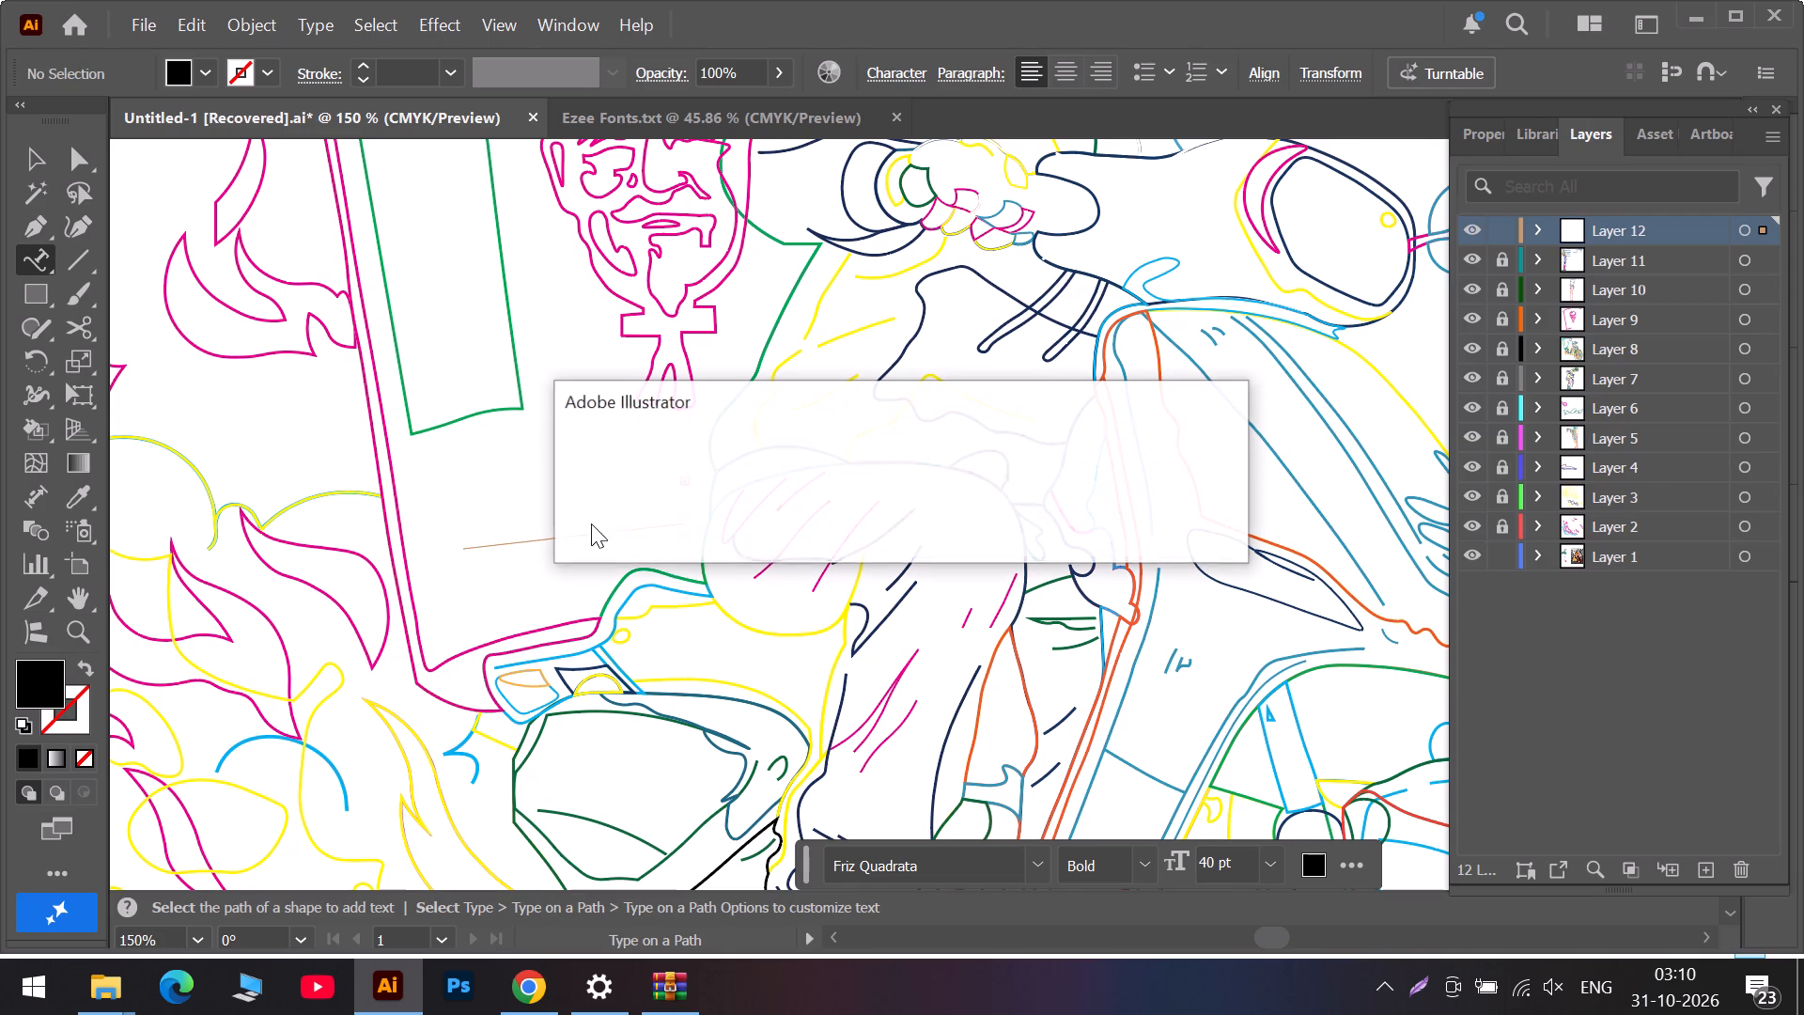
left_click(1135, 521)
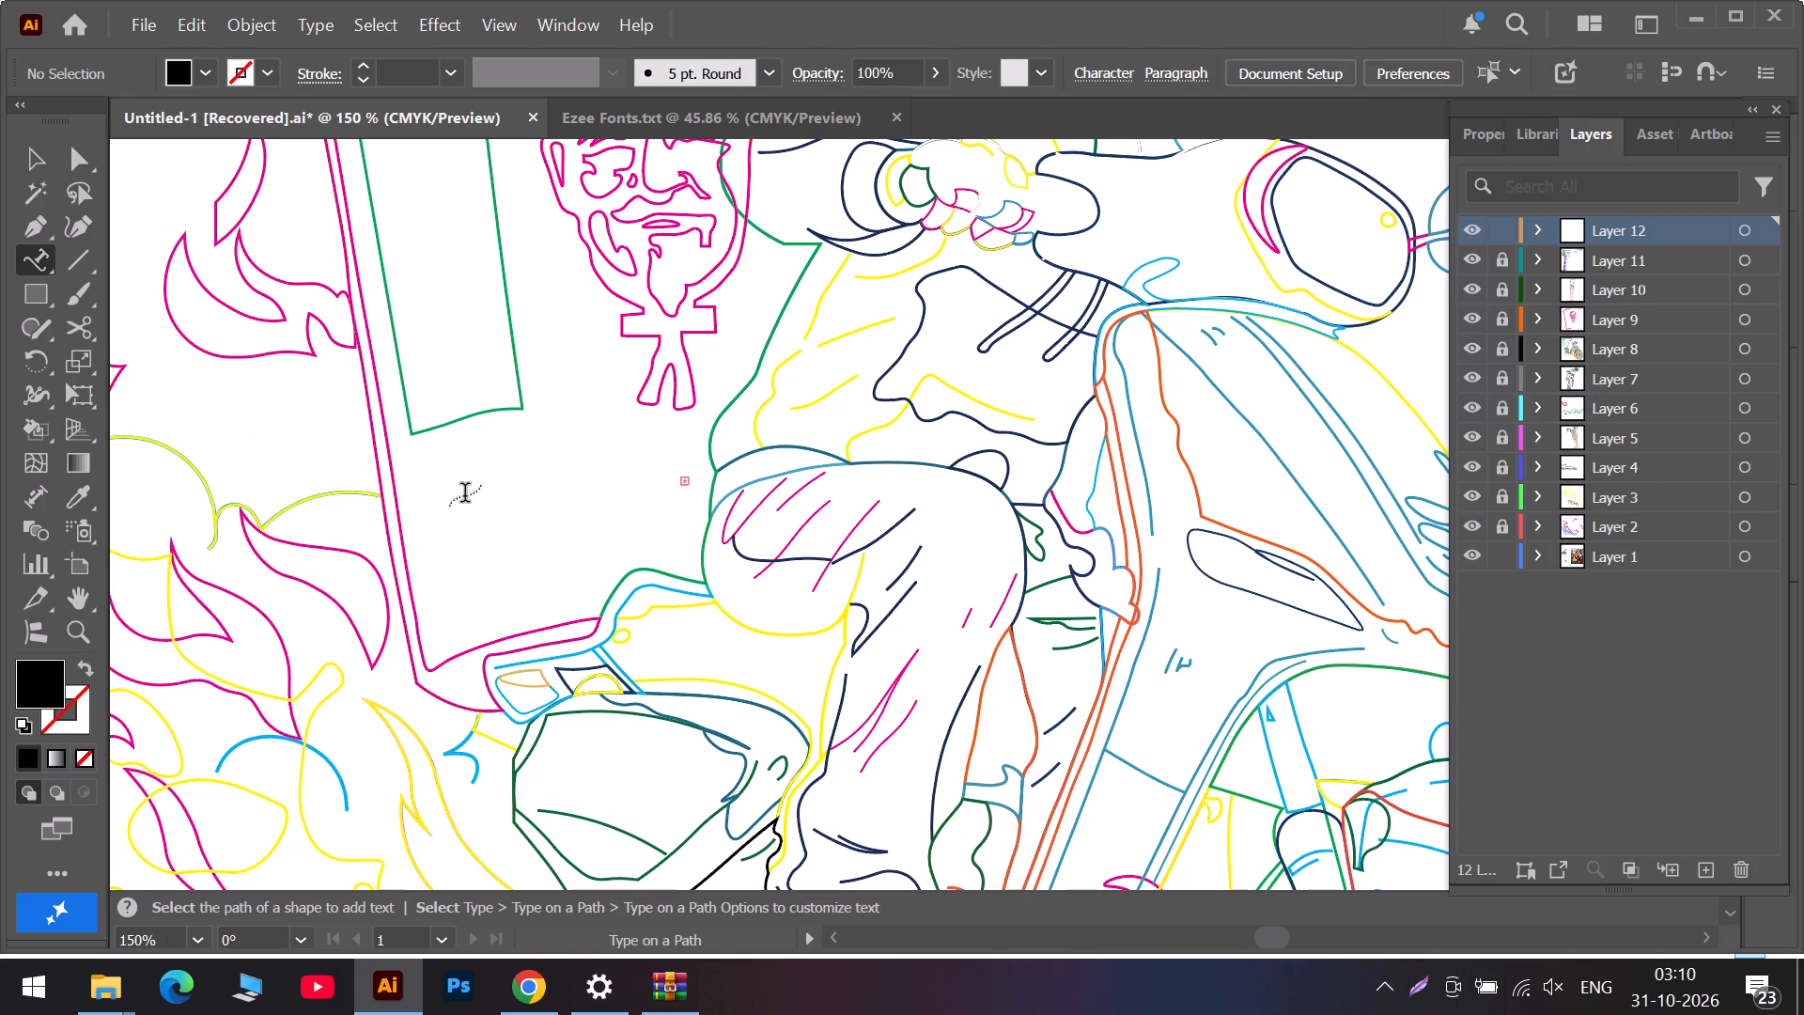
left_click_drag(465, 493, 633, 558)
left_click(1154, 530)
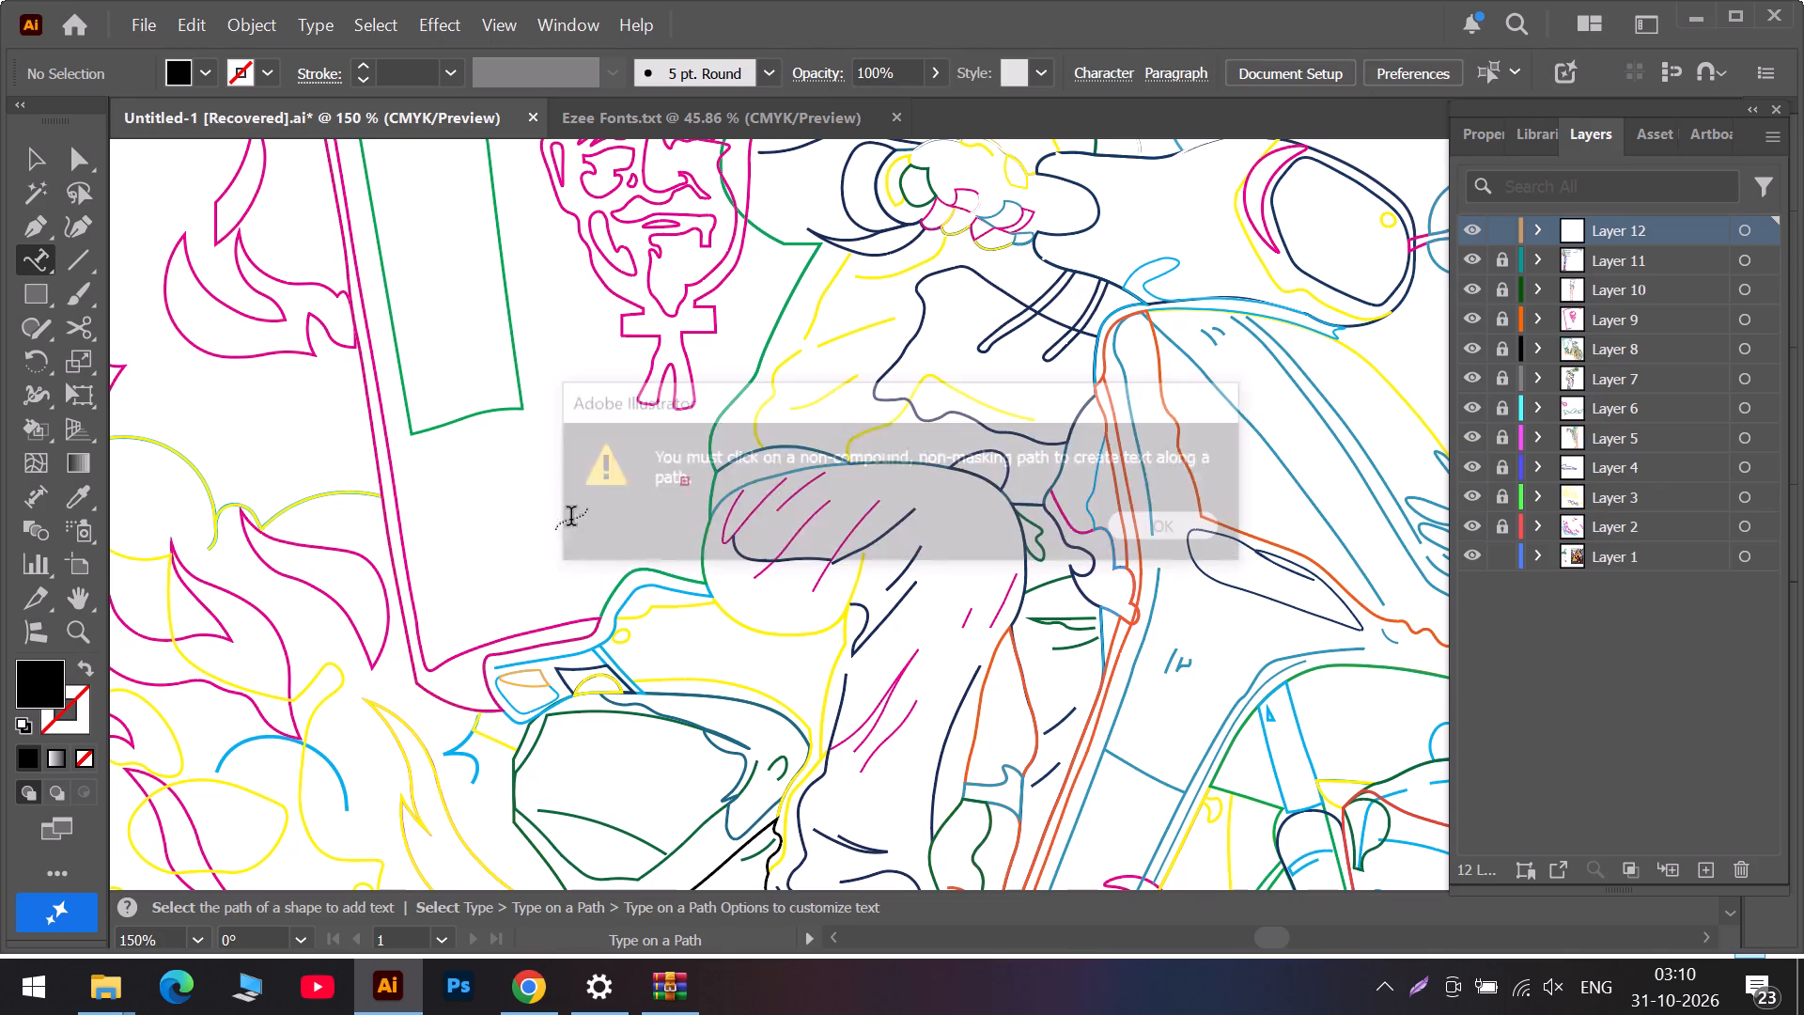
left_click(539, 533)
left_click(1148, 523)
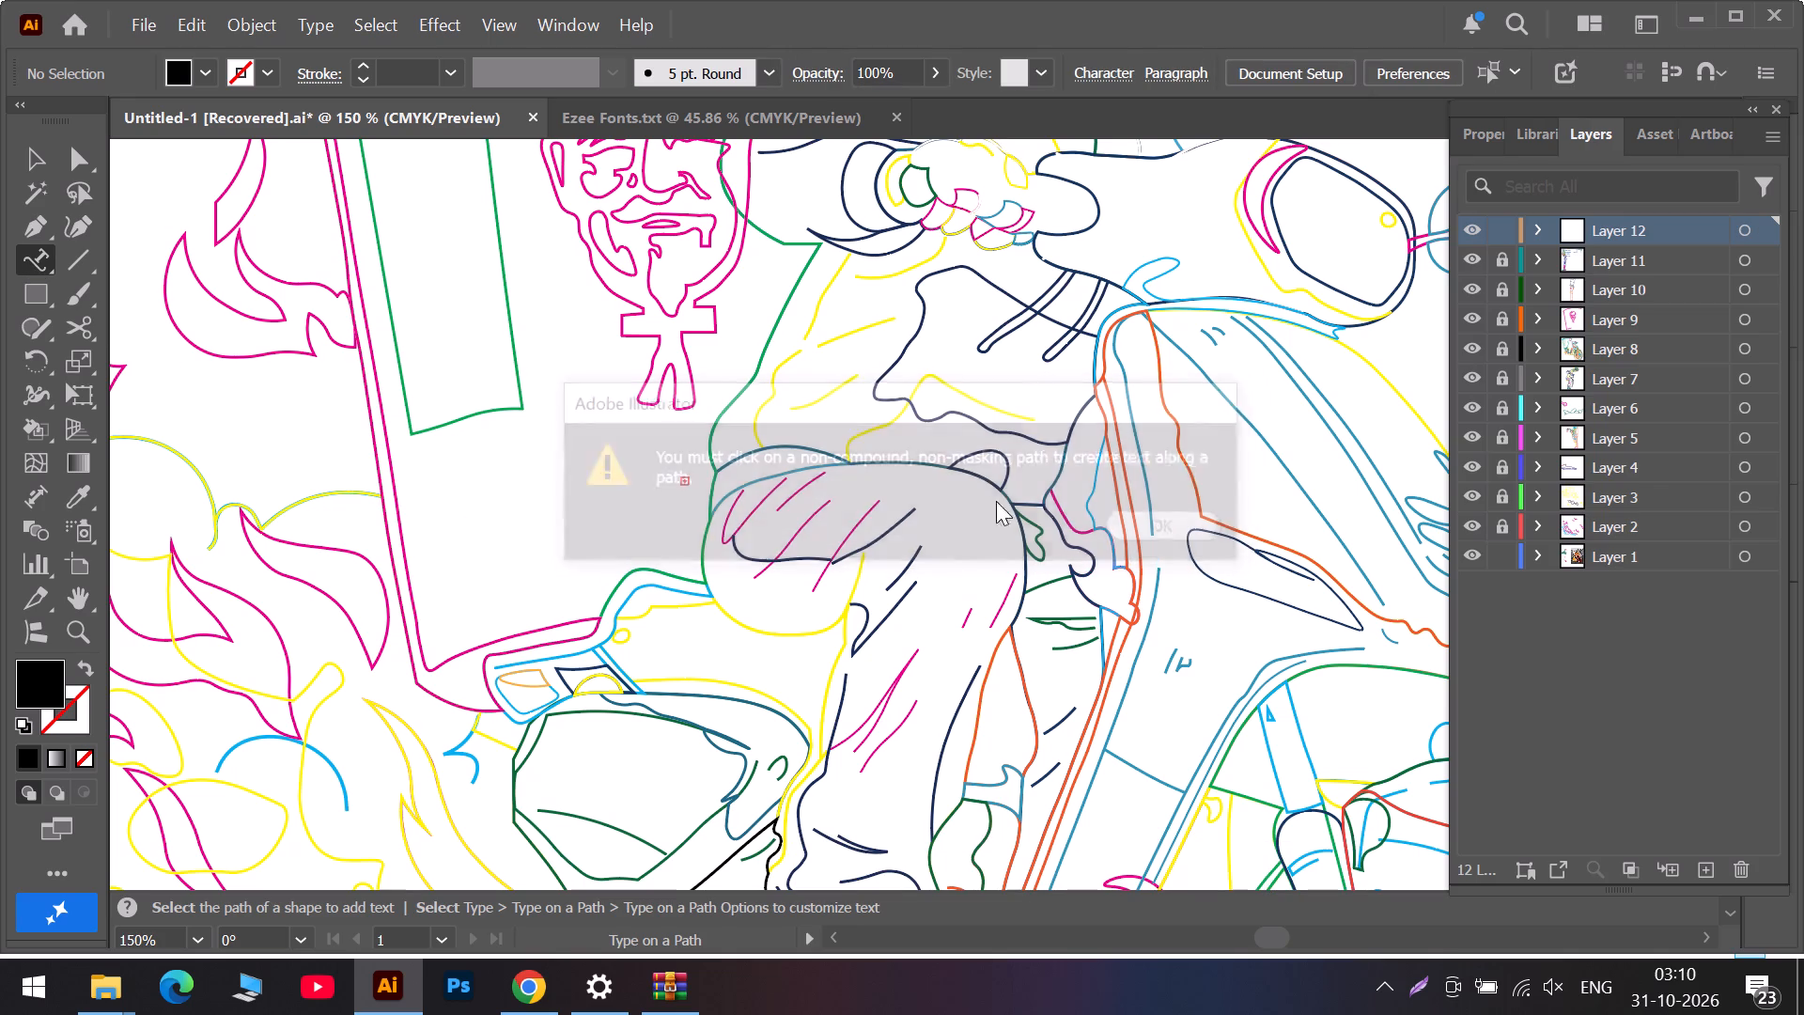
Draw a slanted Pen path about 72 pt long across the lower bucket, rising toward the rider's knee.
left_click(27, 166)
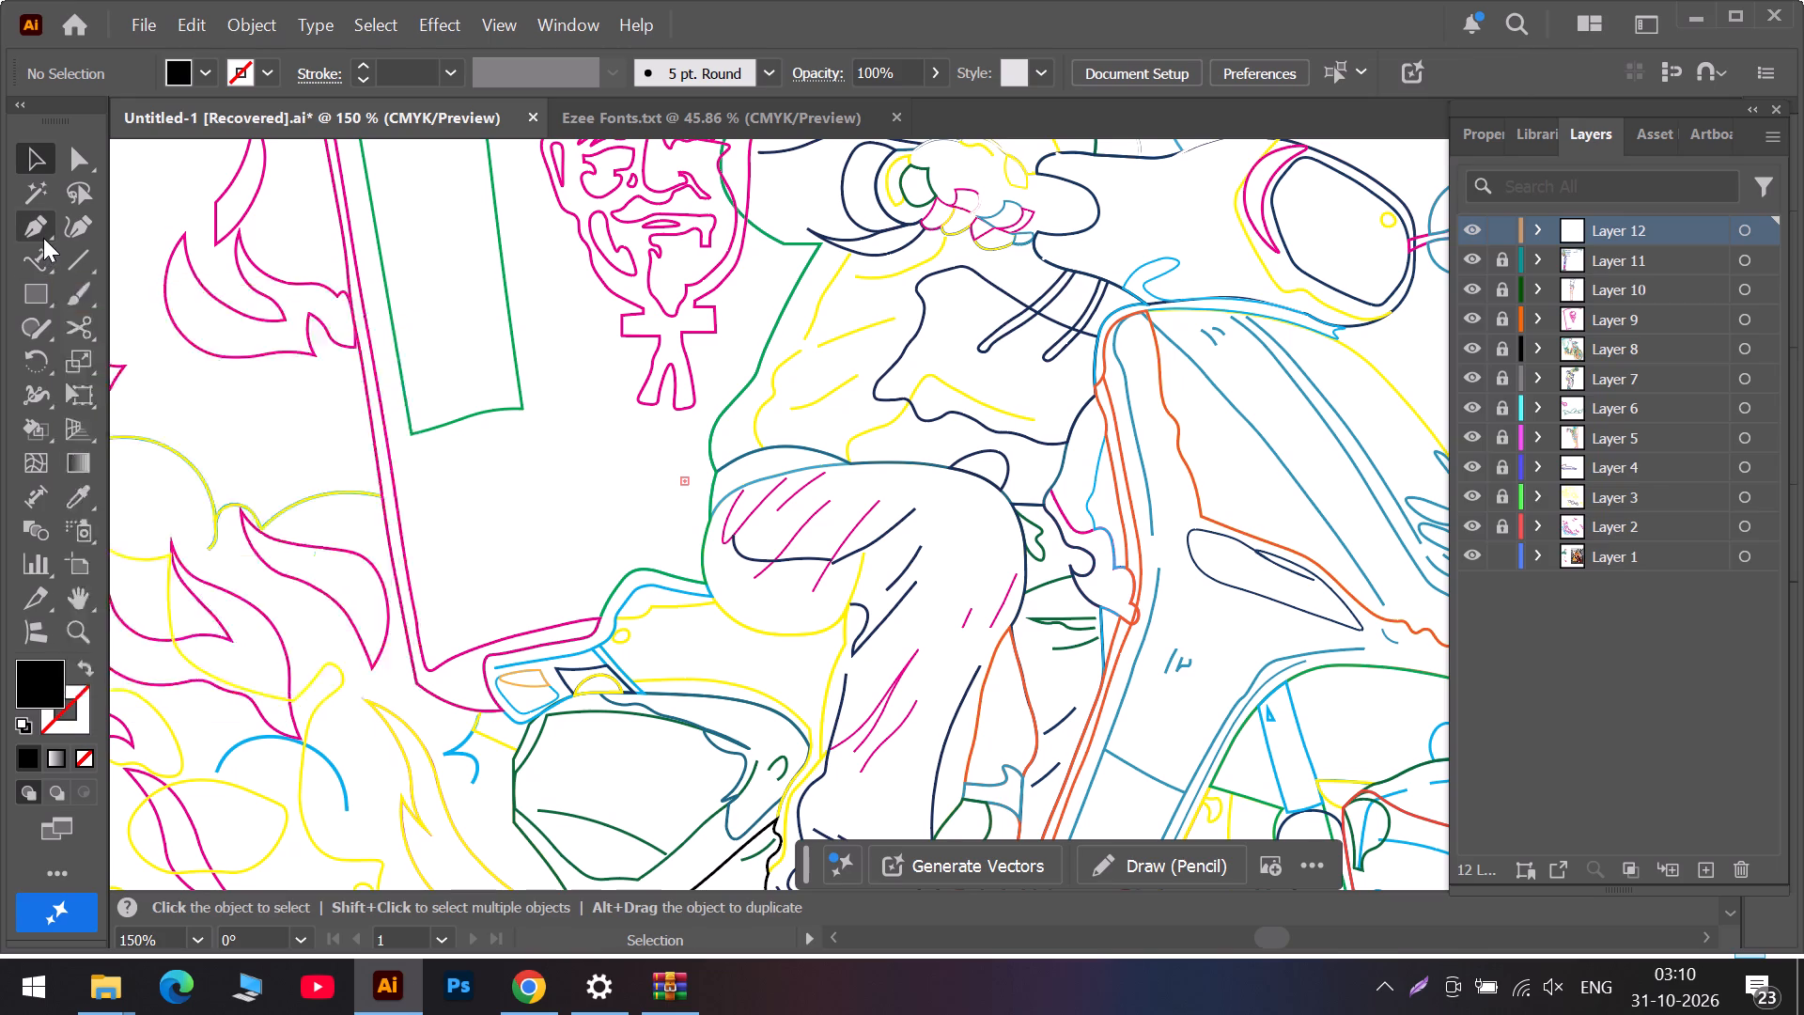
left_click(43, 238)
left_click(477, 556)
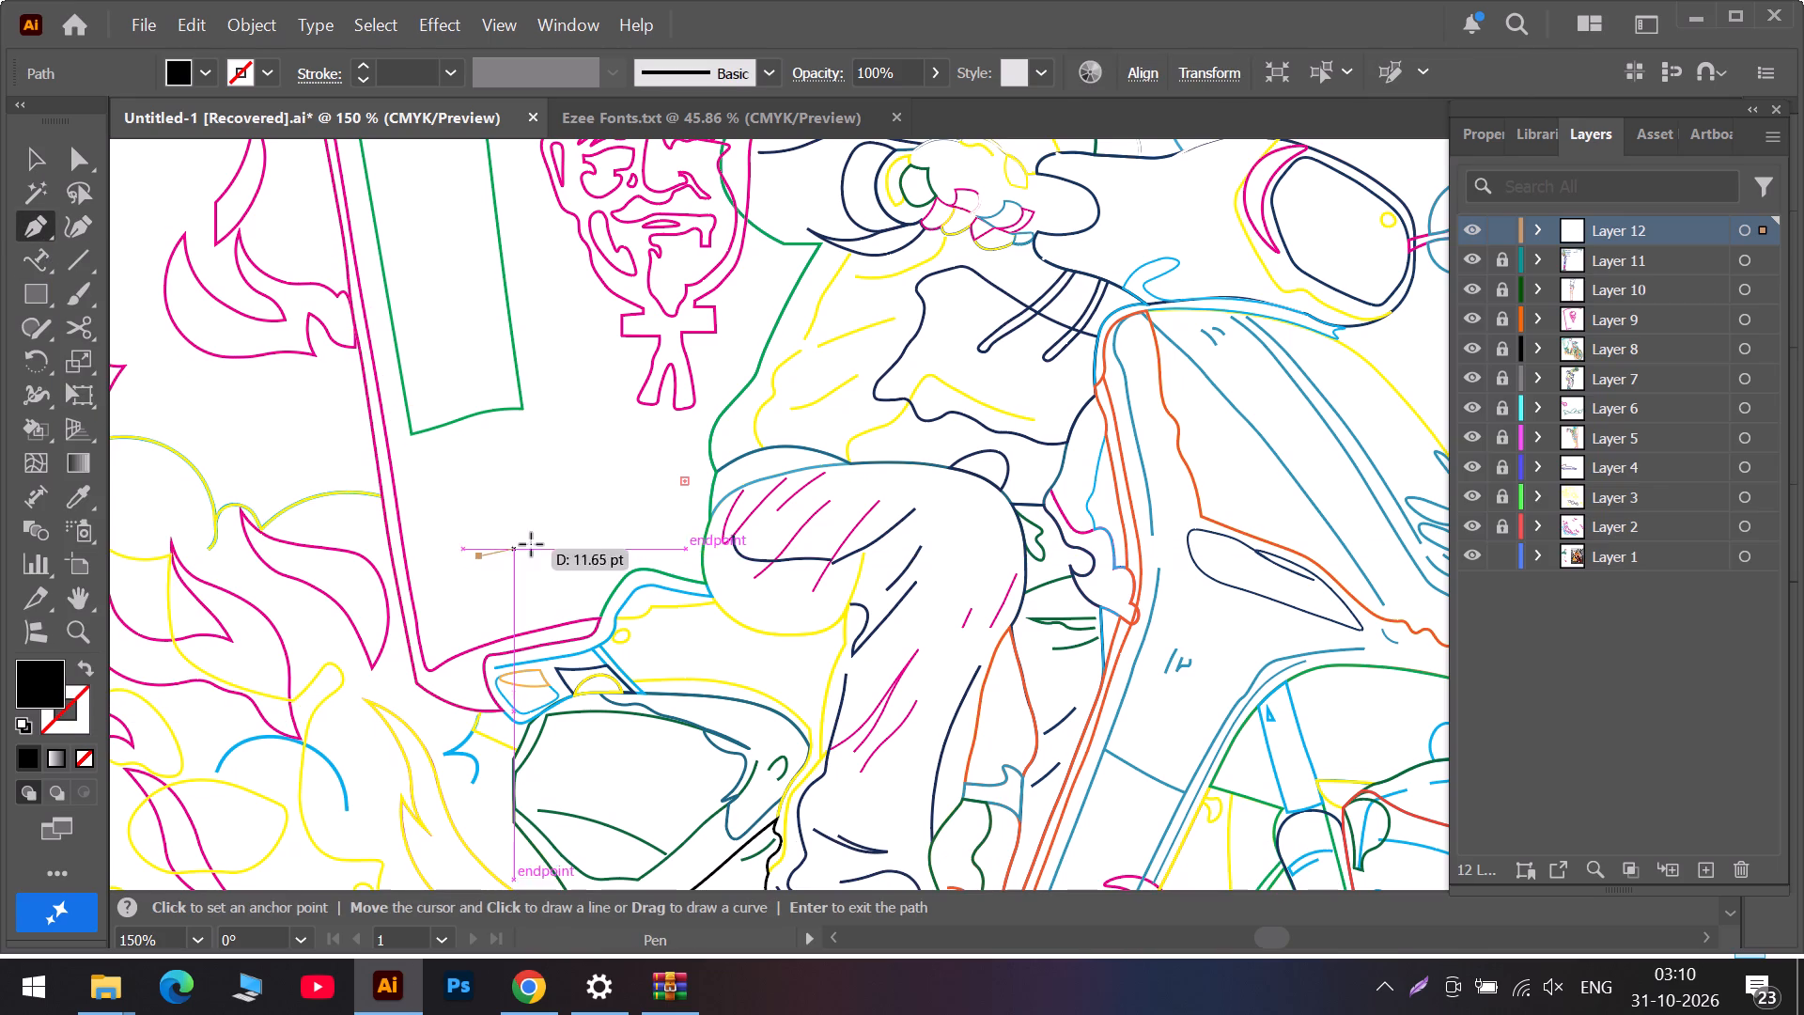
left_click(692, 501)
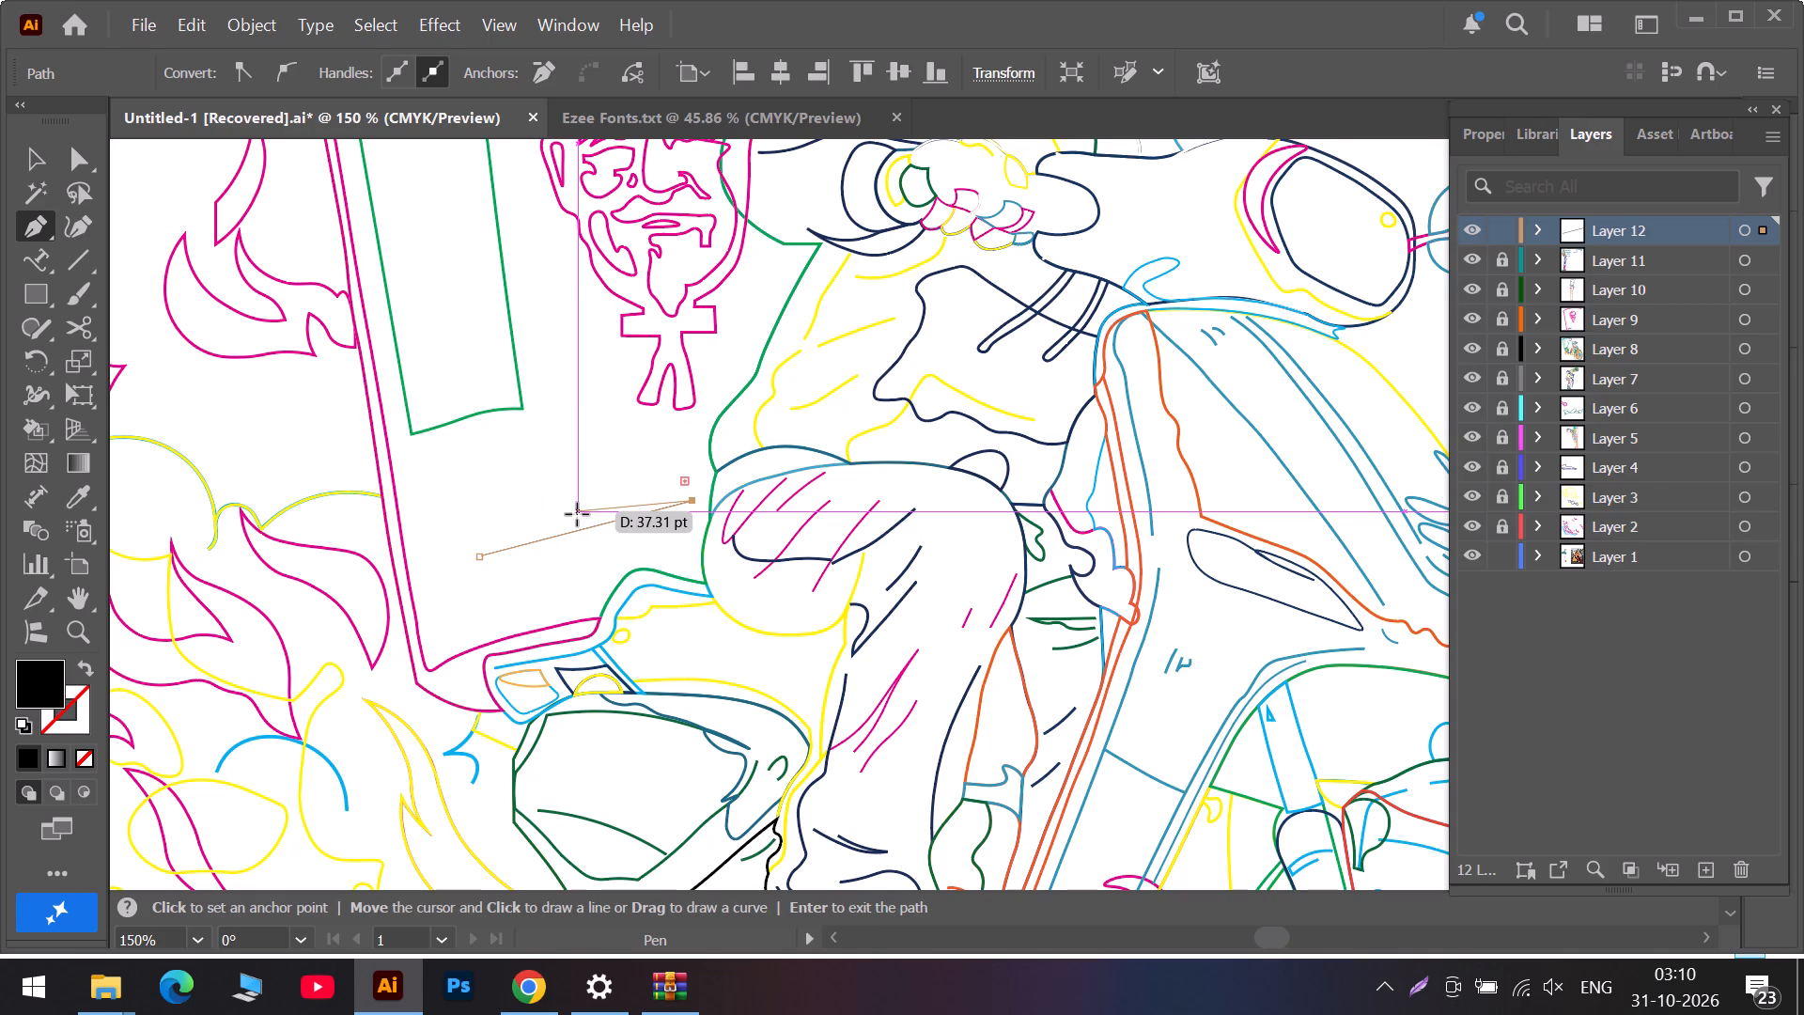
Undo the path-text attempts back to the horizontal blue KFC lettering over the reference image.
key("ctrl+z")
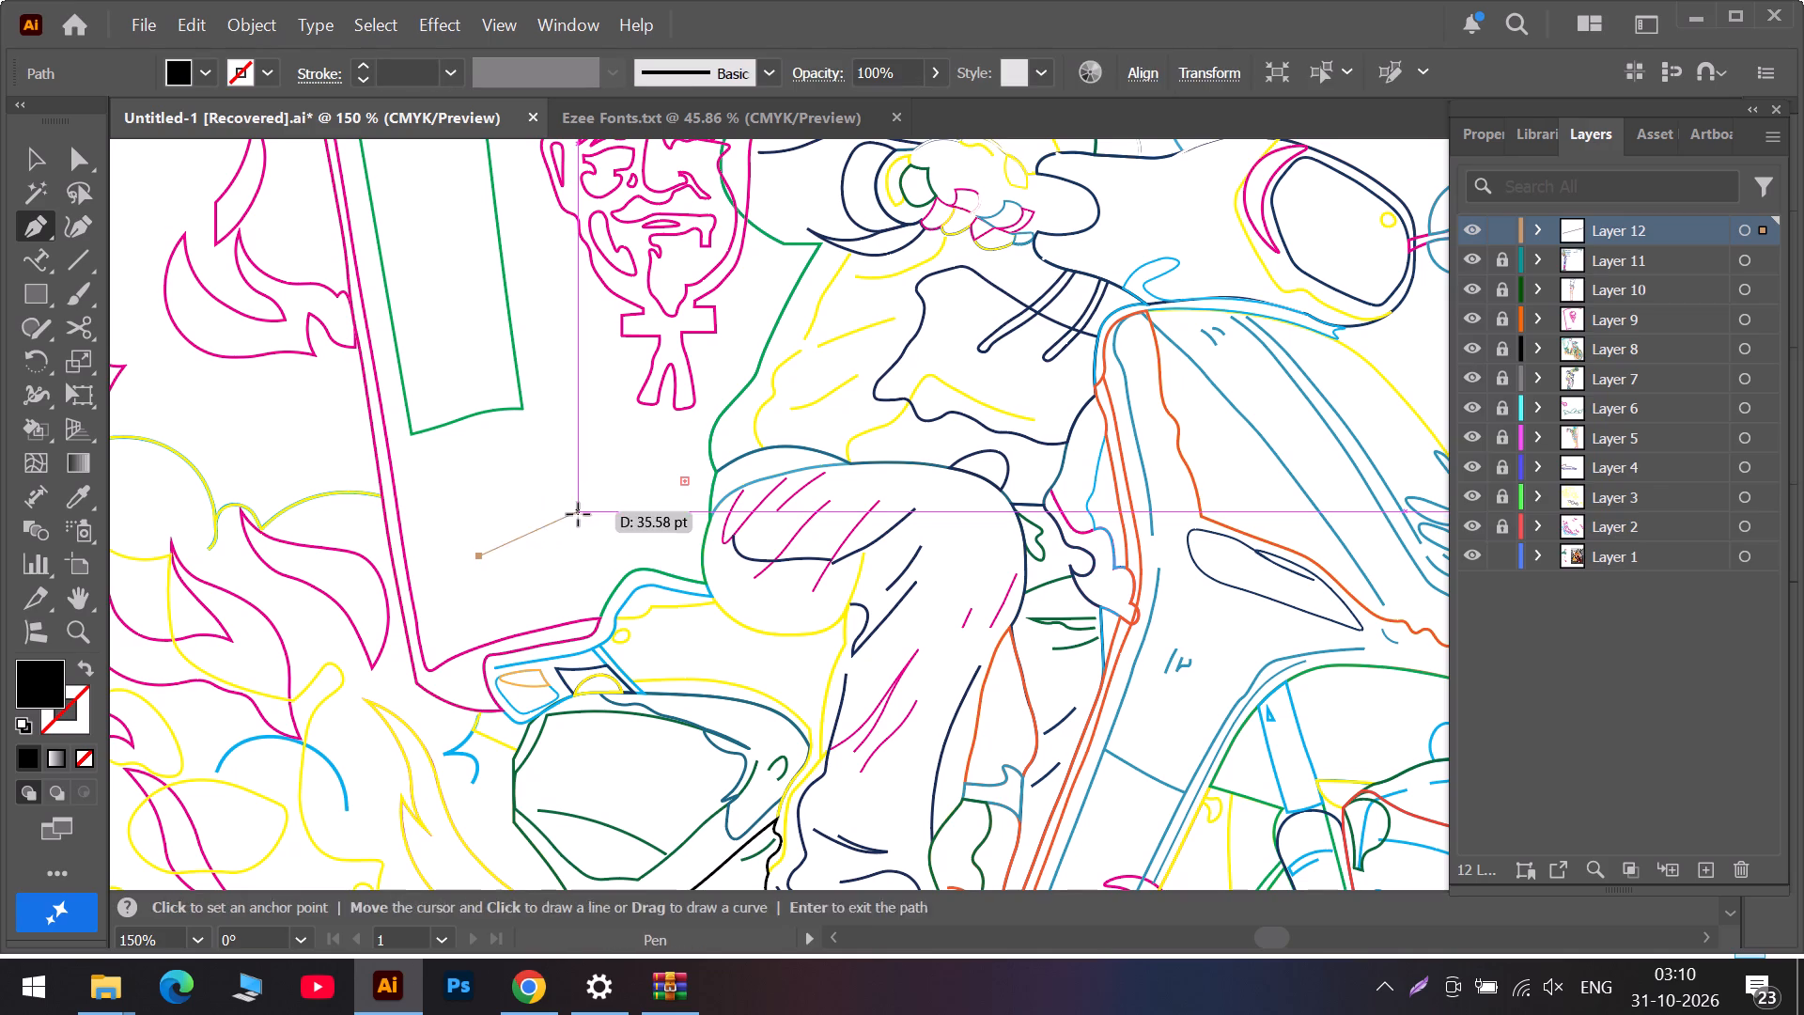
key("ctrl+z")
key("ctrl+z")
key("ctrl+z")
key("ctrl+z")
key("ctrl+z")
key("ctrl+z")
key("ctrl+z")
key("ctrl+z")
key("ctrl+z")
key("ctrl+z")
key("ctrl+z")
key("ctrl+z")
key("ctrl+z")
key("ctrl+z")
key("ctrl+z")
key("ctrl+z")
key("ctrl+z")
key("ctrl+z")
key("ctrl+z")
key("ctrl+z")
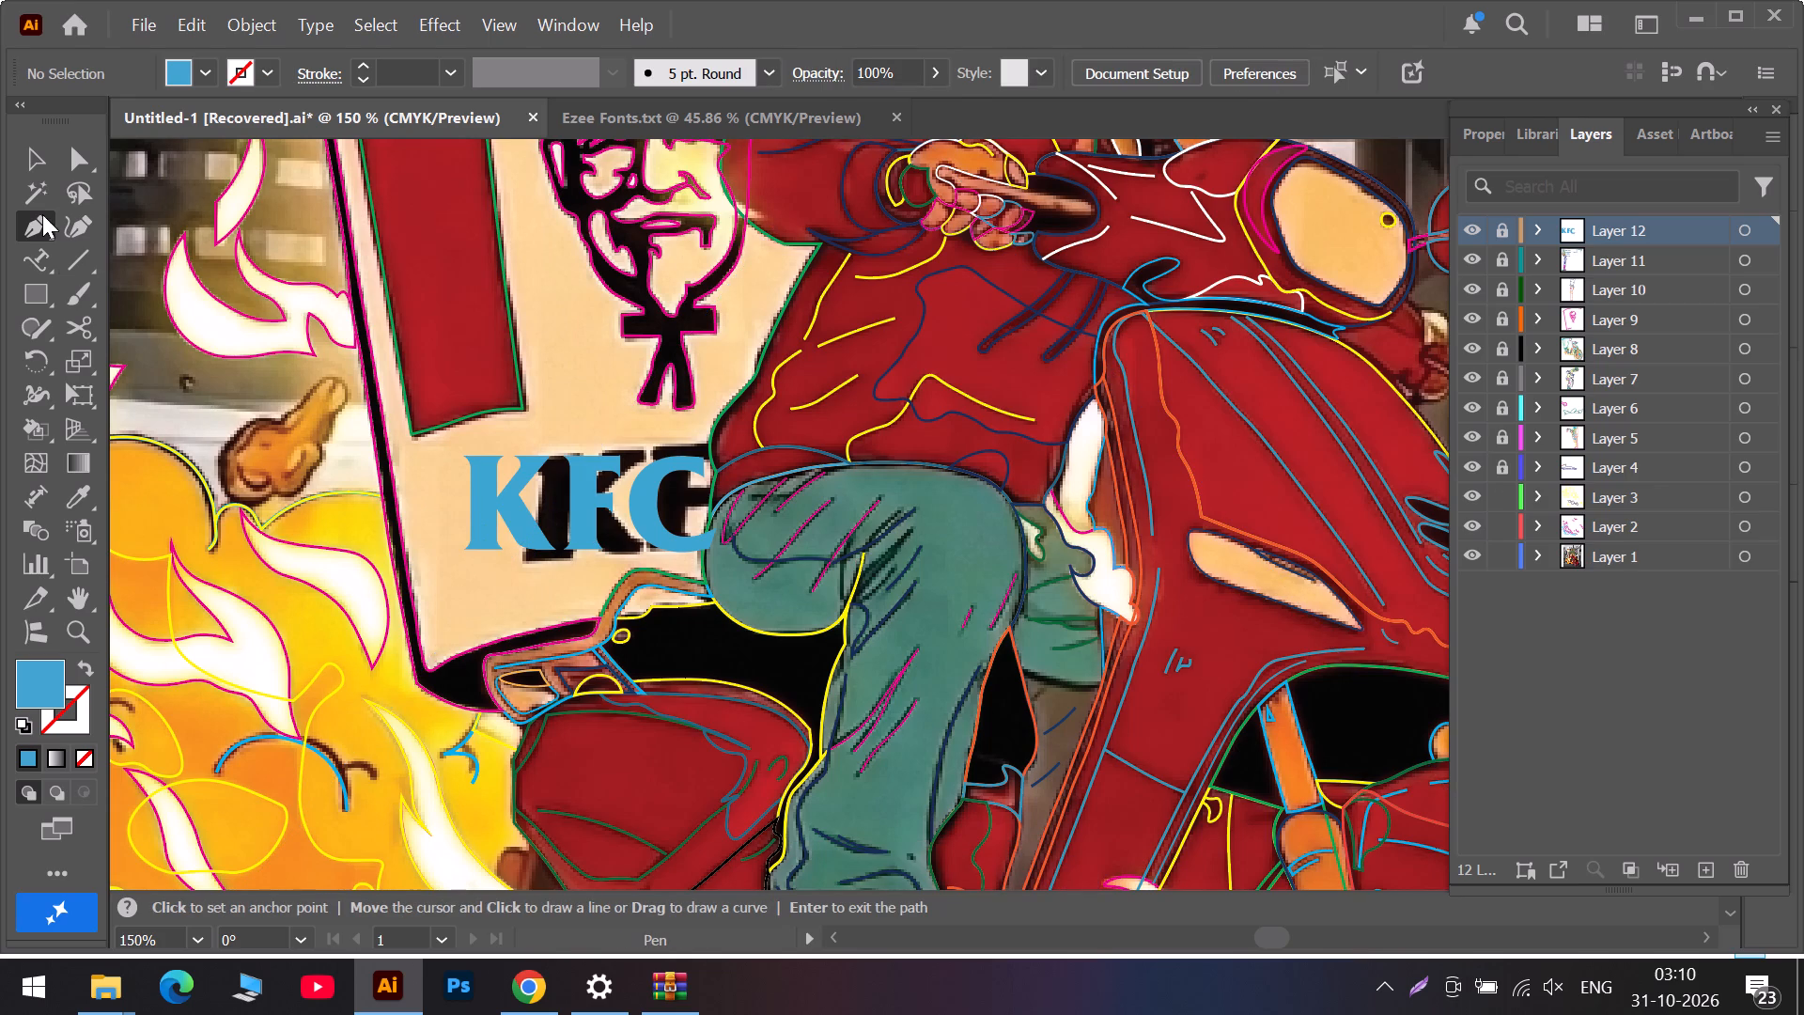
left_click(25, 156)
left_click(590, 523)
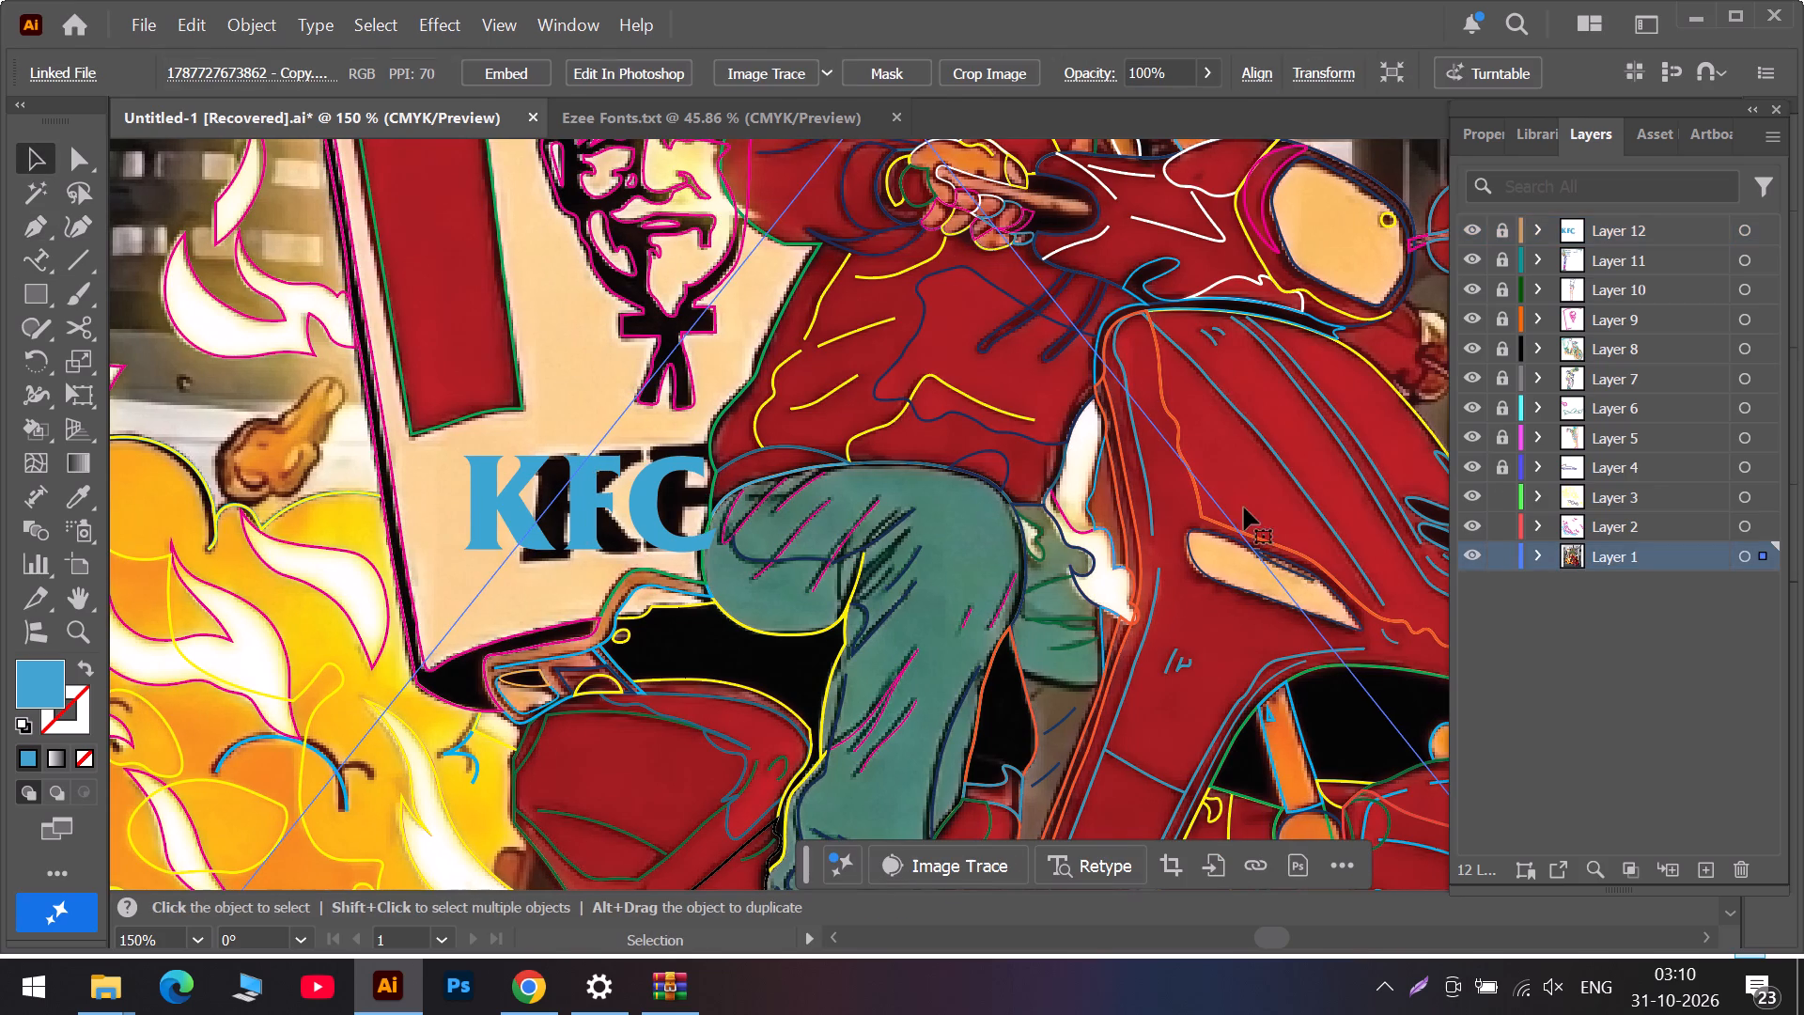
key("ctrl+z")
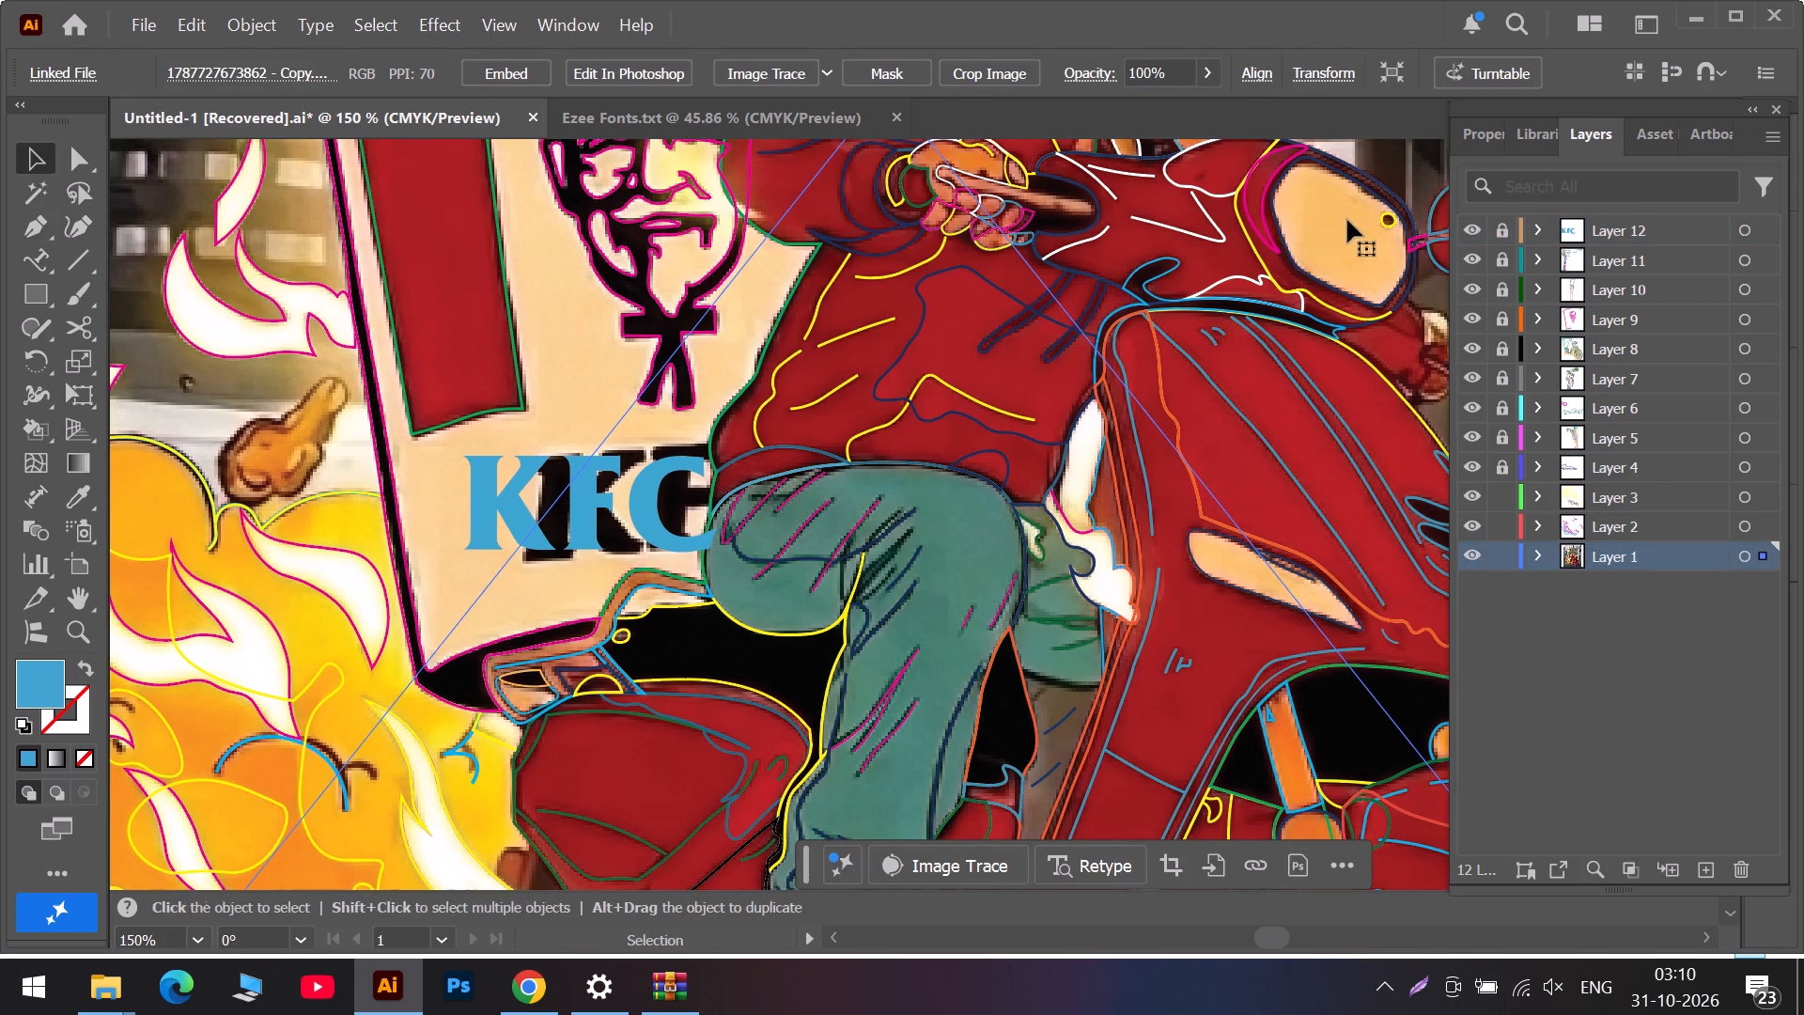
key("ctrl+z")
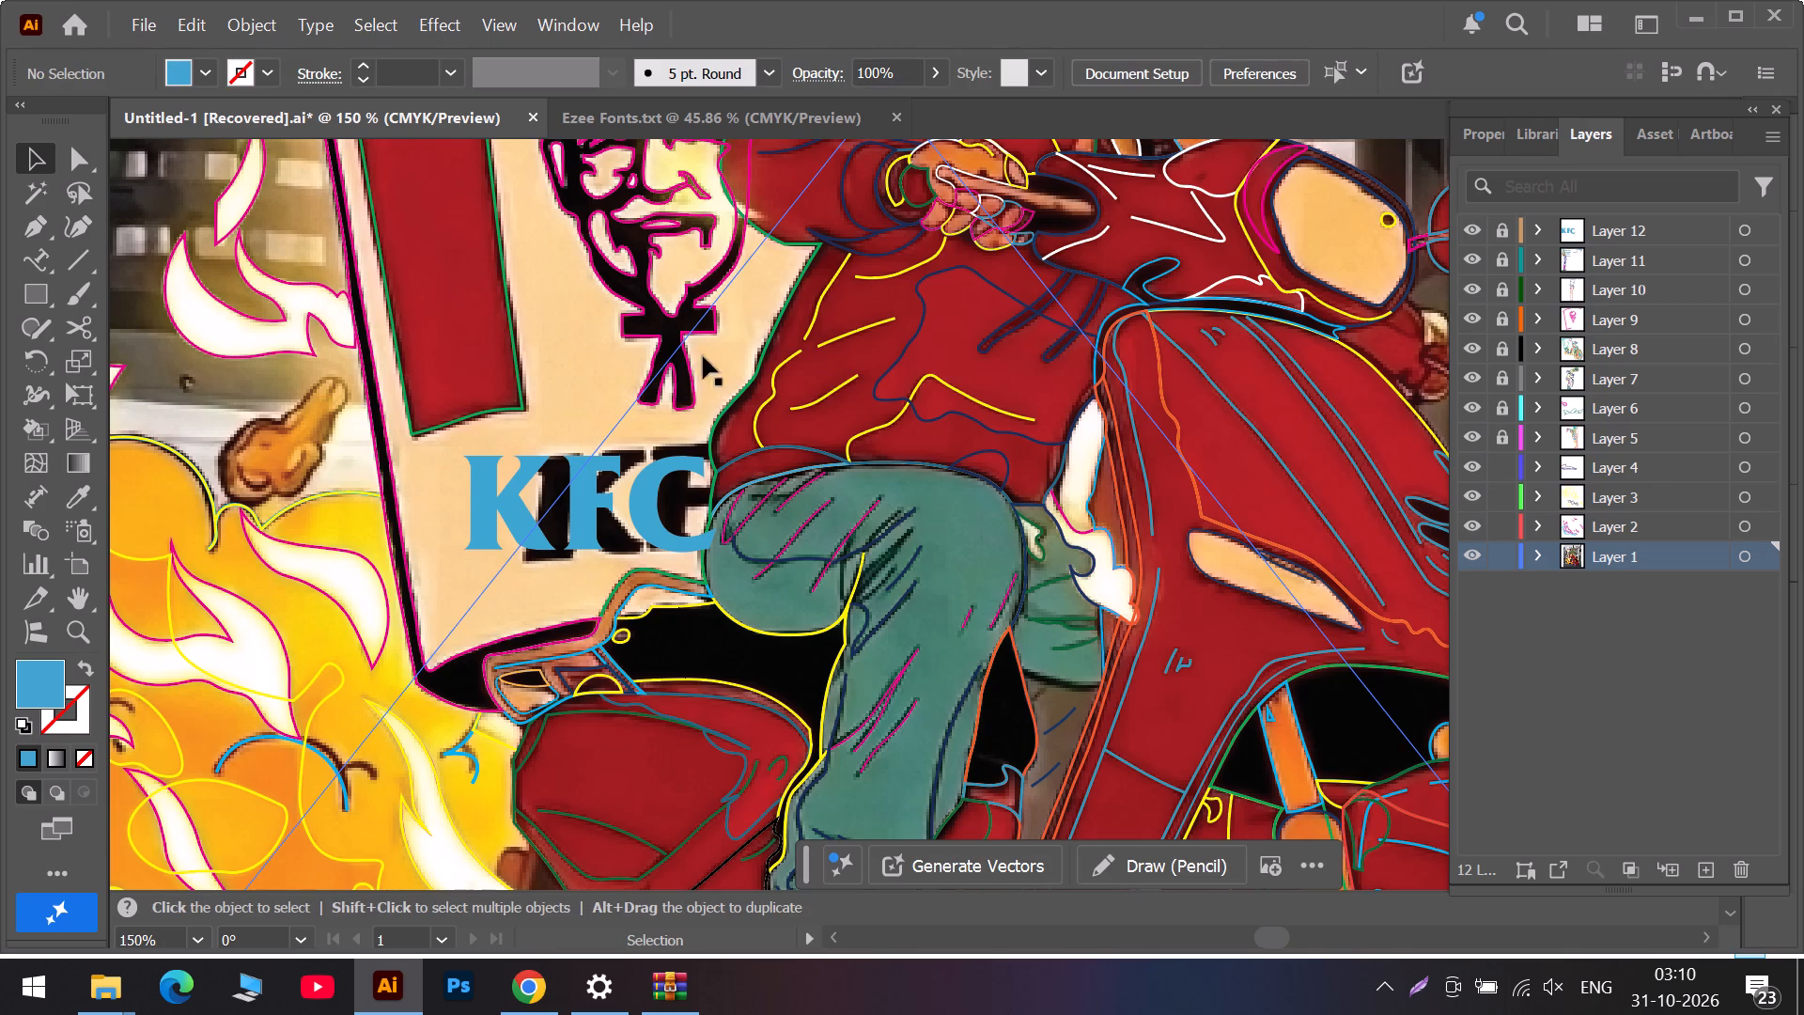
Unlock Layer 12, and lock Layer 4 and Layer 3.
left_click(1506, 233)
left_click(1501, 456)
left_click(1498, 462)
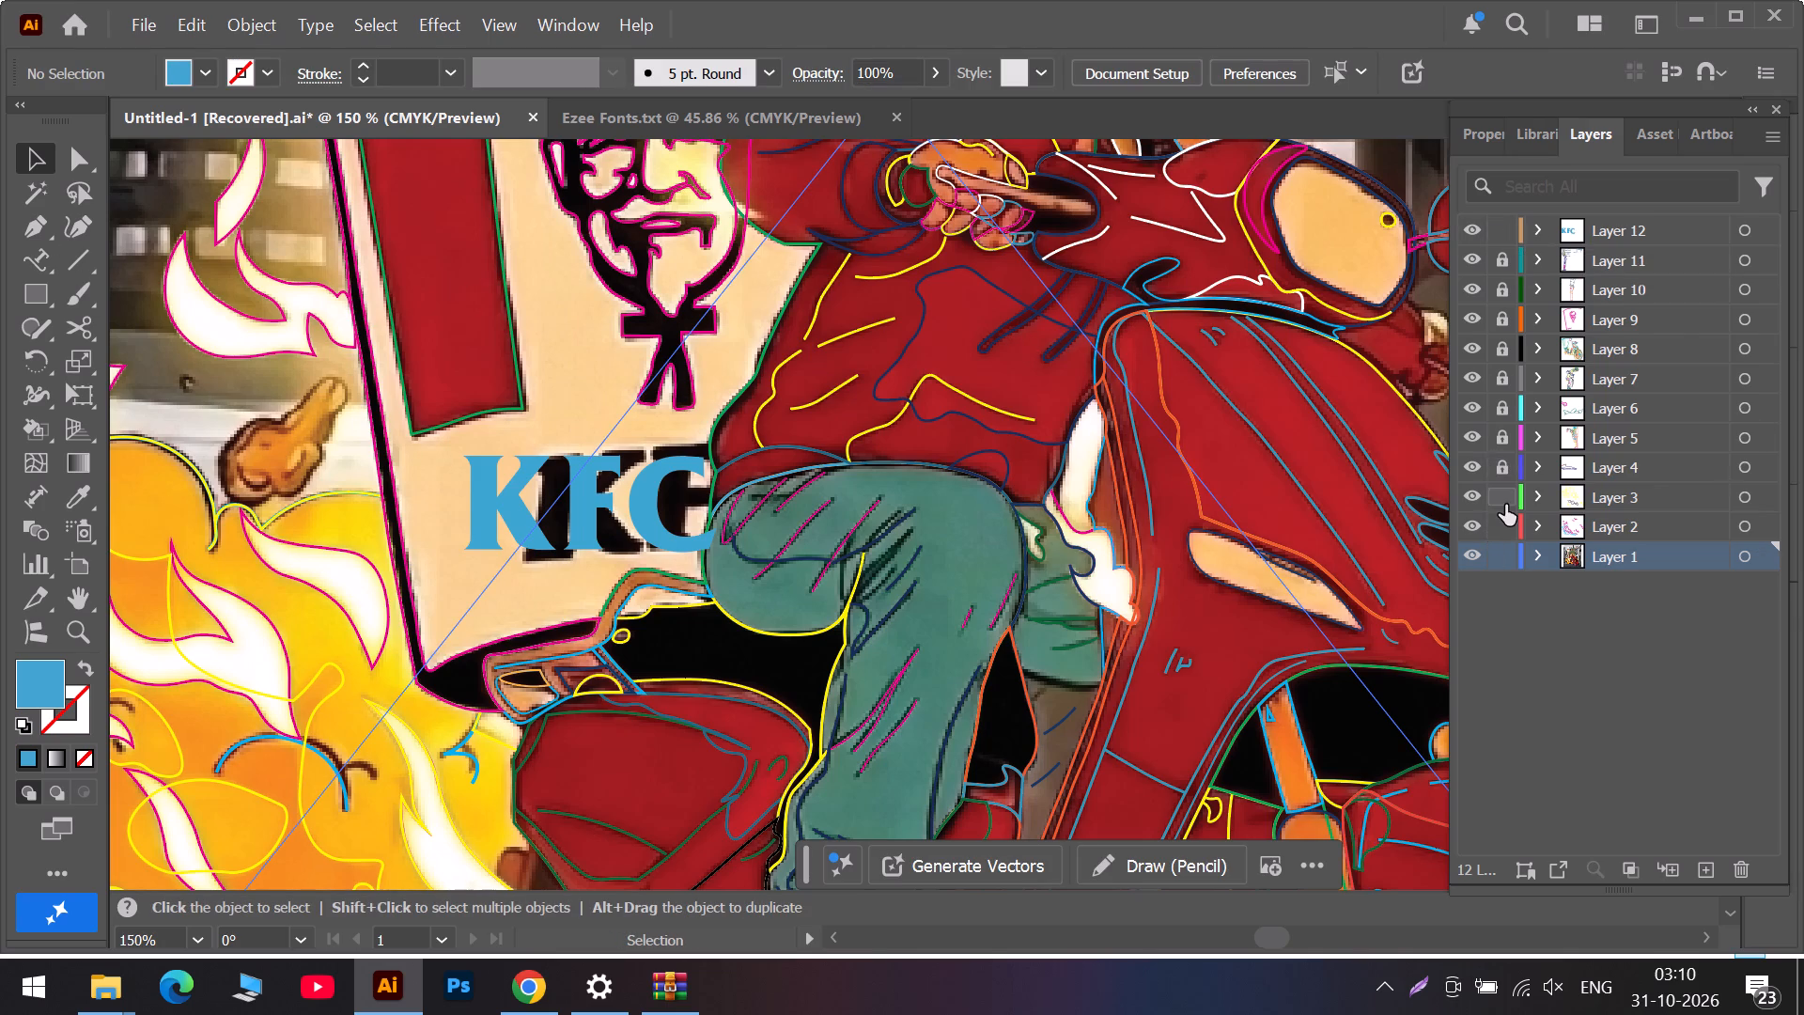
left_click(1502, 493)
left_click(1502, 513)
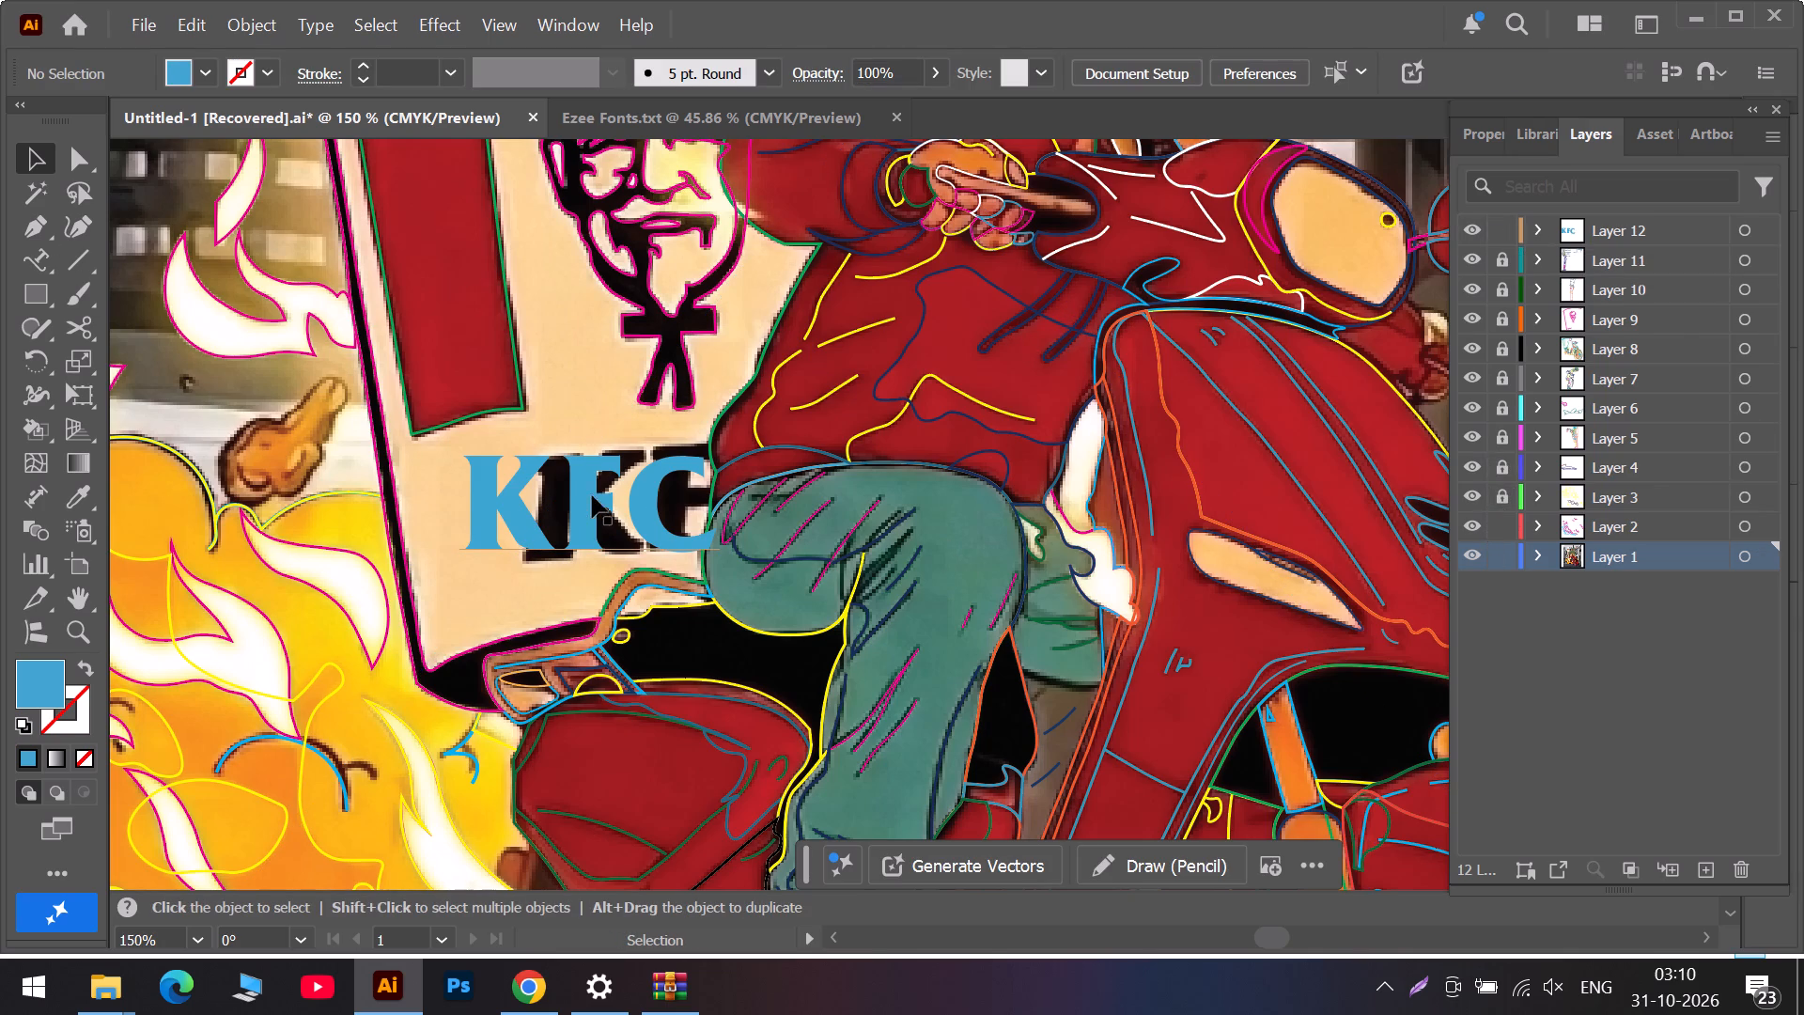
Delete the horizontal blue KFC lettering from the bucket.
left_click_drag(592, 495, 568, 529)
key("Delete")
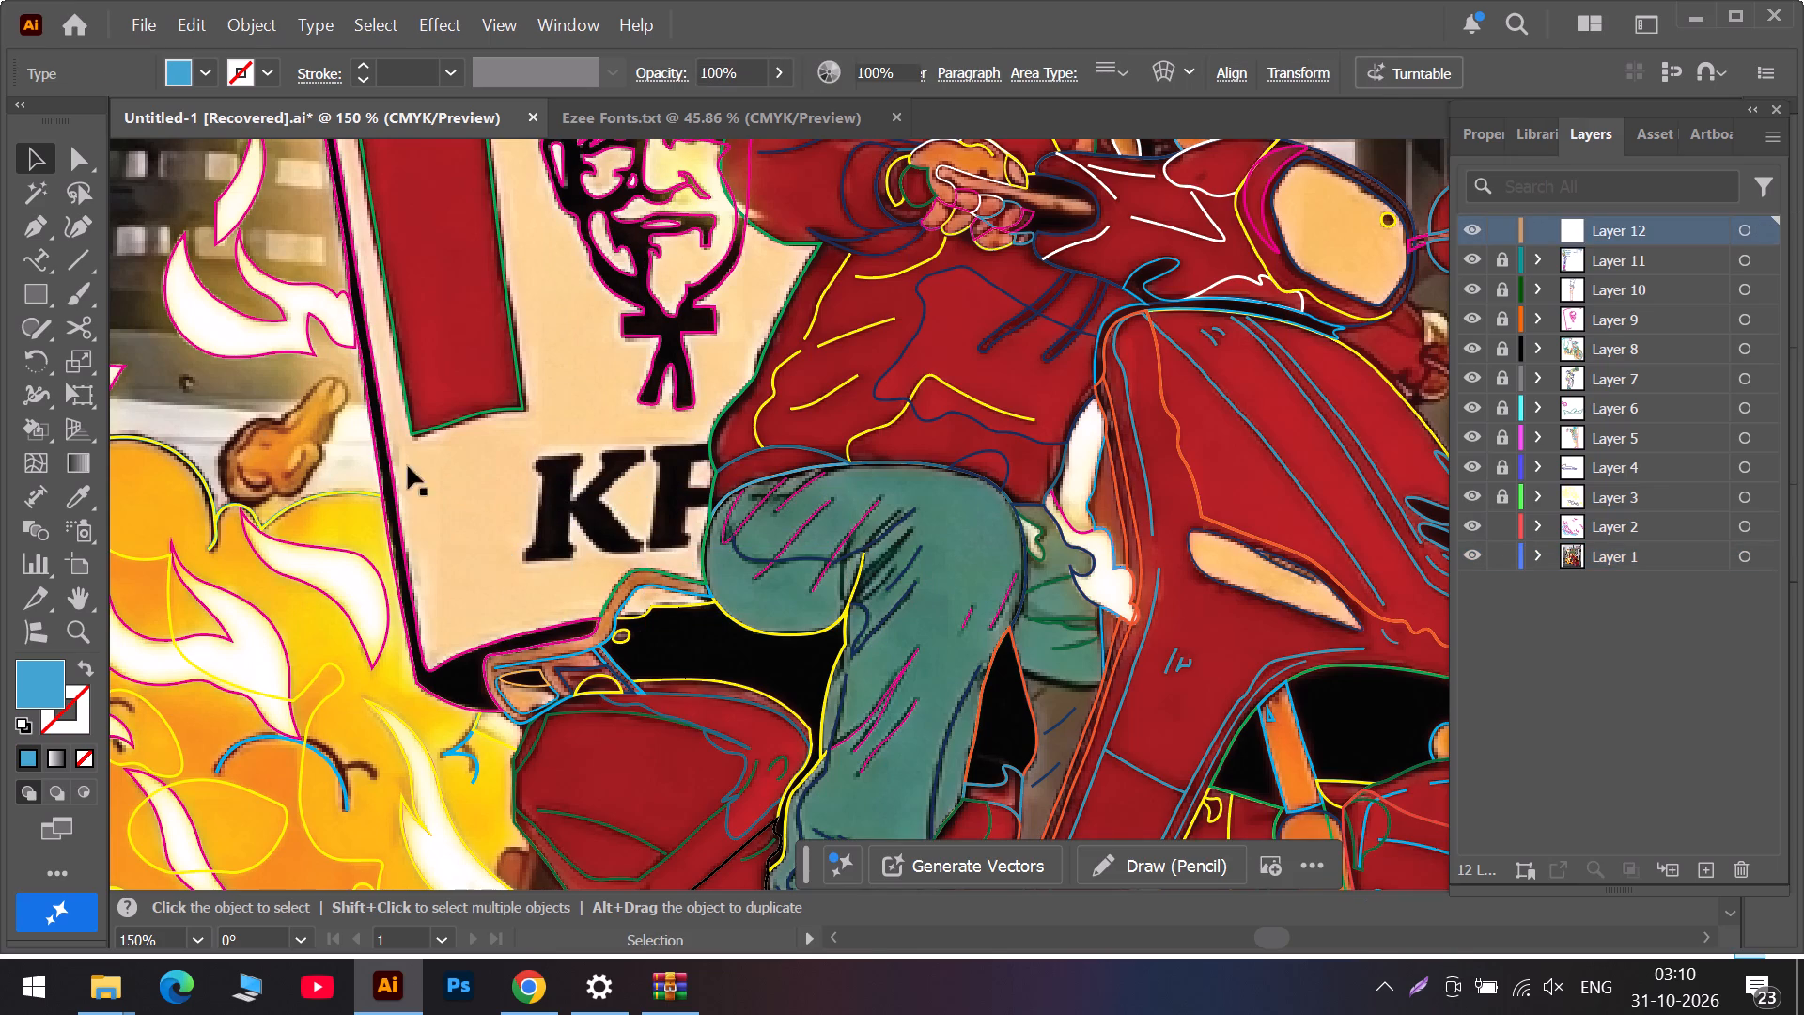
Draw a slanted two-point Pen path on Layer 12 along the baseline of the reference KFC lettering, ending at the rider's trousers.
left_click(37, 231)
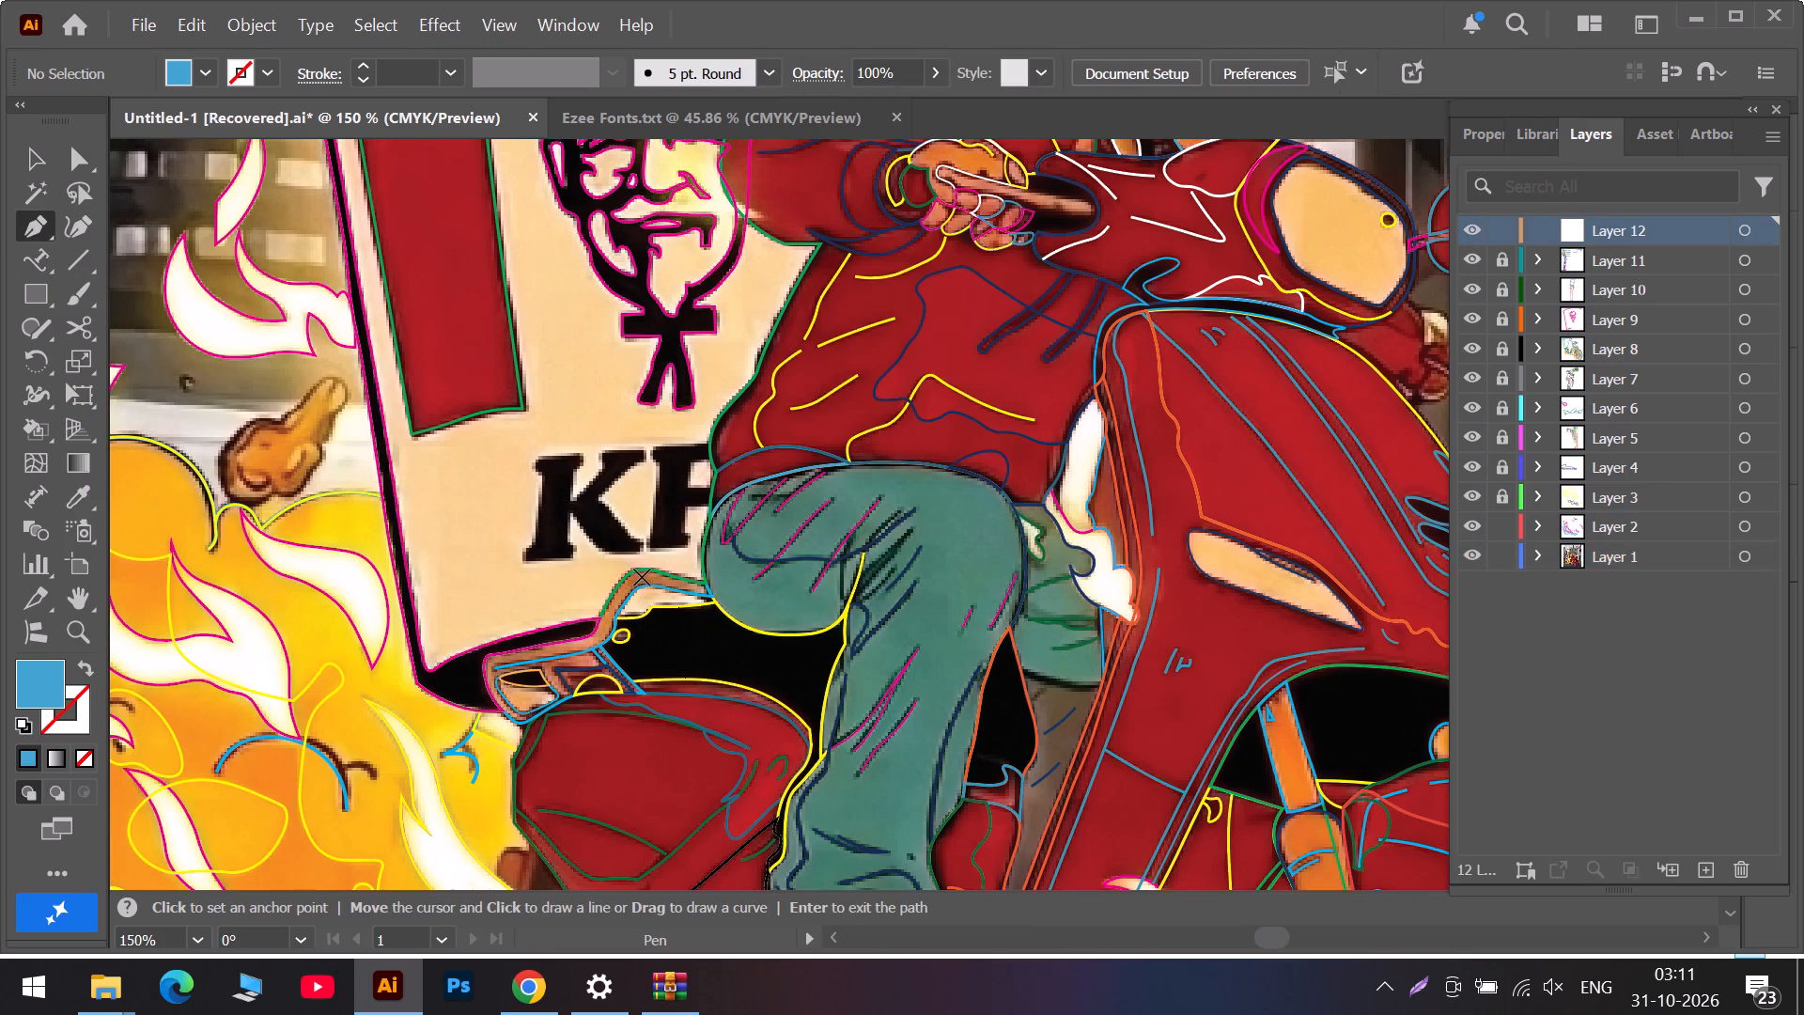
left_click(528, 559)
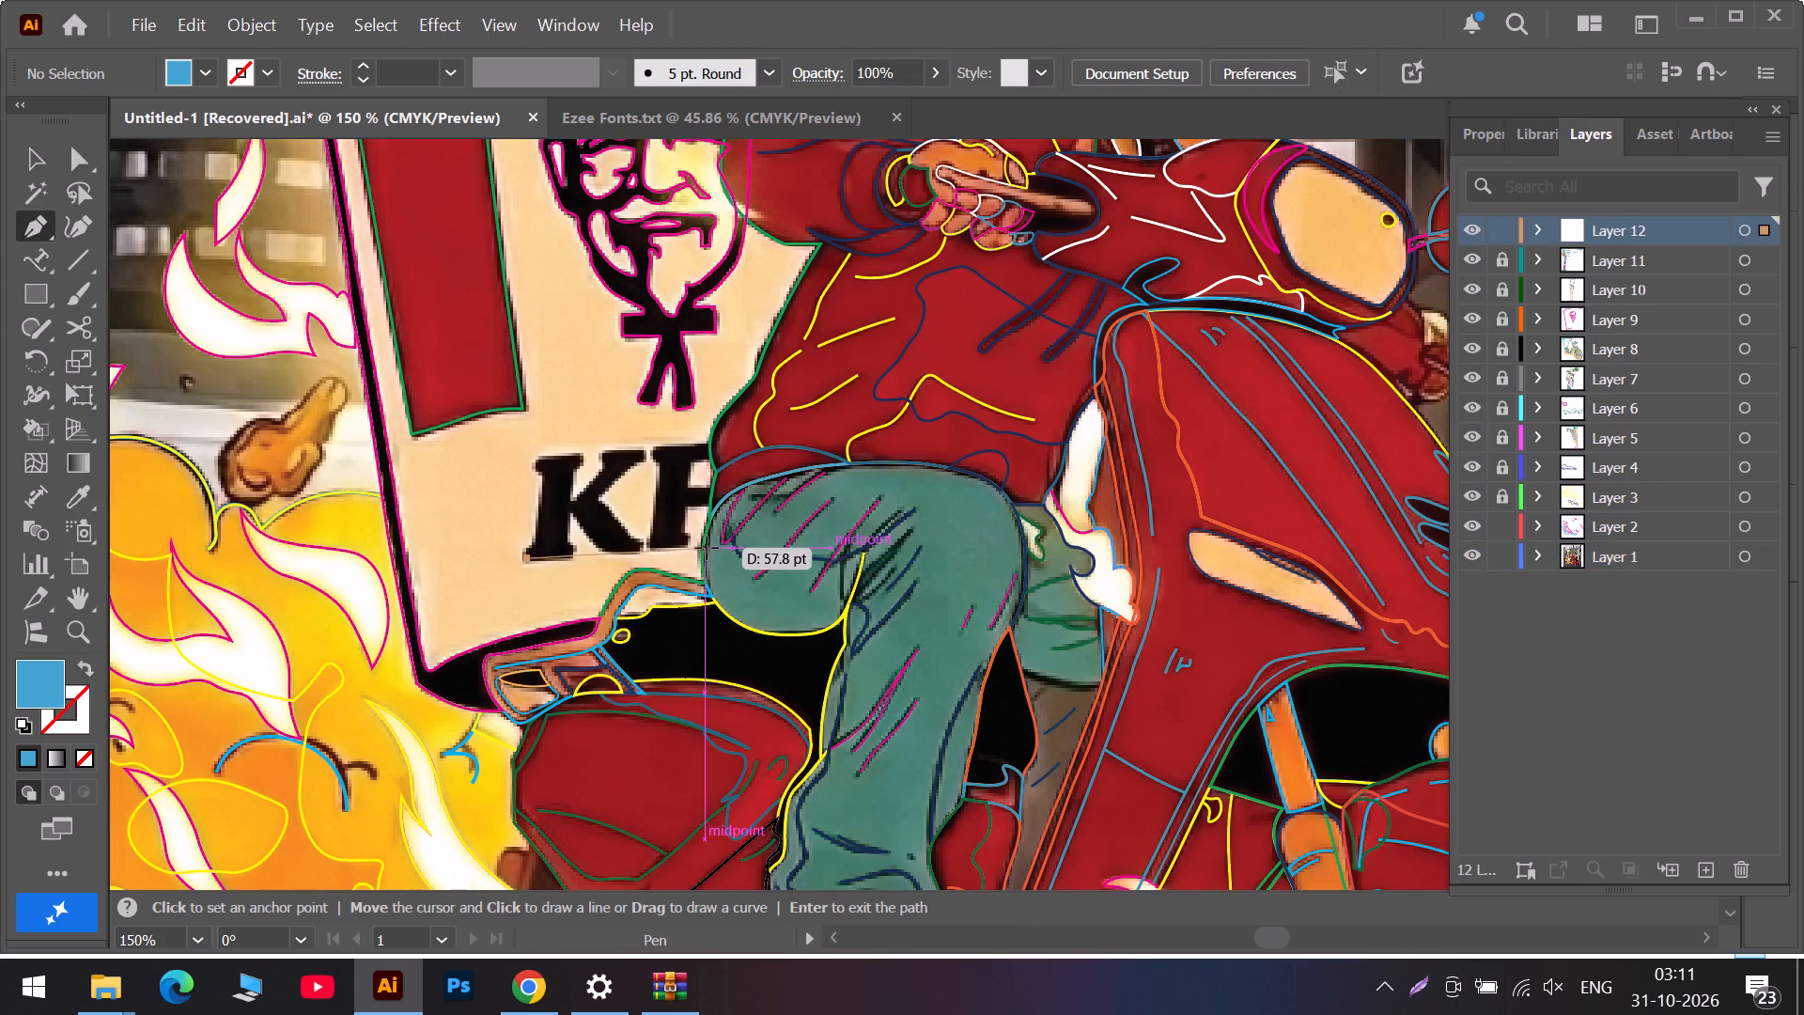
left_click(699, 543)
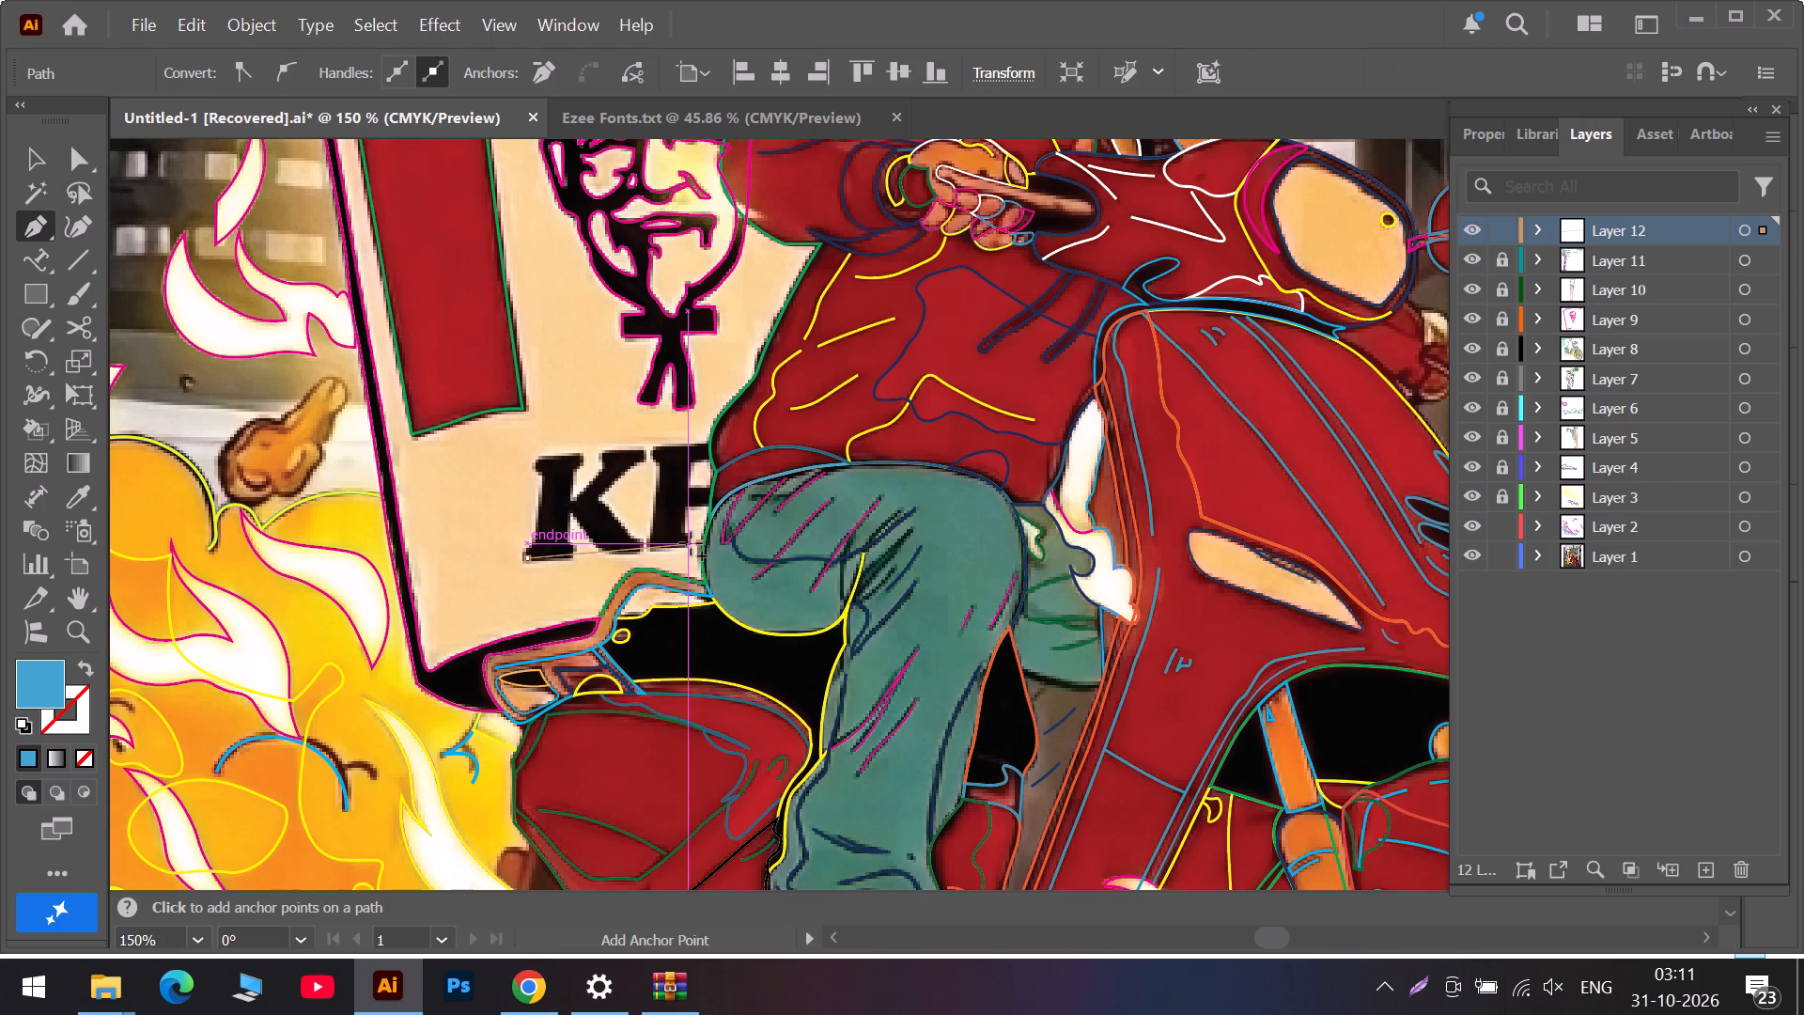
key("Escape")
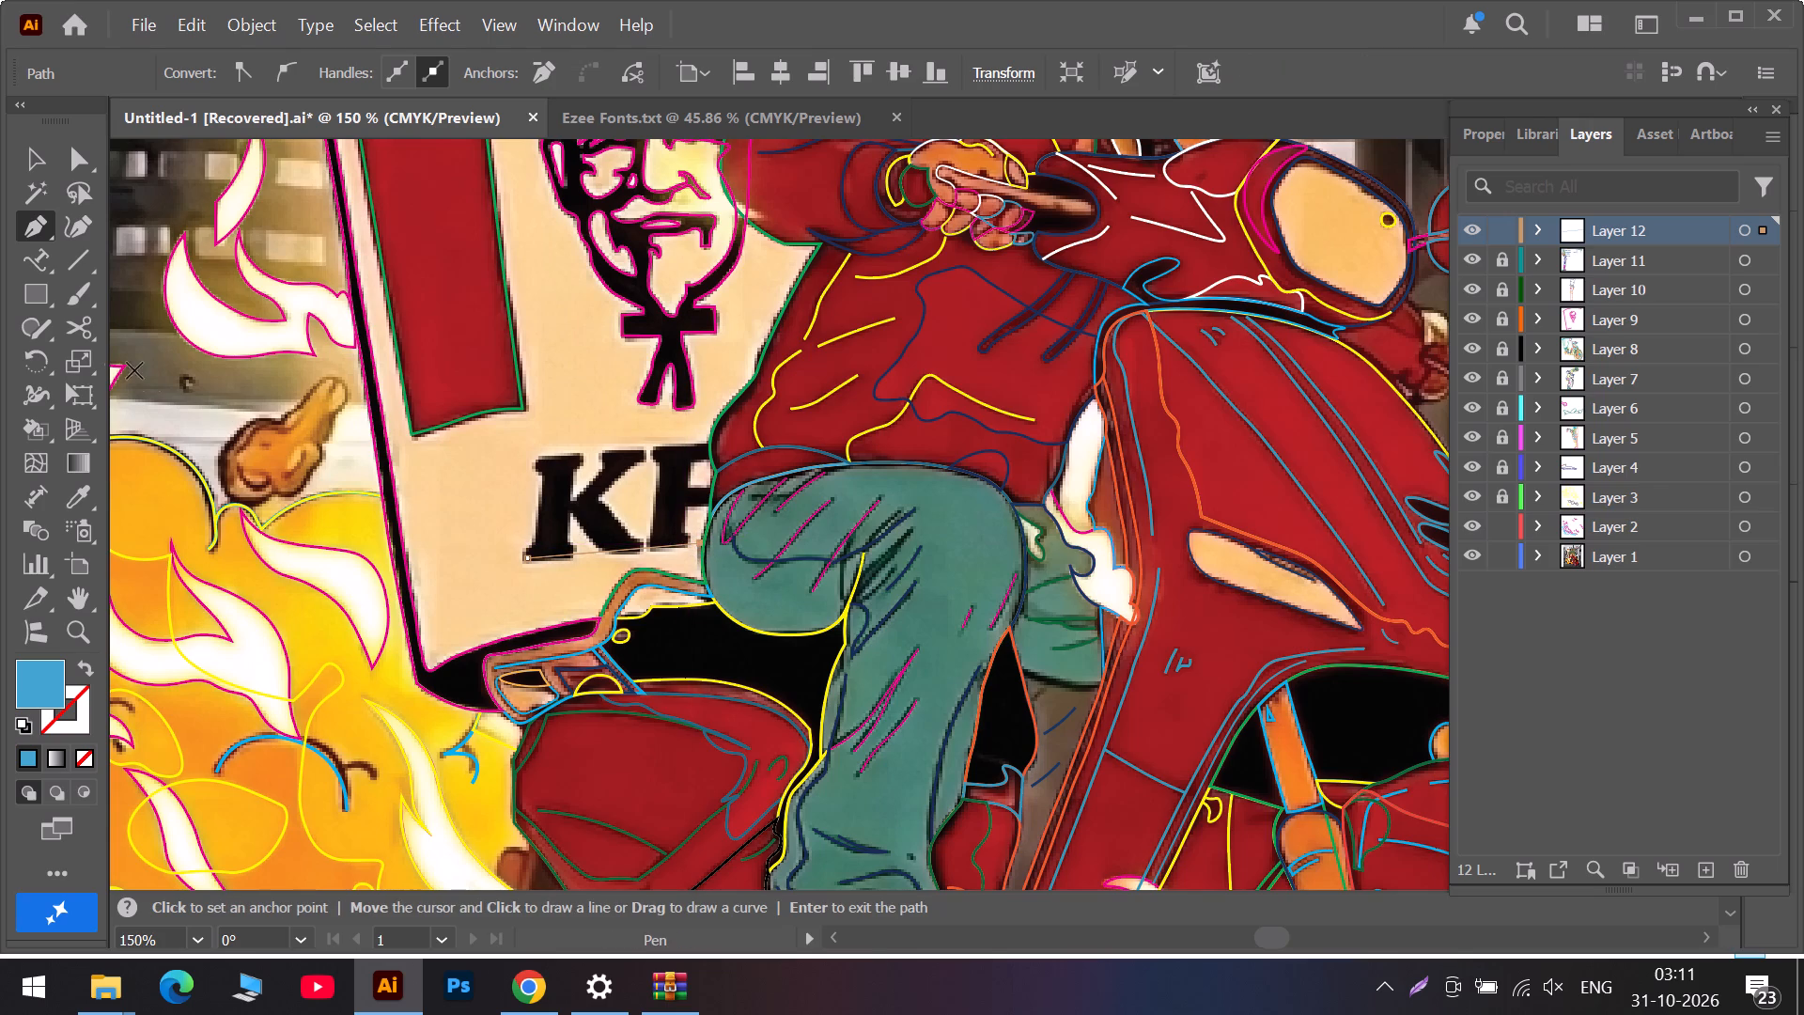
Create path text reading KFC along the slanted path on the reference lettering's baseline with Type on a Path.
left_click(33, 261)
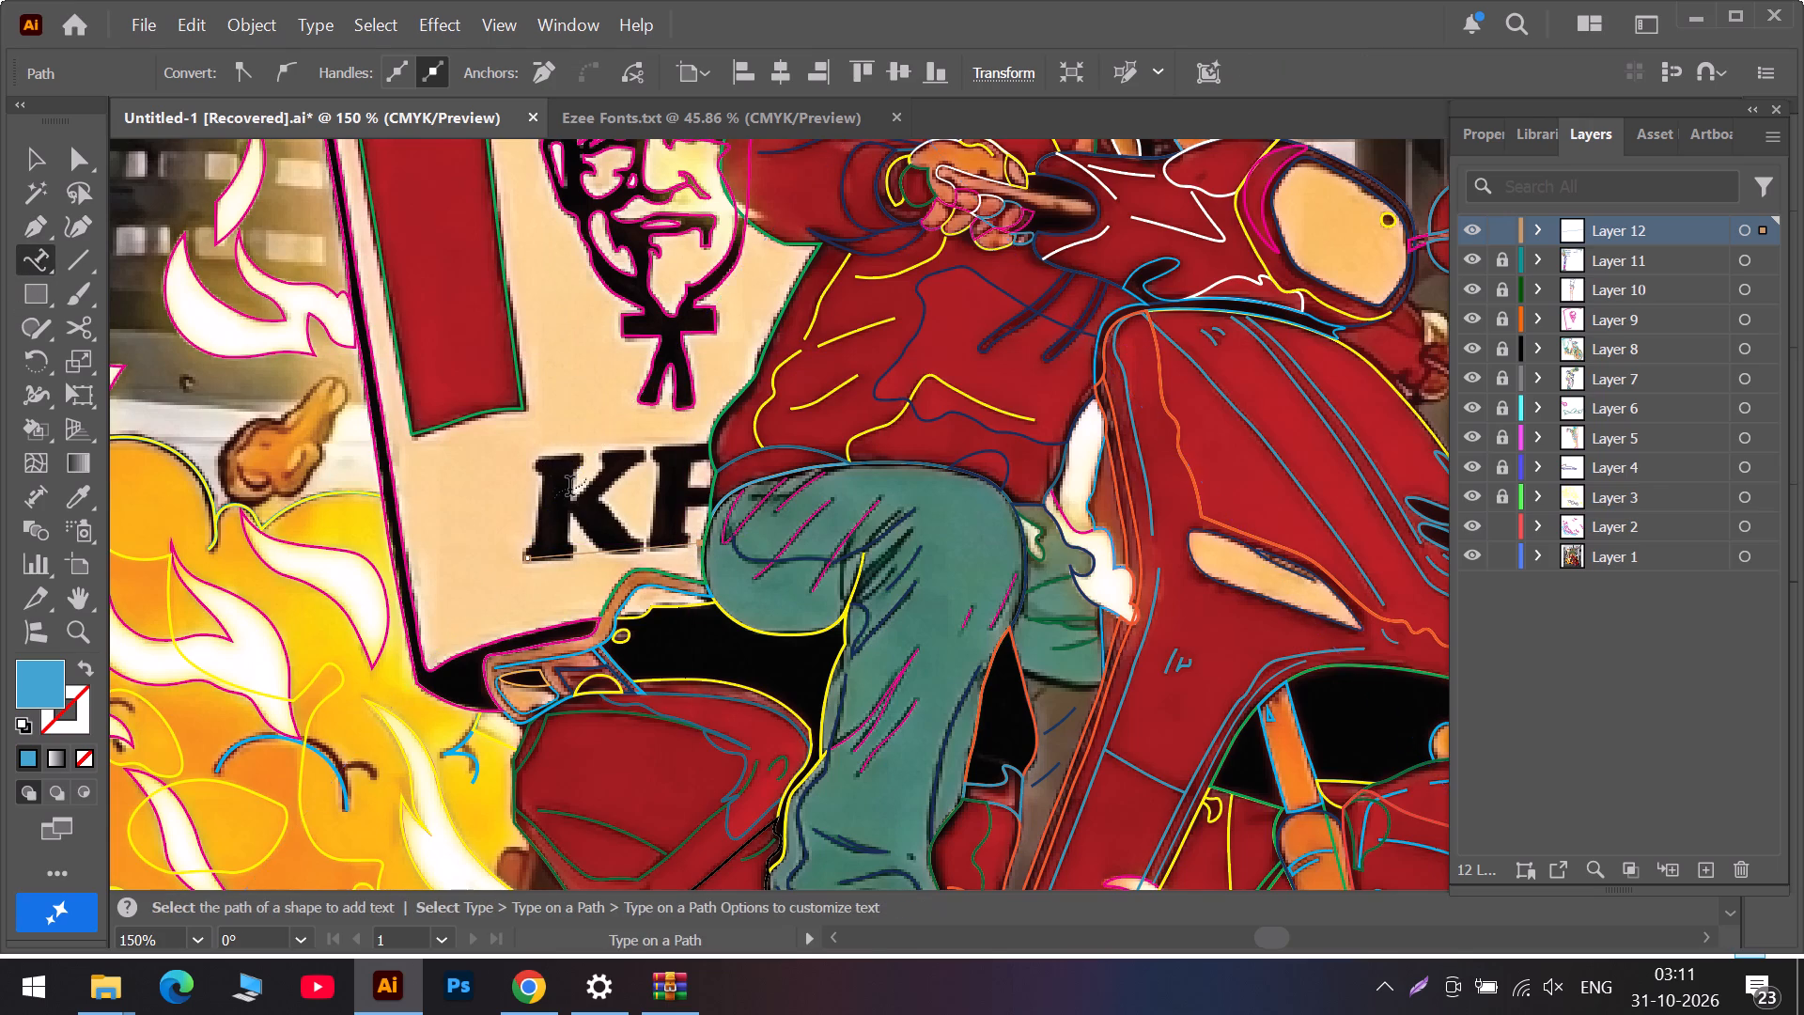
left_click(599, 536)
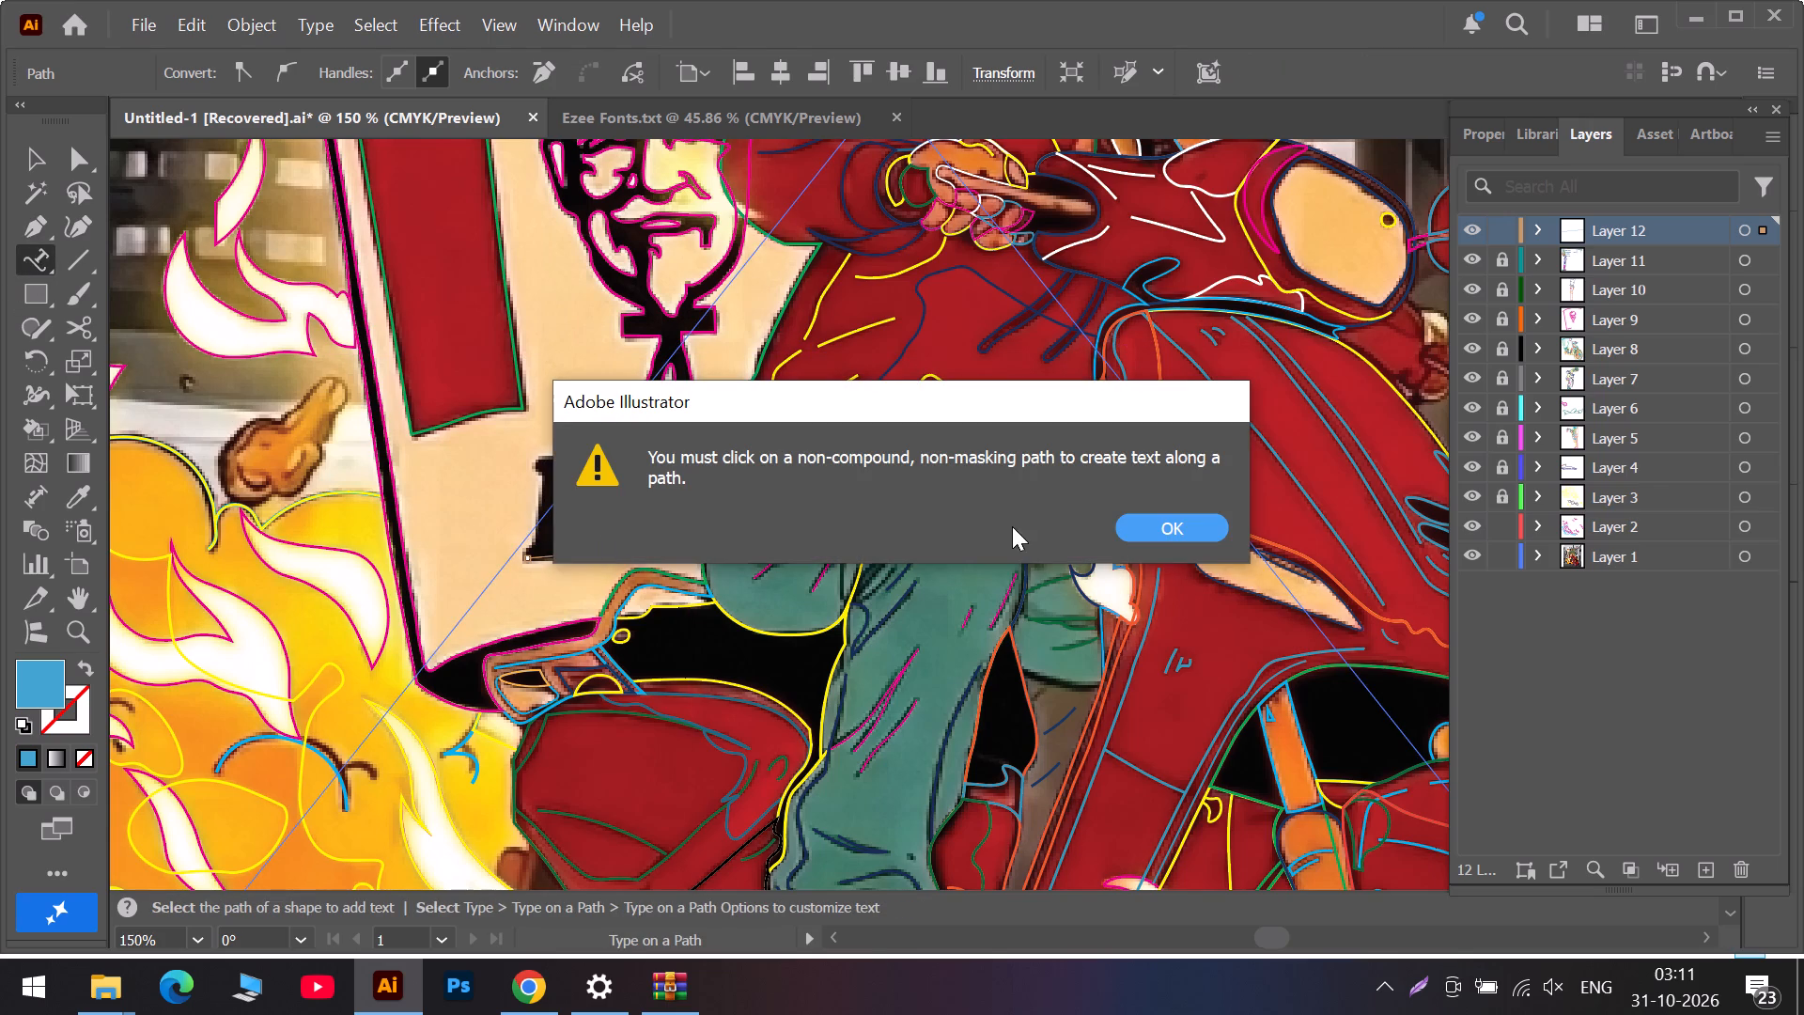
left_click(1164, 532)
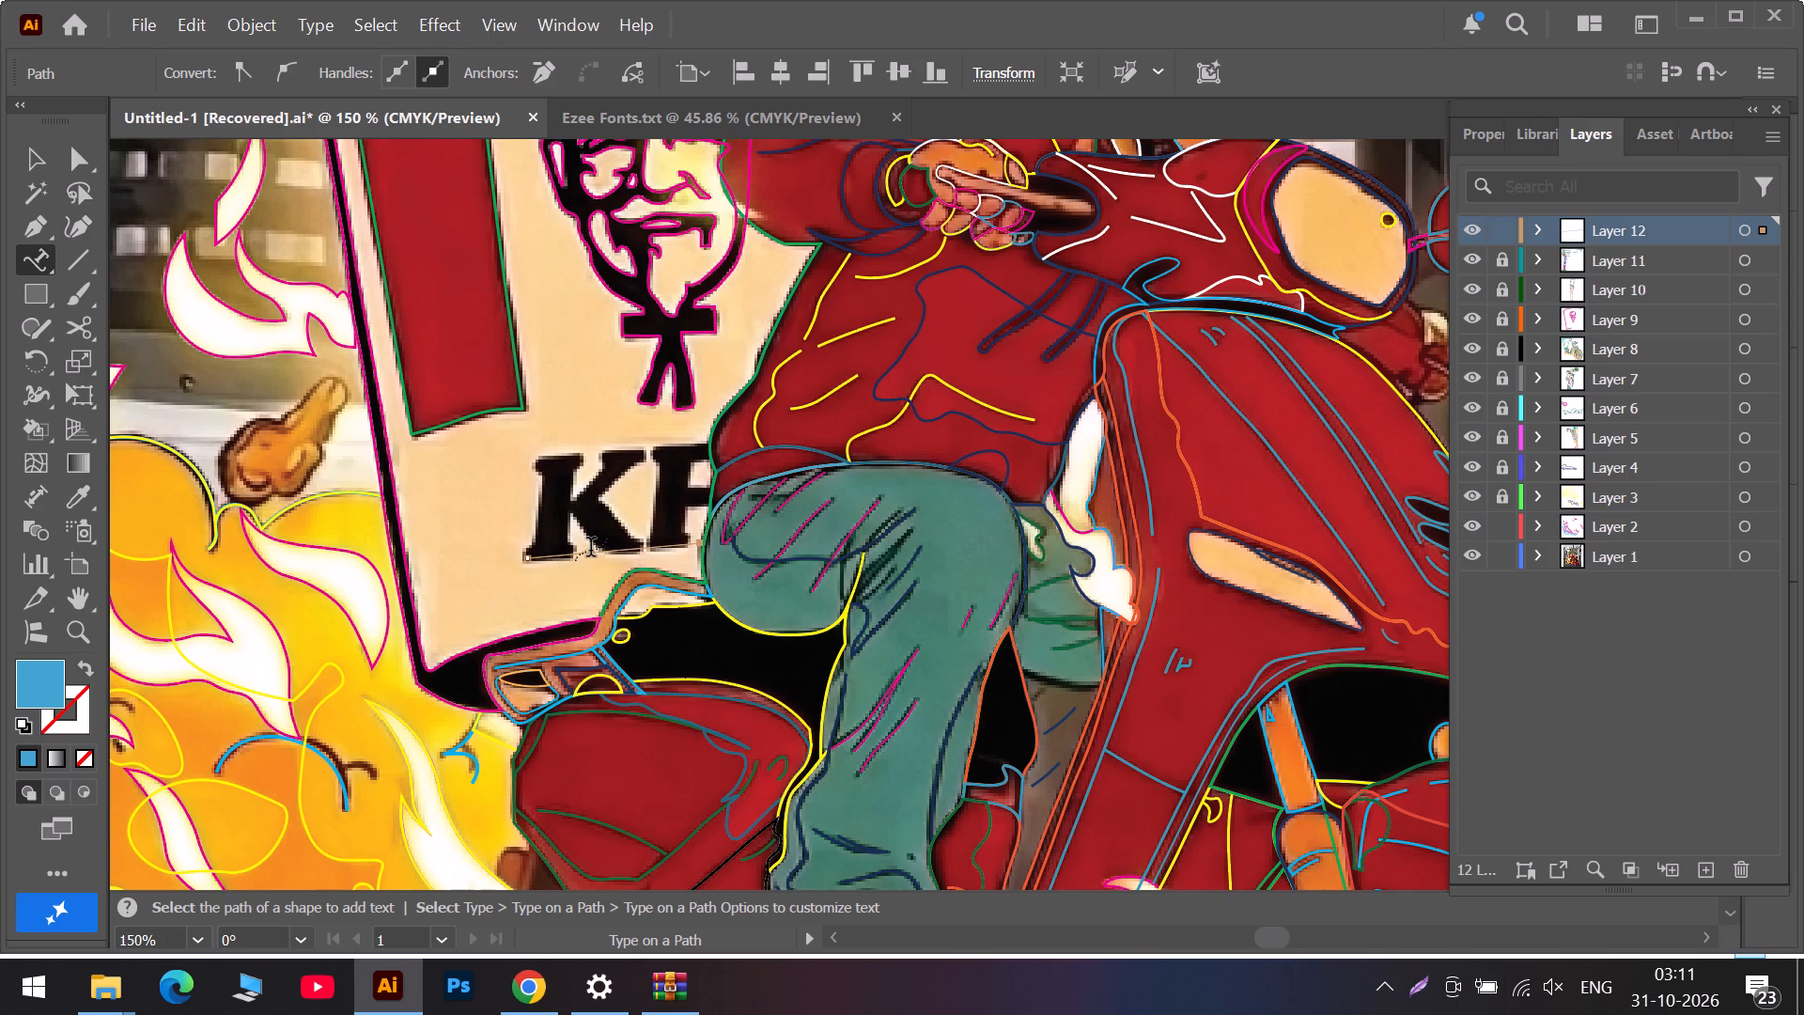
left_click(591, 550)
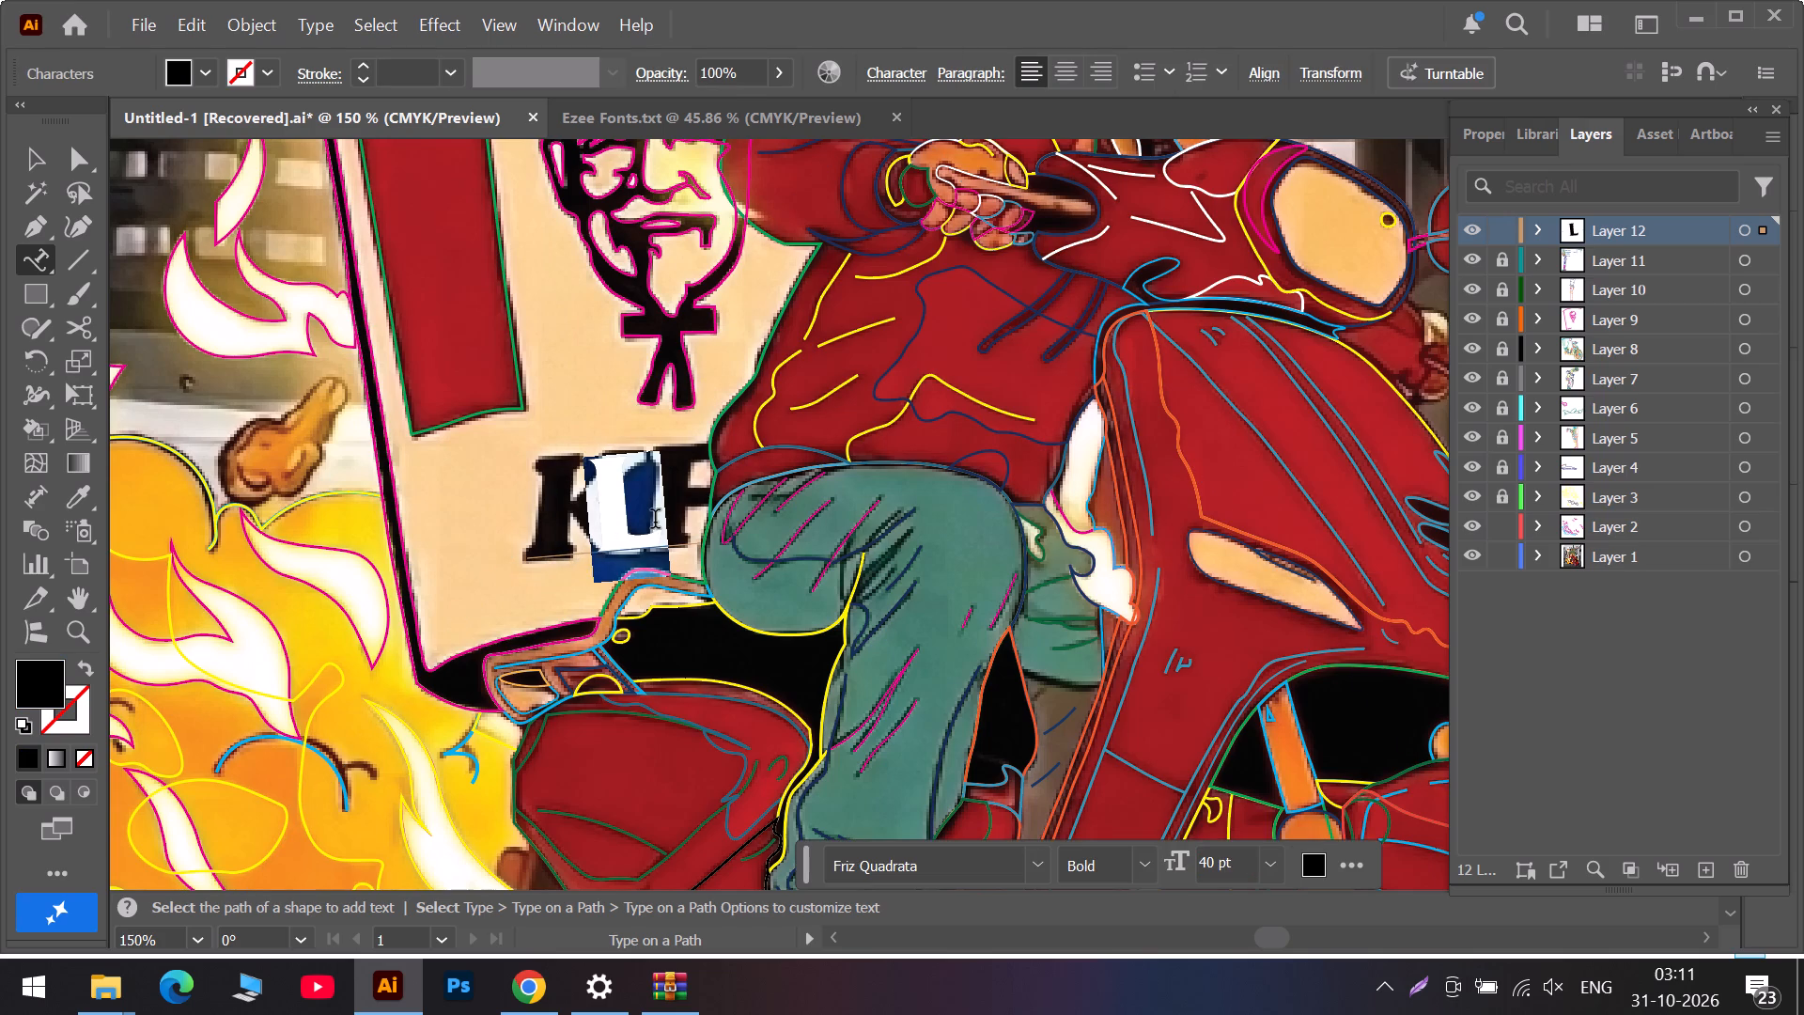
key("BackSpace")
key("k")
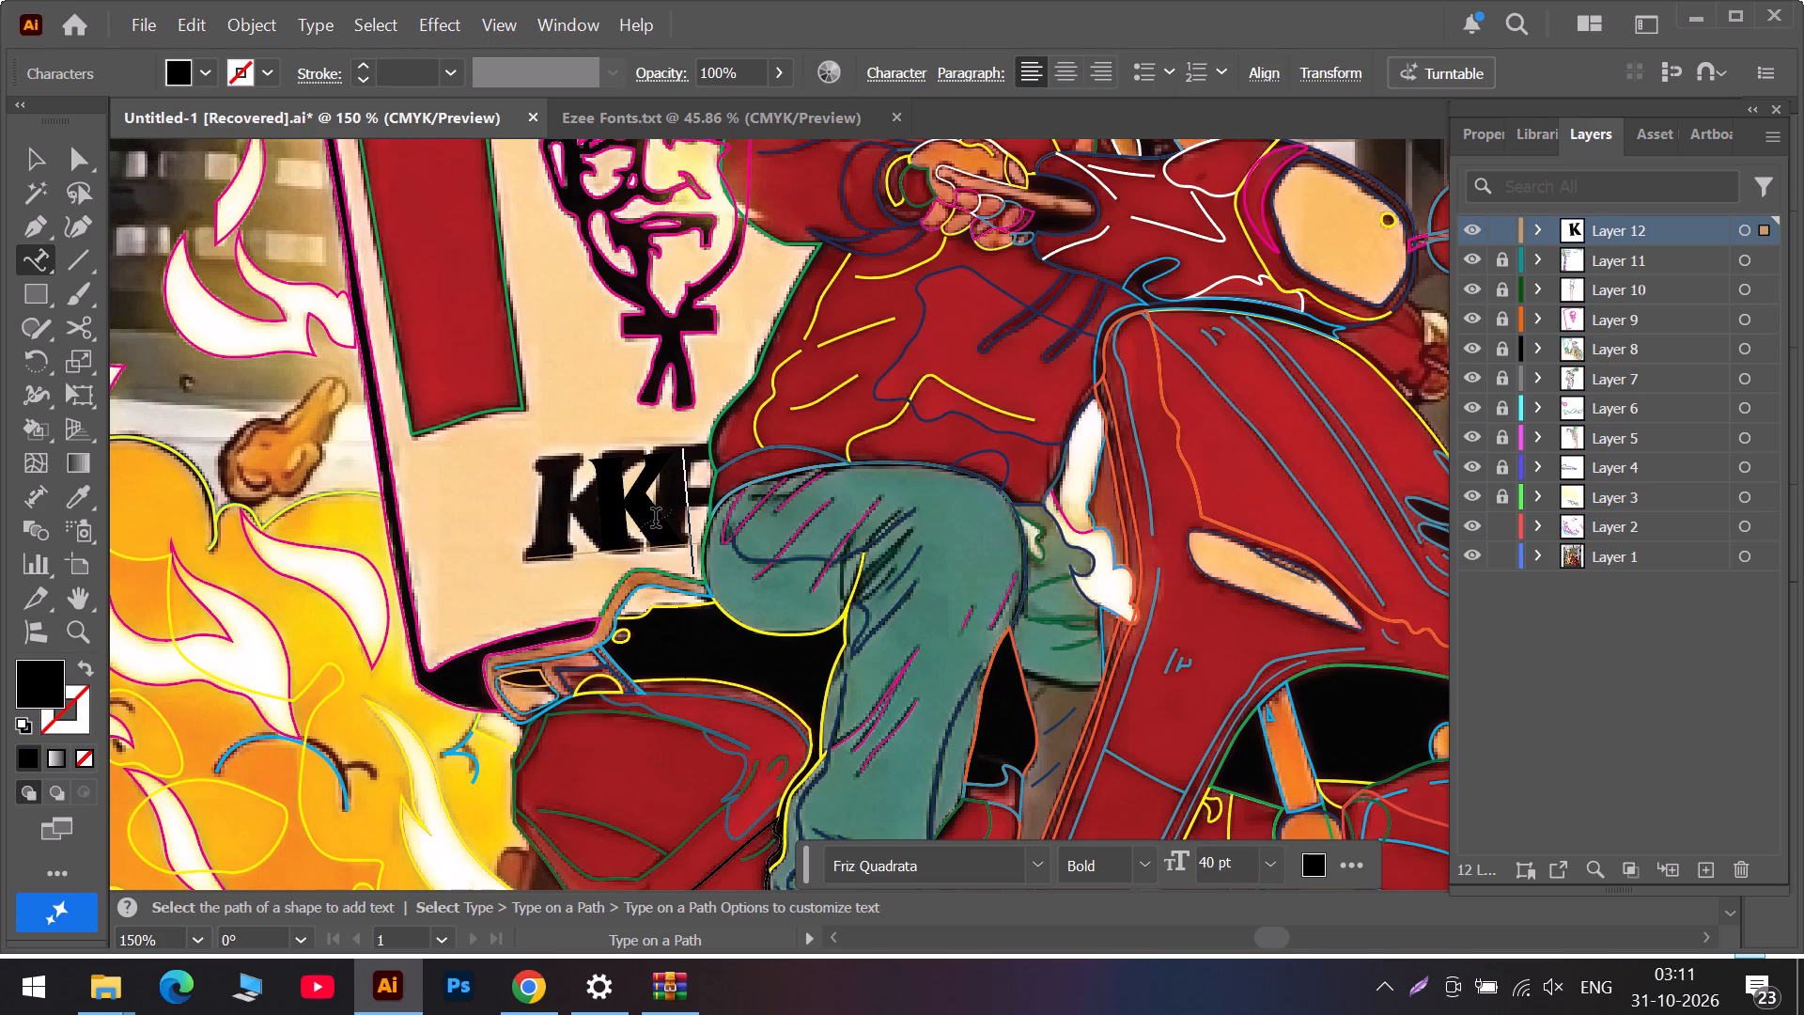
type("FC")
Move the path text leftward along the bucket so it begins just before the reference letter K.
left_click(28, 149)
left_click_drag(630, 502, 543, 502)
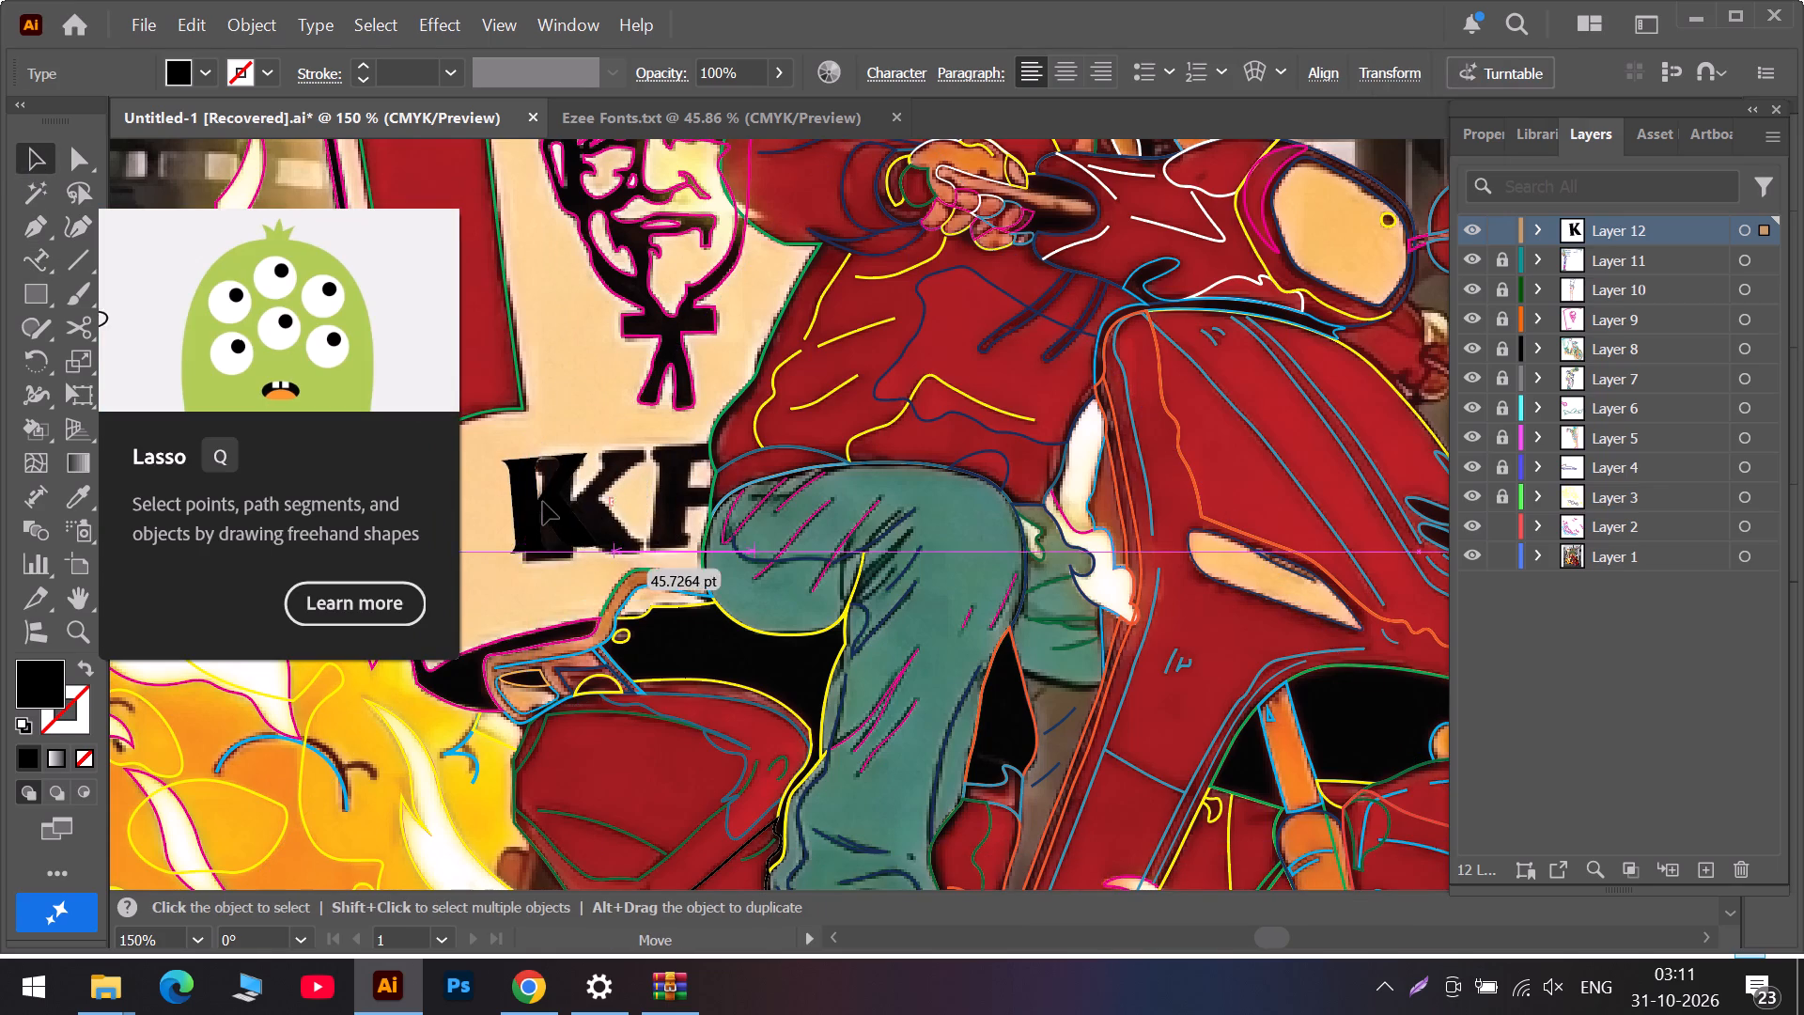
left_click_drag(543, 502, 535, 507)
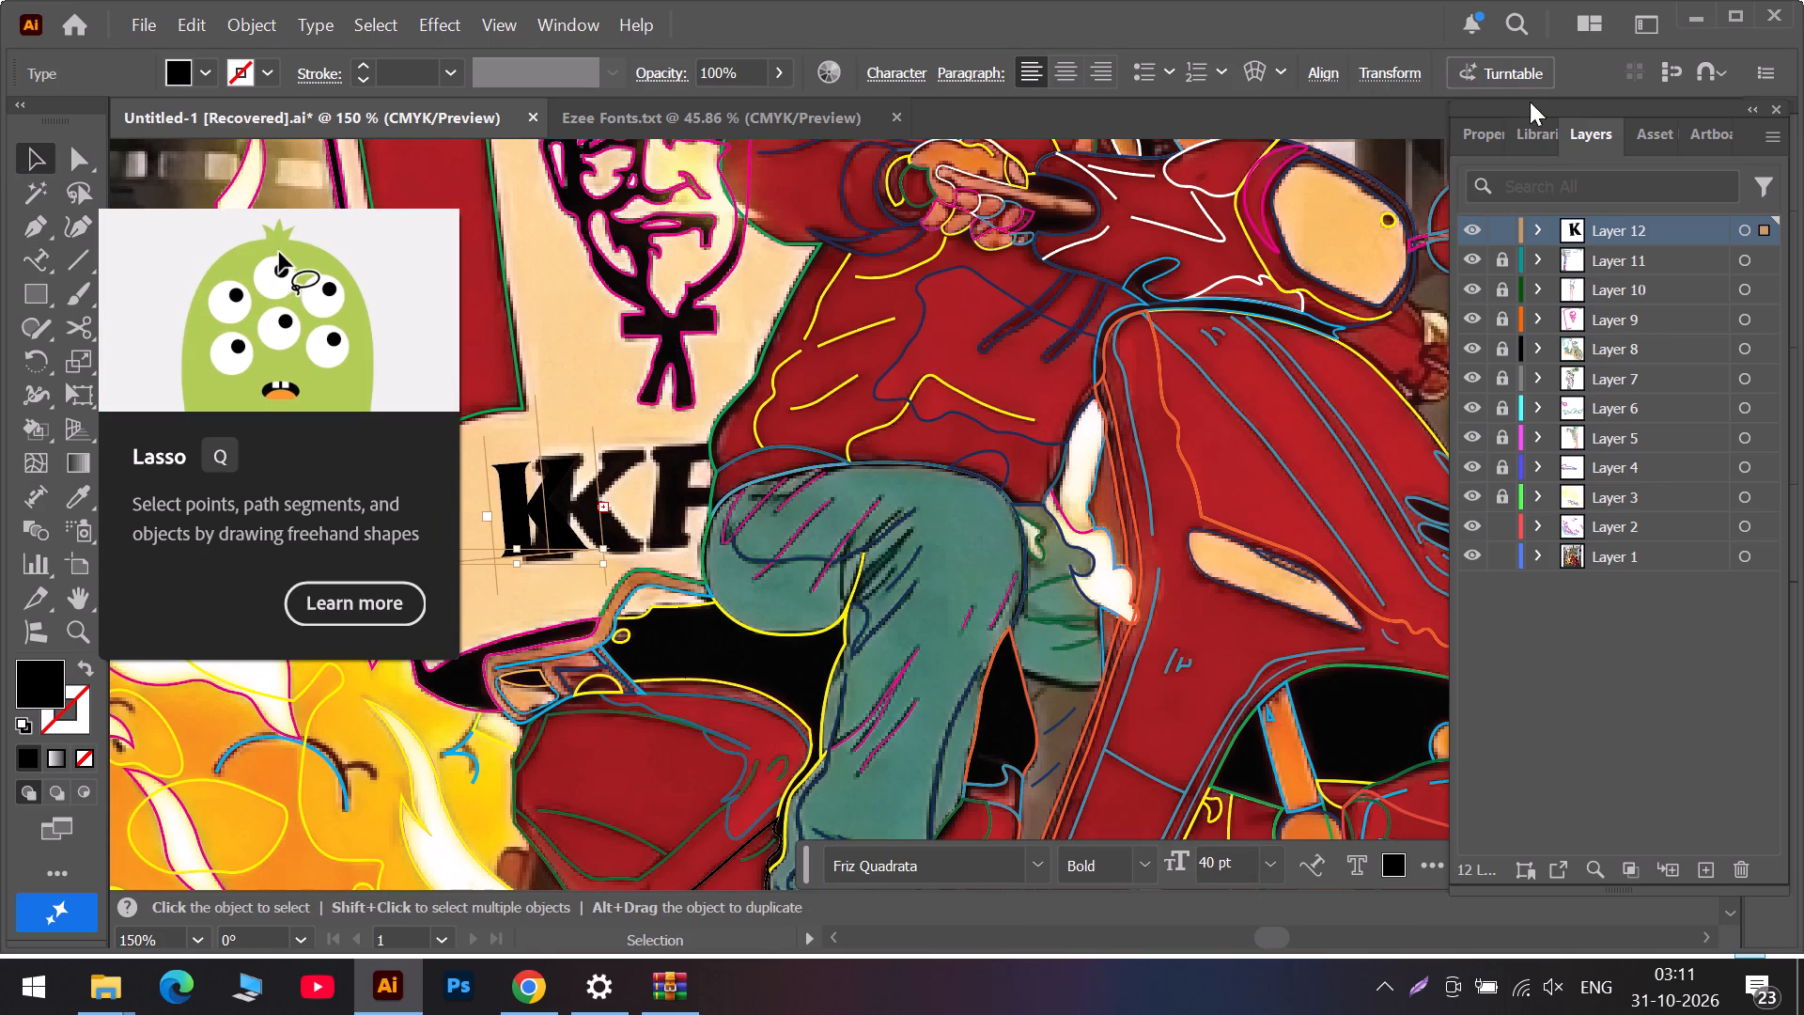
Set the path text's font size to 17 pt.
left_click(1487, 125)
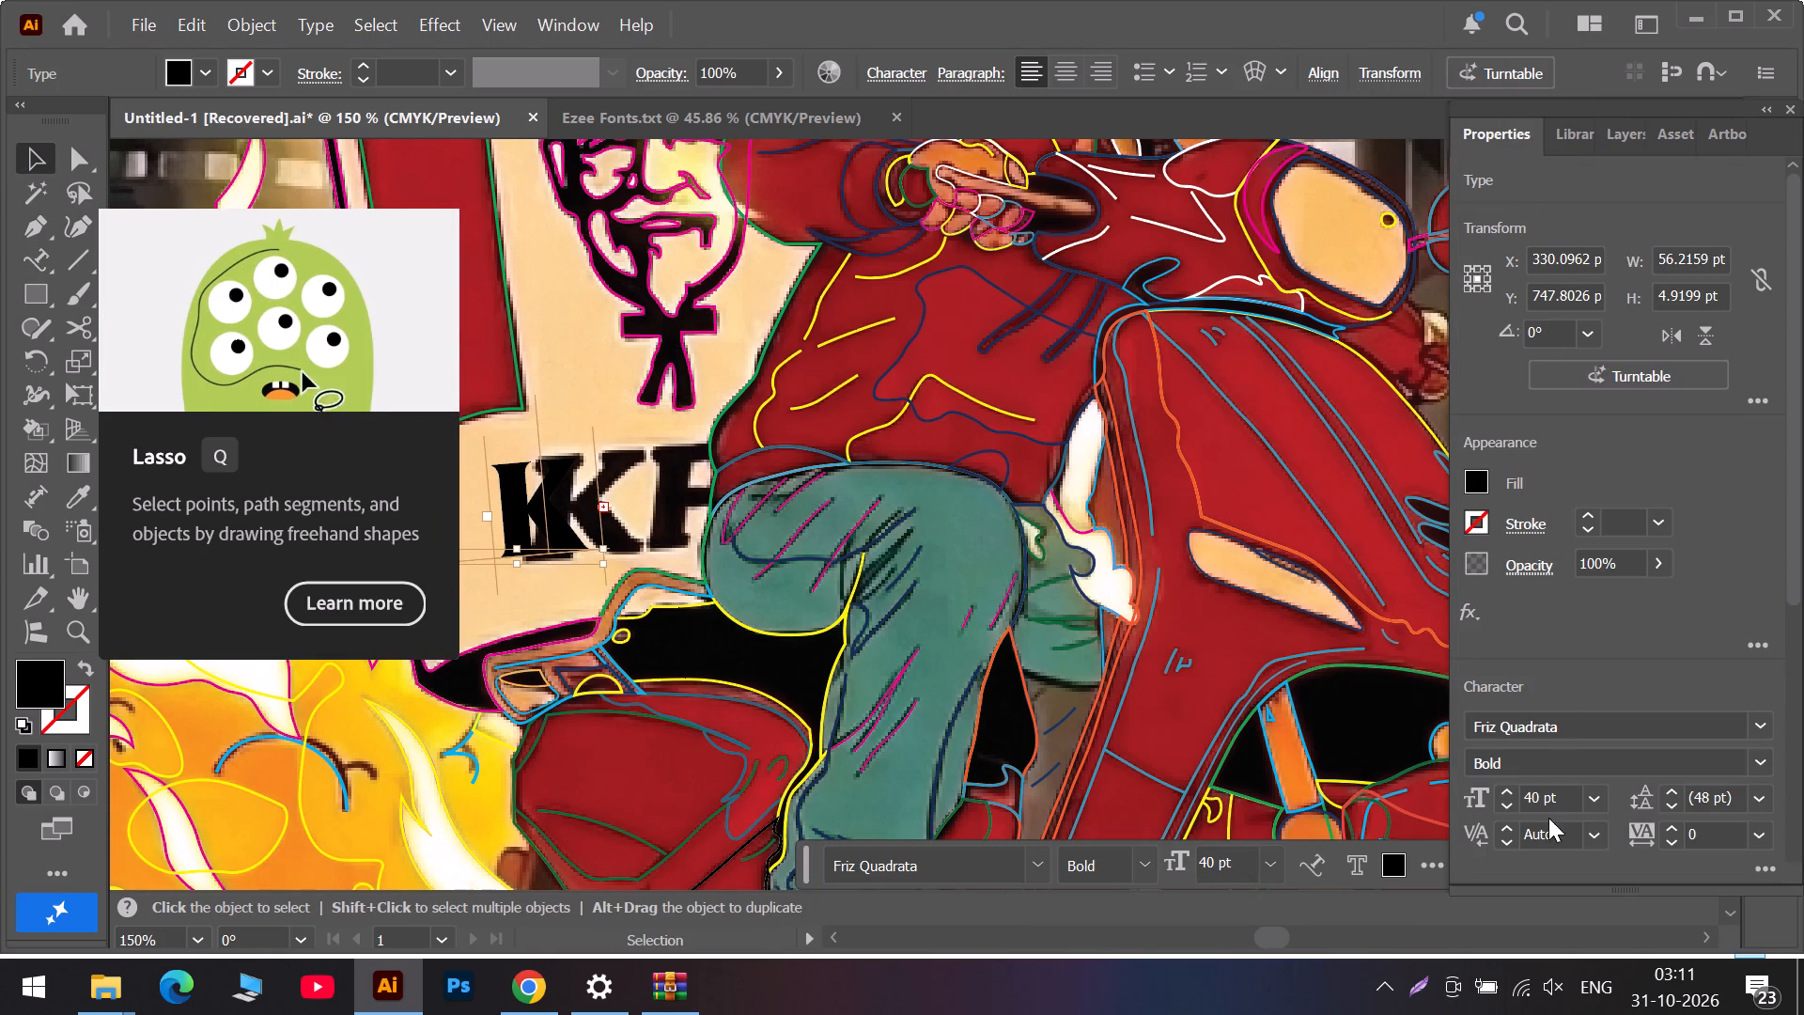
triple_click(1502, 806)
triple_click(1502, 806)
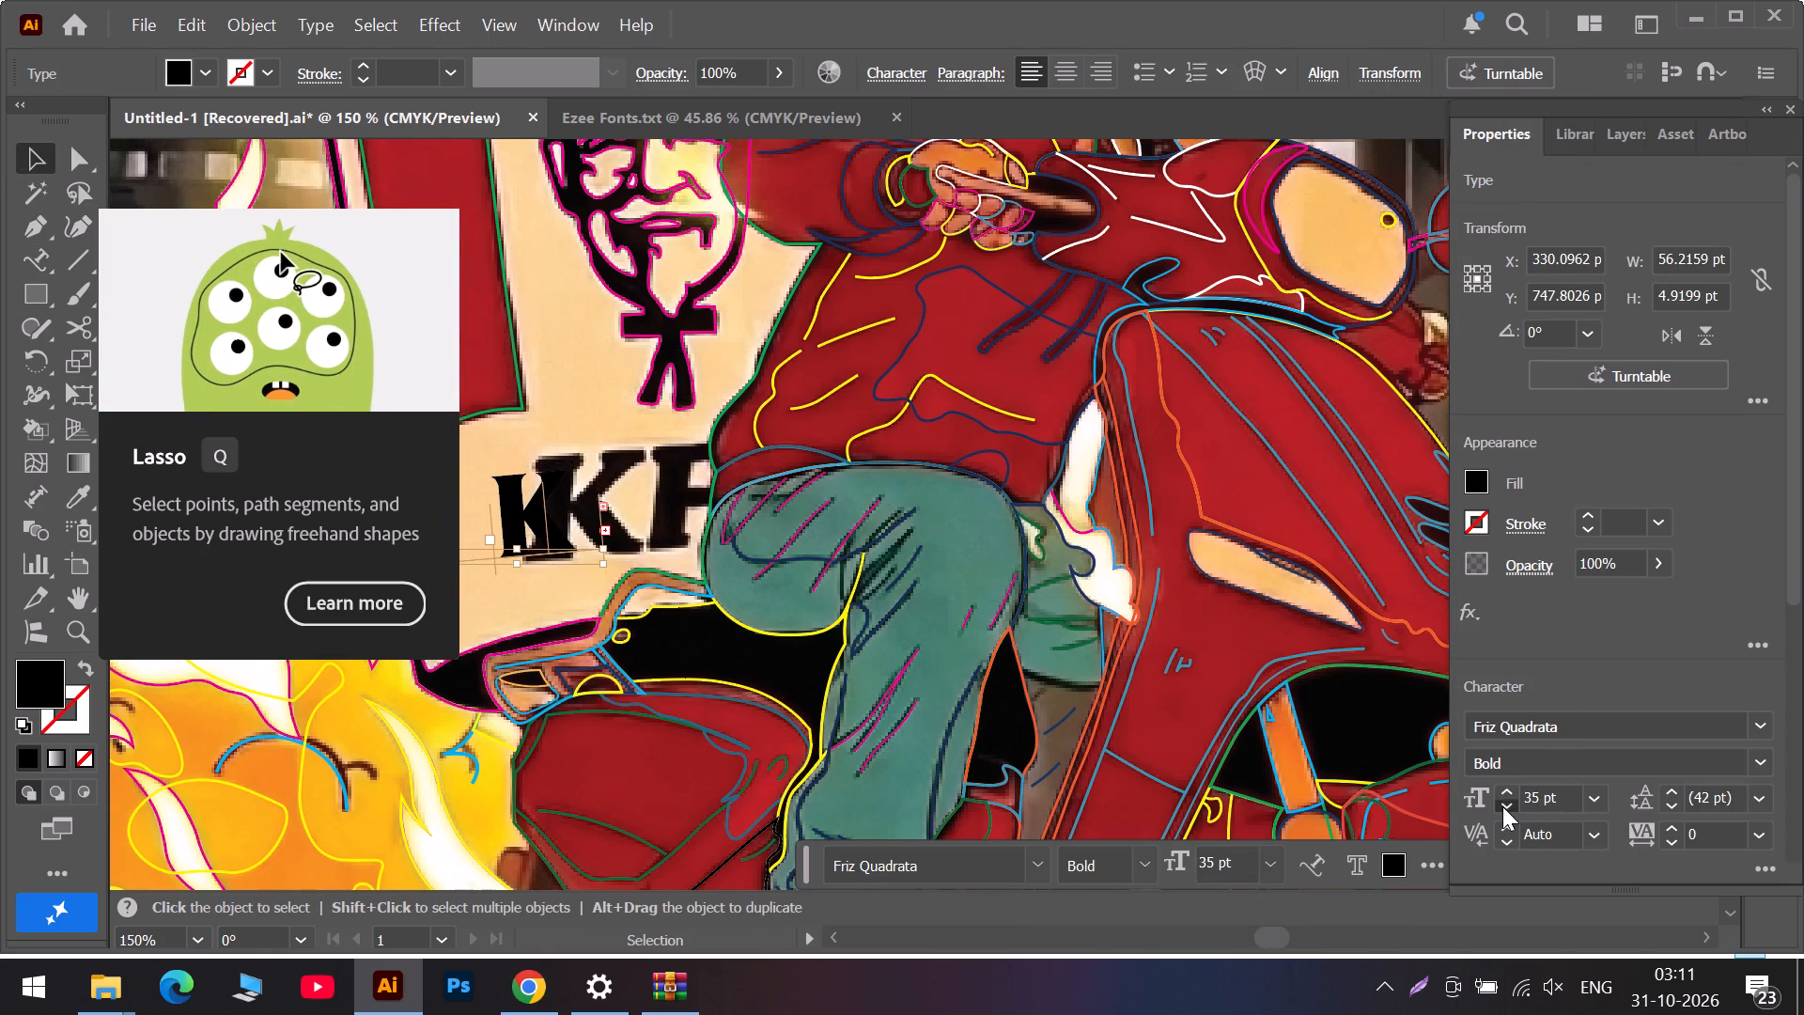
triple_click(1502, 806)
triple_click(1502, 806)
left_click(1502, 806)
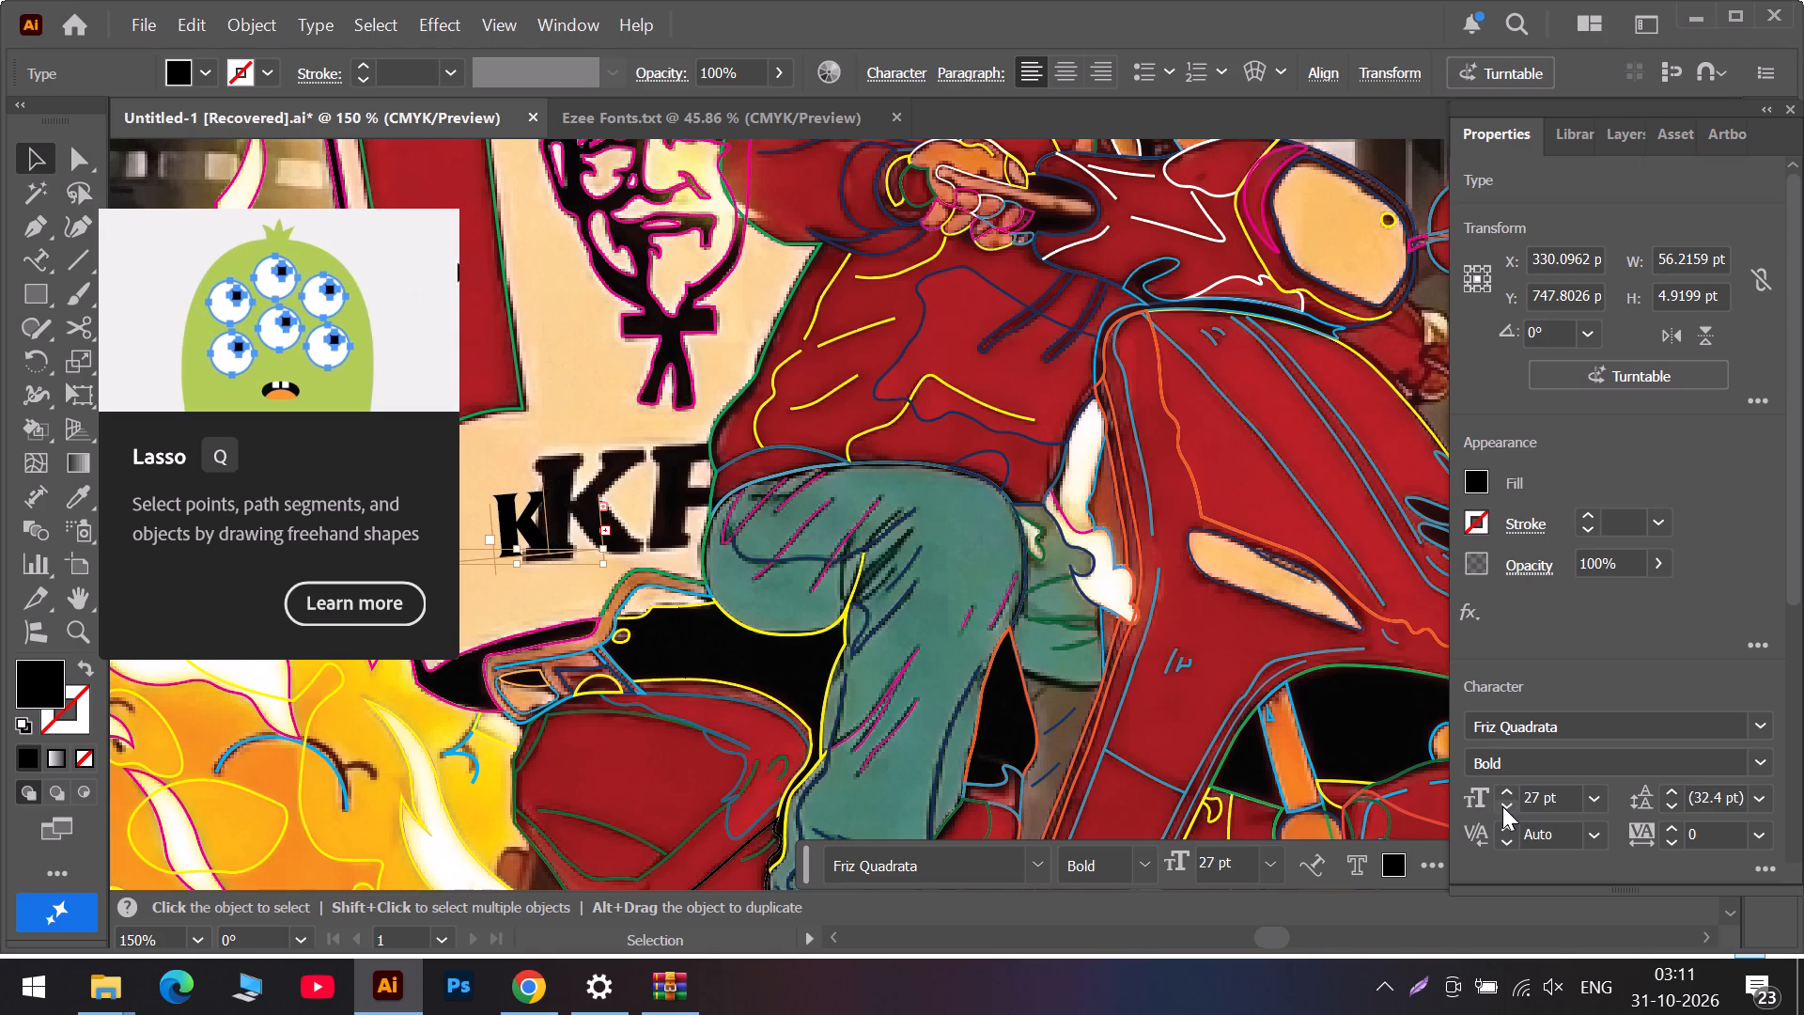
double_click(1502, 806)
double_click(1502, 806)
left_click(1502, 806)
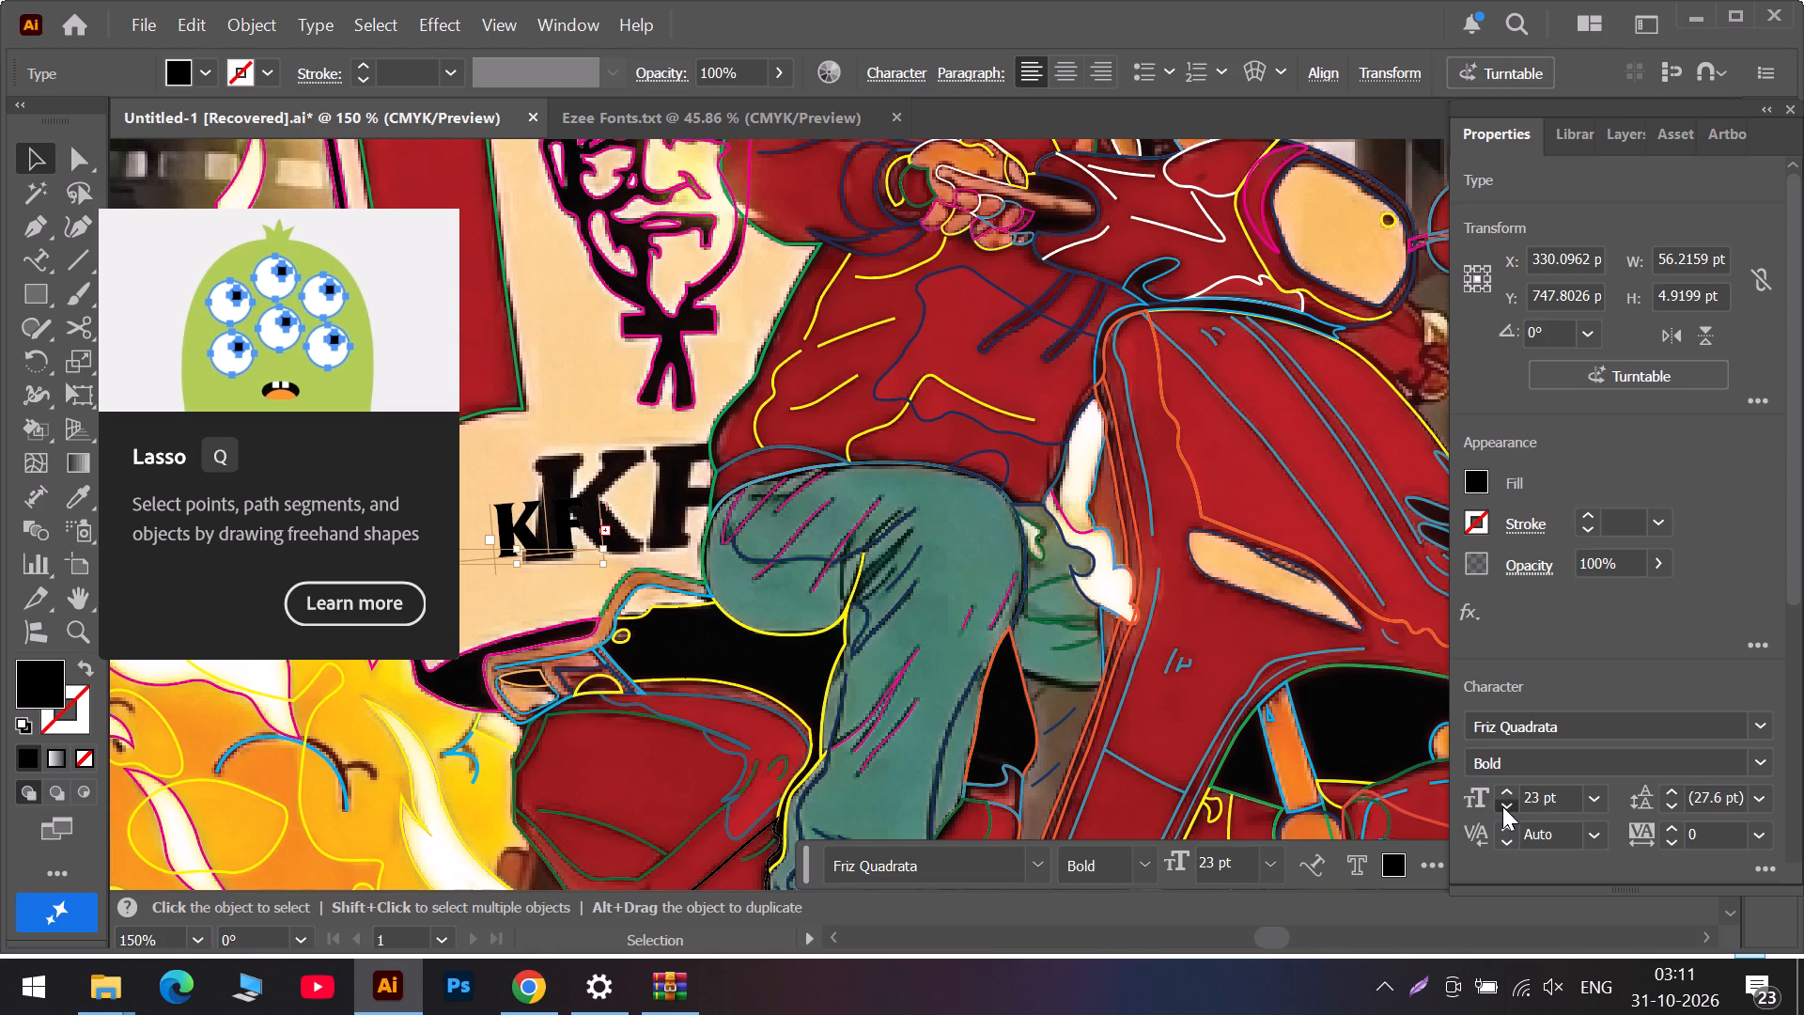
triple_click(1502, 806)
double_click(1502, 806)
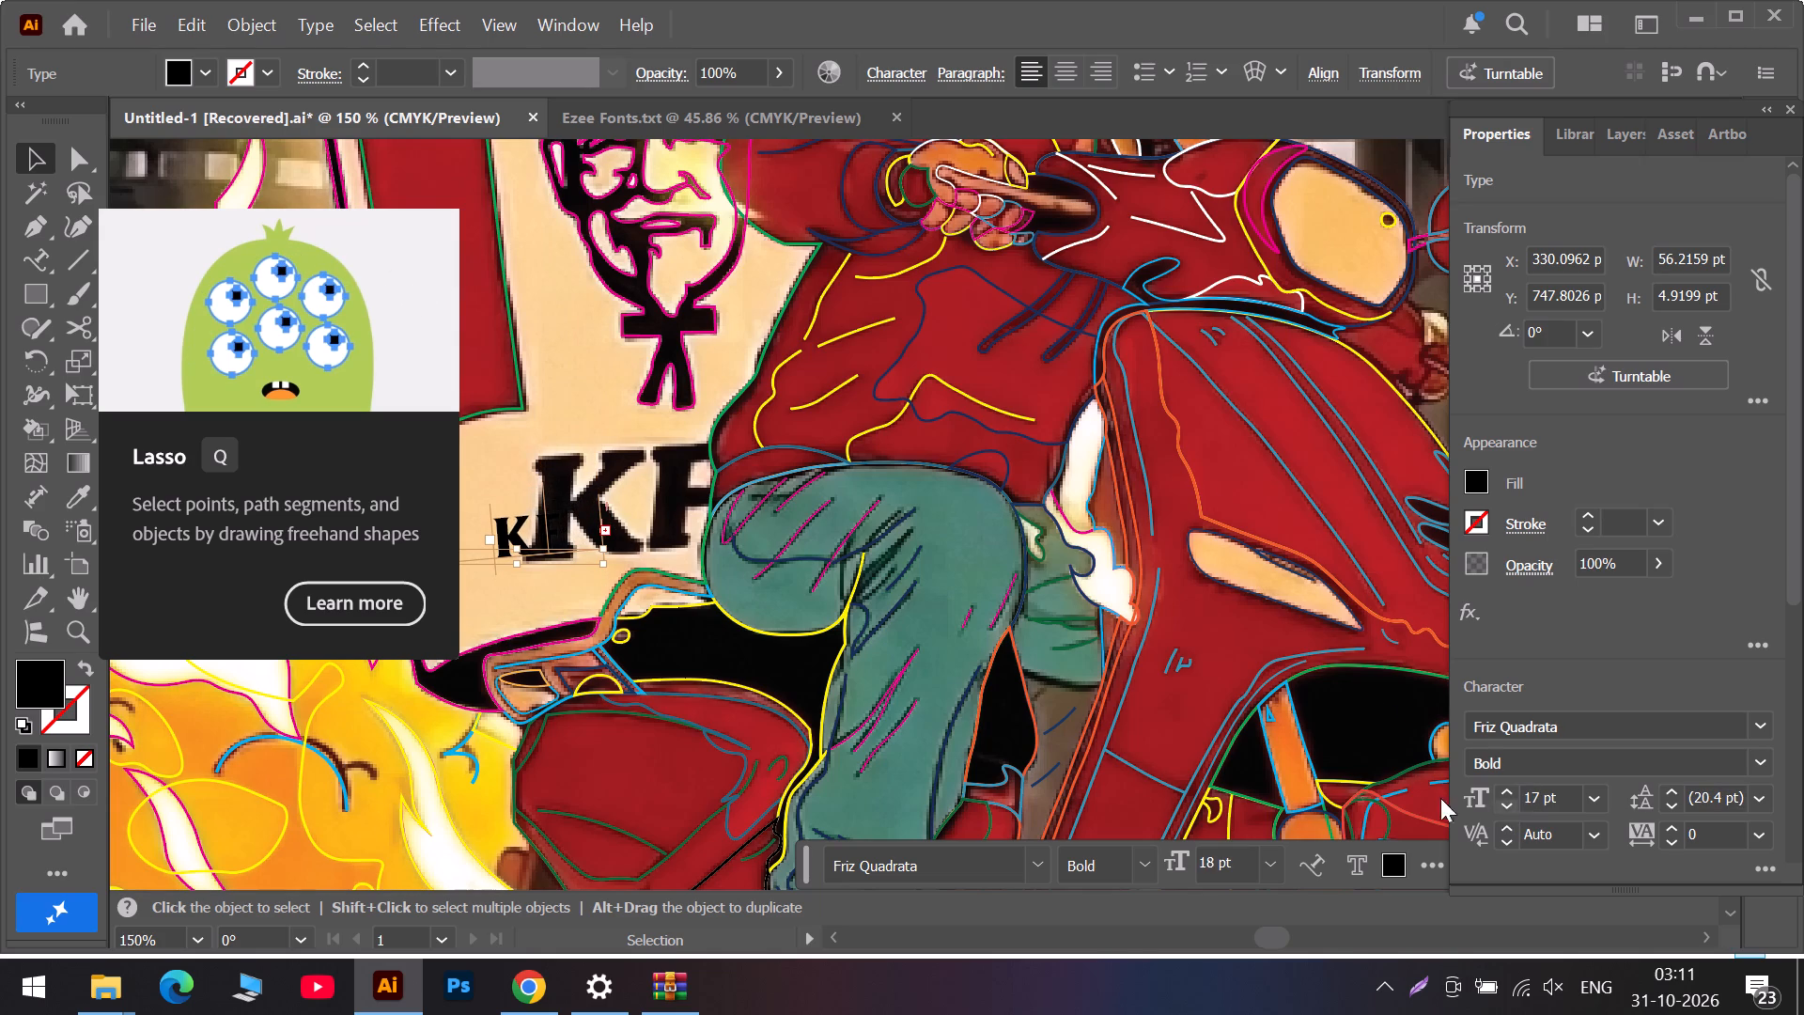
Change the path text's fill to orange from the recent colours.
left_click(204, 76)
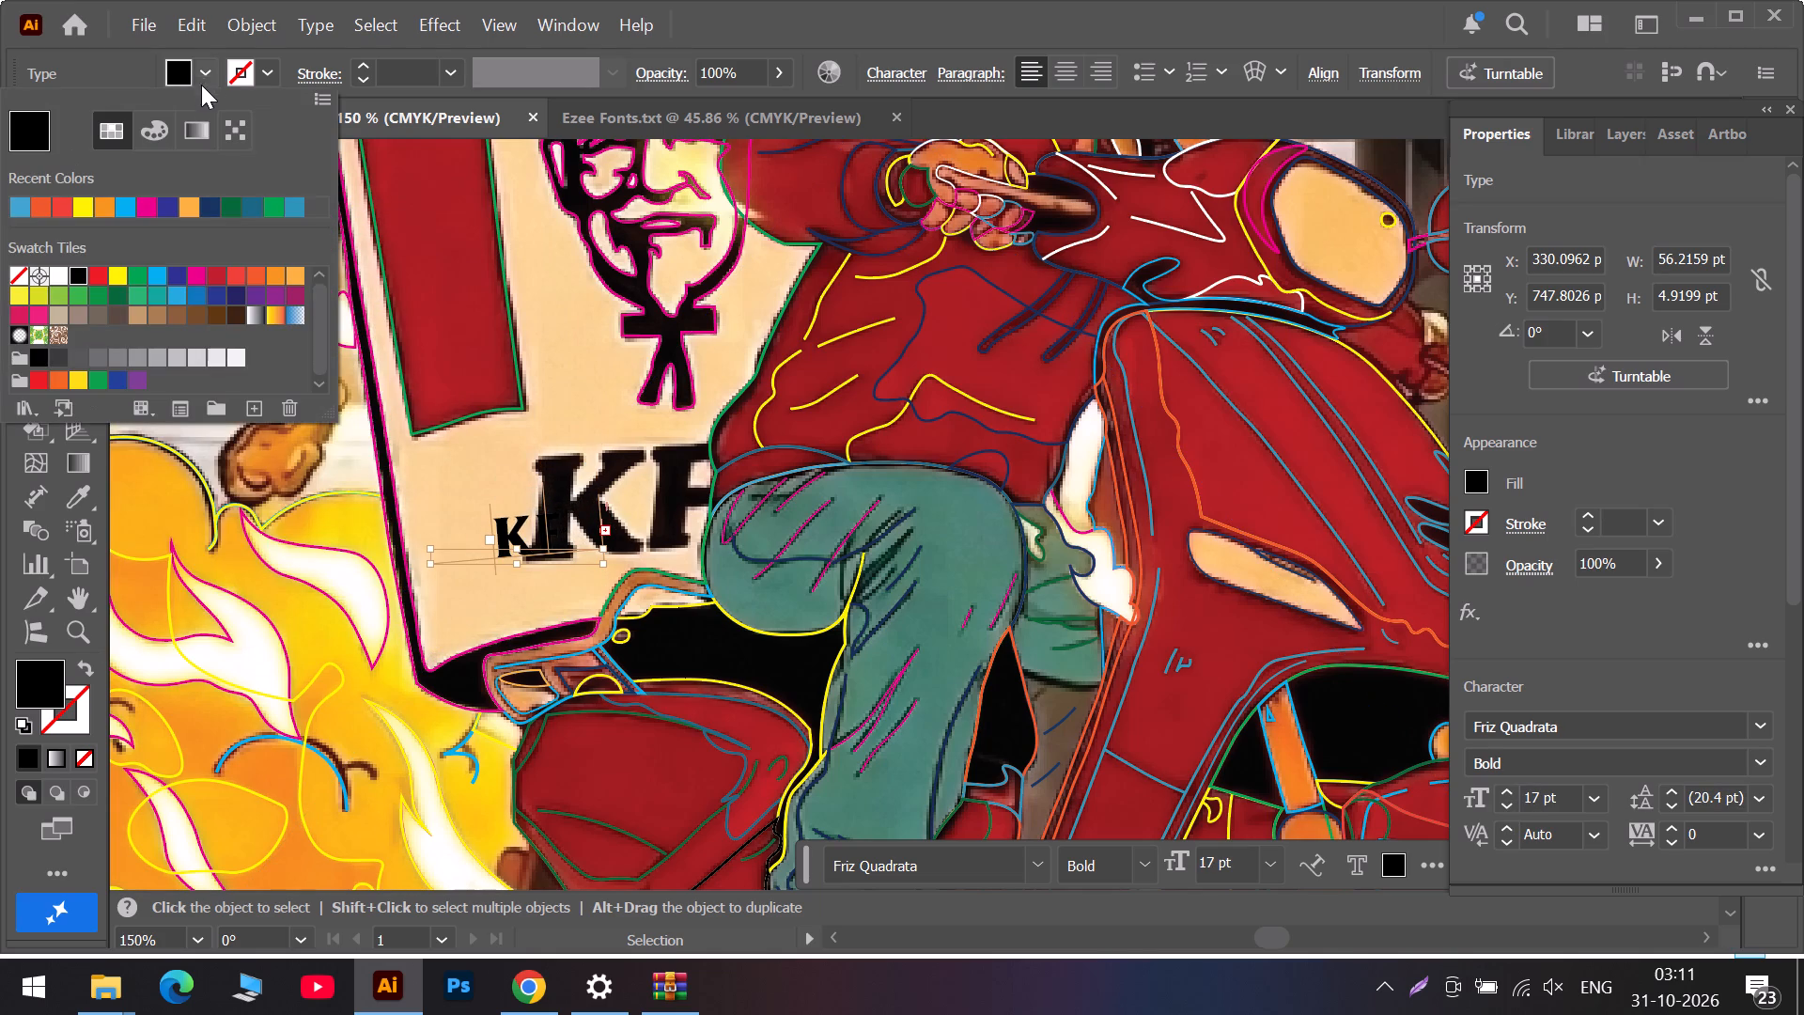
left_click(106, 208)
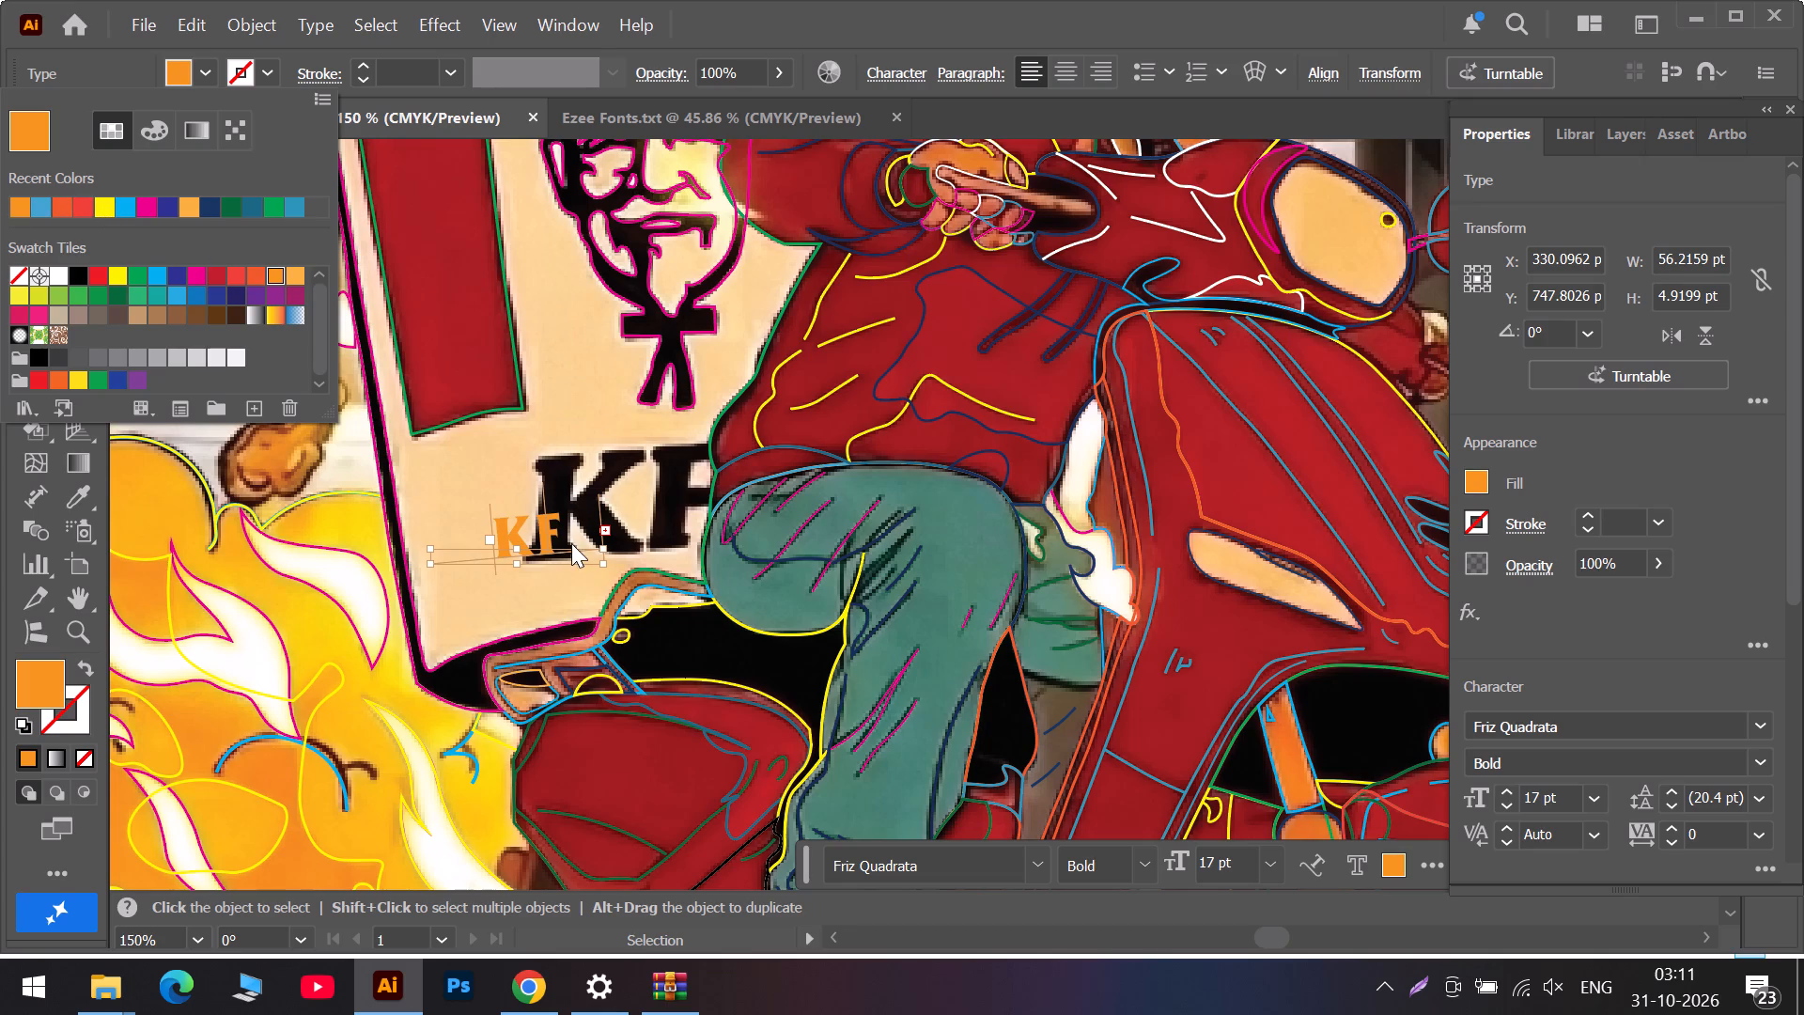
Insert the letters FC after the K in the orange path text.
left_click(560, 534)
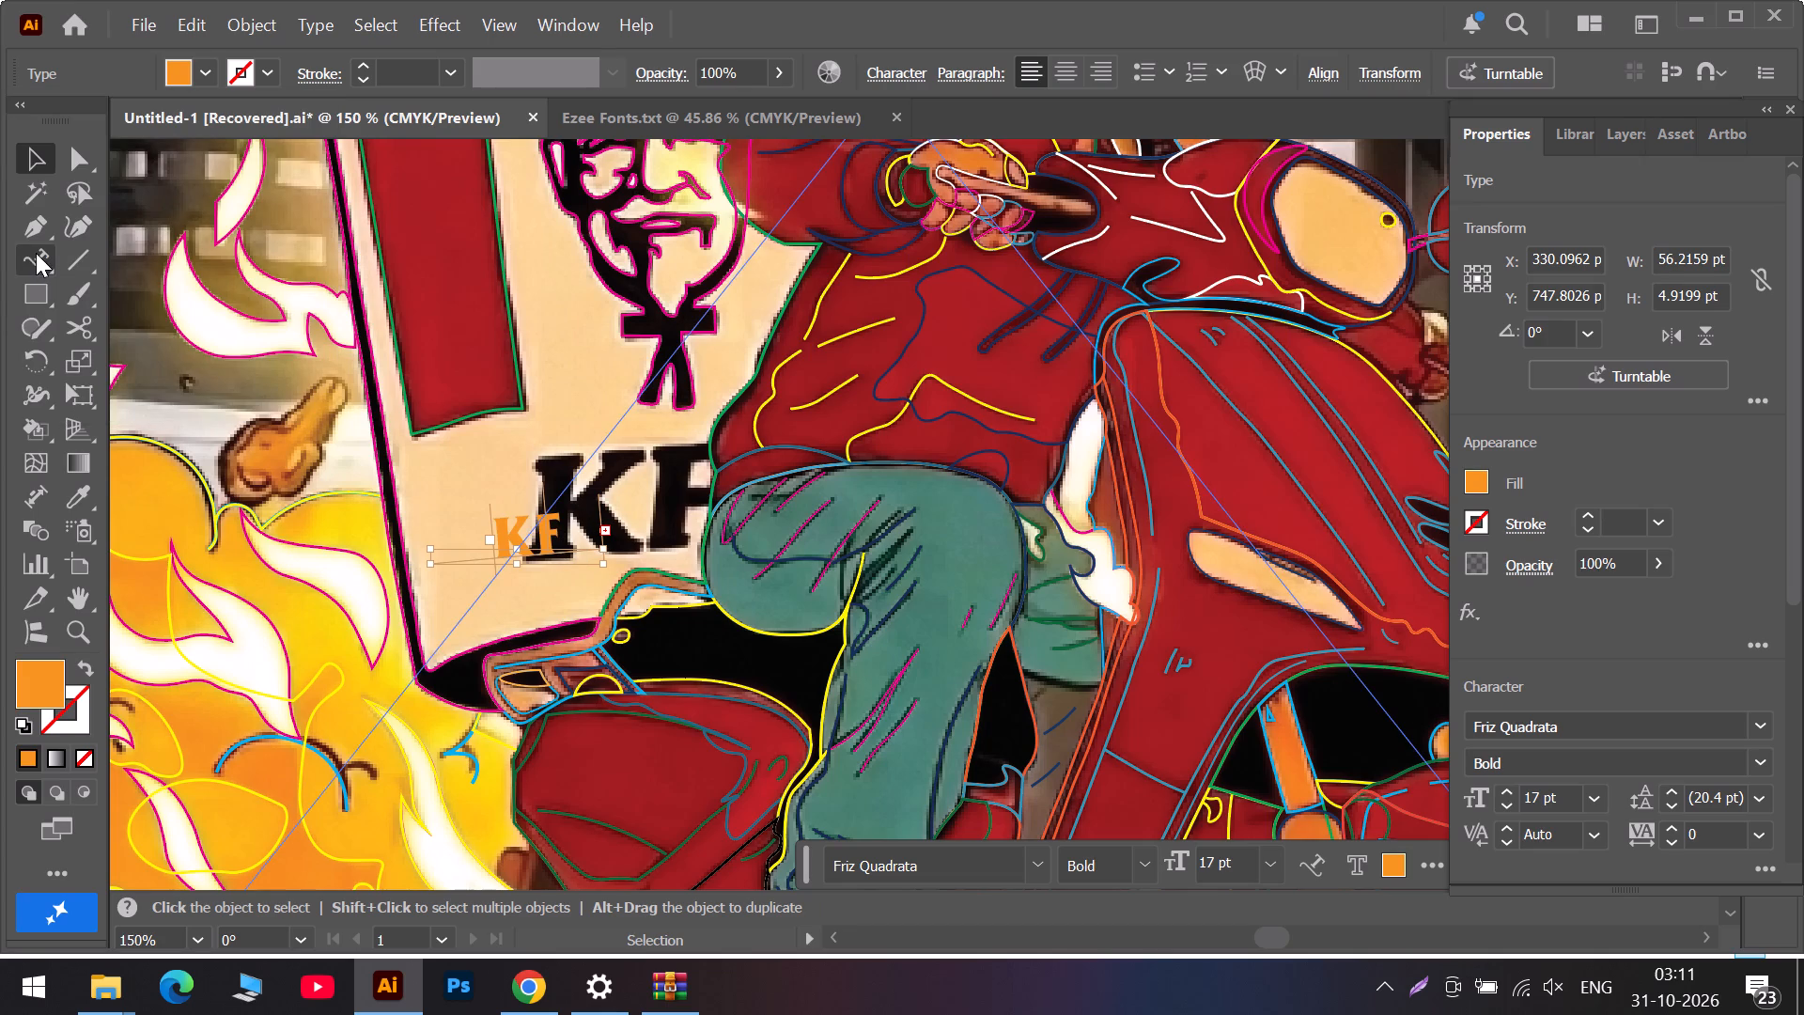
left_click(36, 253)
left_click(566, 530)
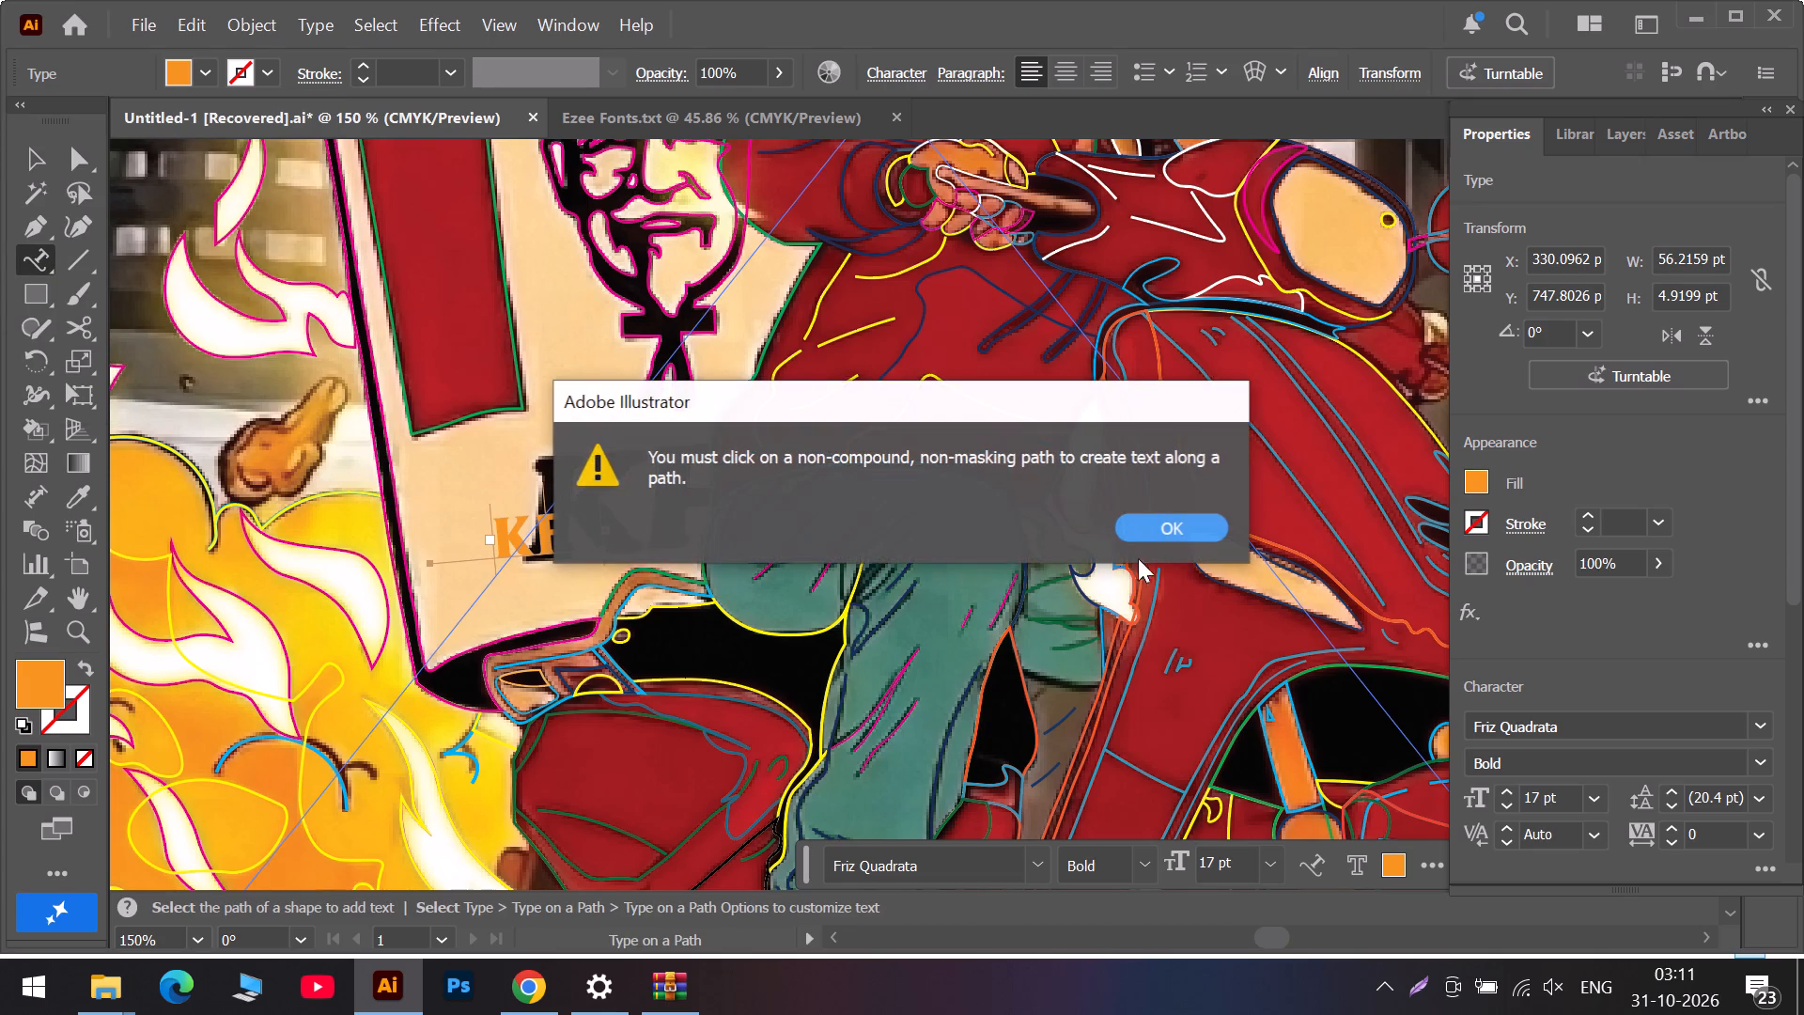
left_click(1184, 523)
left_click(528, 542)
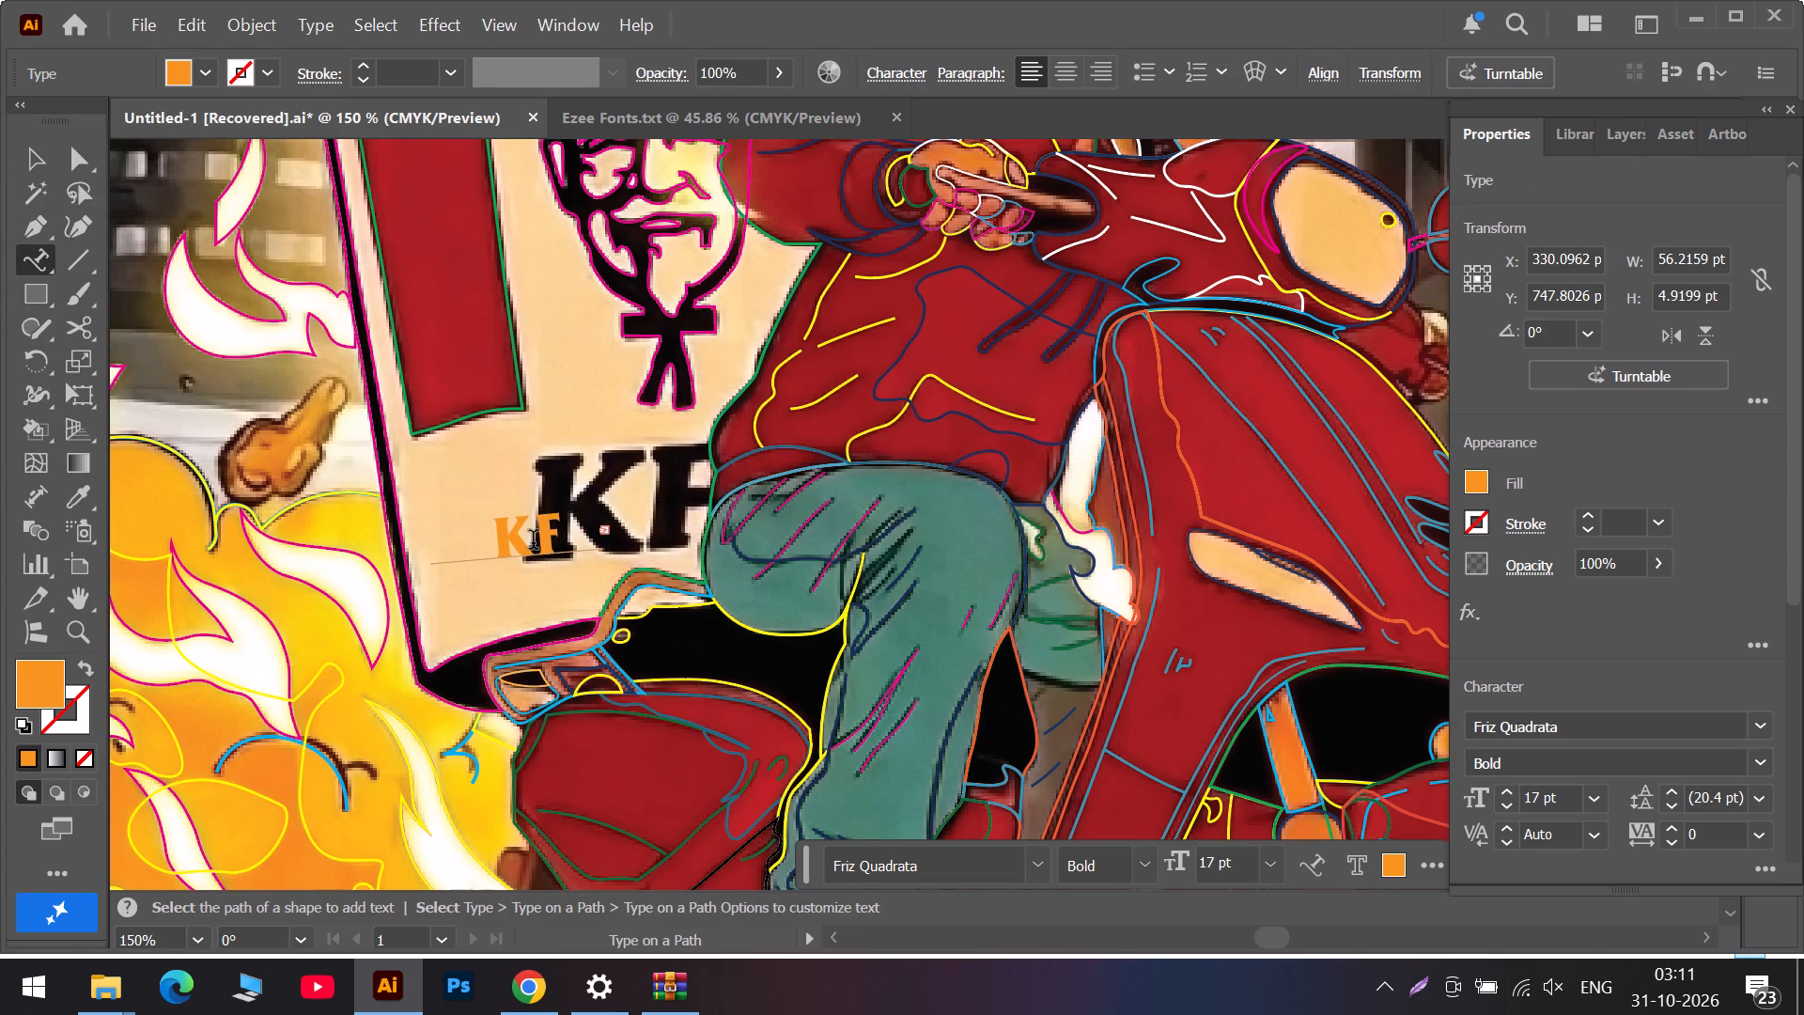
left_click(567, 540)
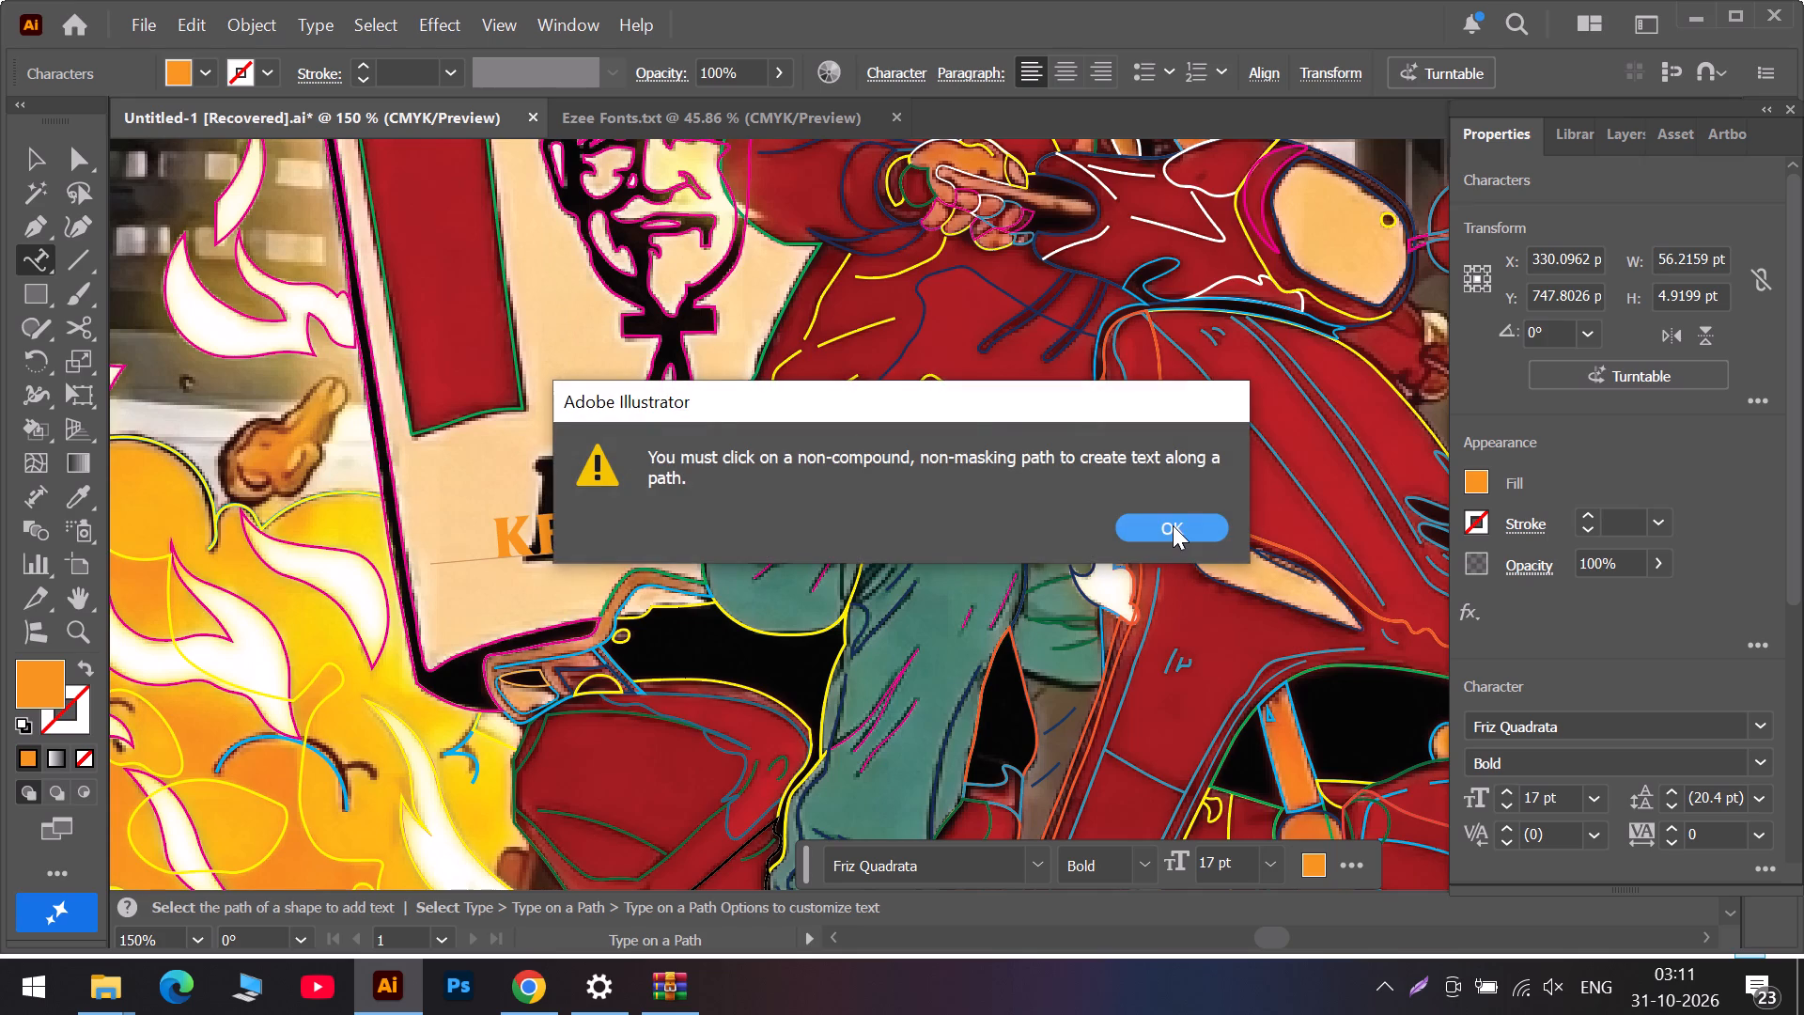
left_click(1173, 525)
left_click(548, 542)
left_click(534, 531)
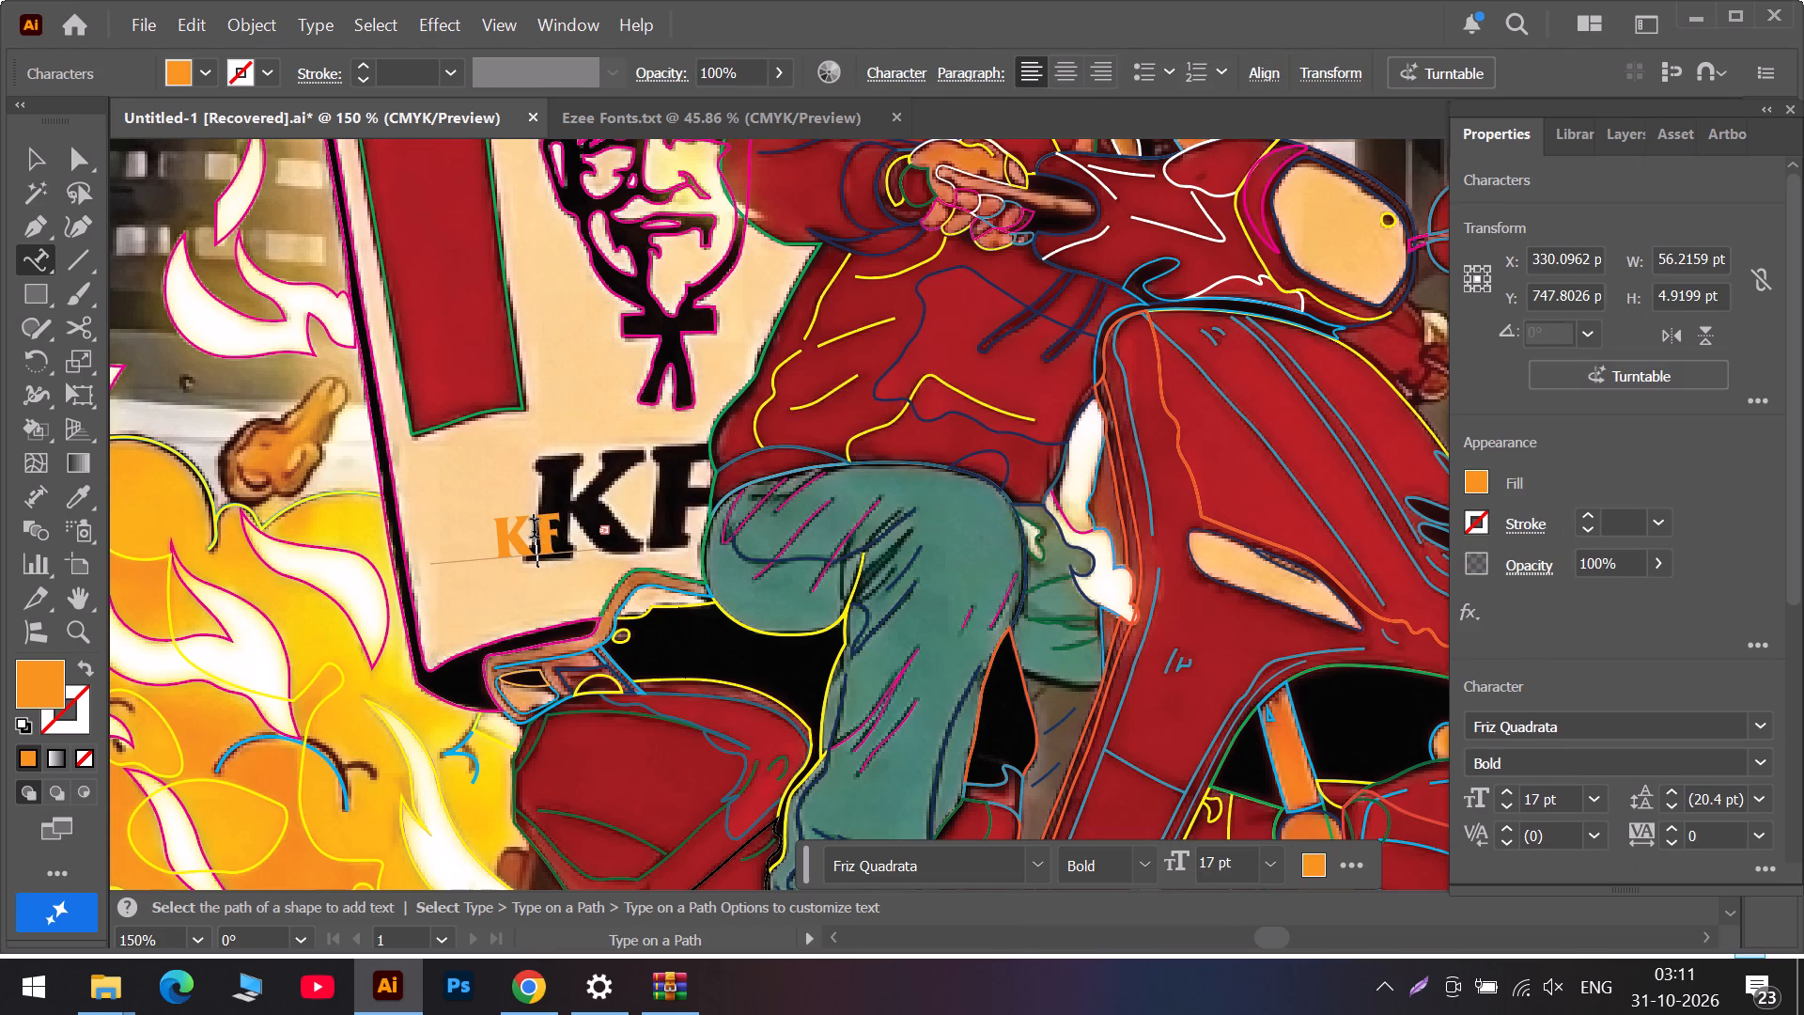
key("f")
key("c")
Select the orange path text on the bucket and set its font size to 8 pt.
triple_click(1507, 804)
triple_click(1507, 804)
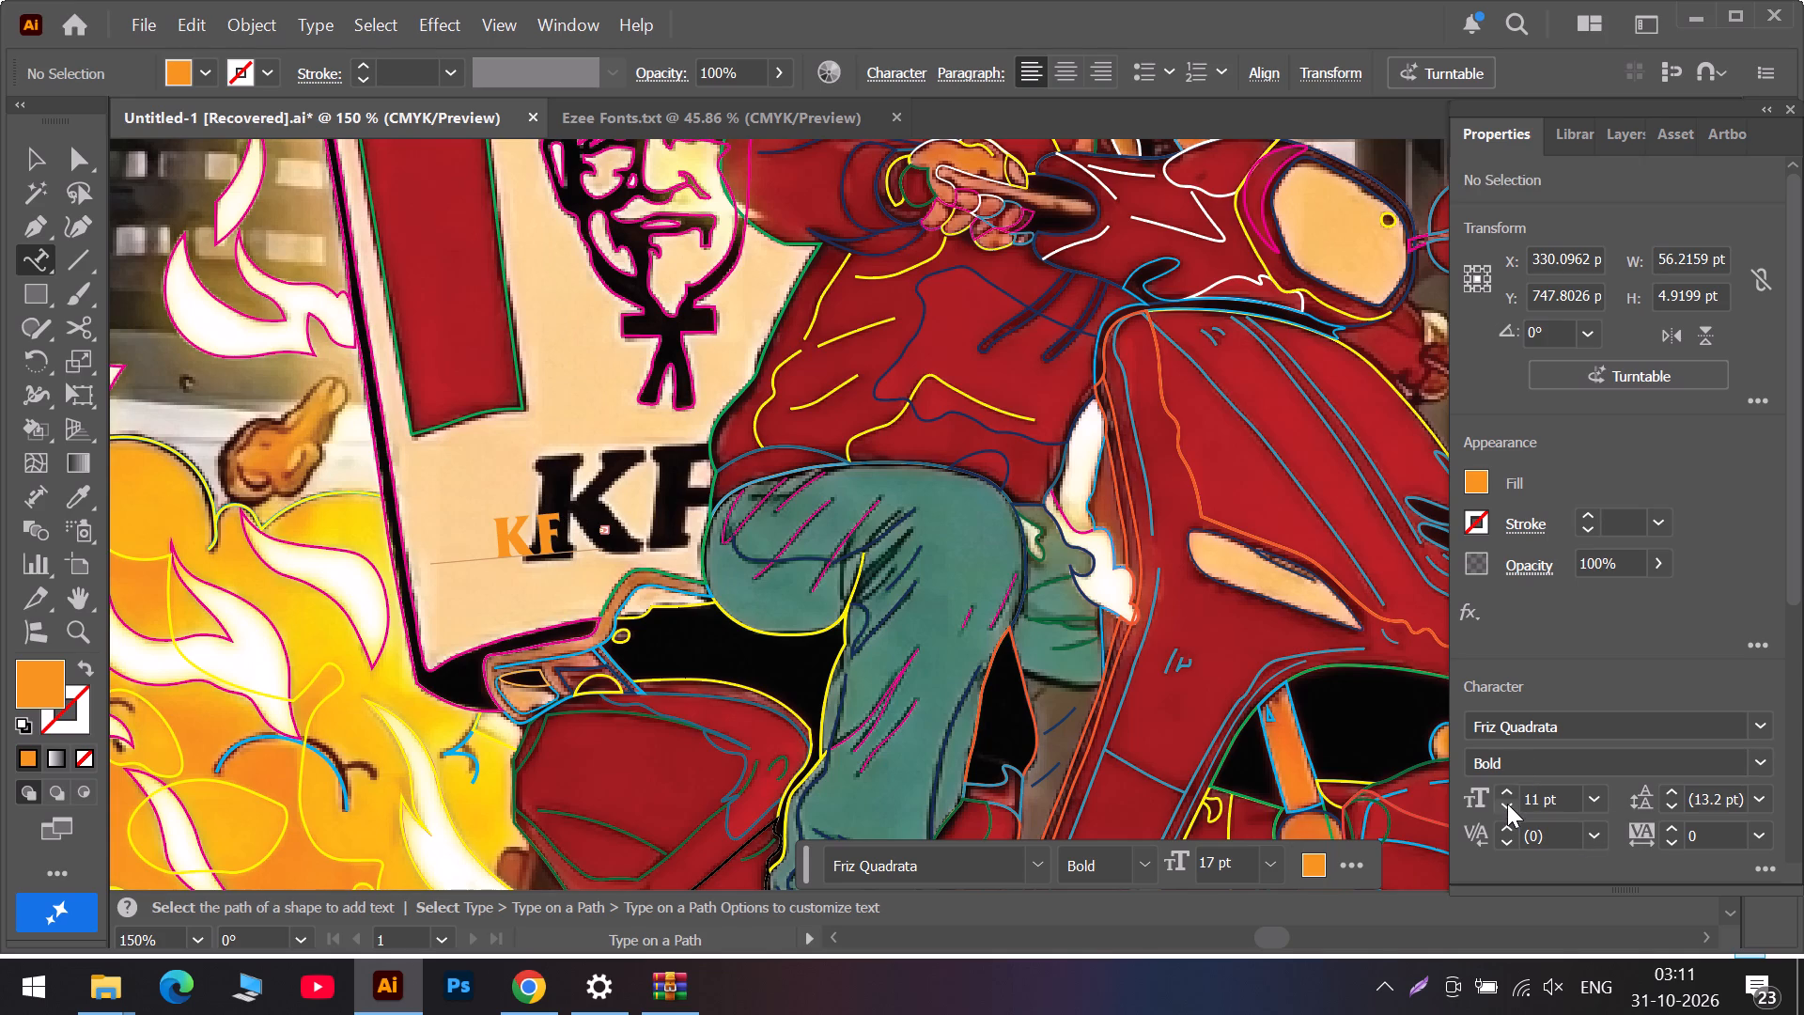
left_click(1507, 804)
left_click(37, 152)
left_click(543, 539)
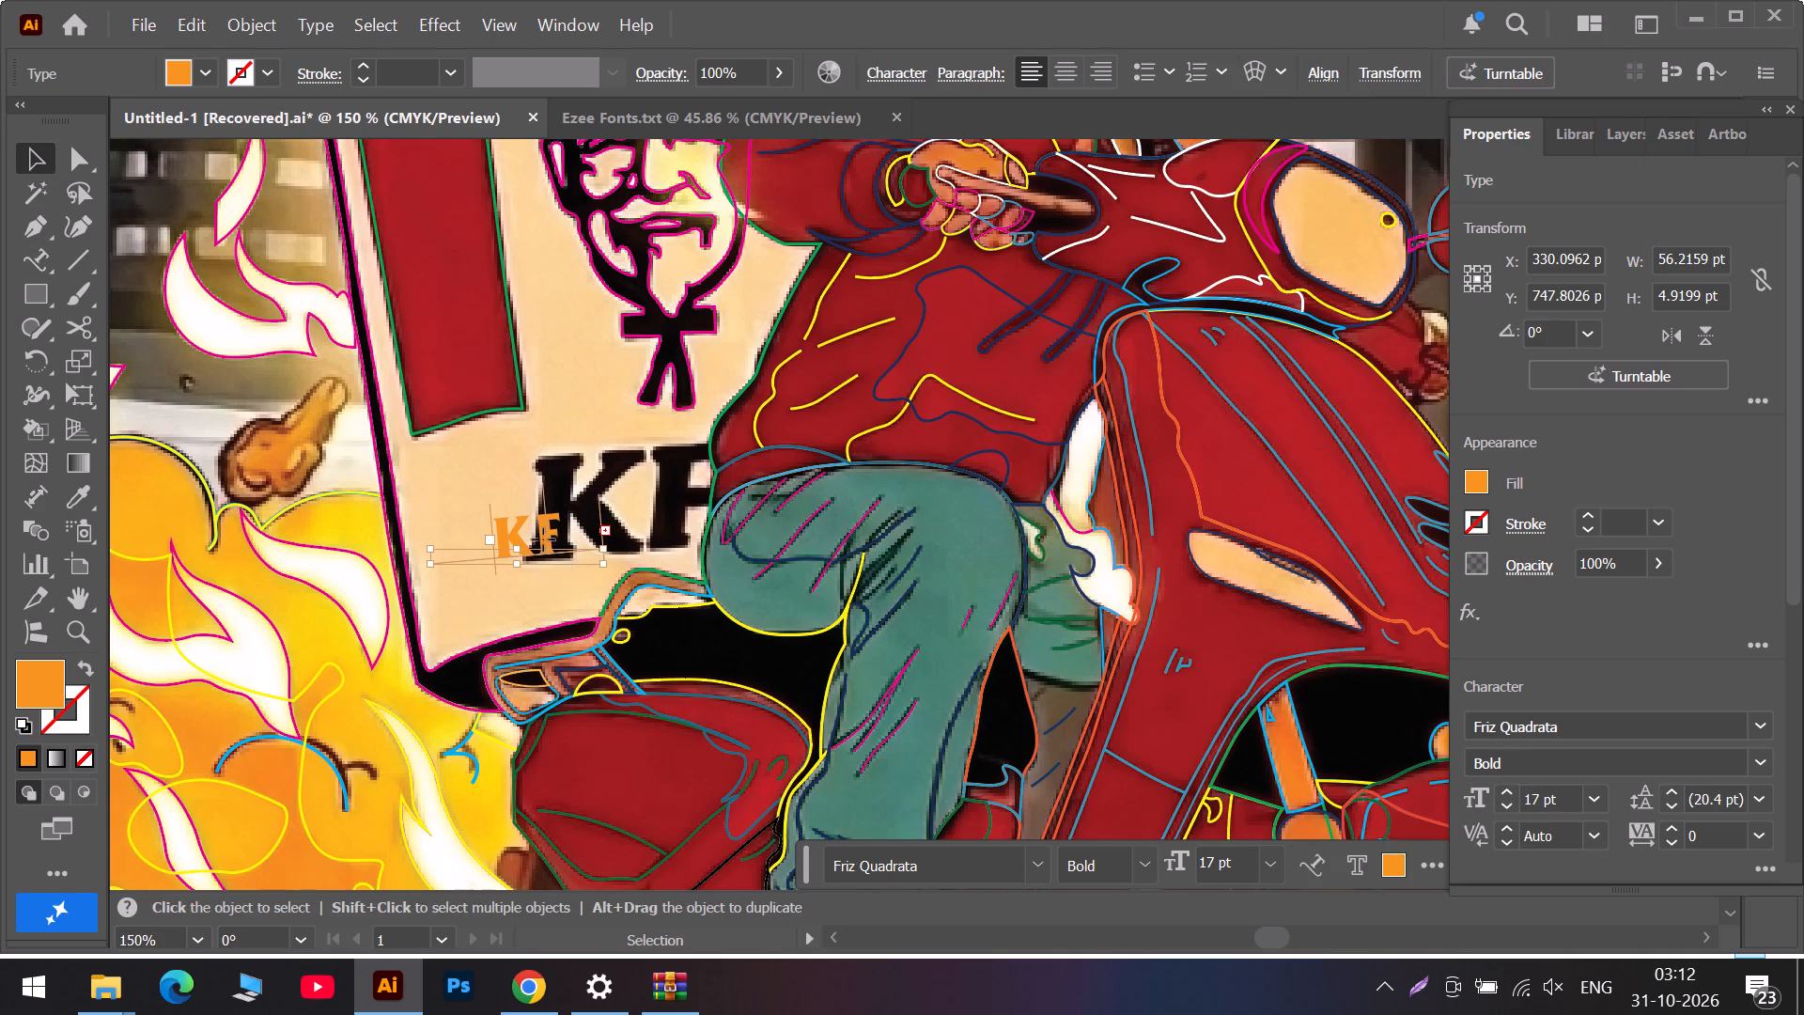
triple_click(1502, 802)
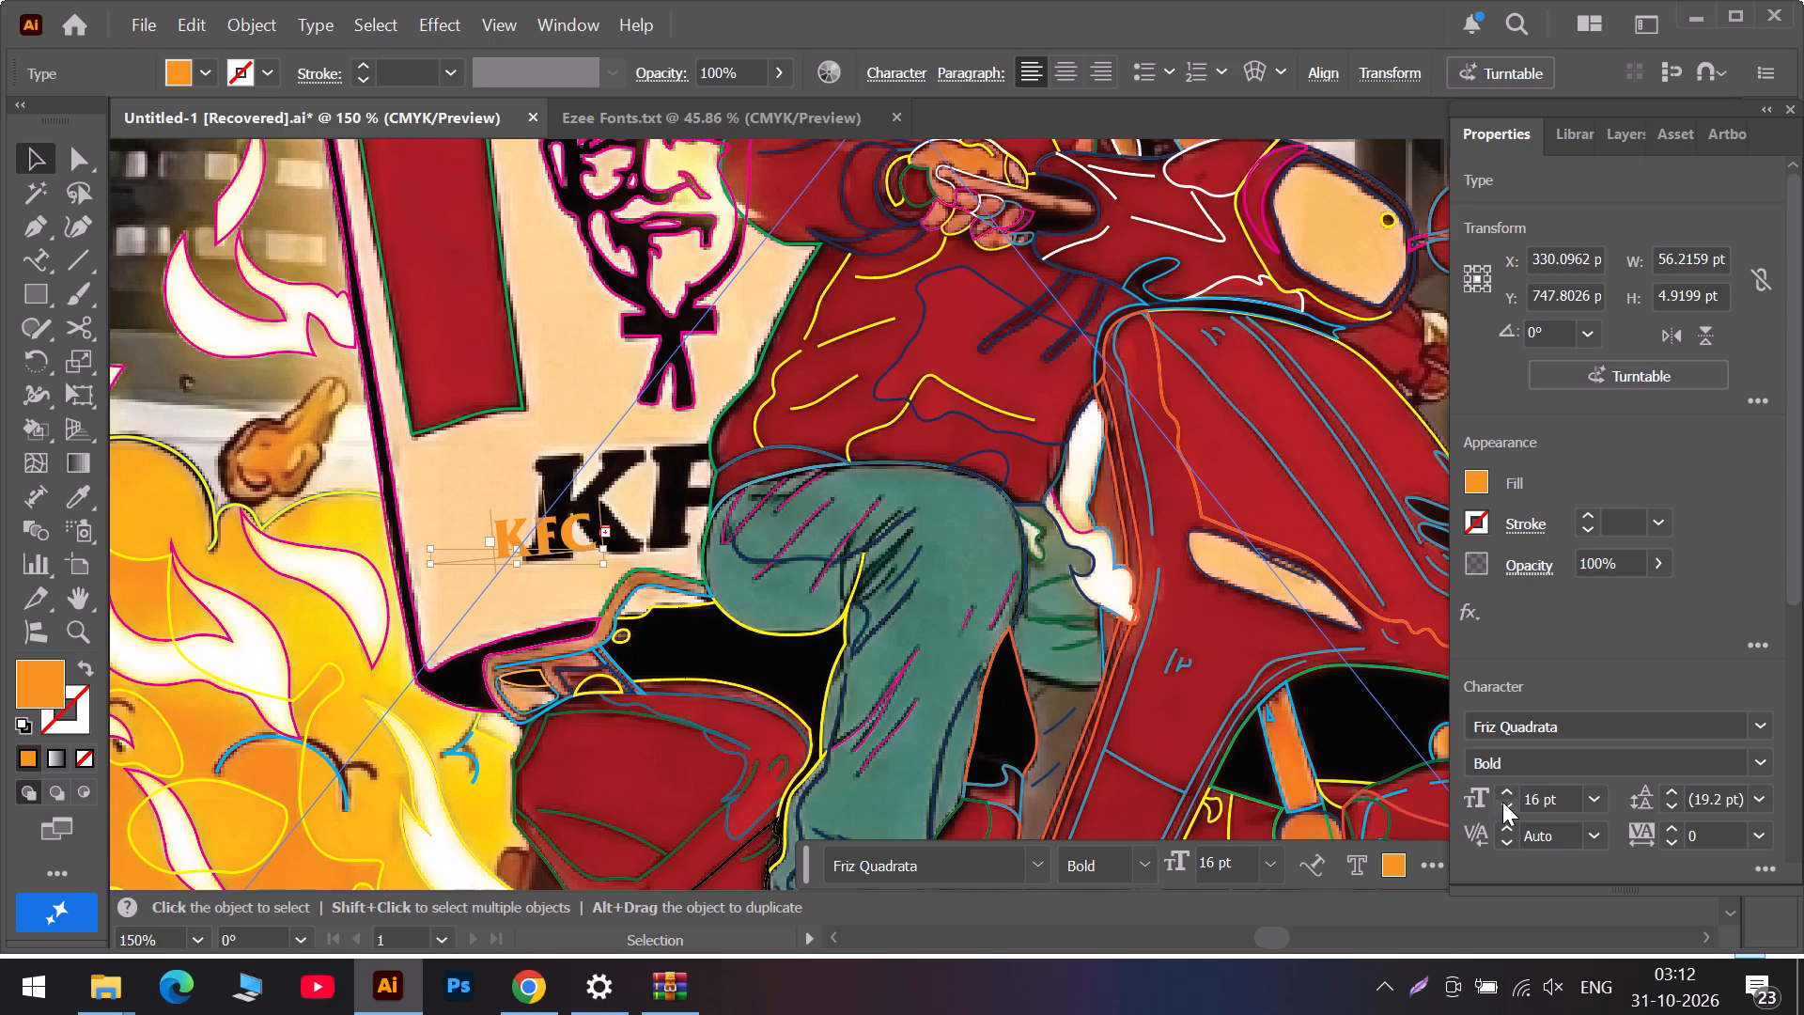
left_click(1502, 802)
left_click(1502, 802)
left_click(1502, 802)
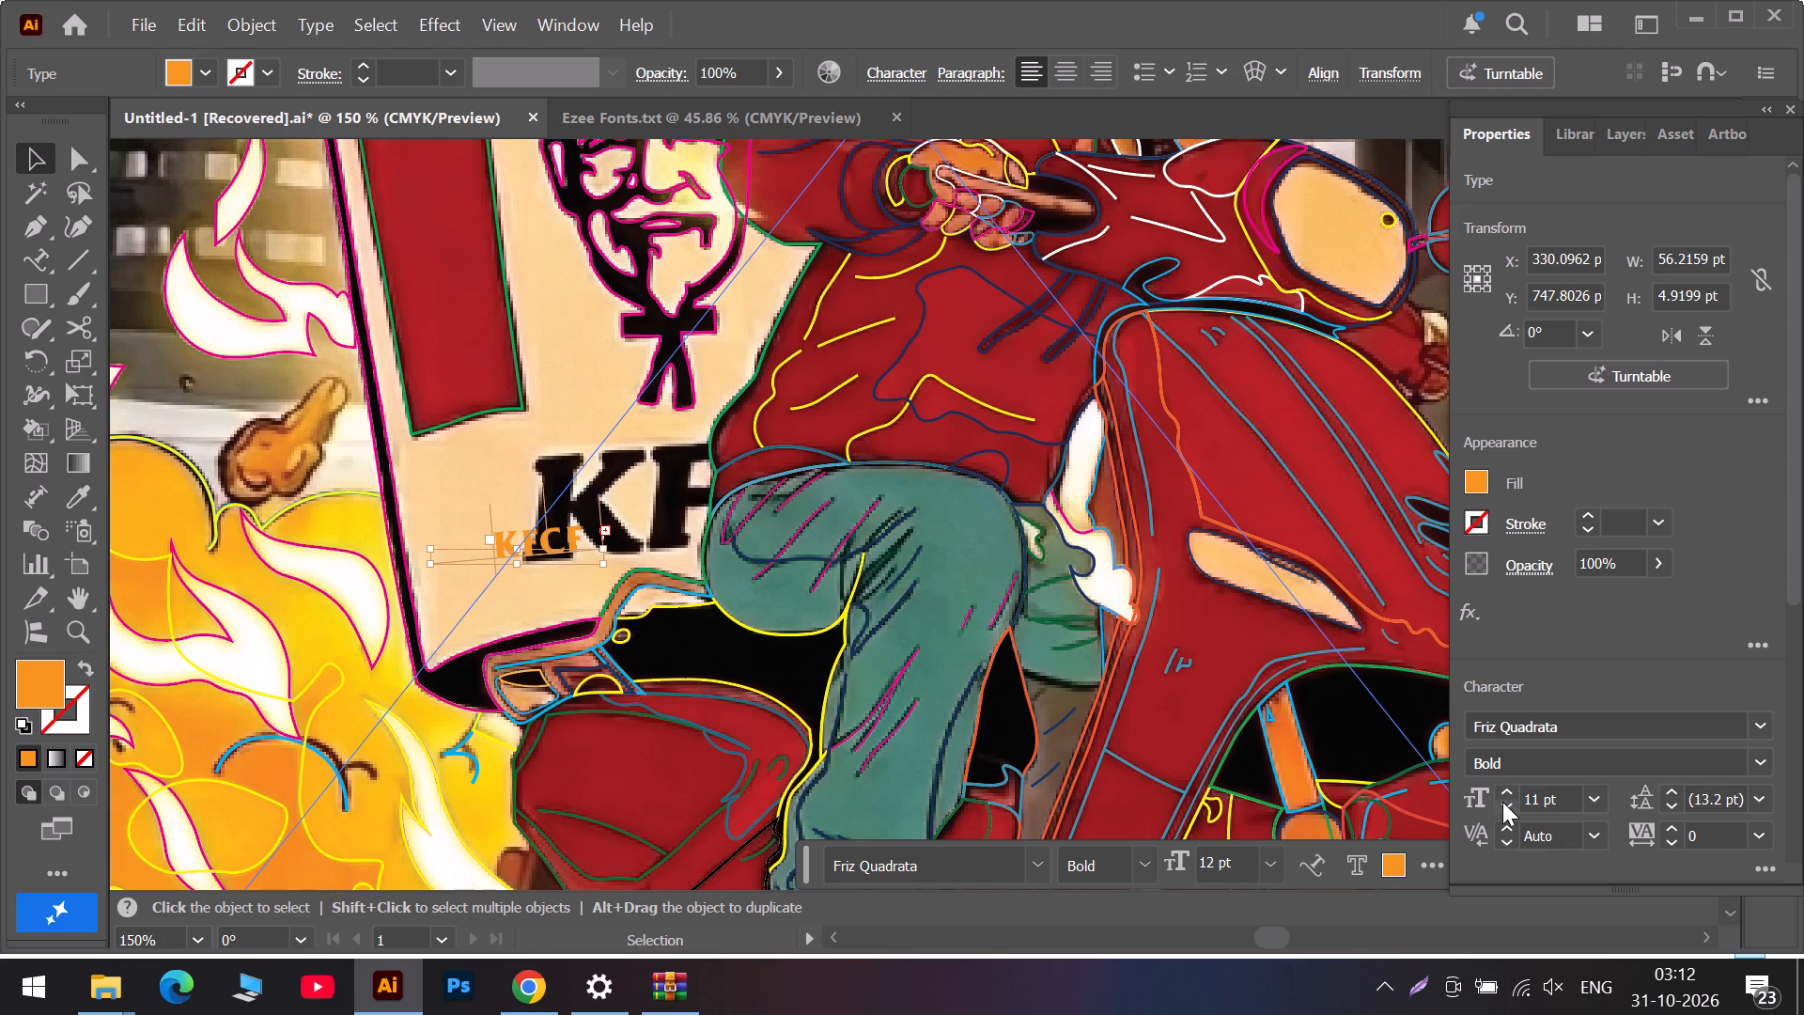
left_click(1502, 802)
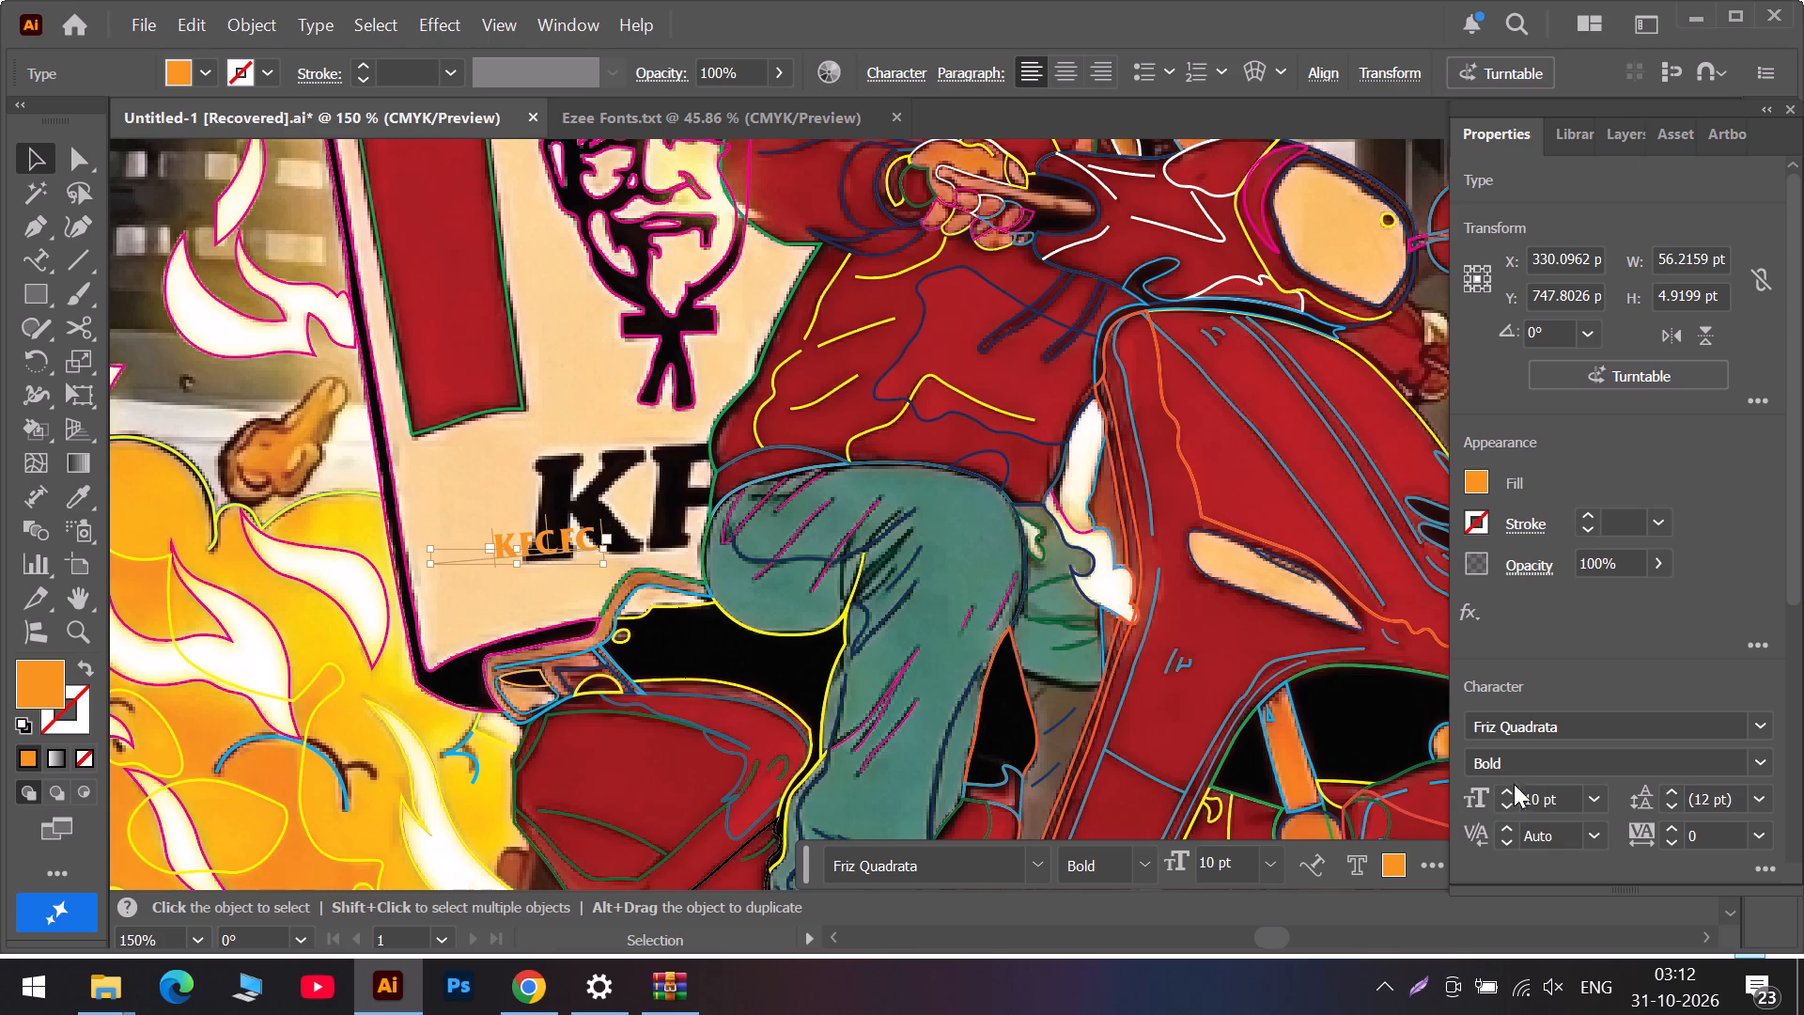
left_click(1503, 801)
left_click(1504, 801)
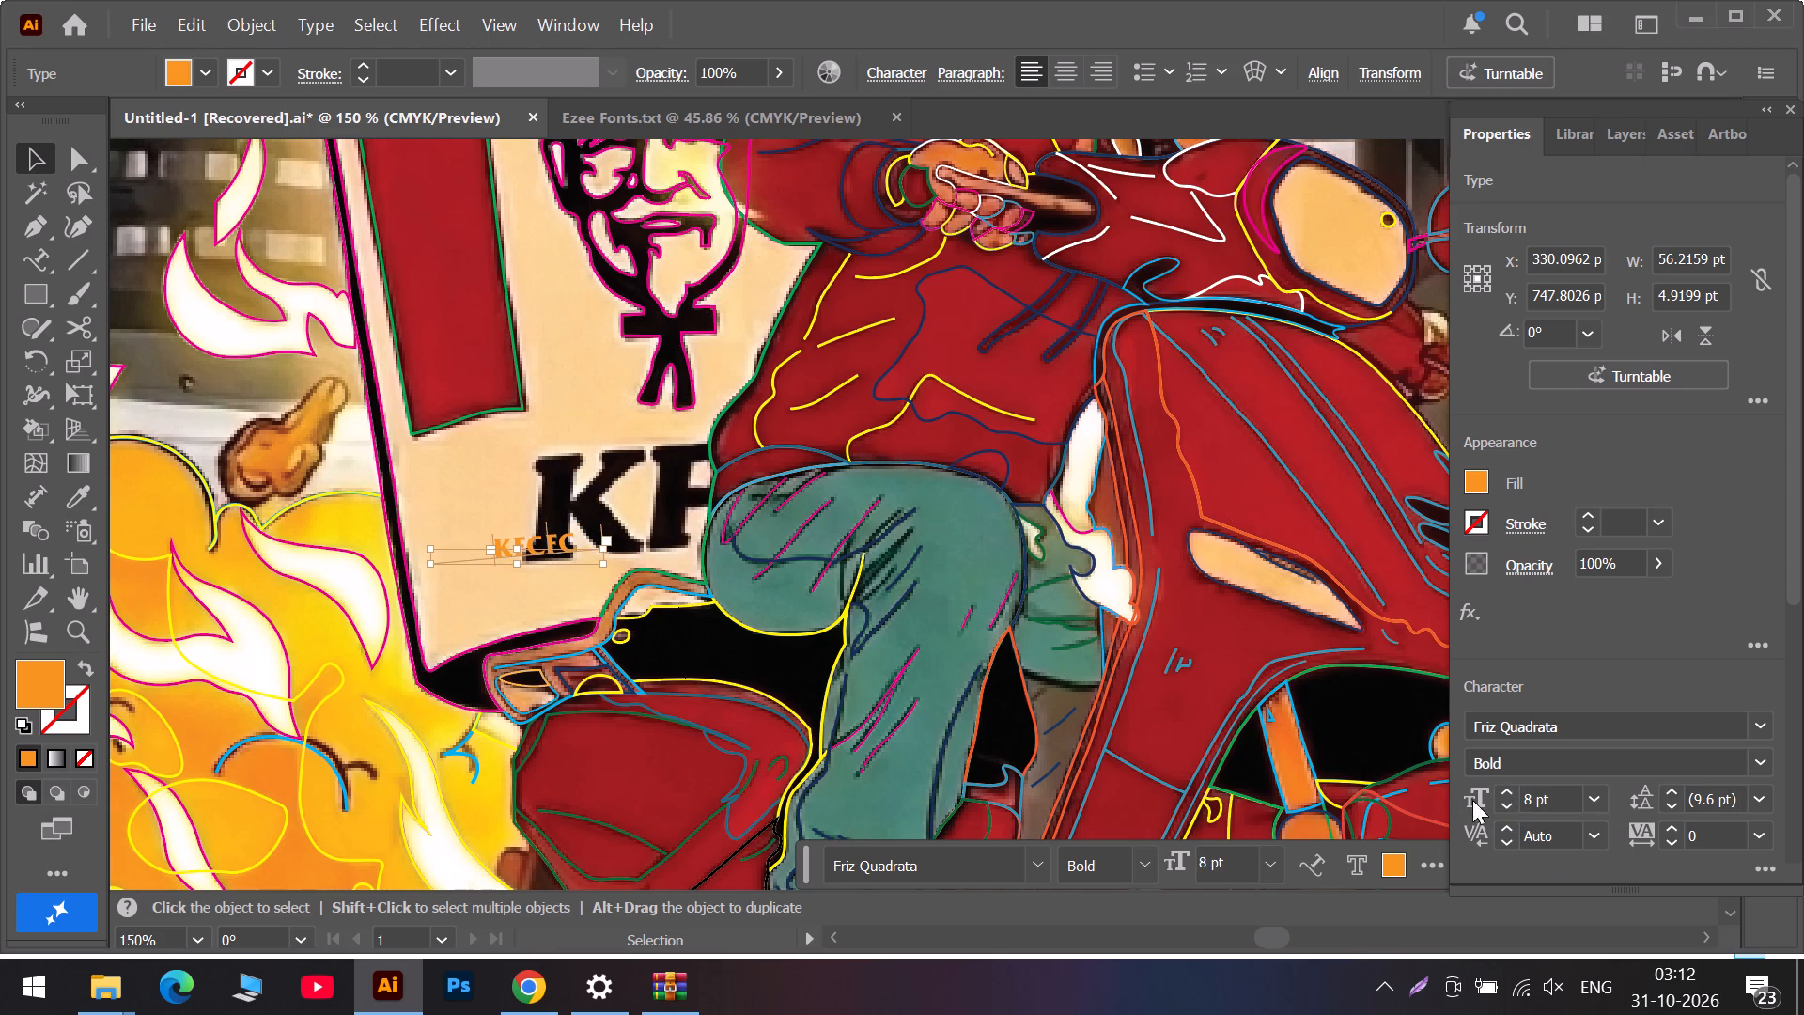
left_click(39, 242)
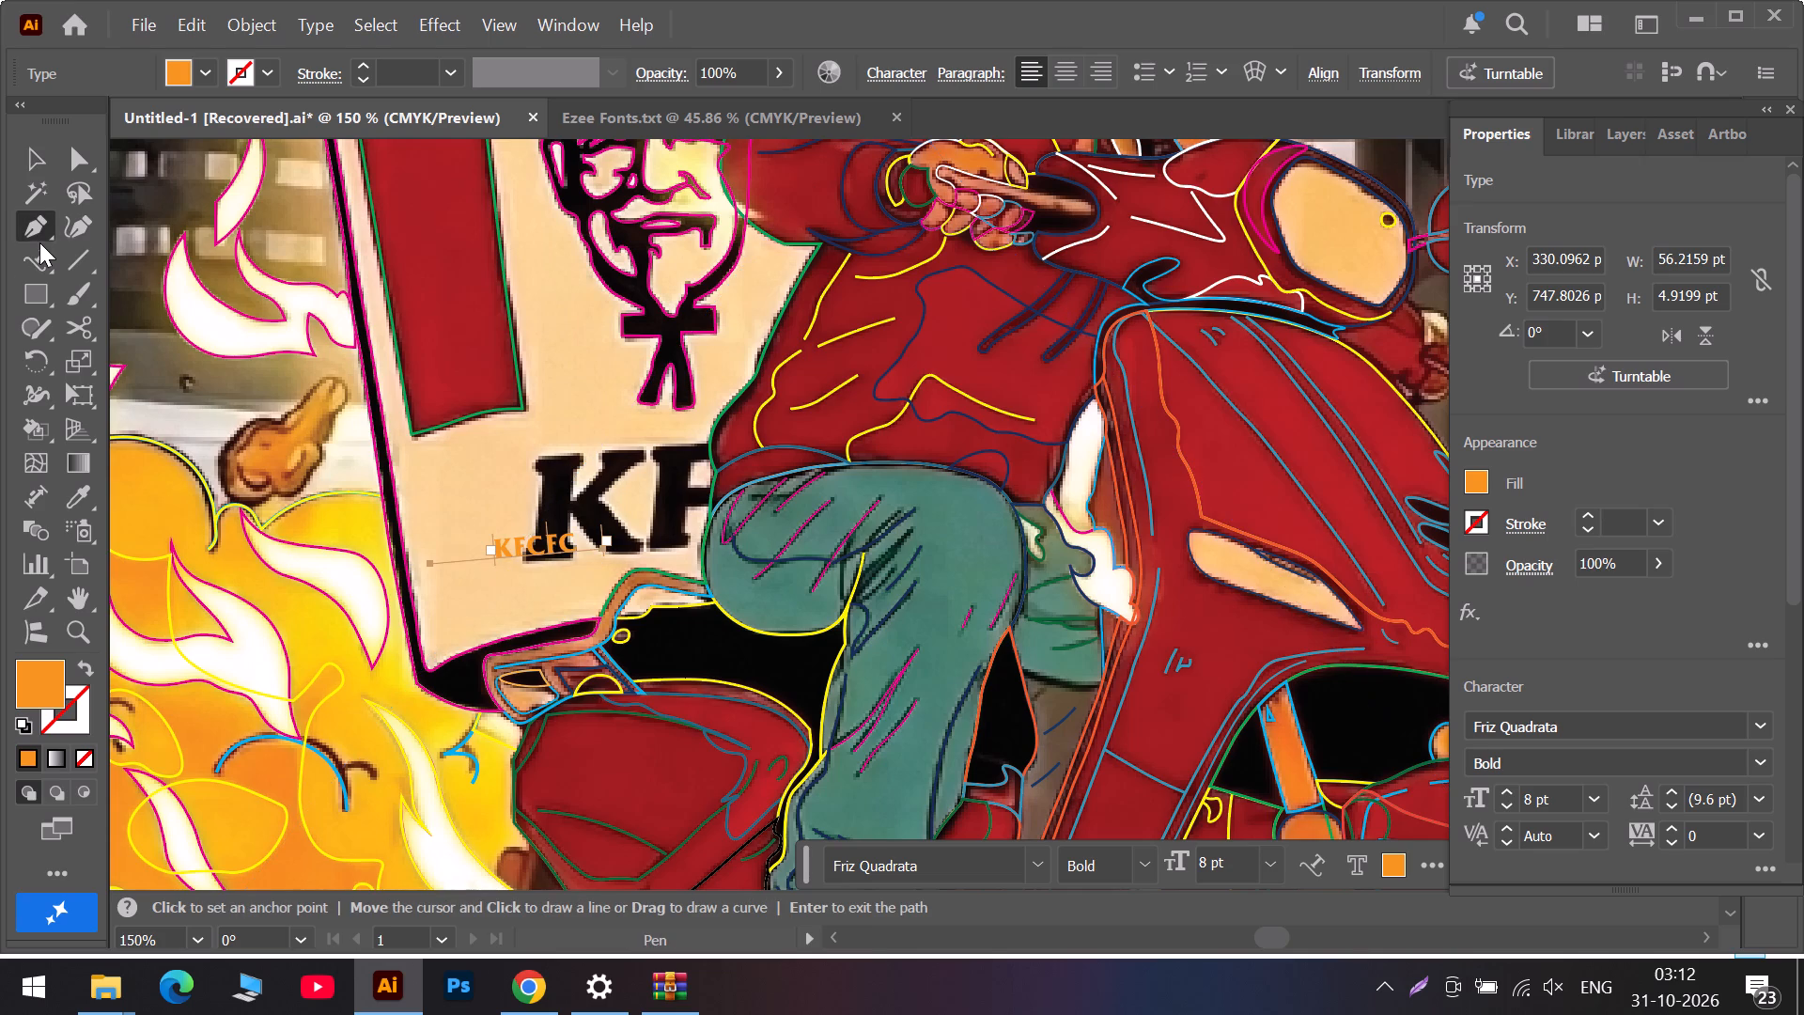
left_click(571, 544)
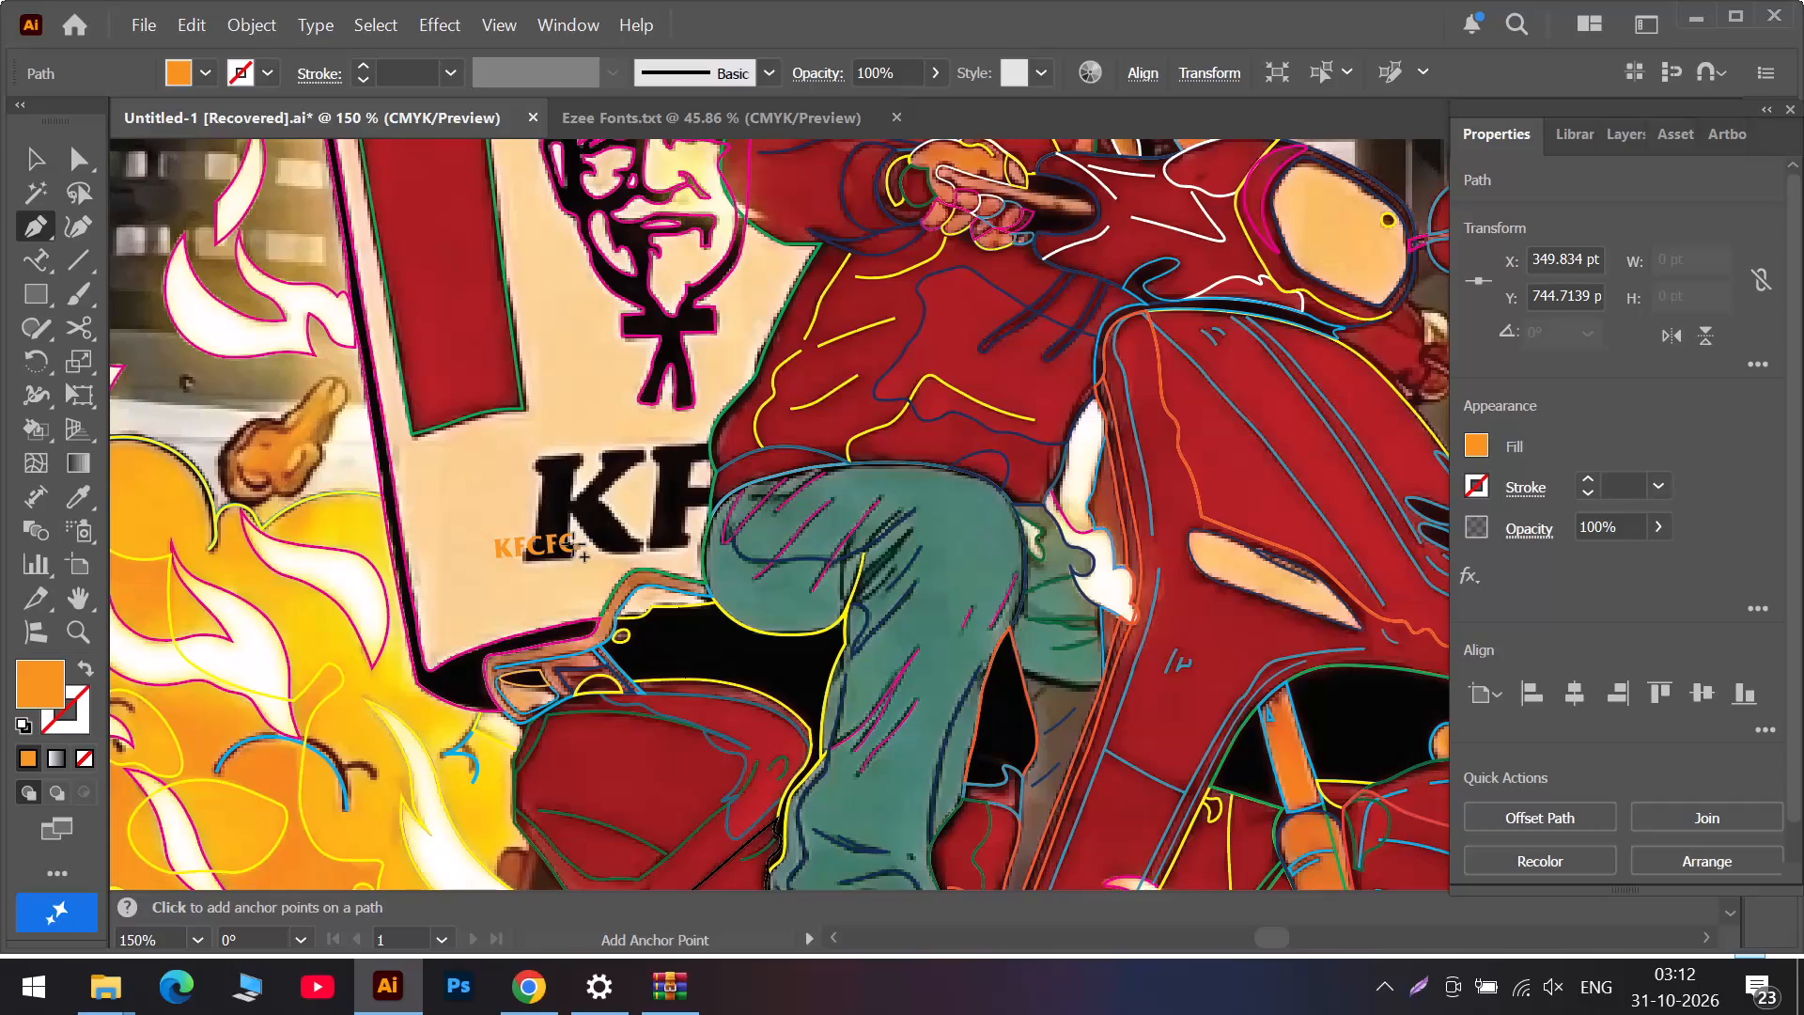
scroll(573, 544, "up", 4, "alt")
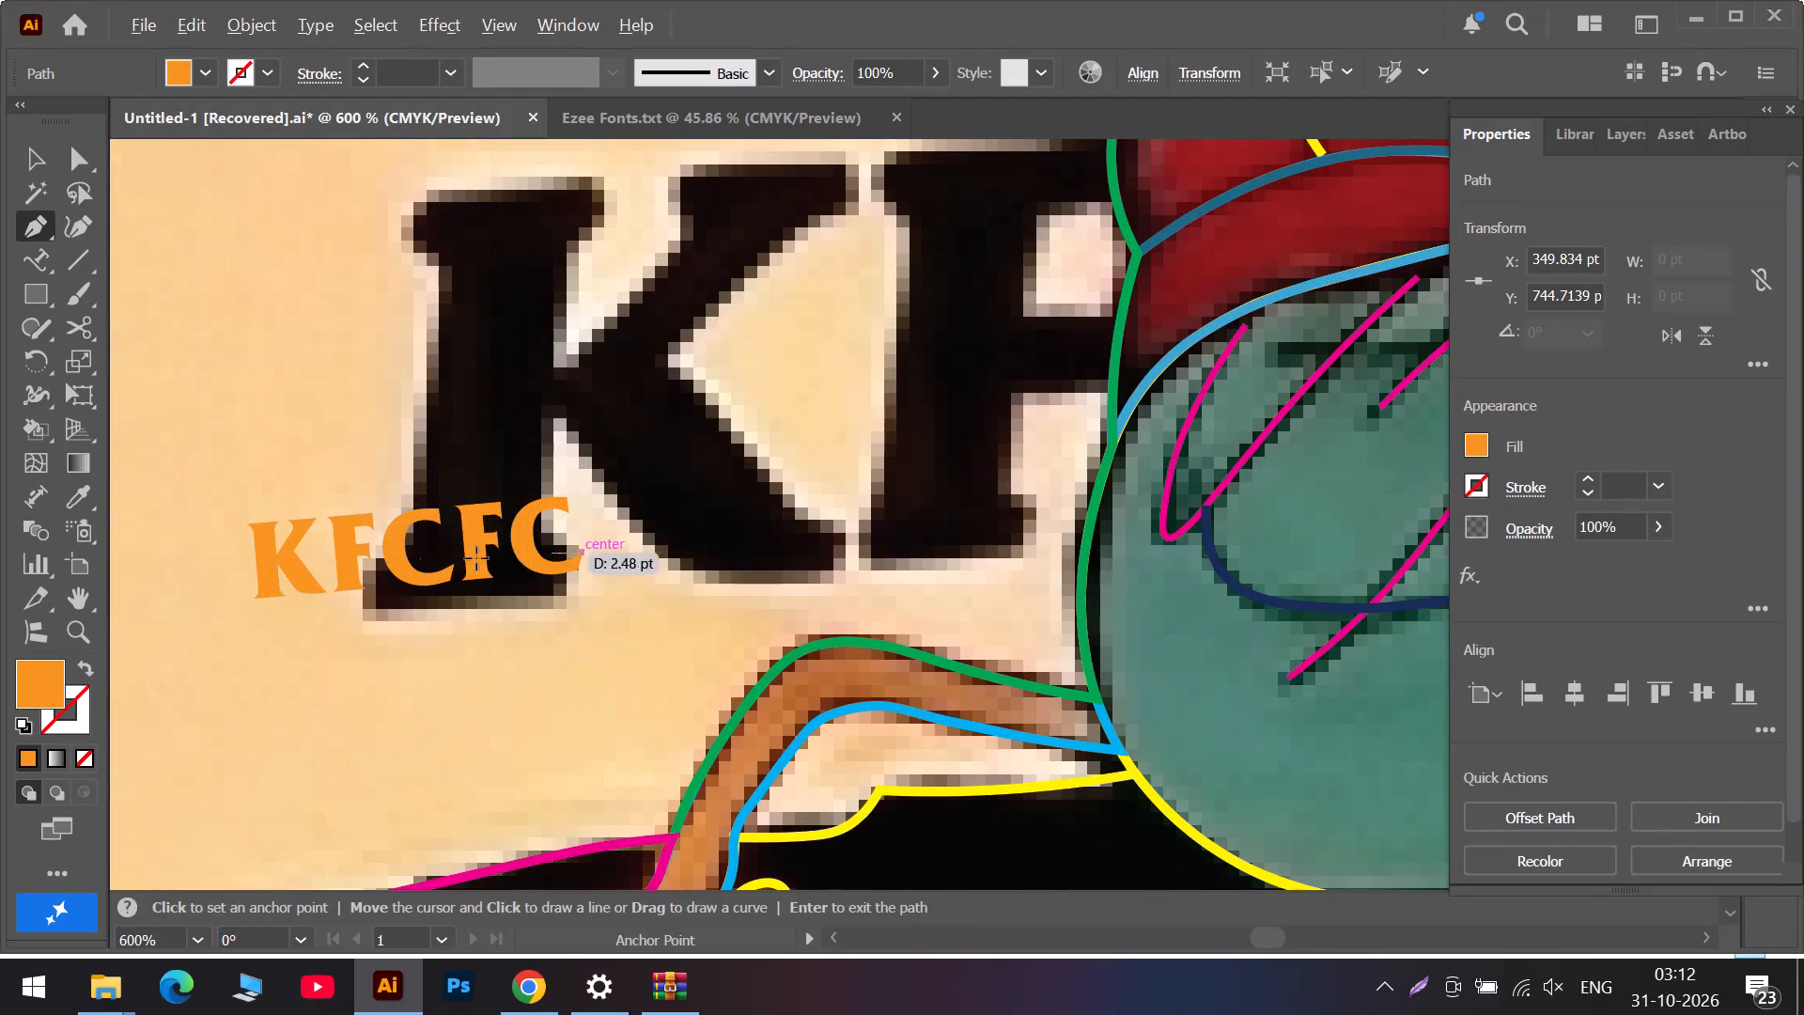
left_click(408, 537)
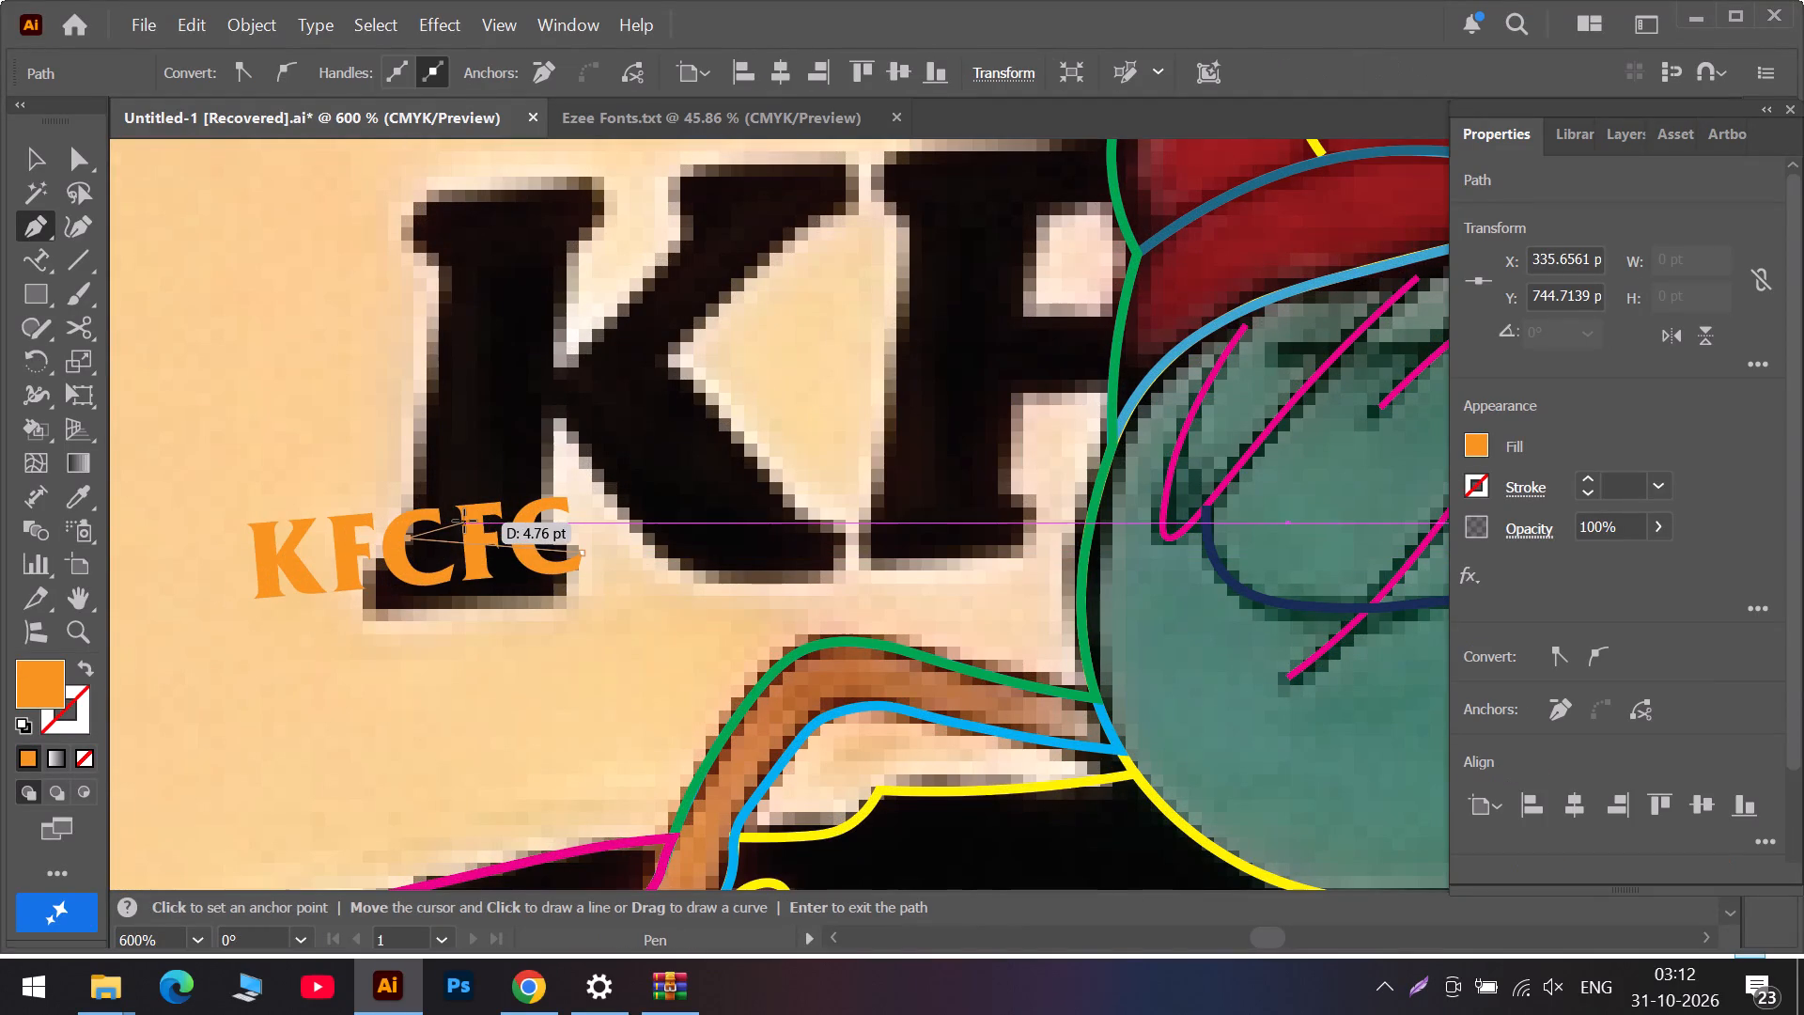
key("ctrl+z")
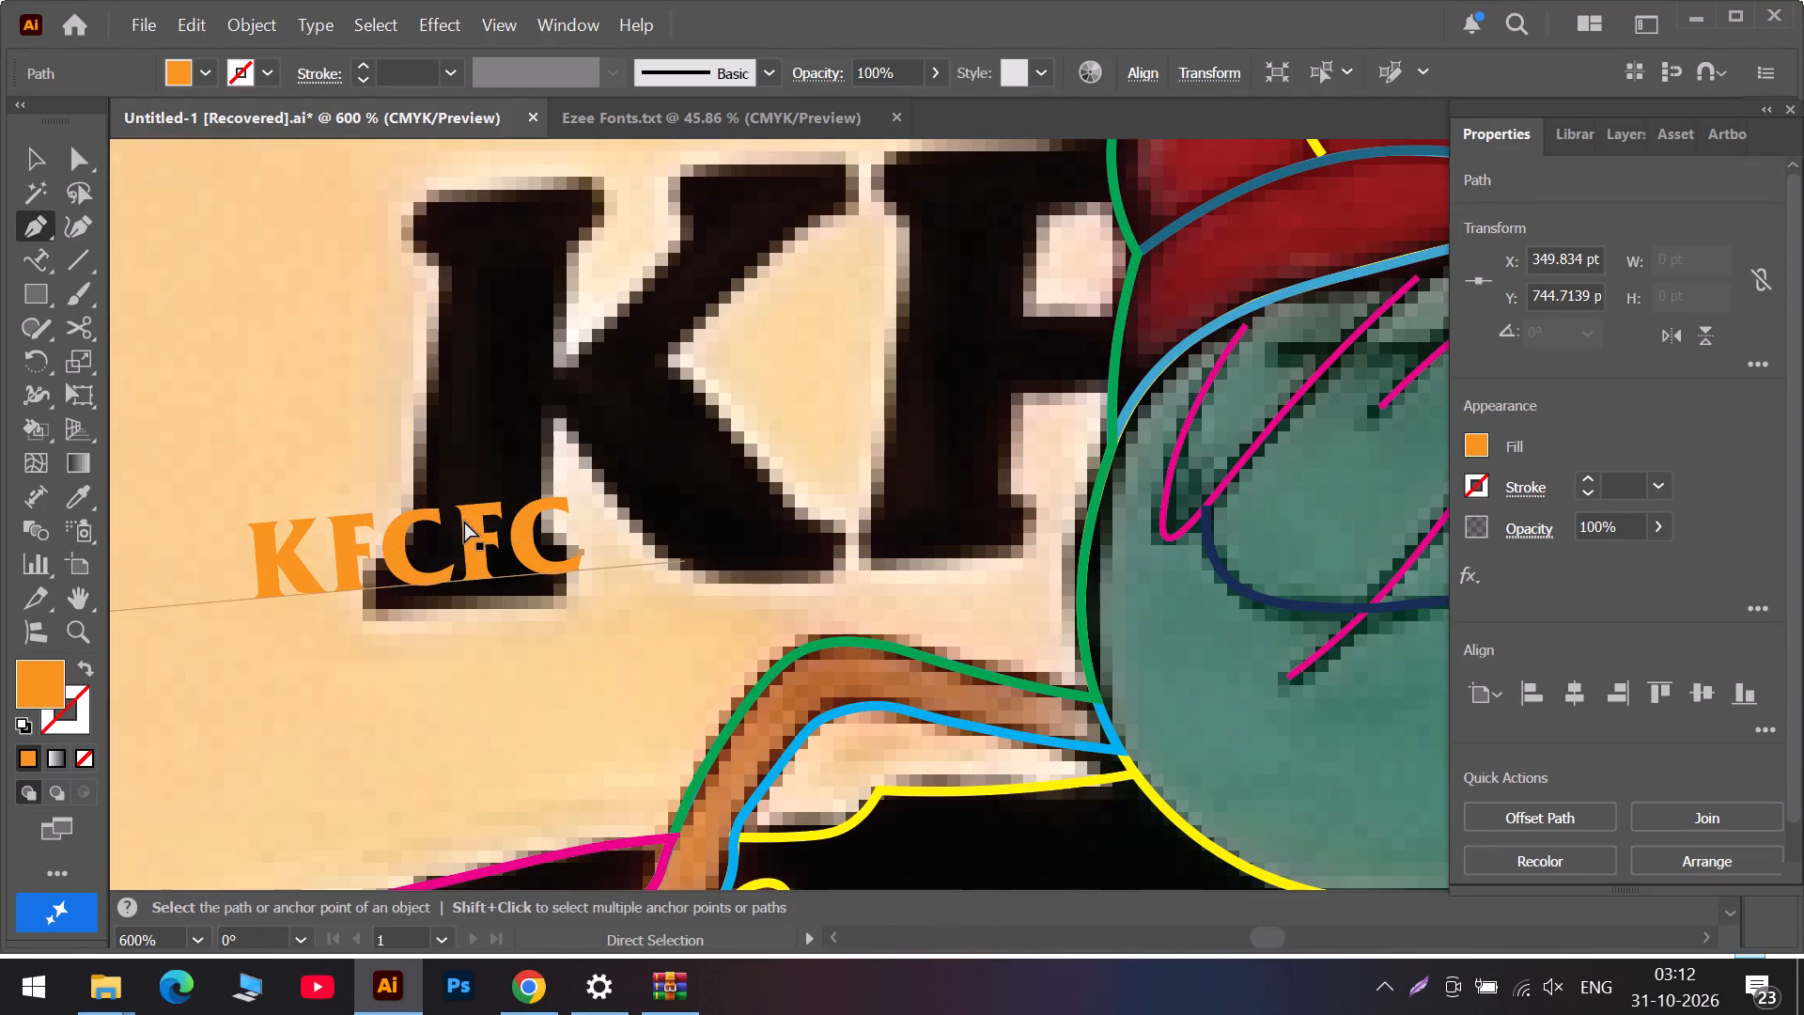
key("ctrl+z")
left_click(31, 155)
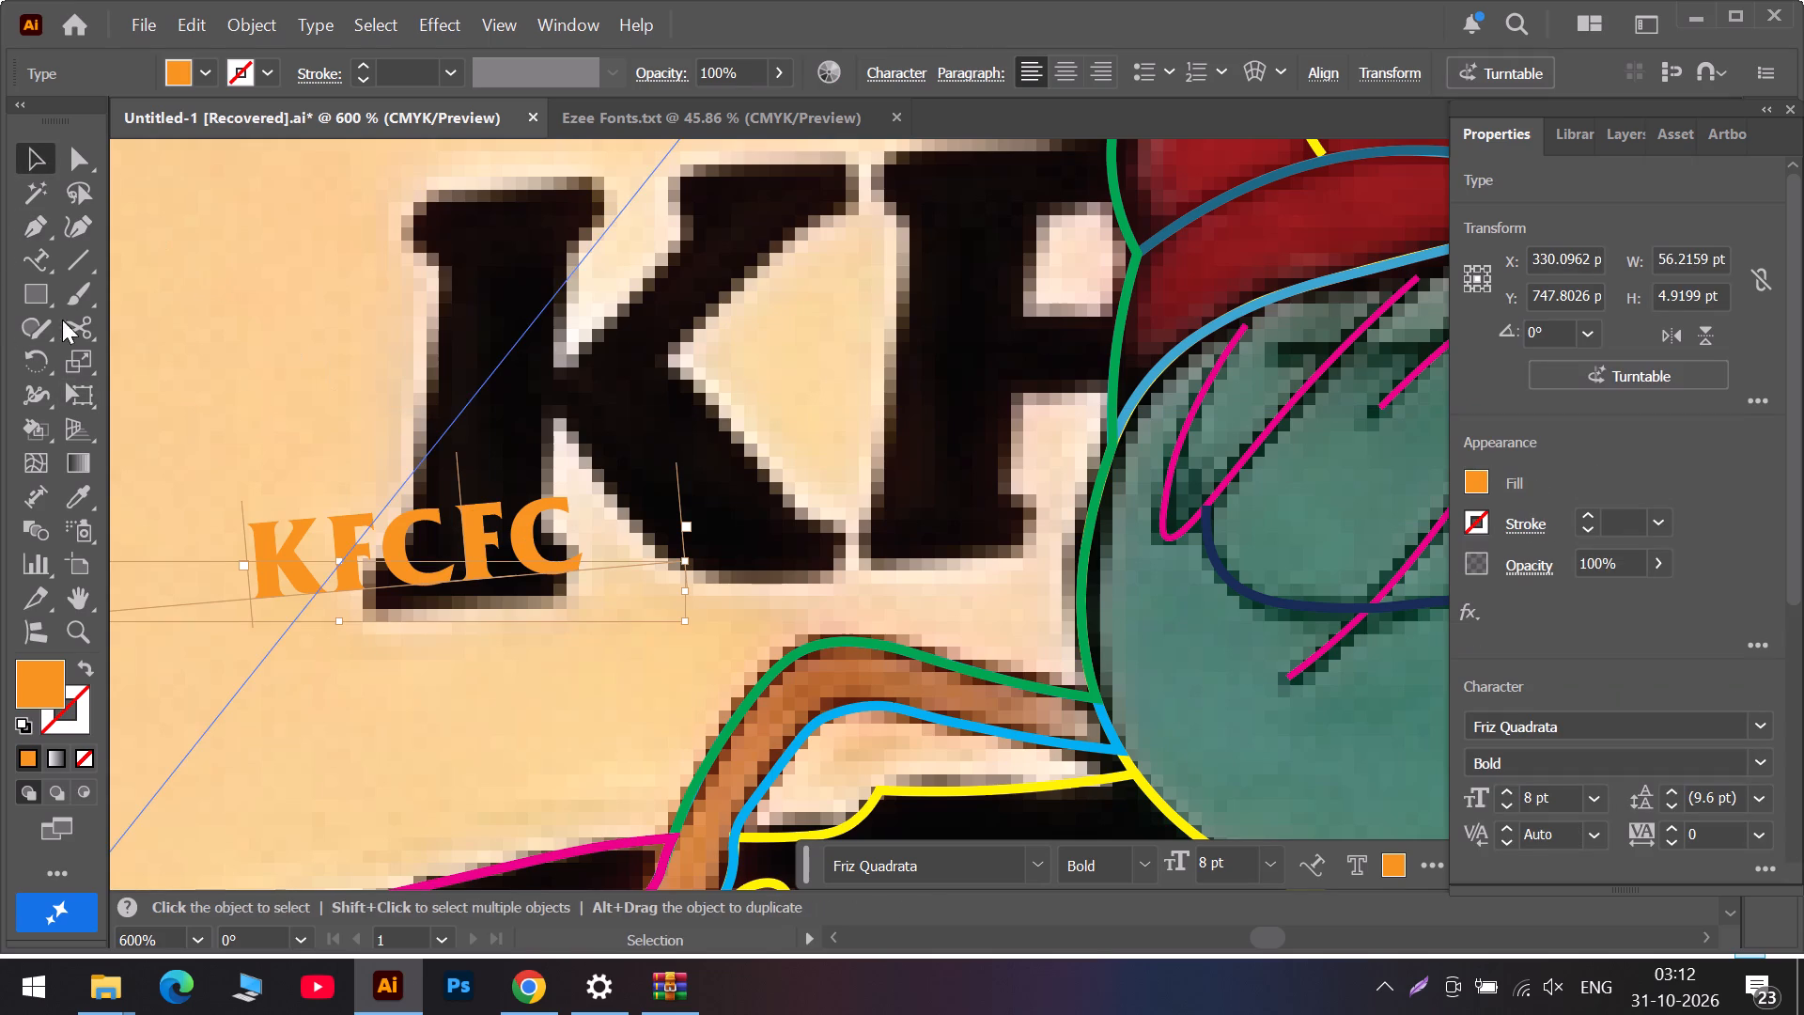
Delete the duplicate FC letters from the orange path text so that it reads KFC.
left_click(44, 258)
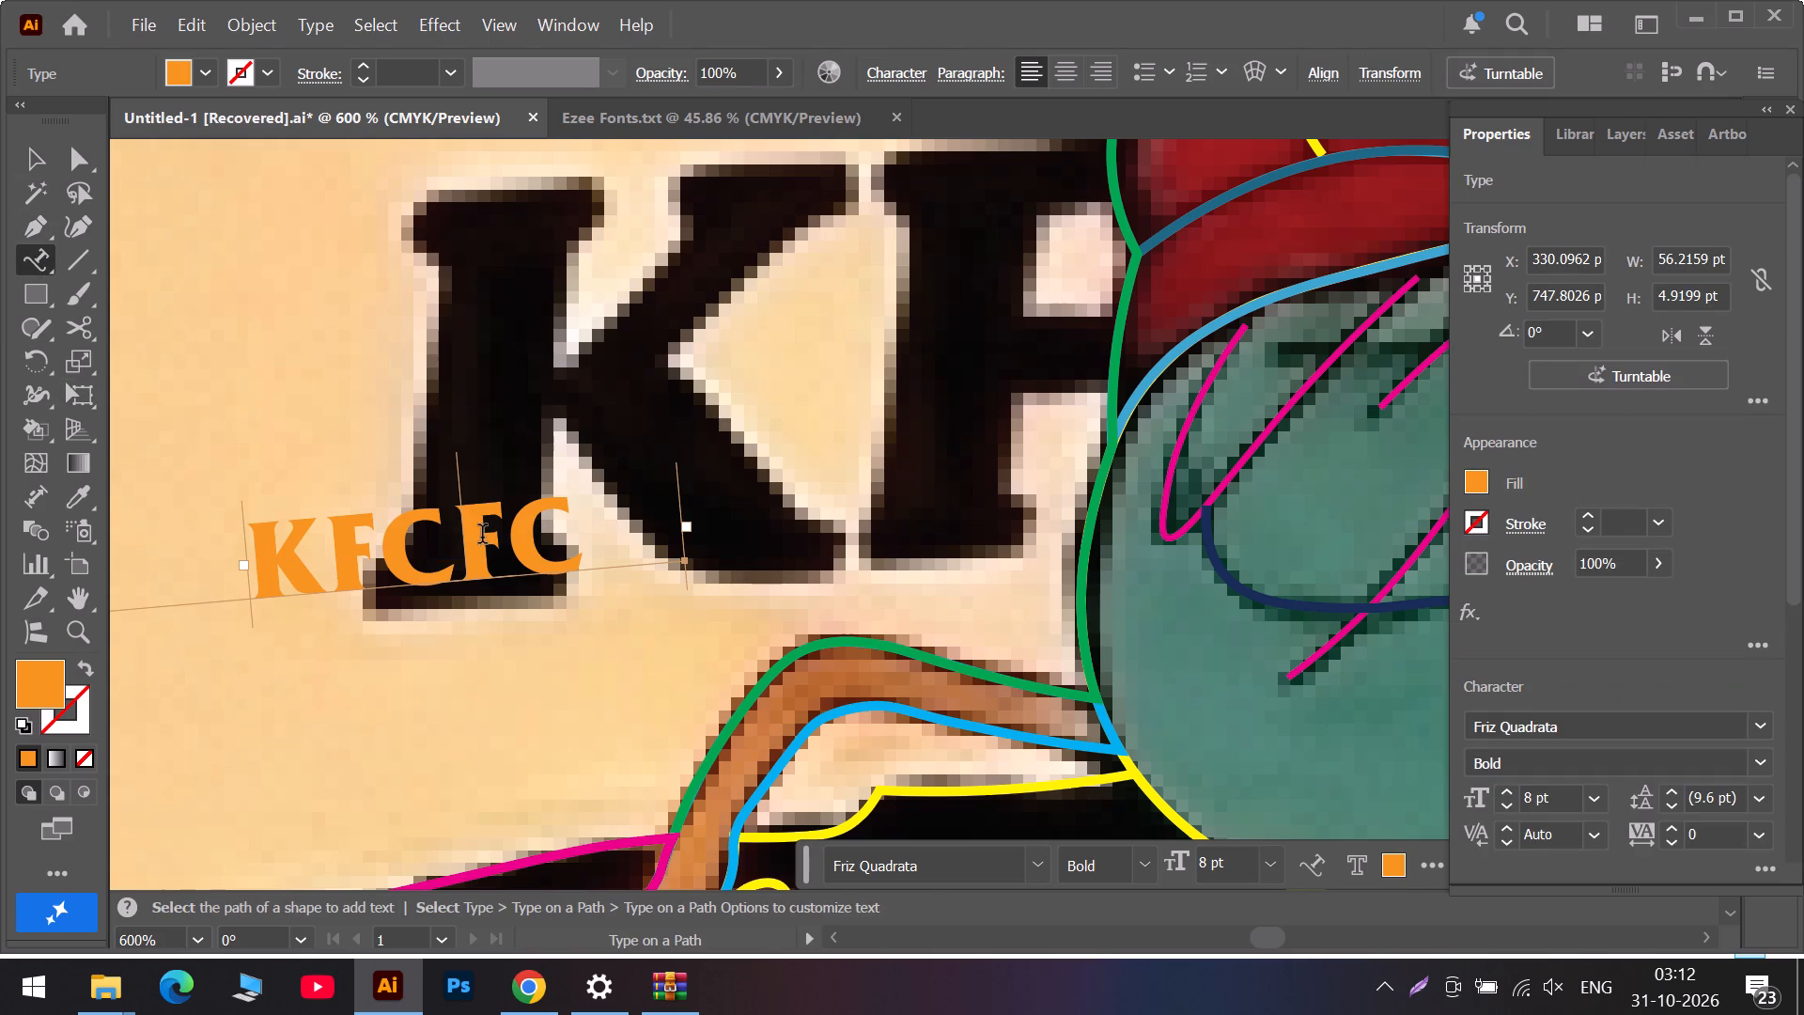
left_click(501, 541)
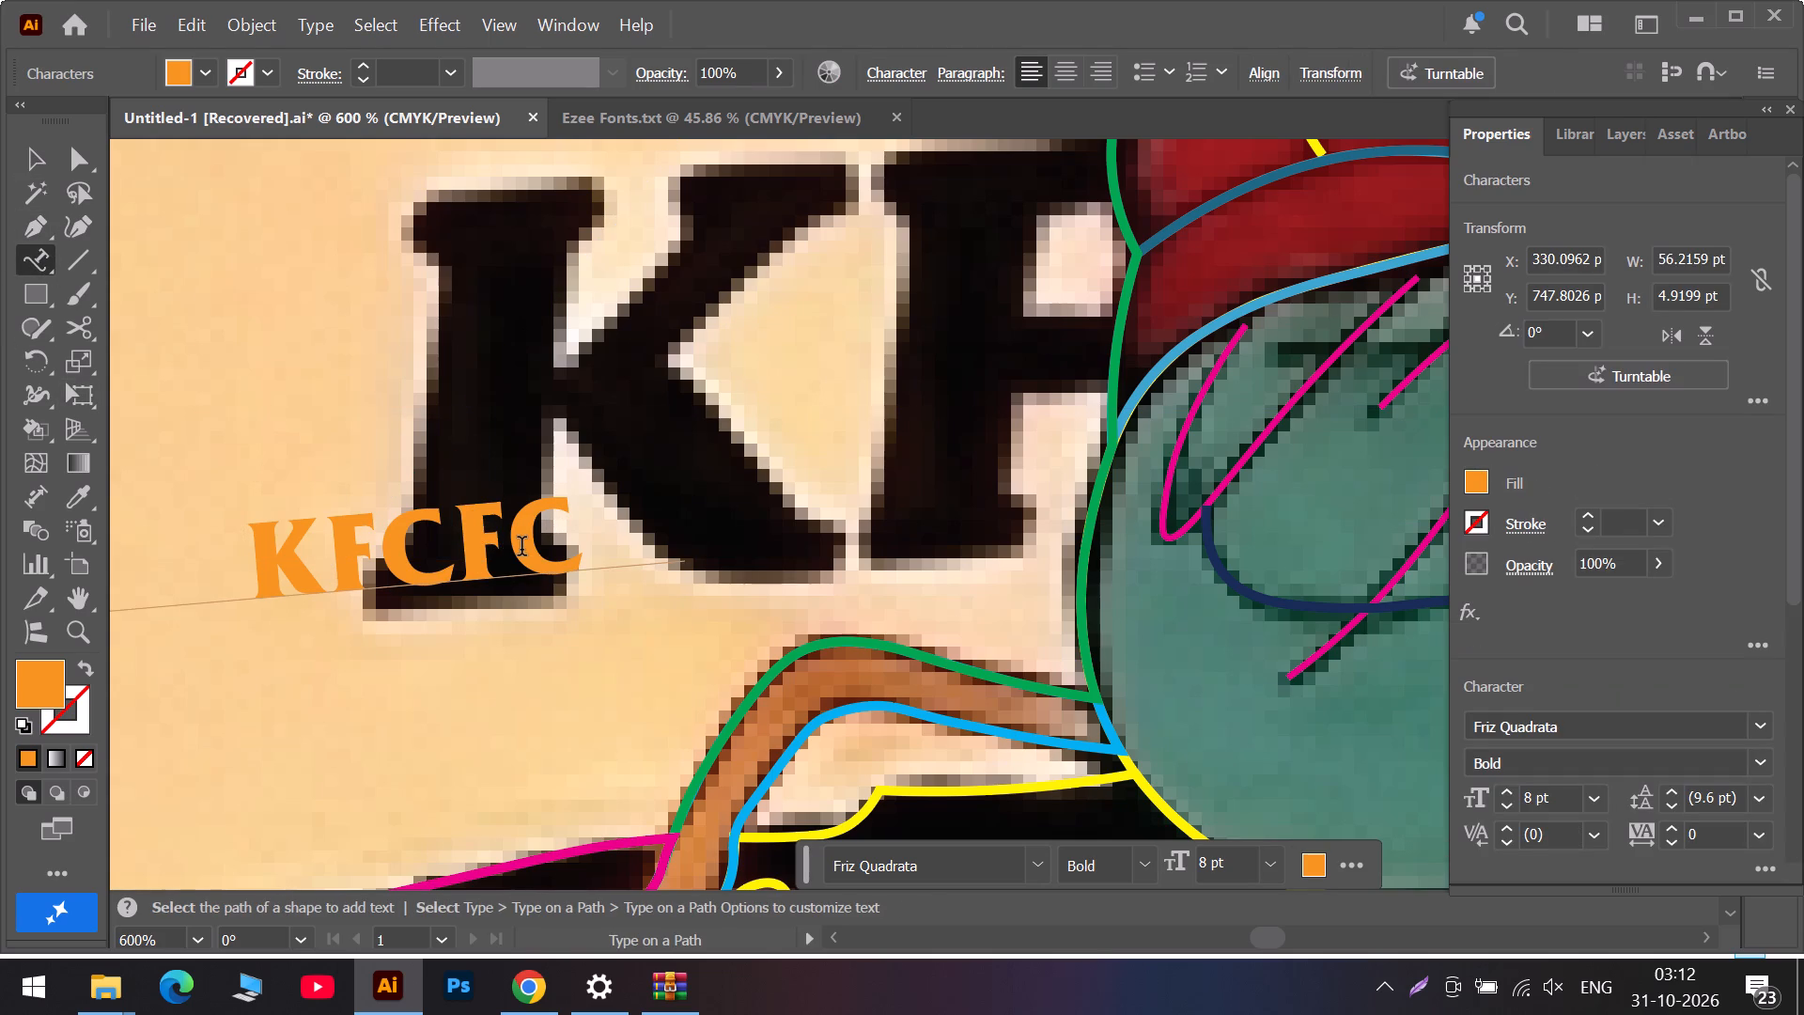
key("BackSpace")
left_click(516, 514)
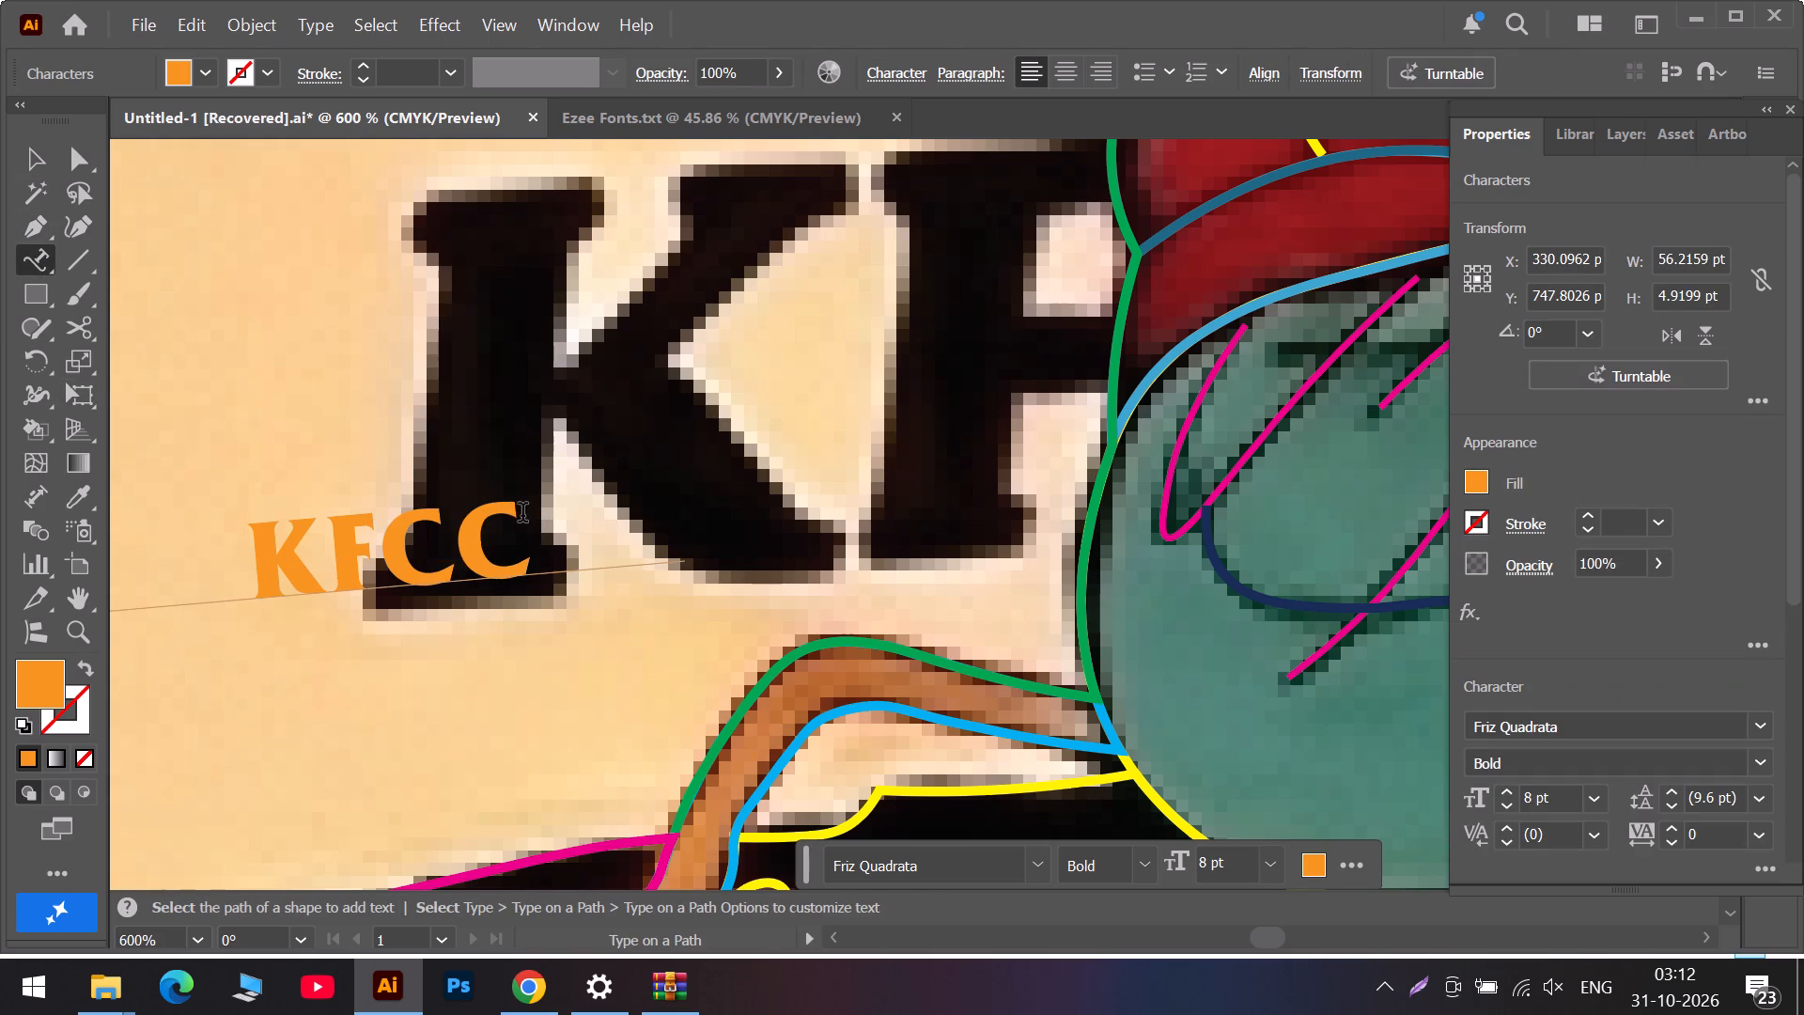
key("BackSpace")
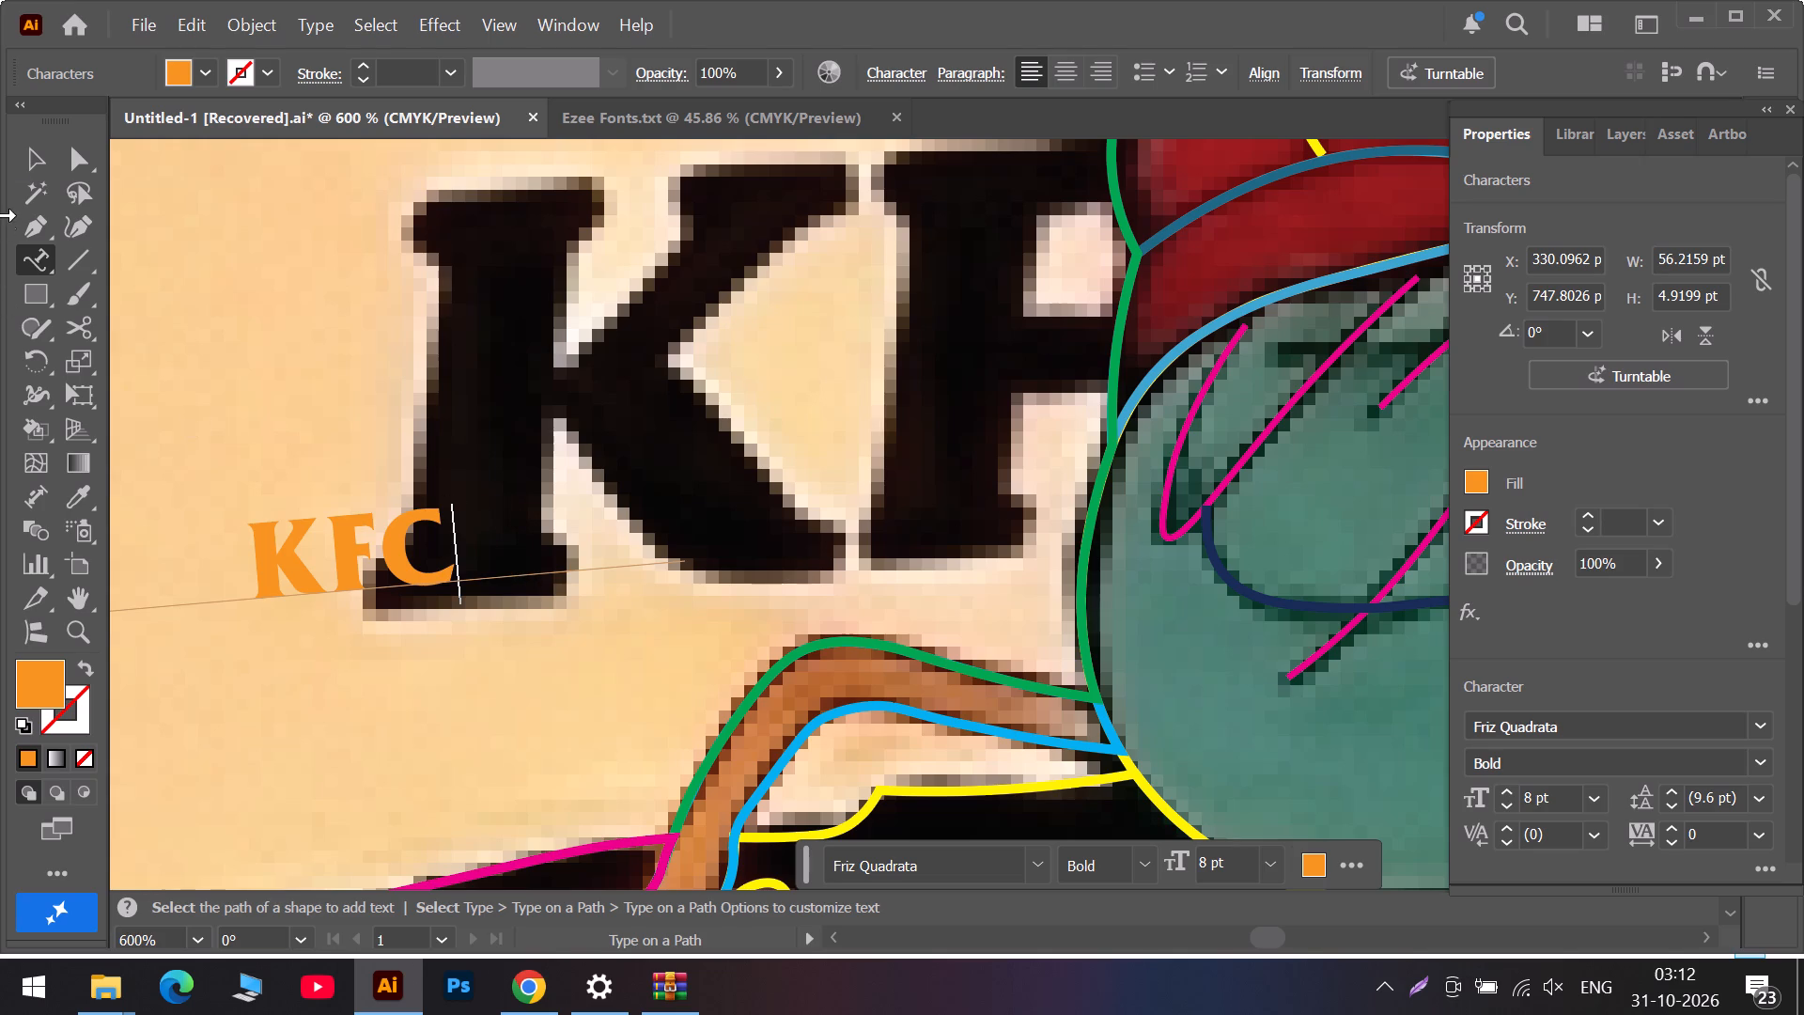
Move the orange KFC text onto the lower part of the reference K and increase its font size to 16 pt.
left_click(20, 159)
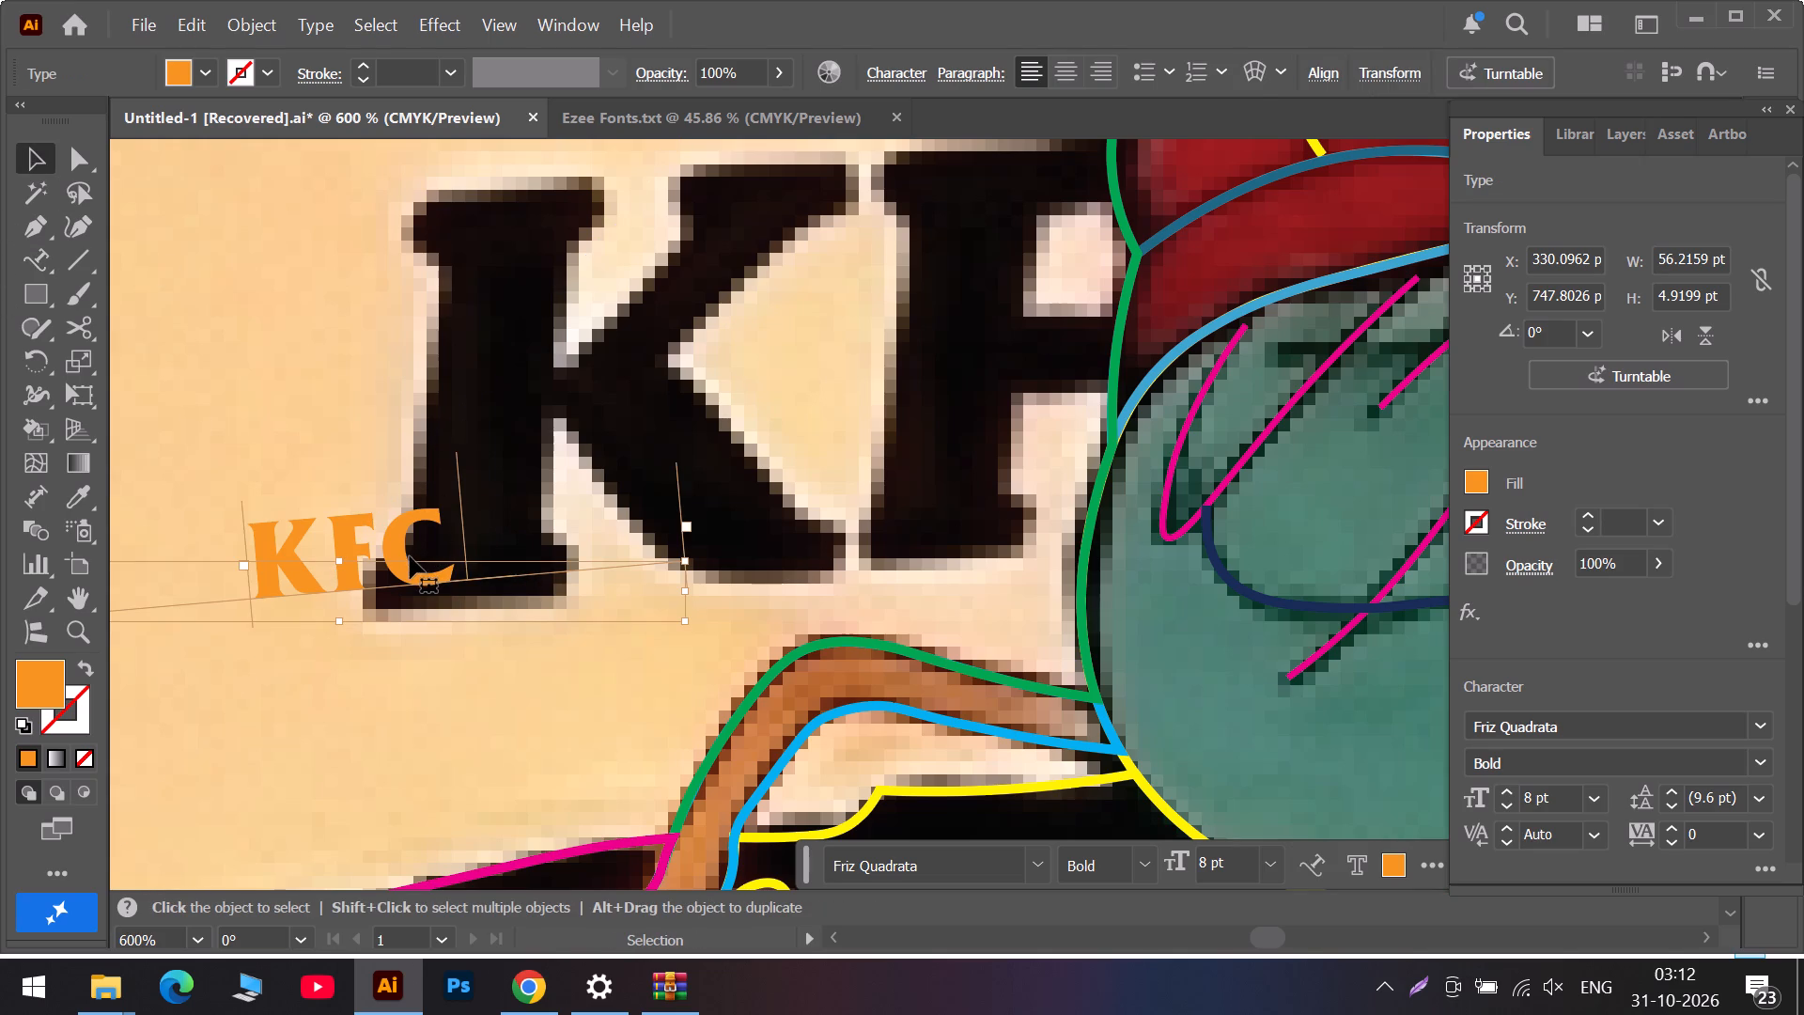
left_click_drag(393, 536, 591, 473)
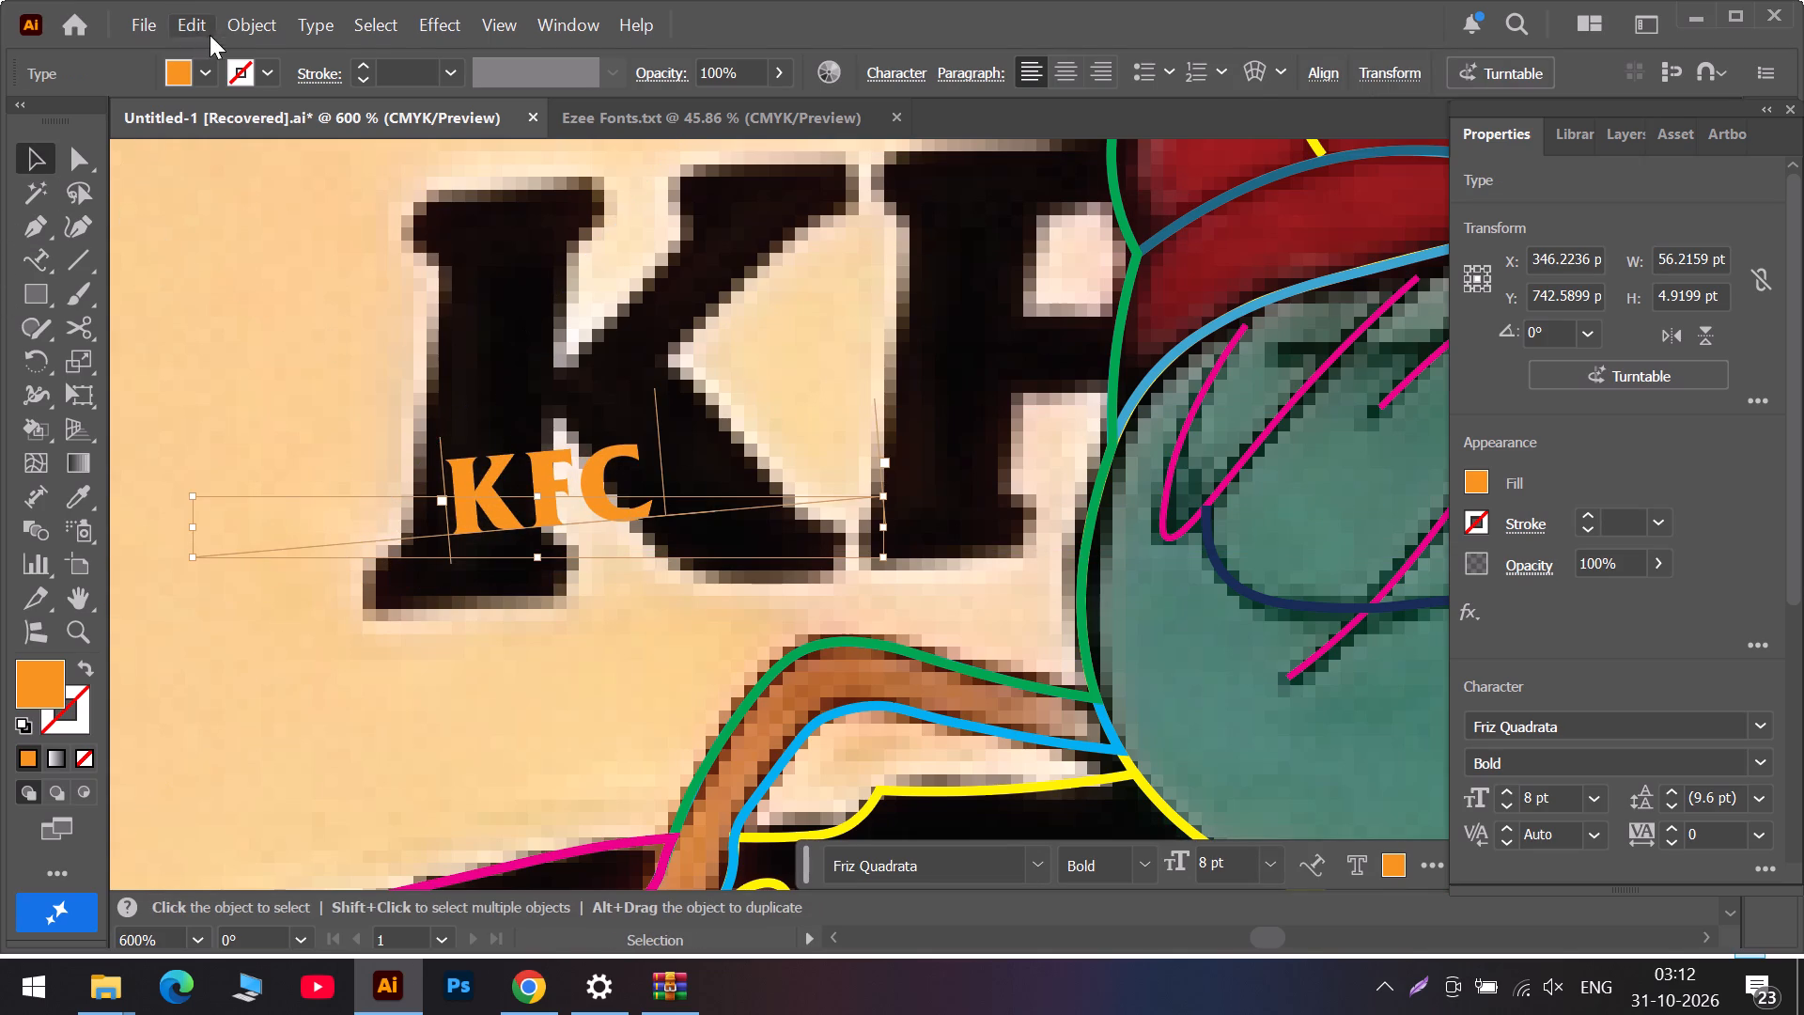
left_click(1511, 790)
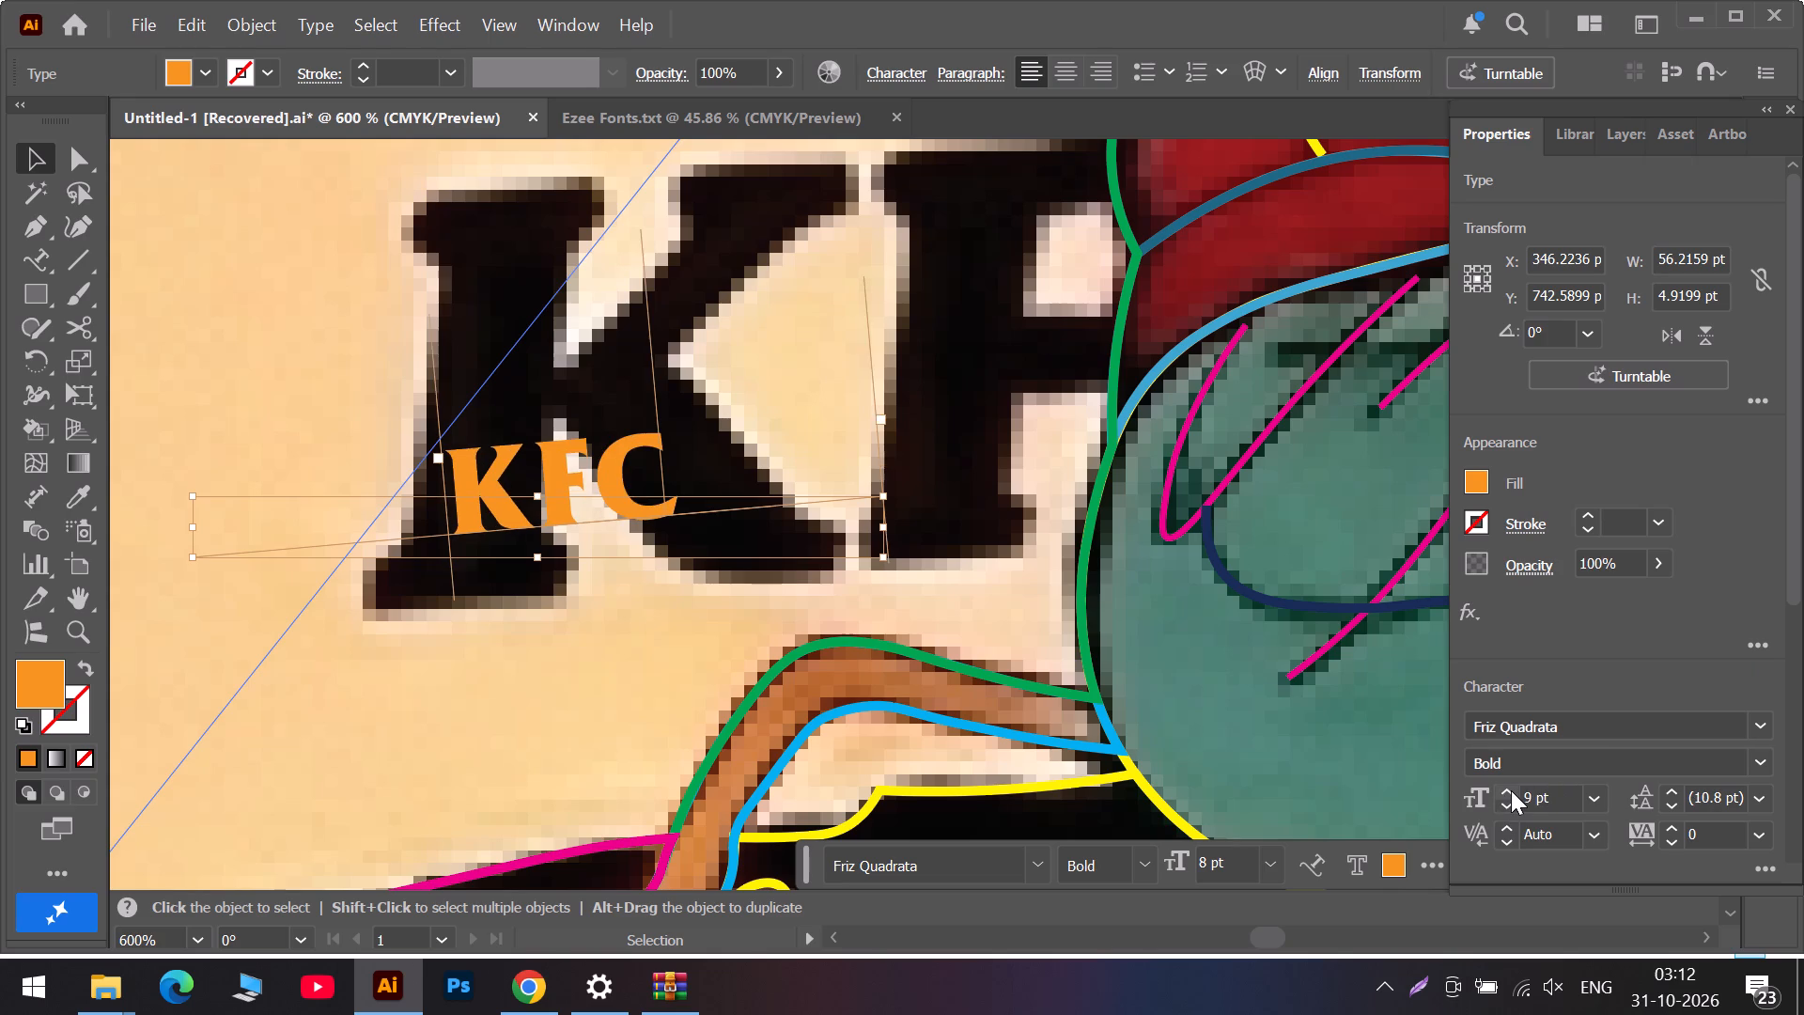
left_click(1511, 790)
left_click(1511, 790)
left_click(1511, 790)
left_click(1511, 790)
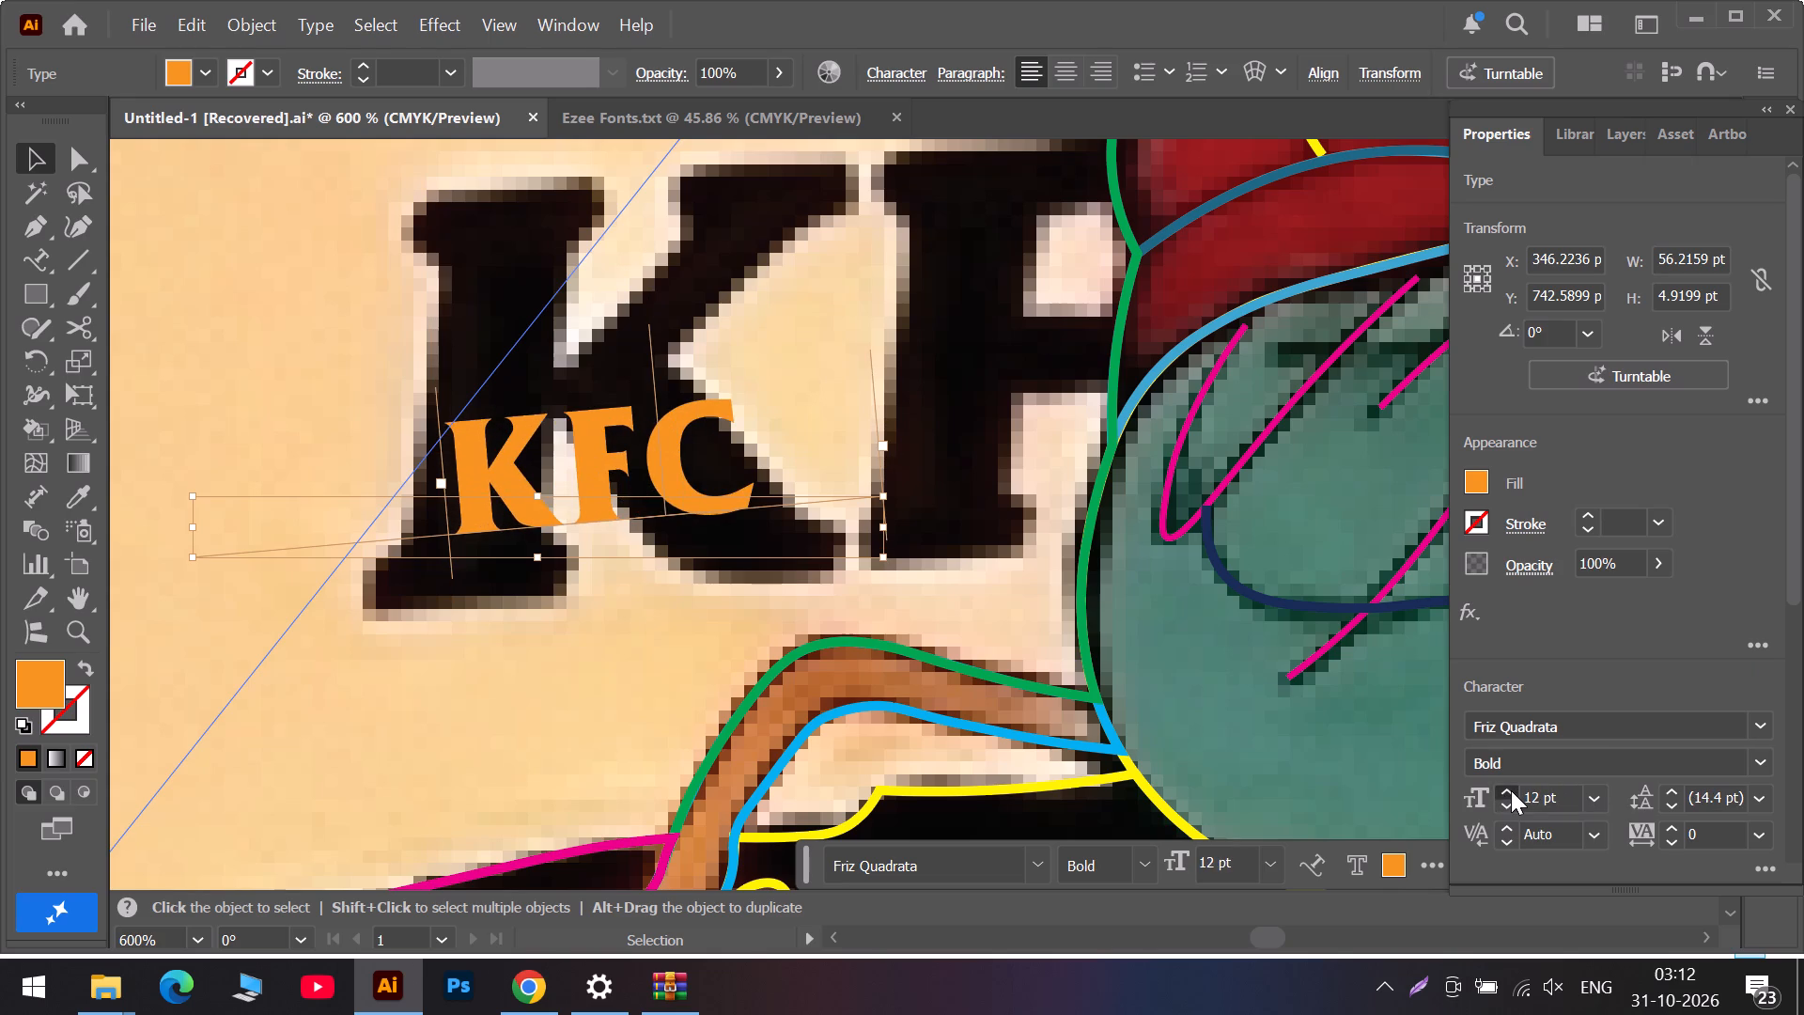
left_click(1511, 790)
left_click(1511, 790)
left_click(1511, 790)
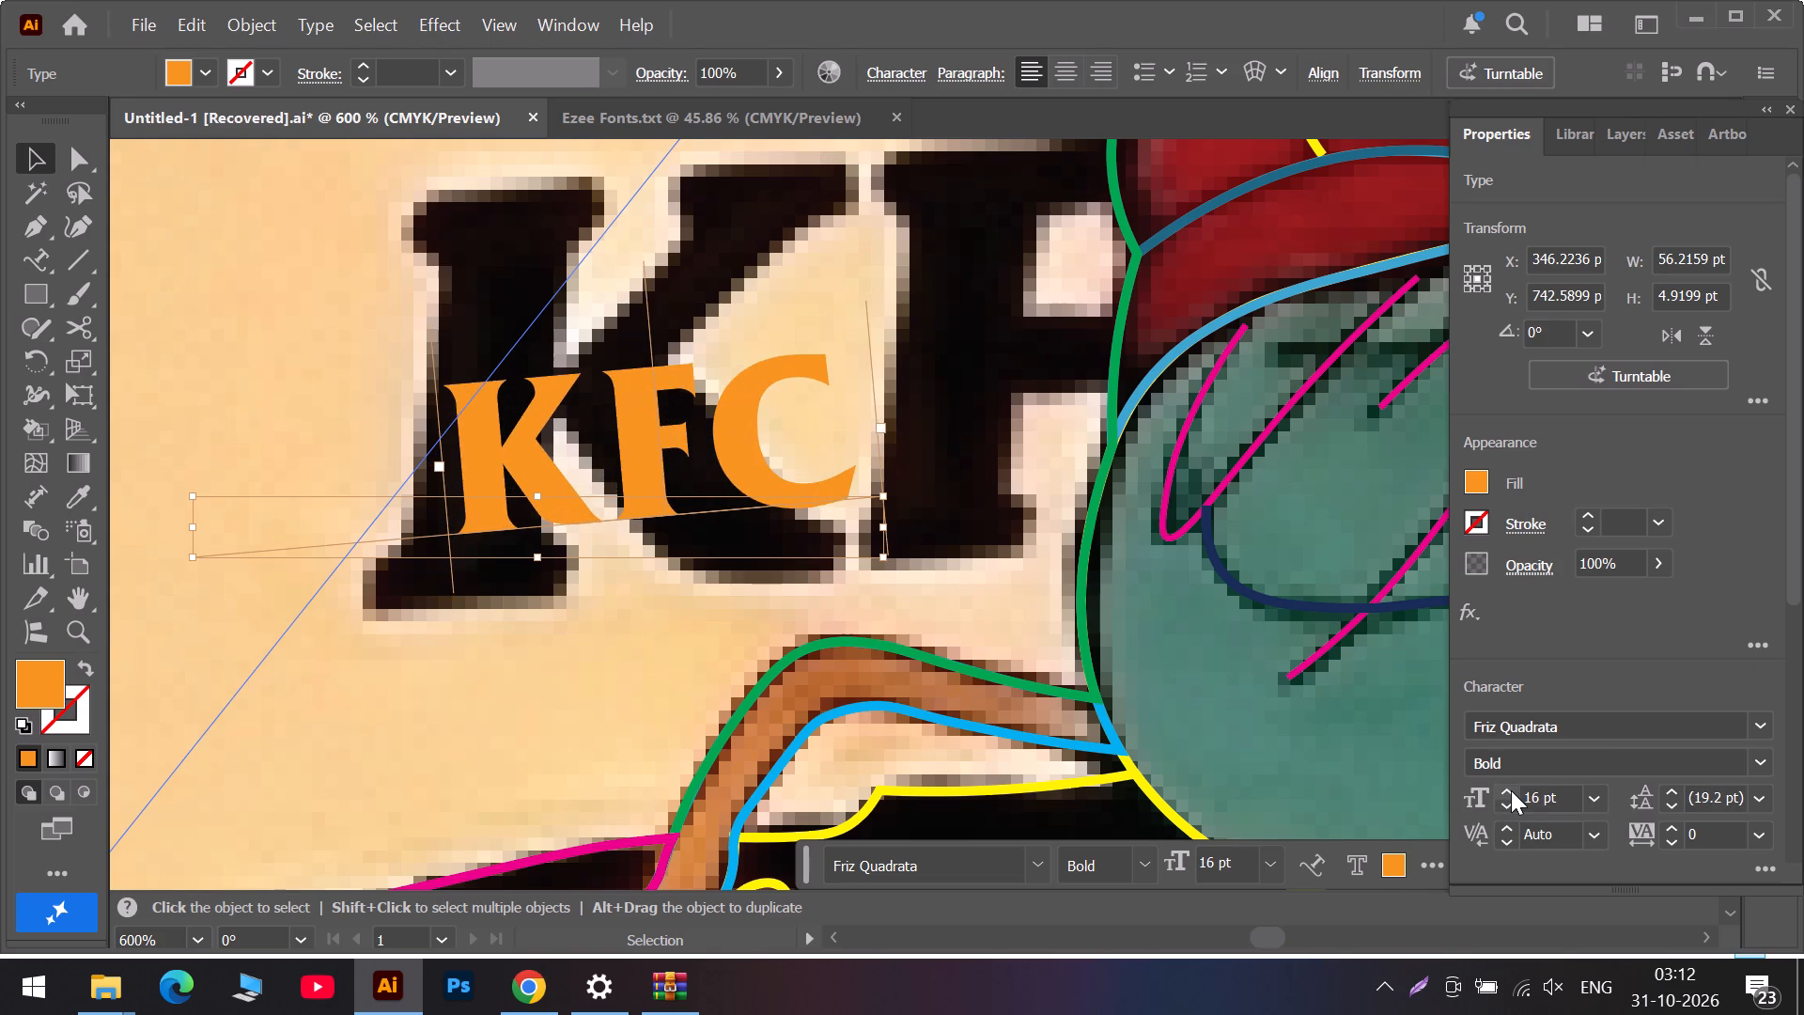
left_click(1511, 790)
left_click(1509, 800)
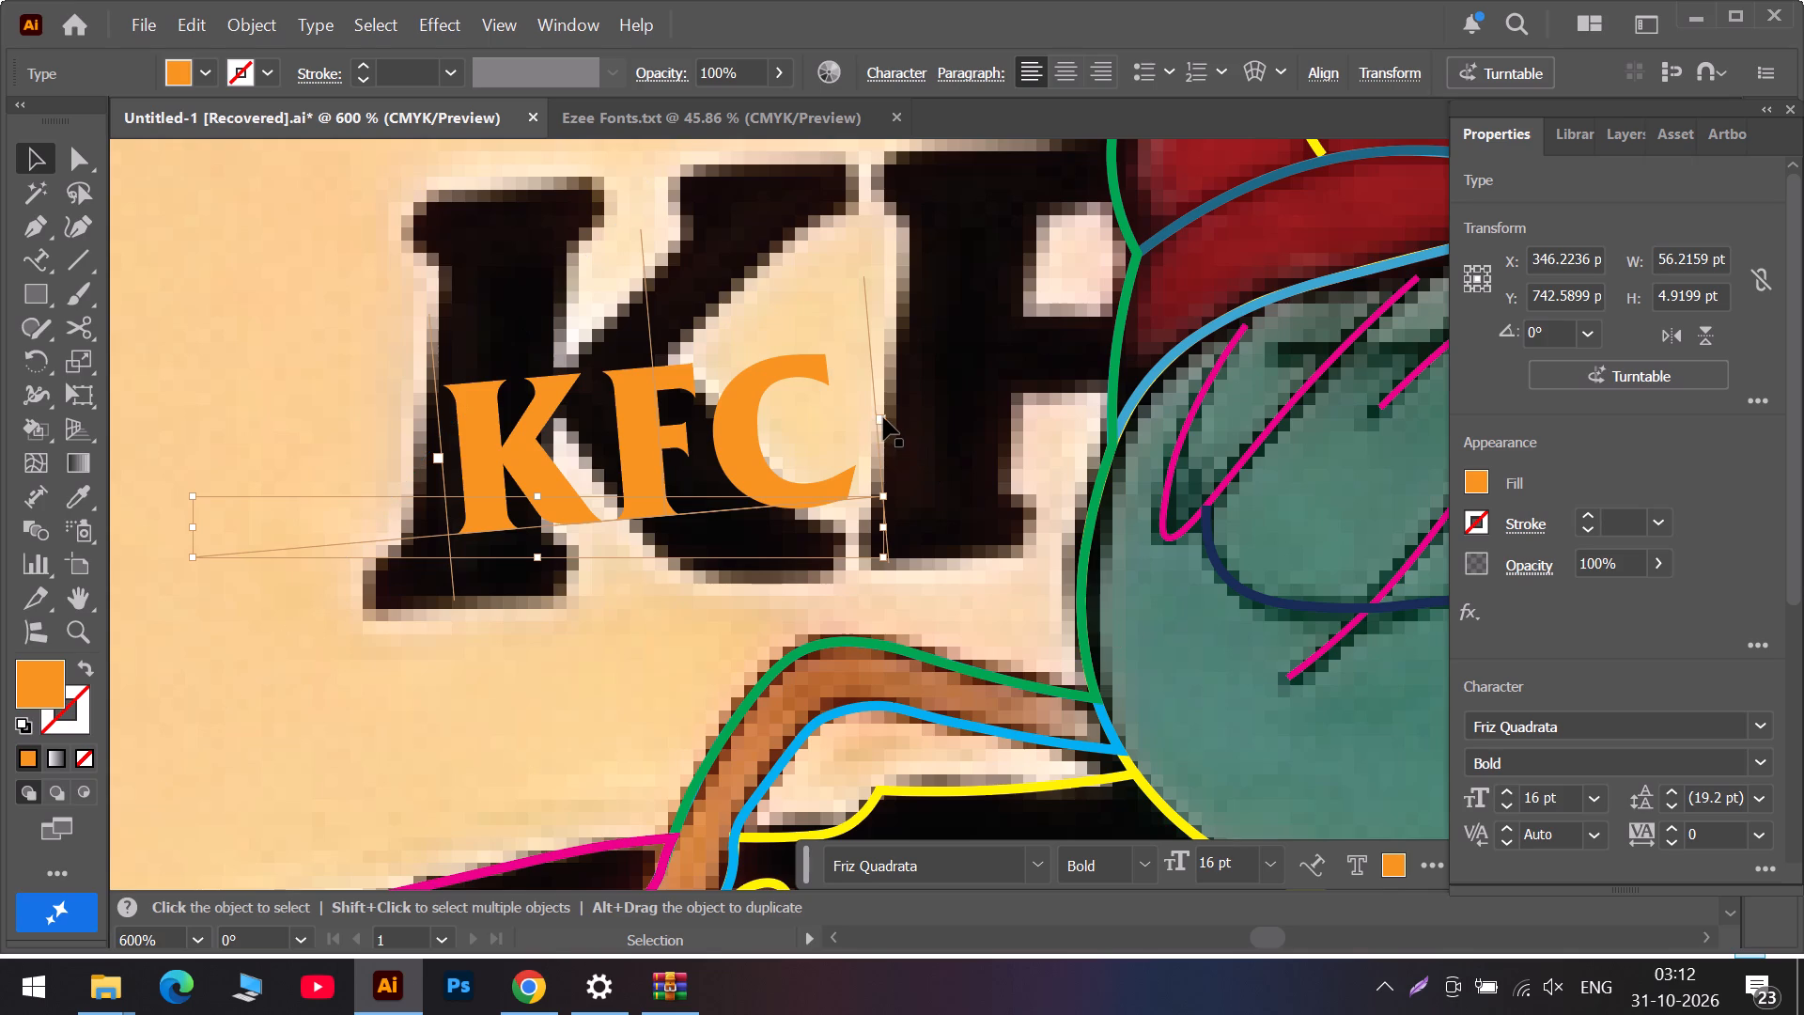
left_click(634, 474)
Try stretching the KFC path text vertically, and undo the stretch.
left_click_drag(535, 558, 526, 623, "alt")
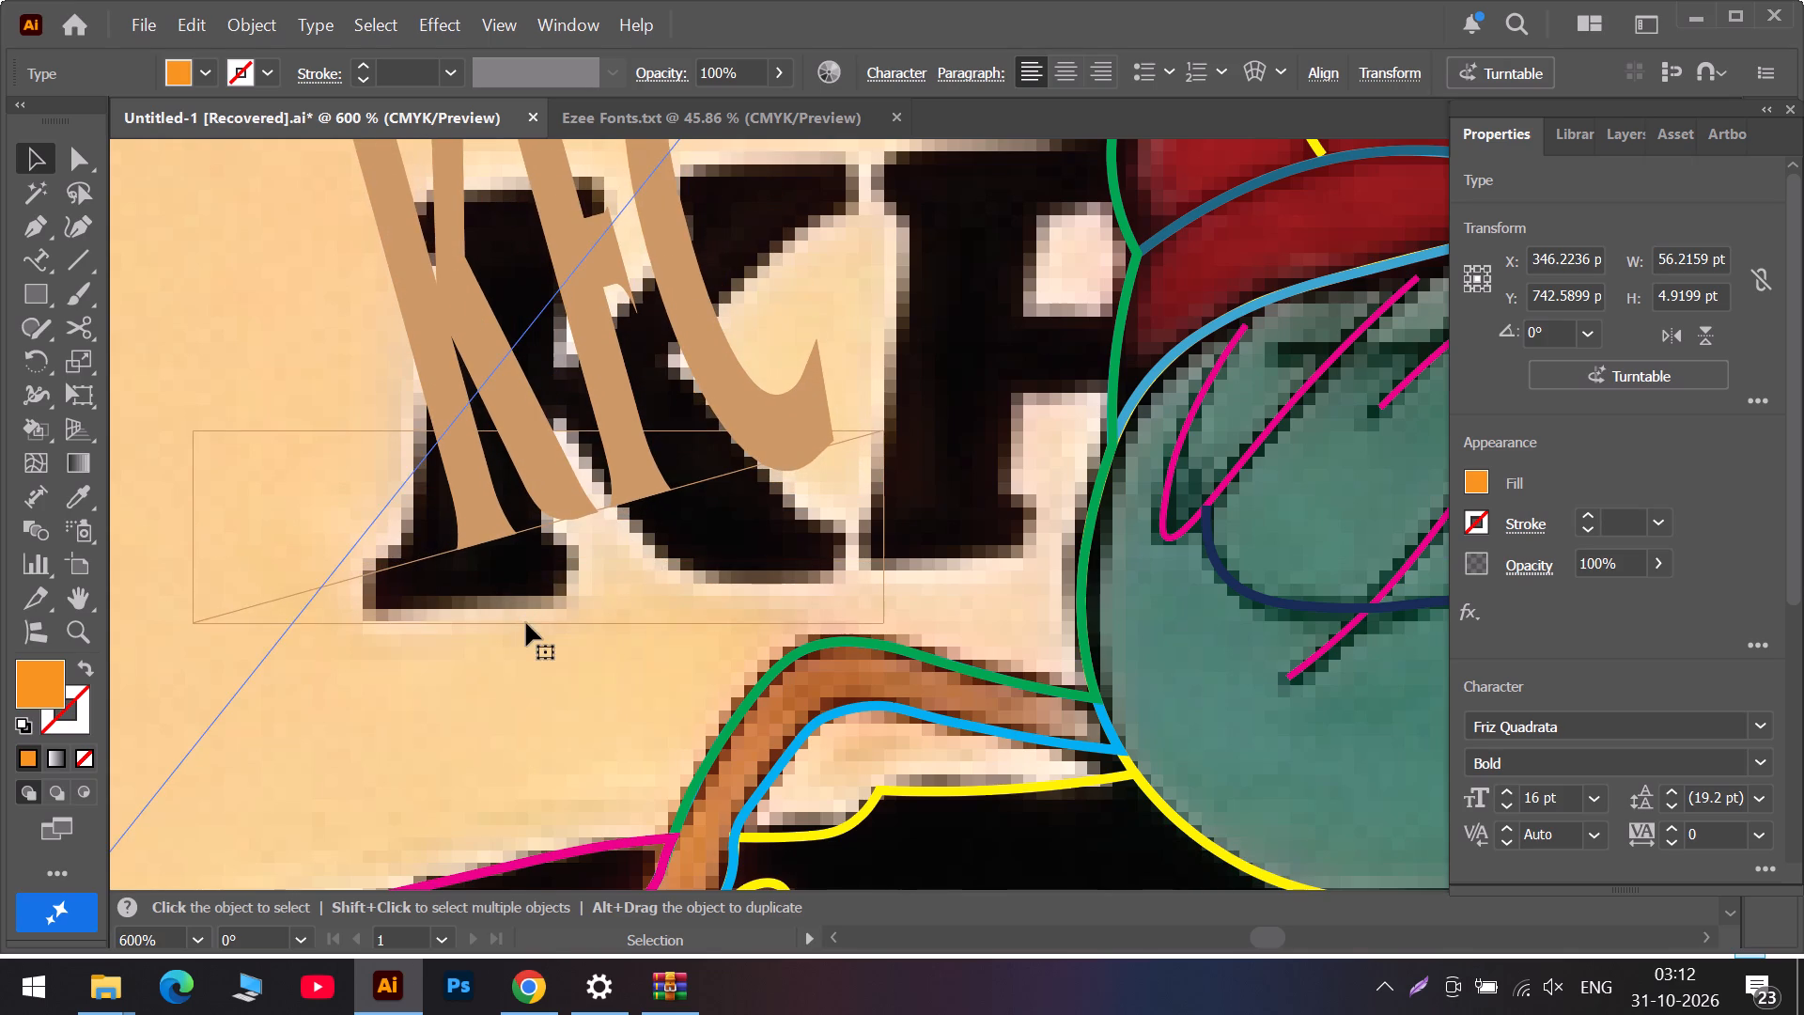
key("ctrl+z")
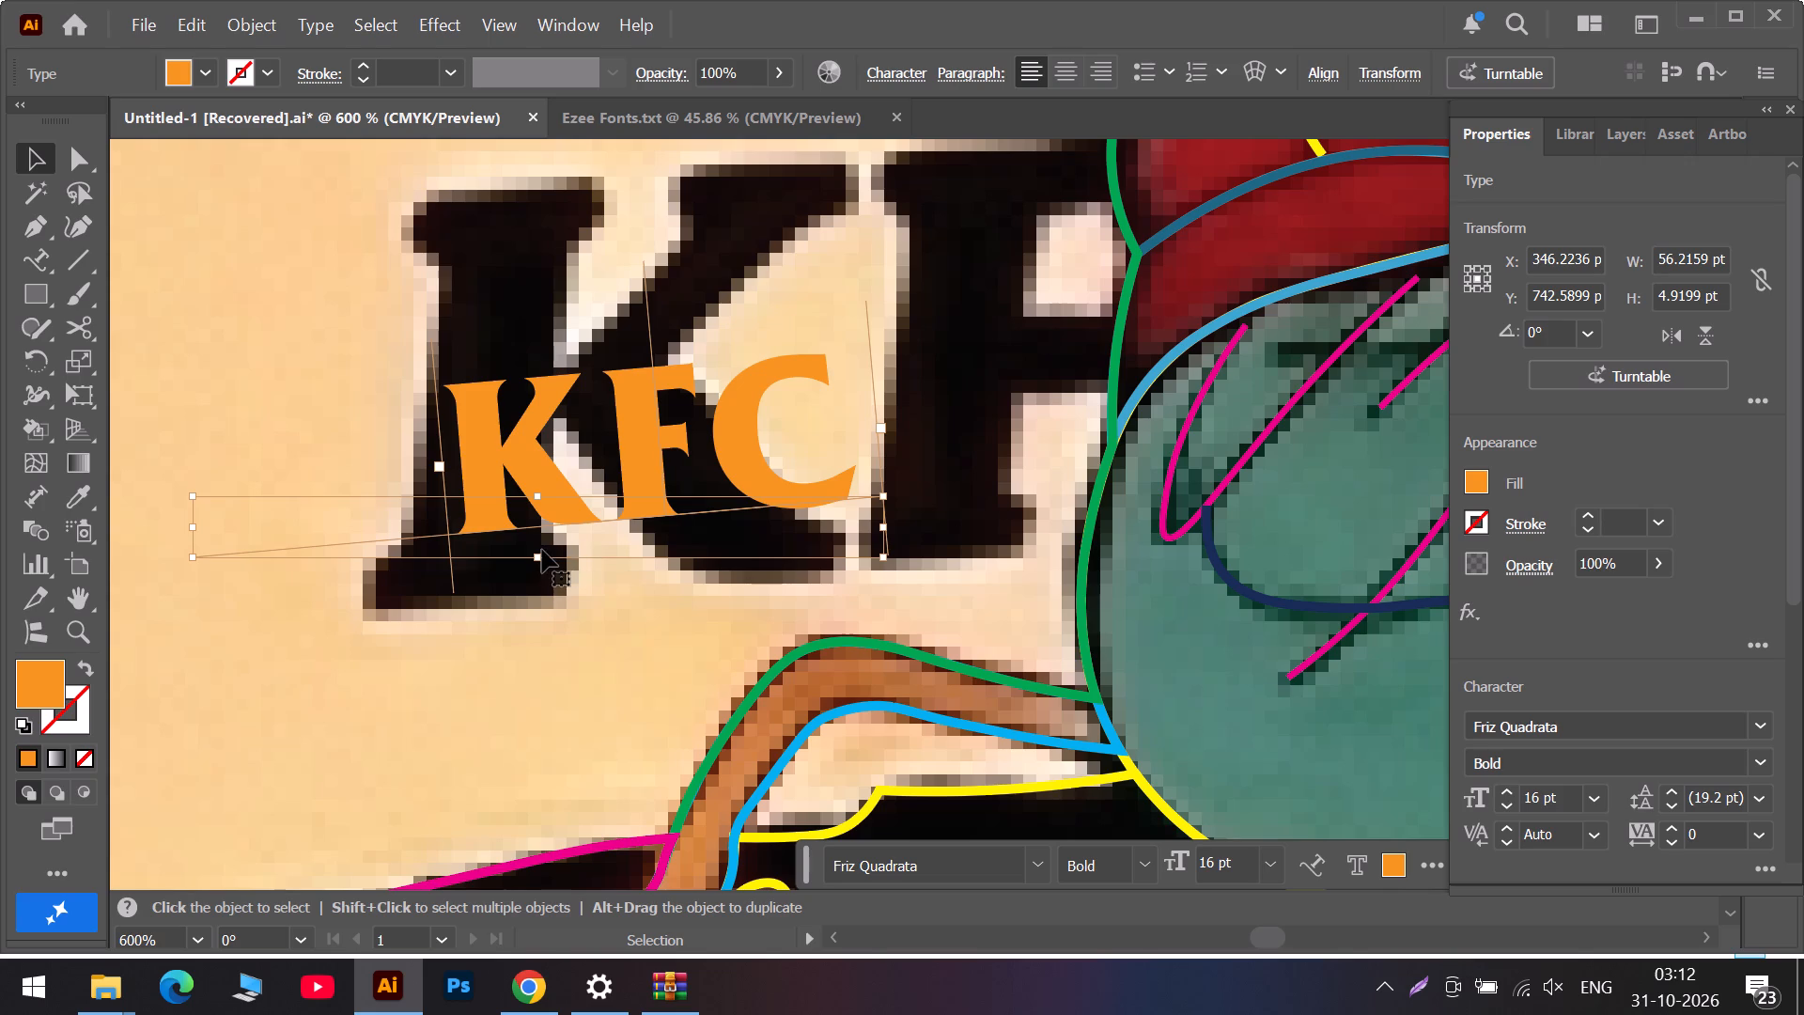
Scale the KFC path text up proportionally to about 34.5 pt and move it over the reference lettering.
left_click_drag(539, 554, 537, 627)
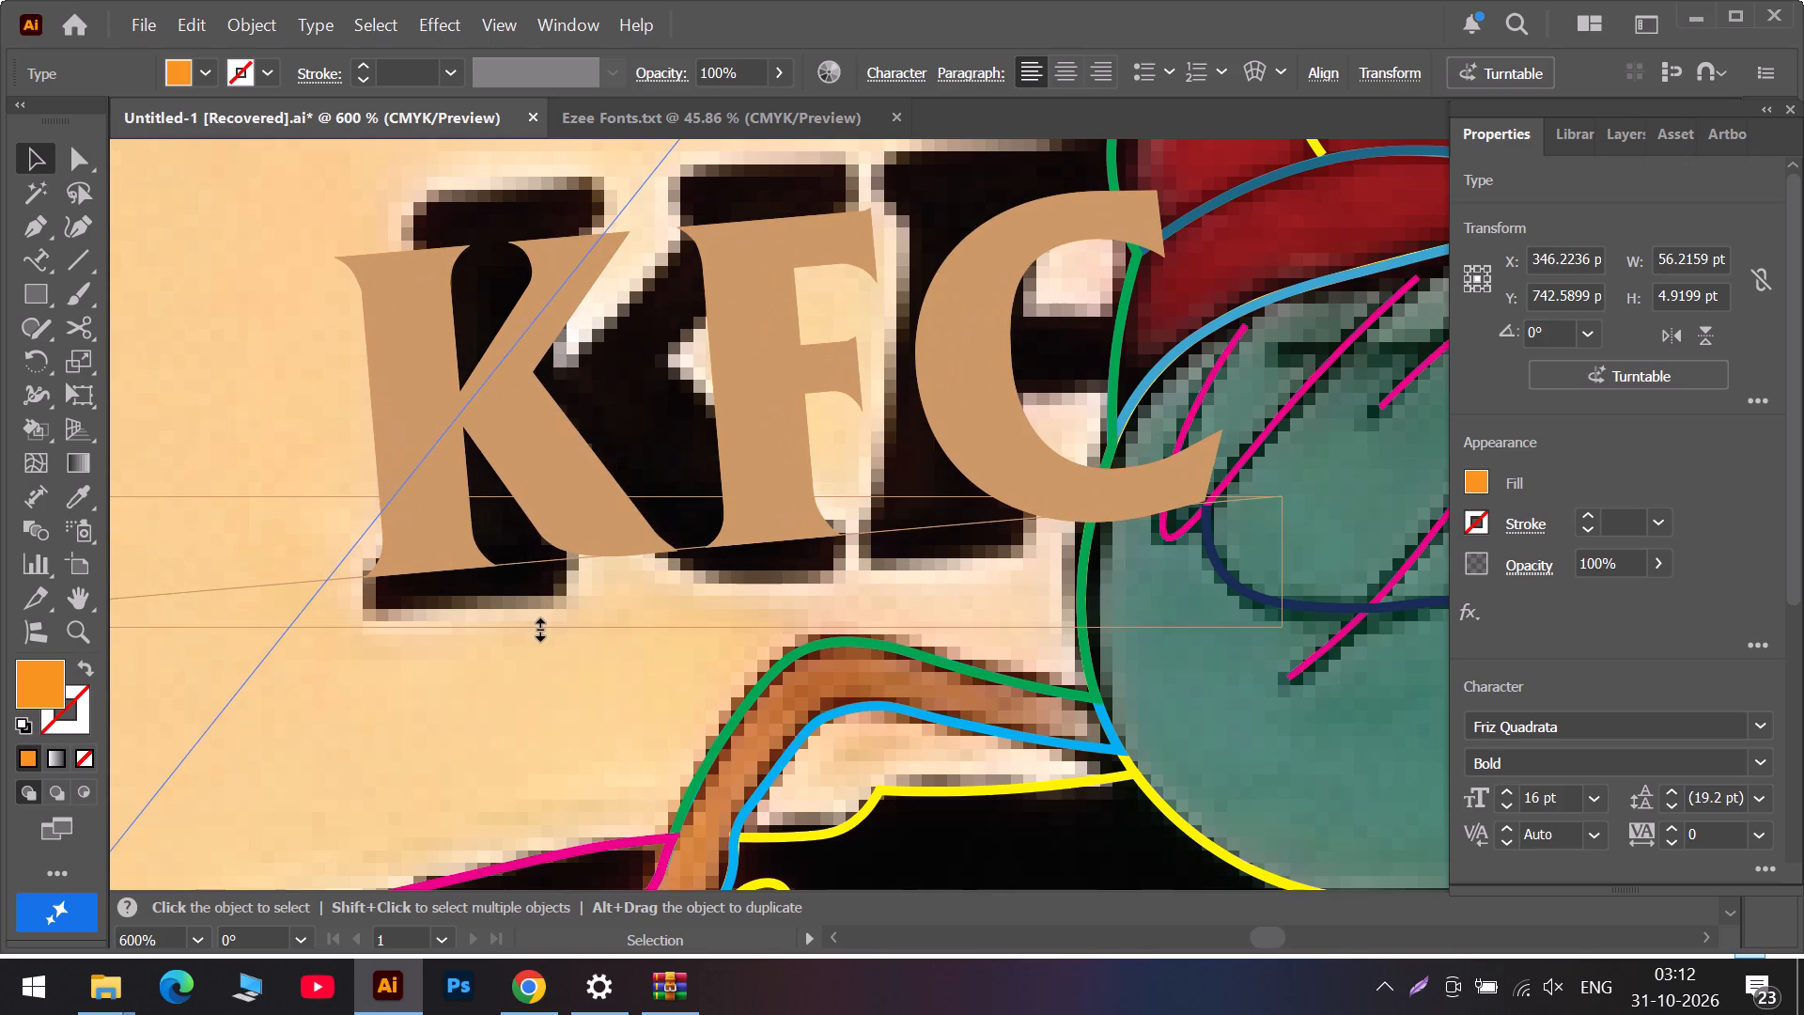
left_click_drag(537, 627, 537, 628)
left_click_drag(1040, 486, 1034, 501)
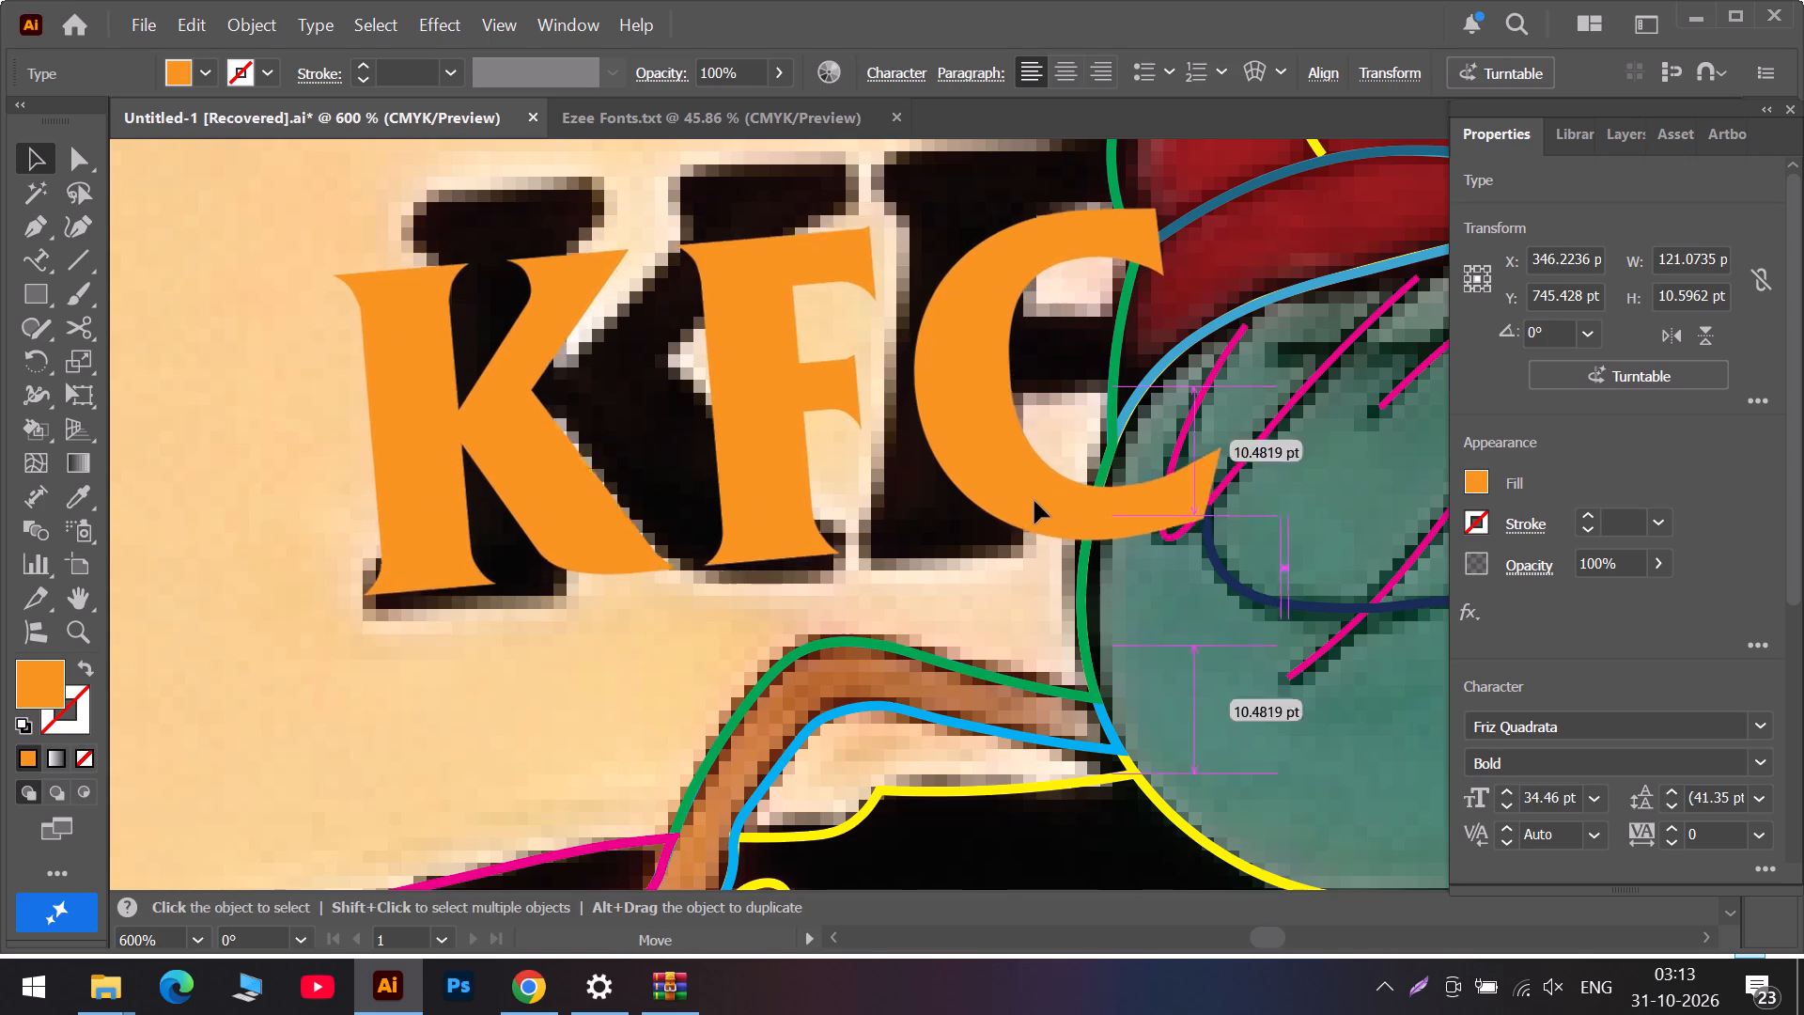
left_click_drag(1034, 501, 1080, 473)
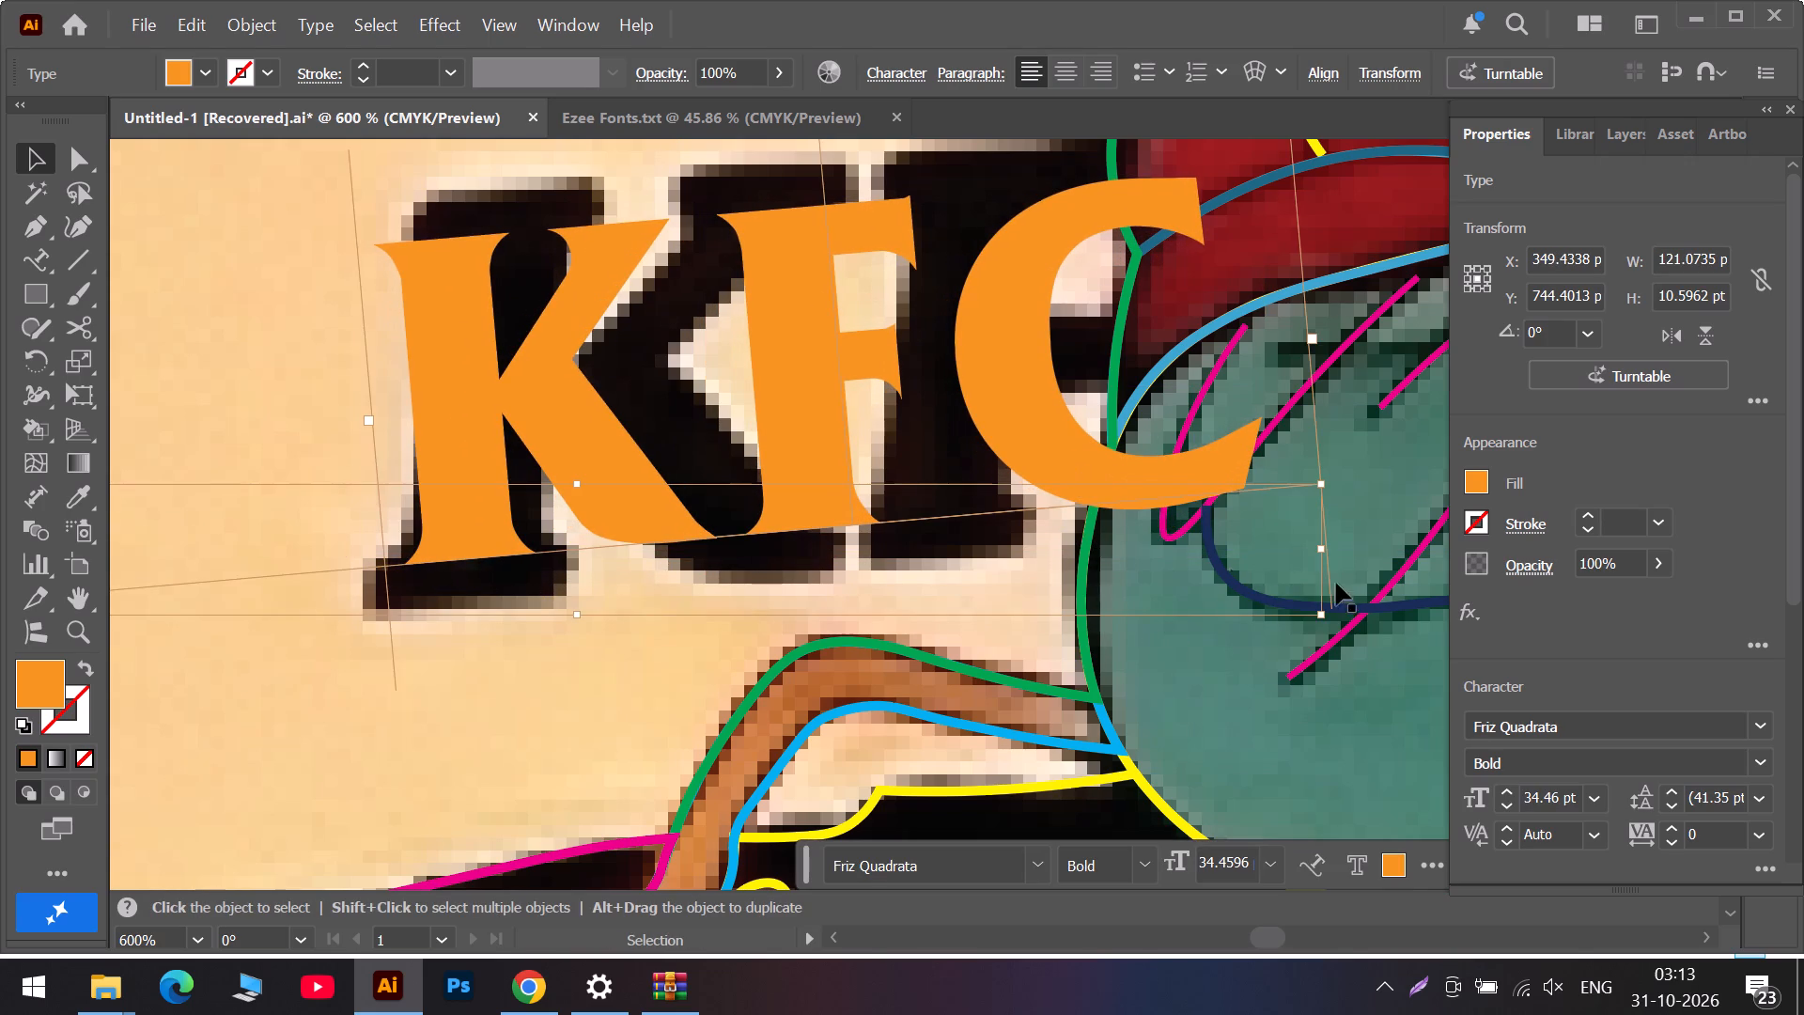
Rotate the KFC path text slightly clockwise and shift it left past the reference K.
left_click_drag(1333, 623, 1330, 649)
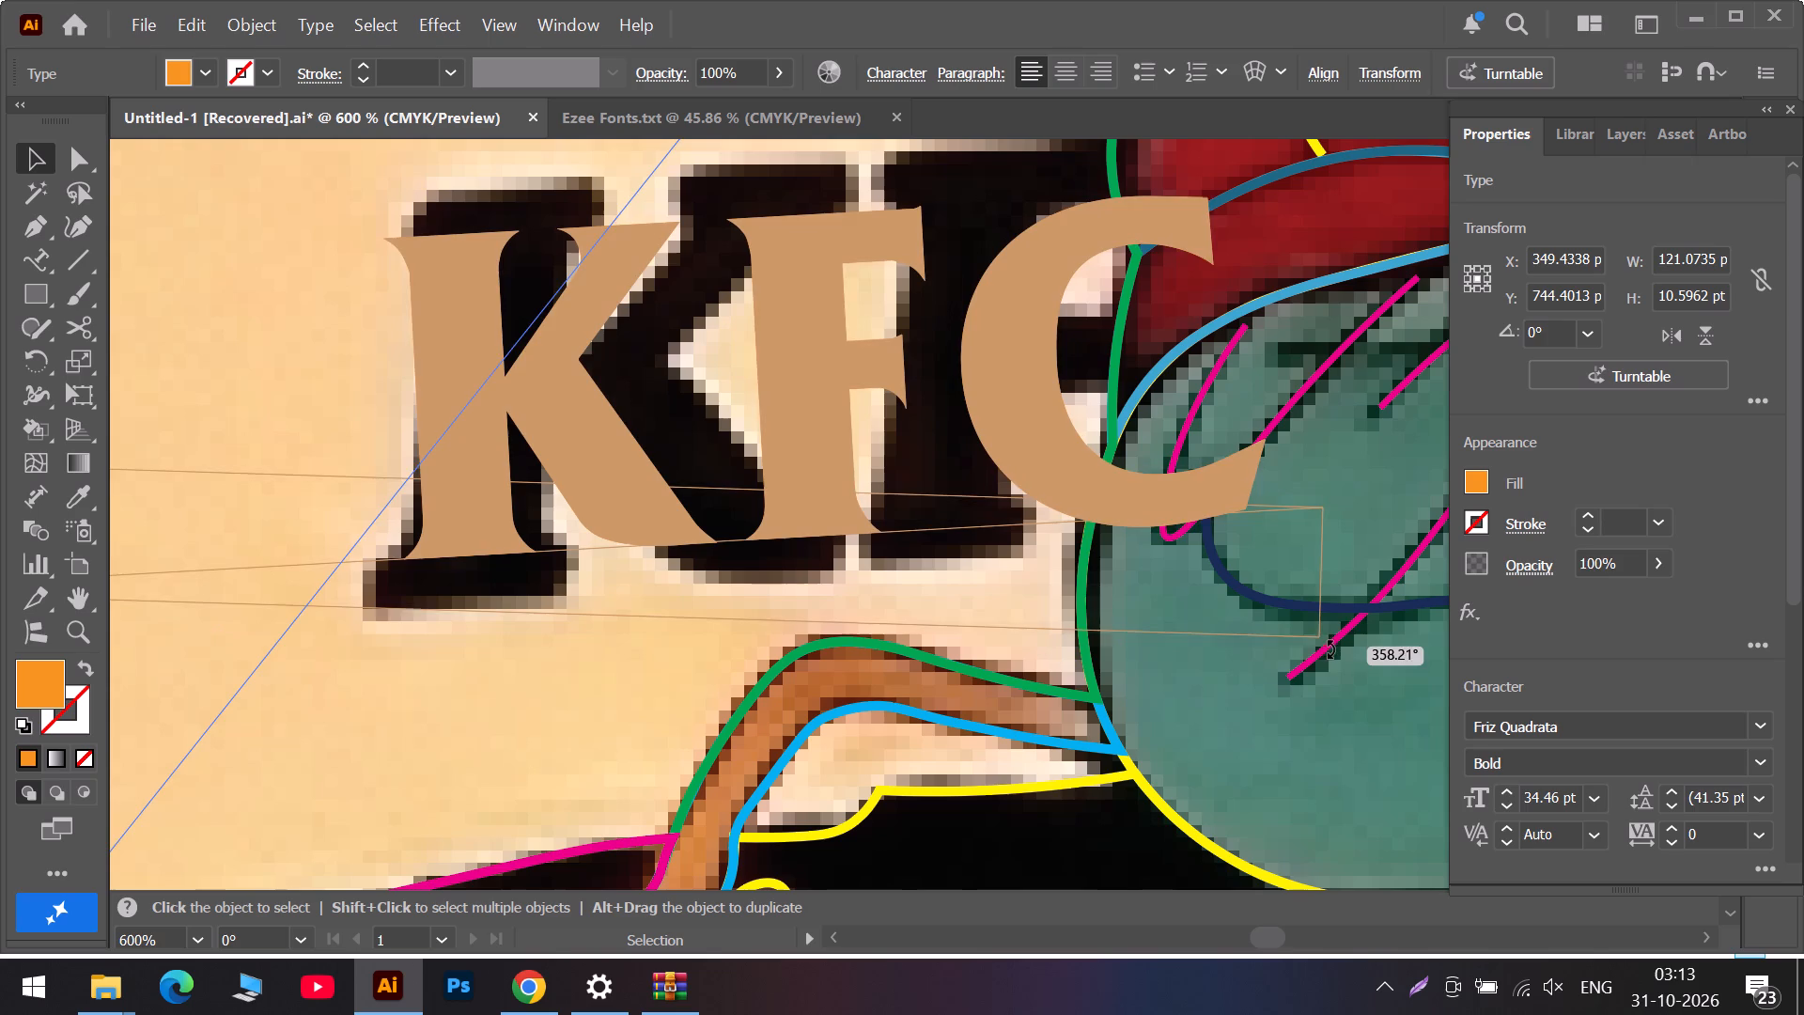
left_click_drag(1330, 649, 1328, 666)
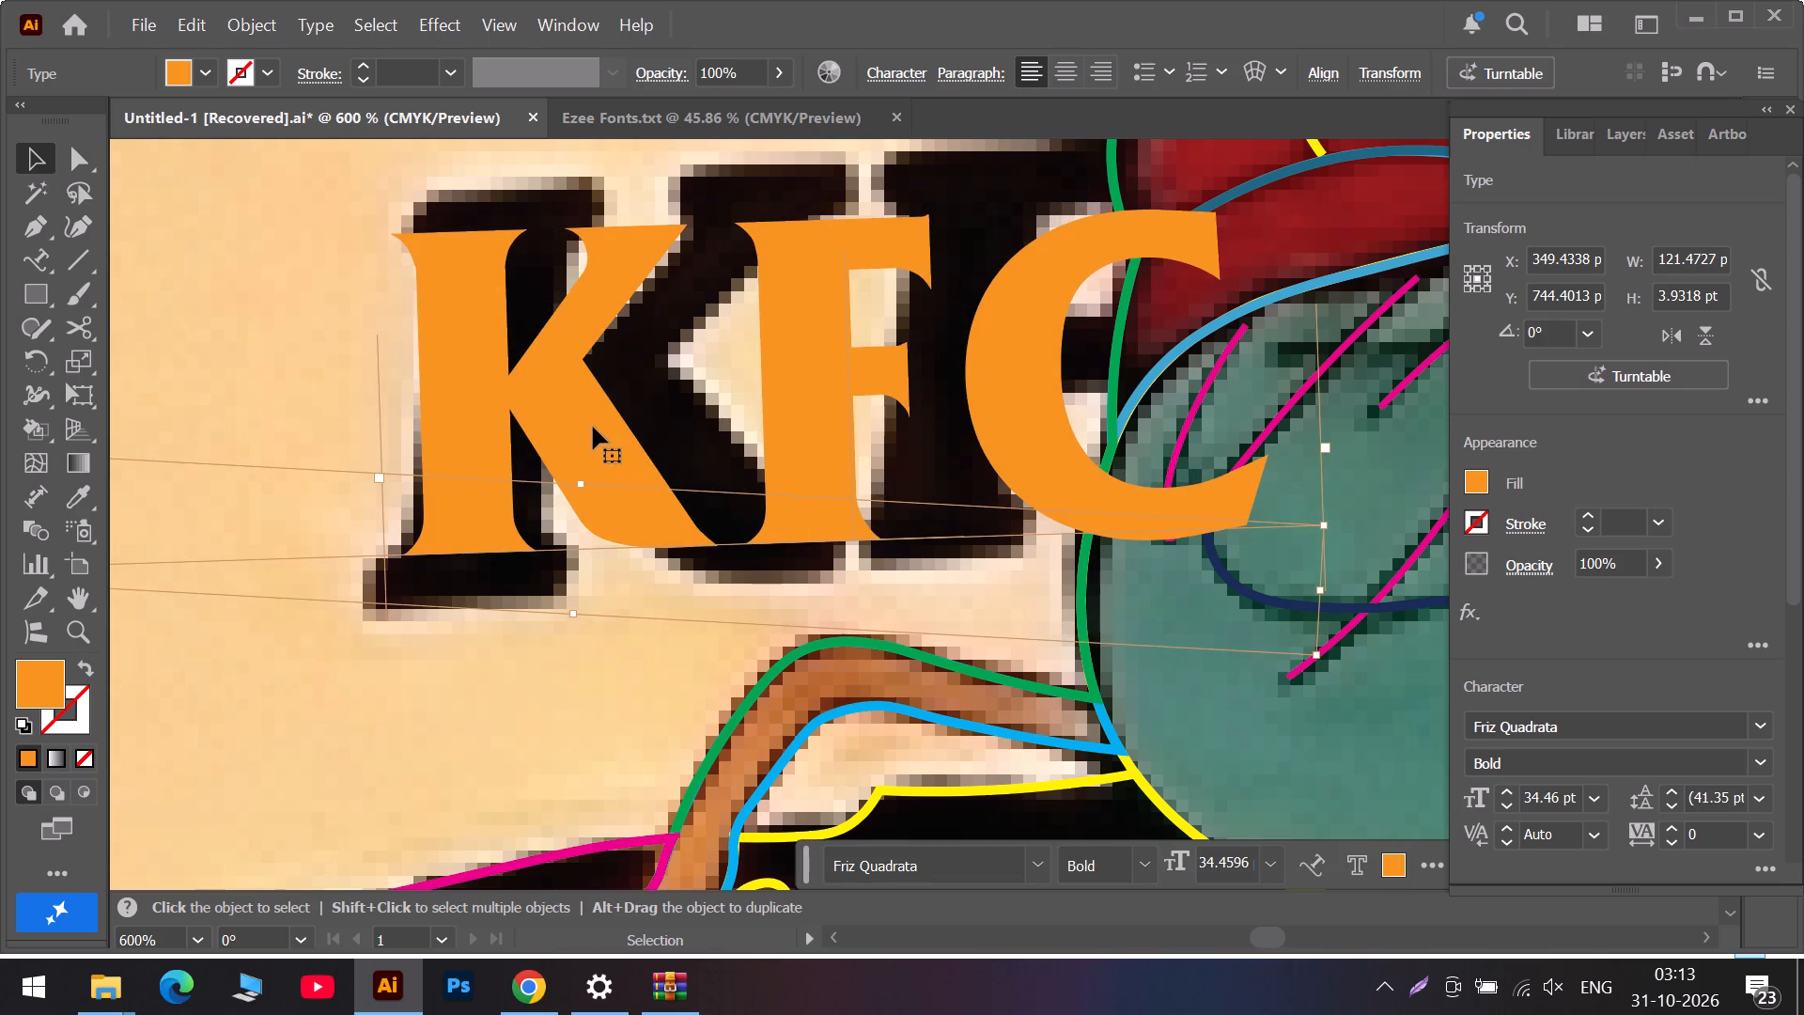
left_click_drag(593, 427, 424, 437)
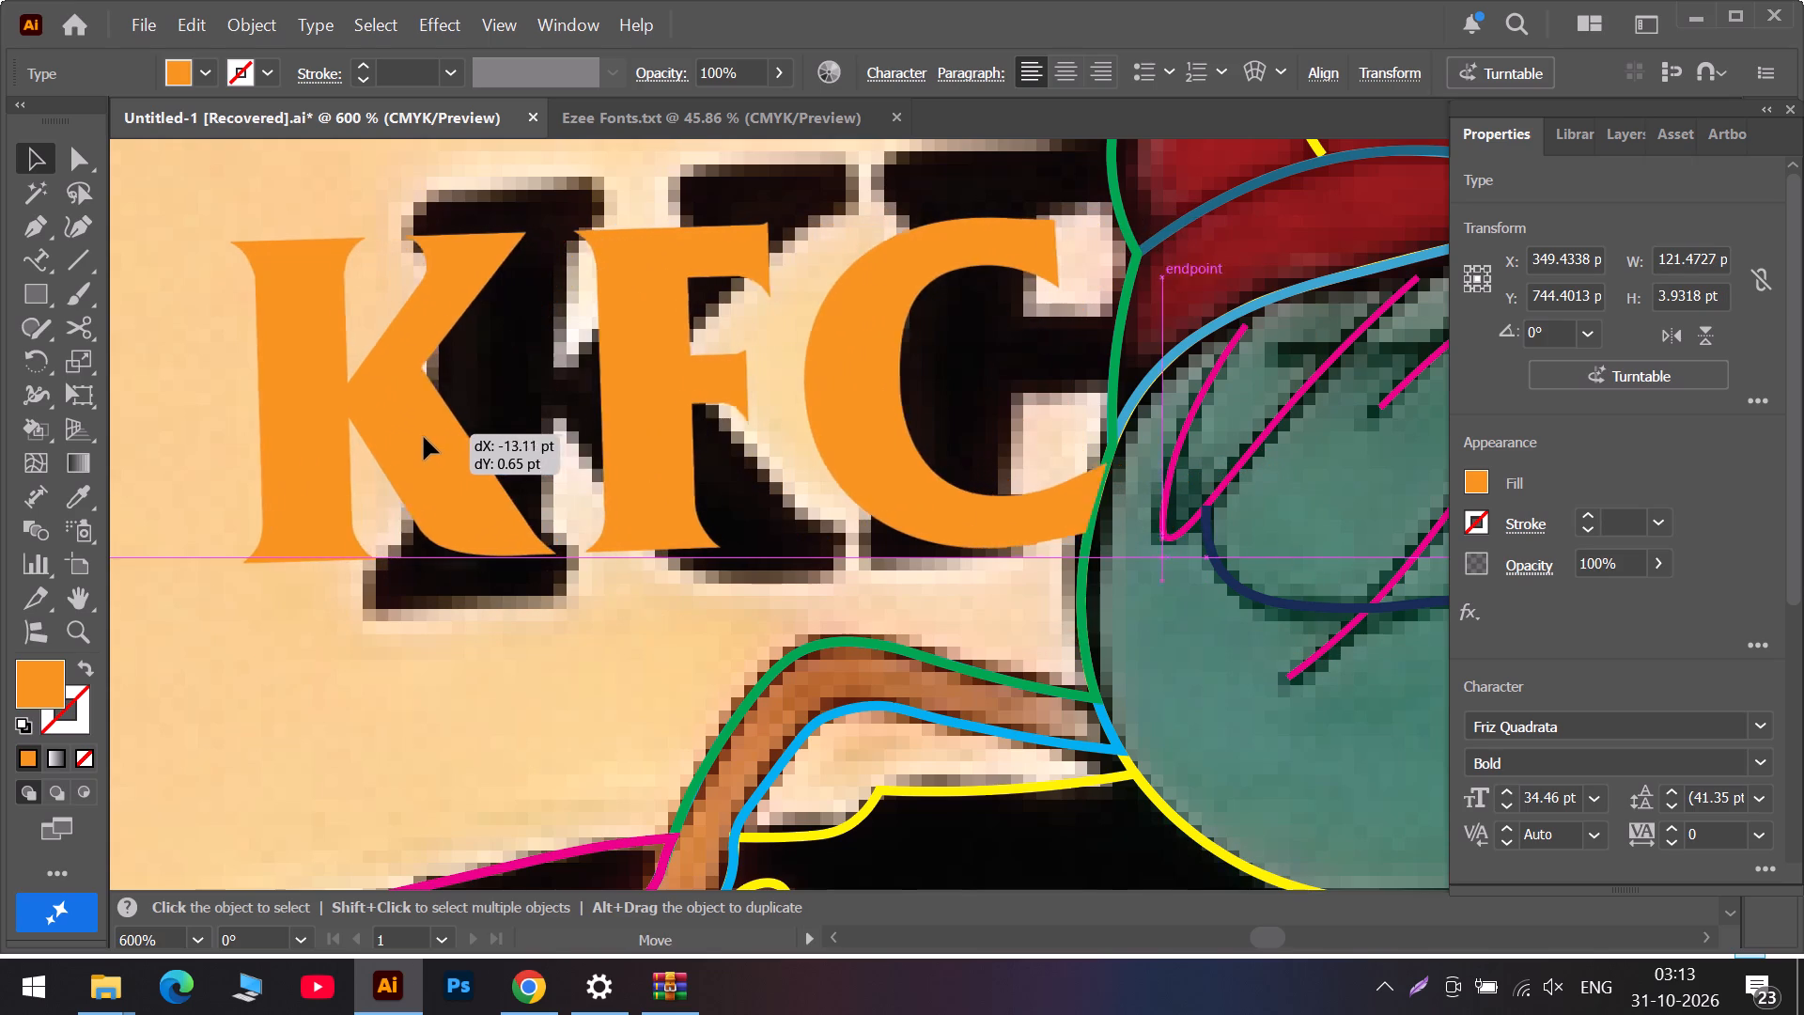
left_click_drag(424, 437, 401, 440)
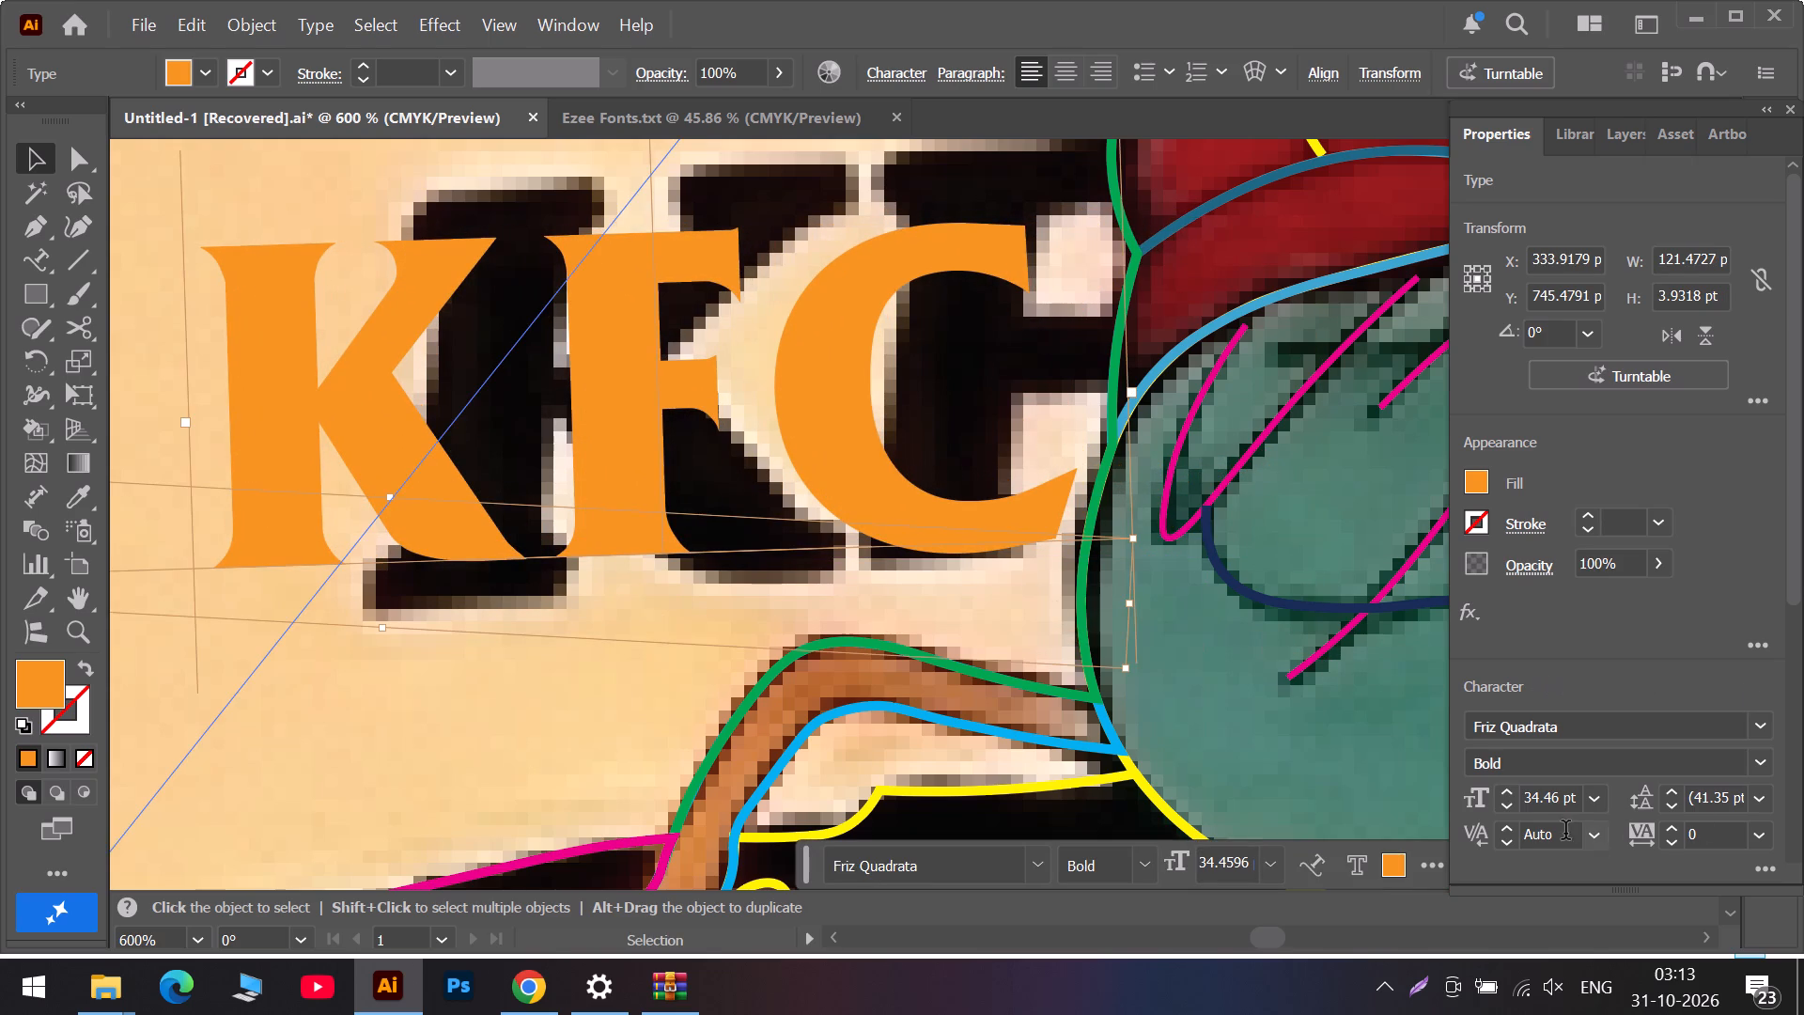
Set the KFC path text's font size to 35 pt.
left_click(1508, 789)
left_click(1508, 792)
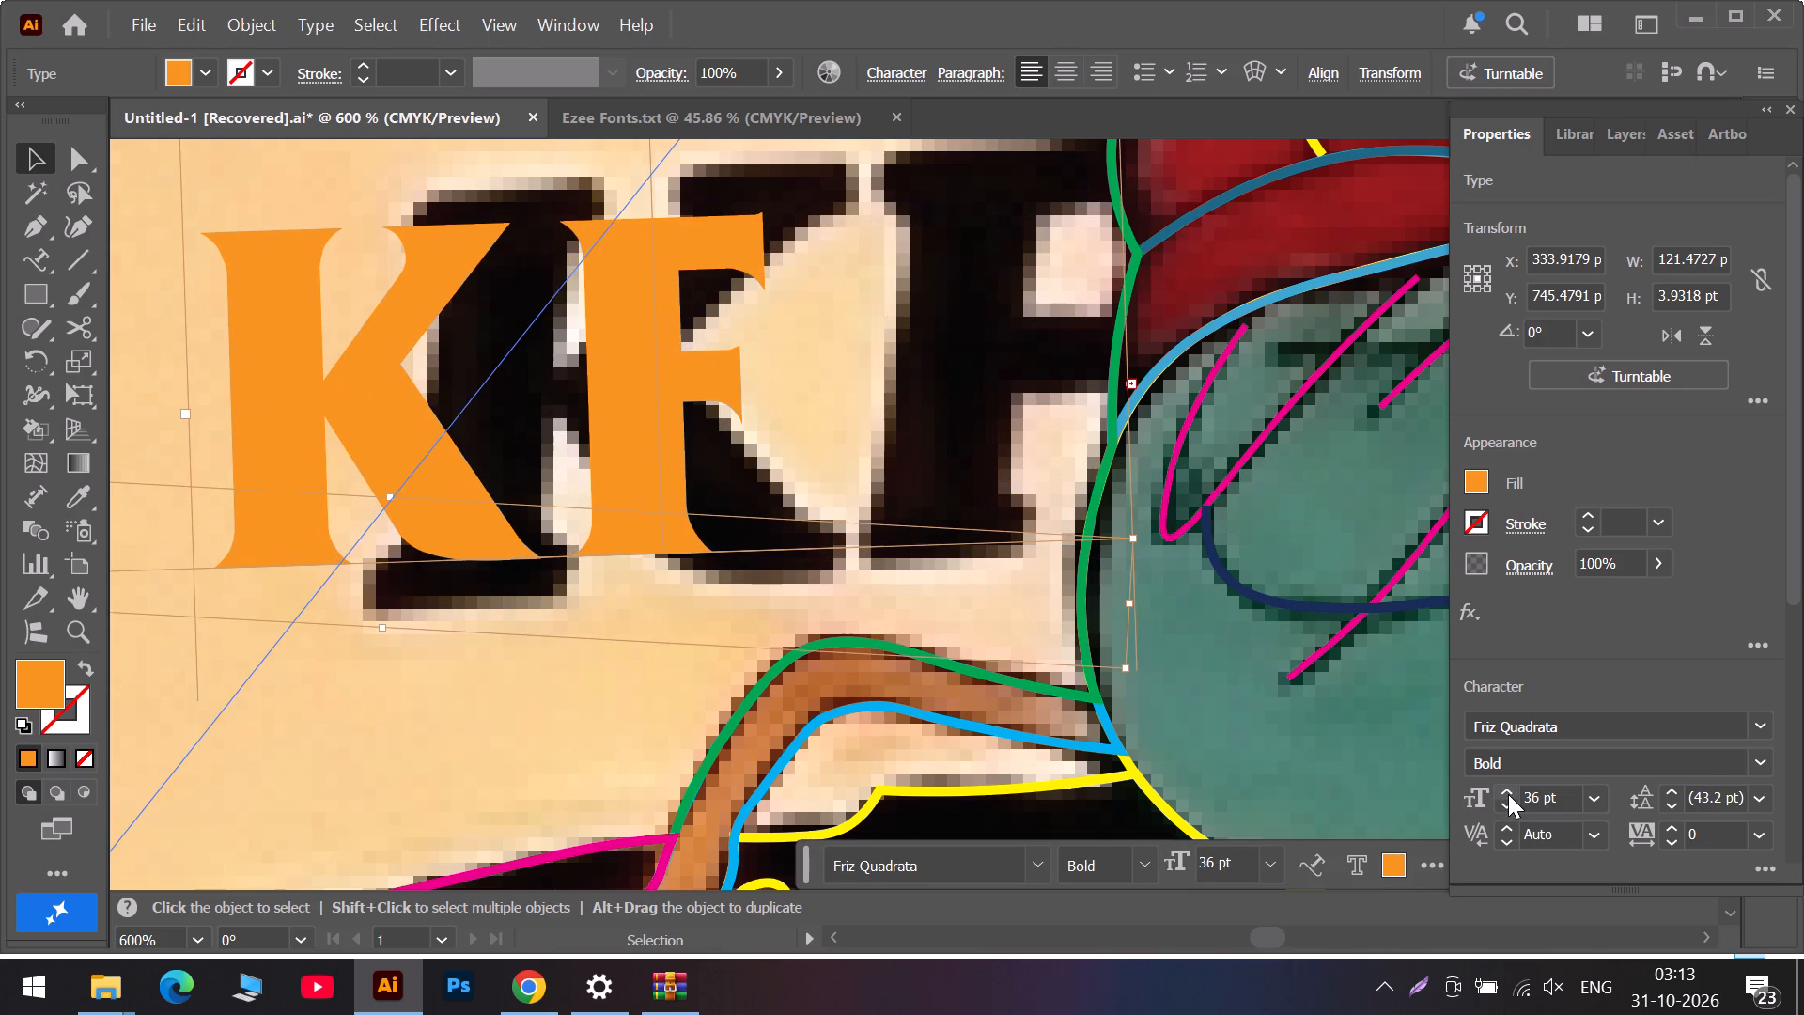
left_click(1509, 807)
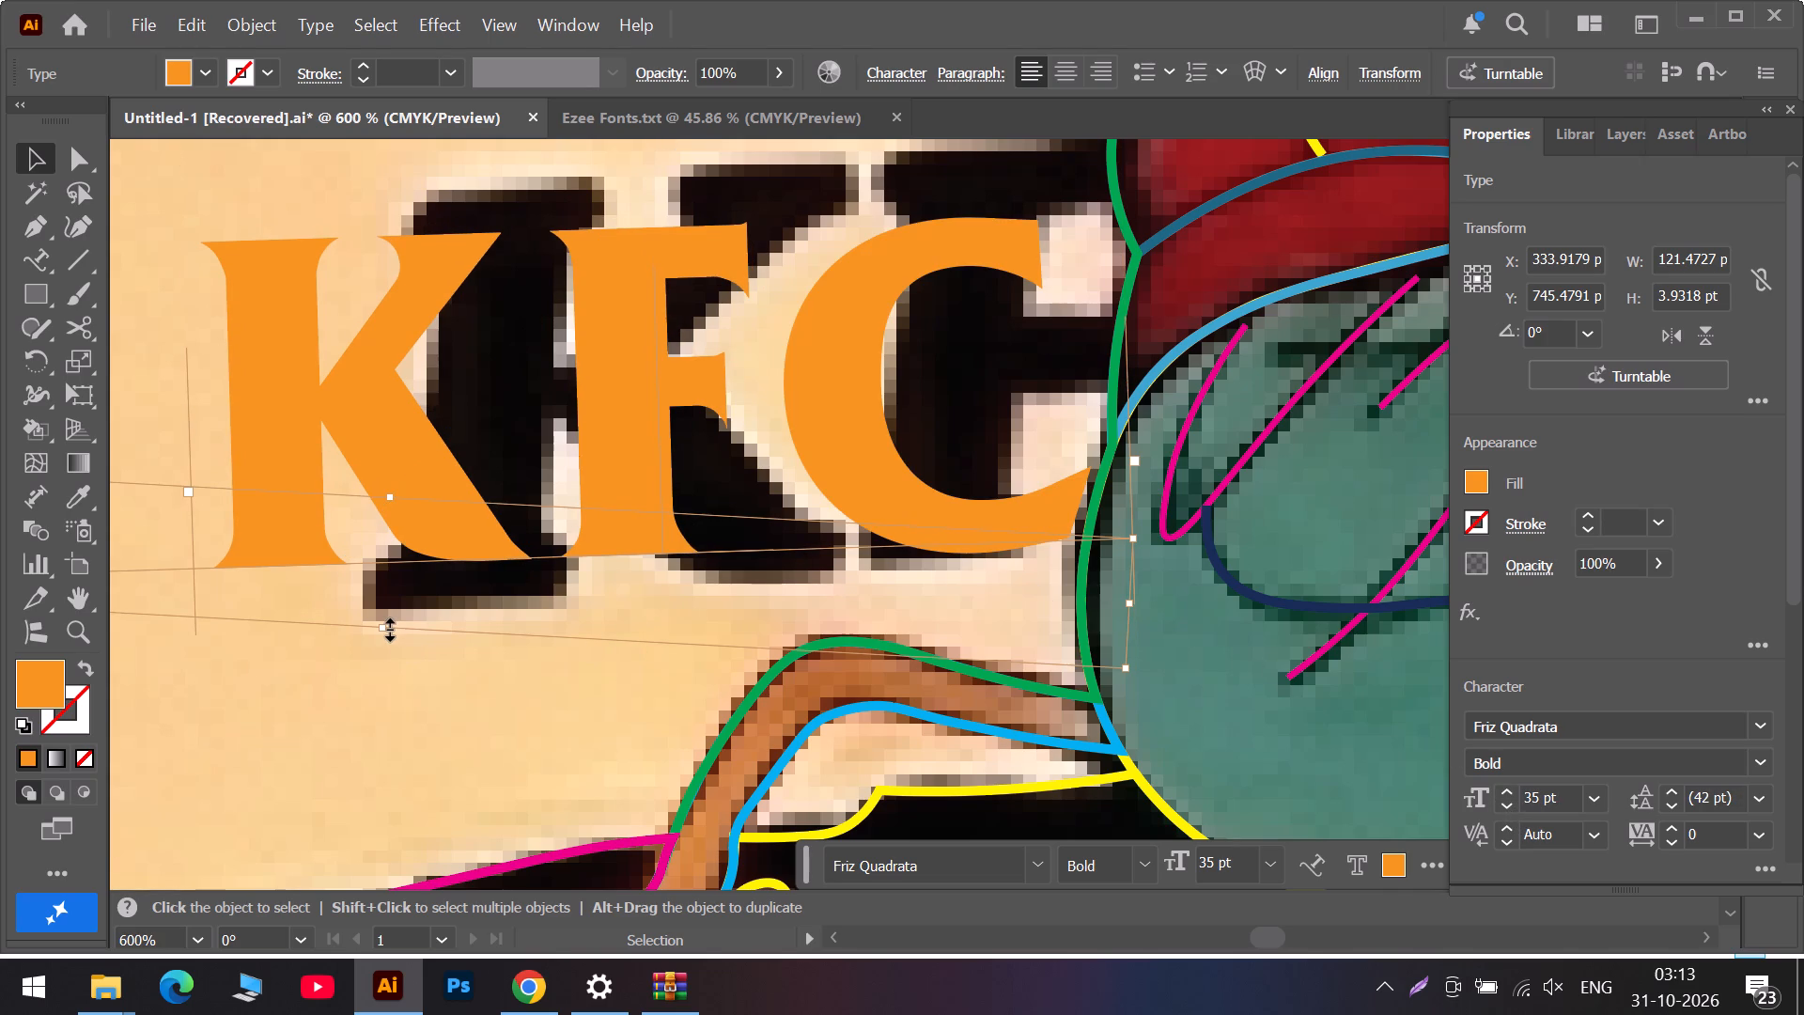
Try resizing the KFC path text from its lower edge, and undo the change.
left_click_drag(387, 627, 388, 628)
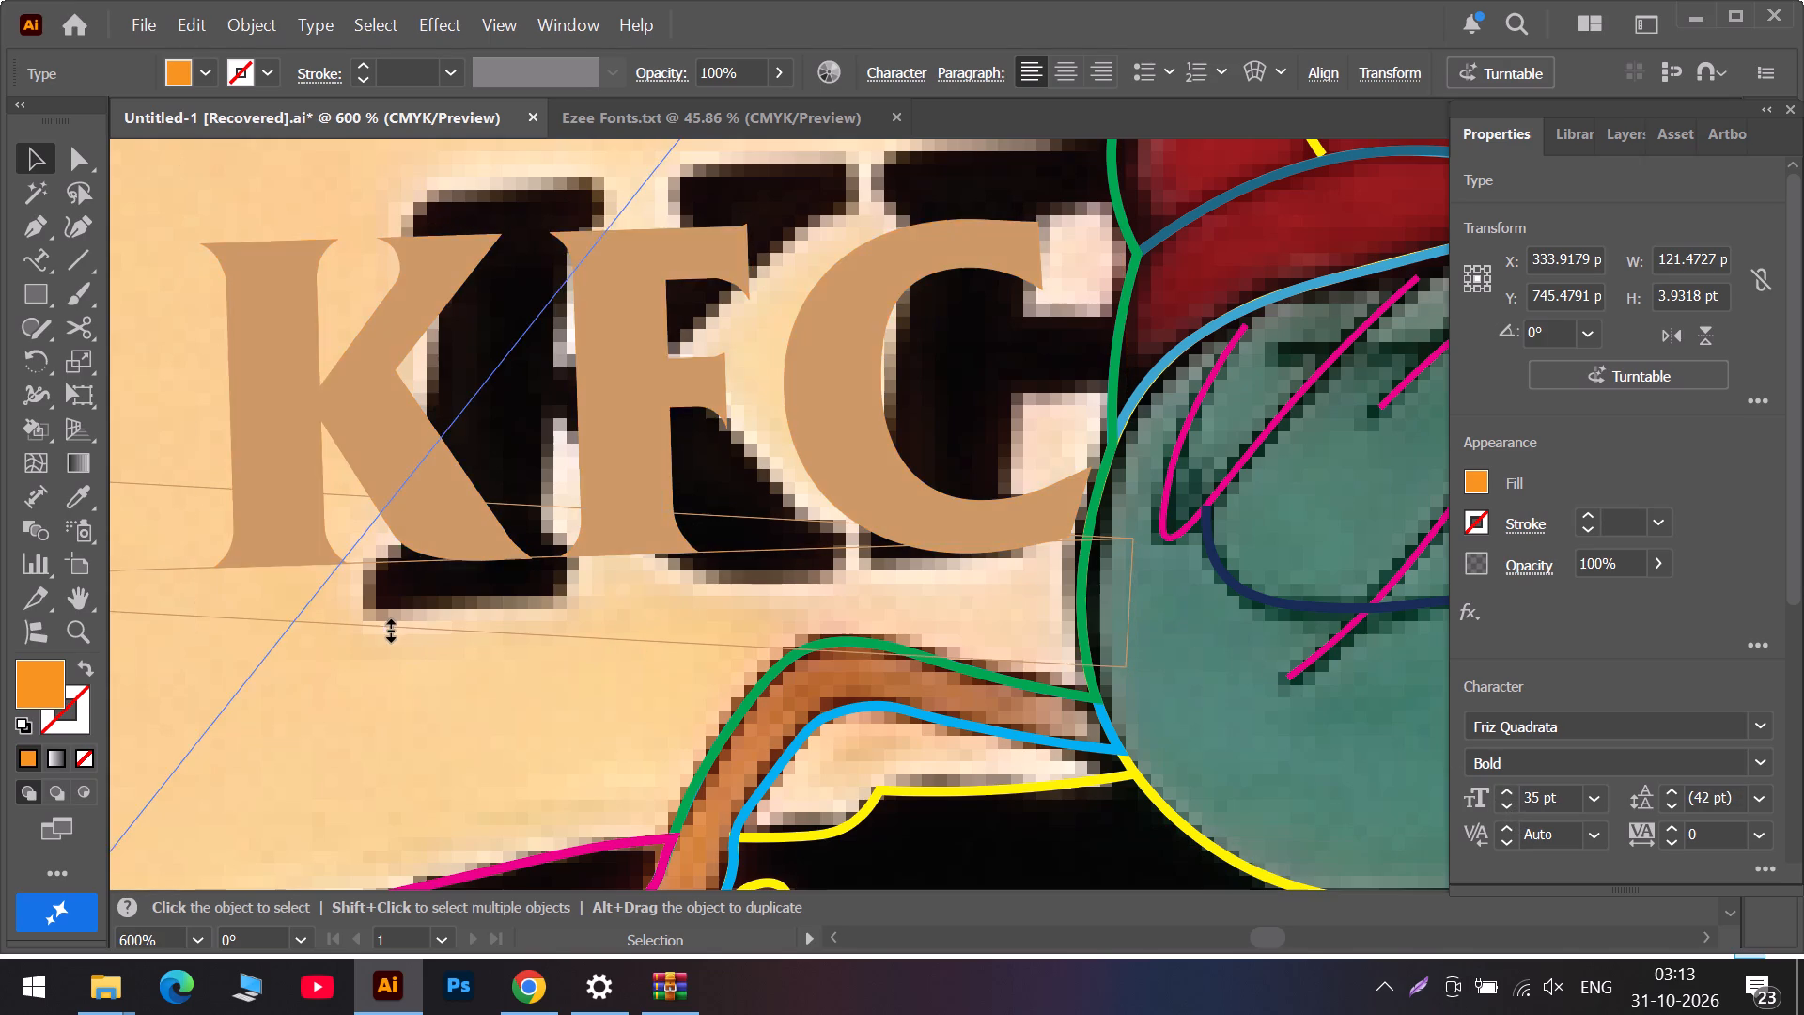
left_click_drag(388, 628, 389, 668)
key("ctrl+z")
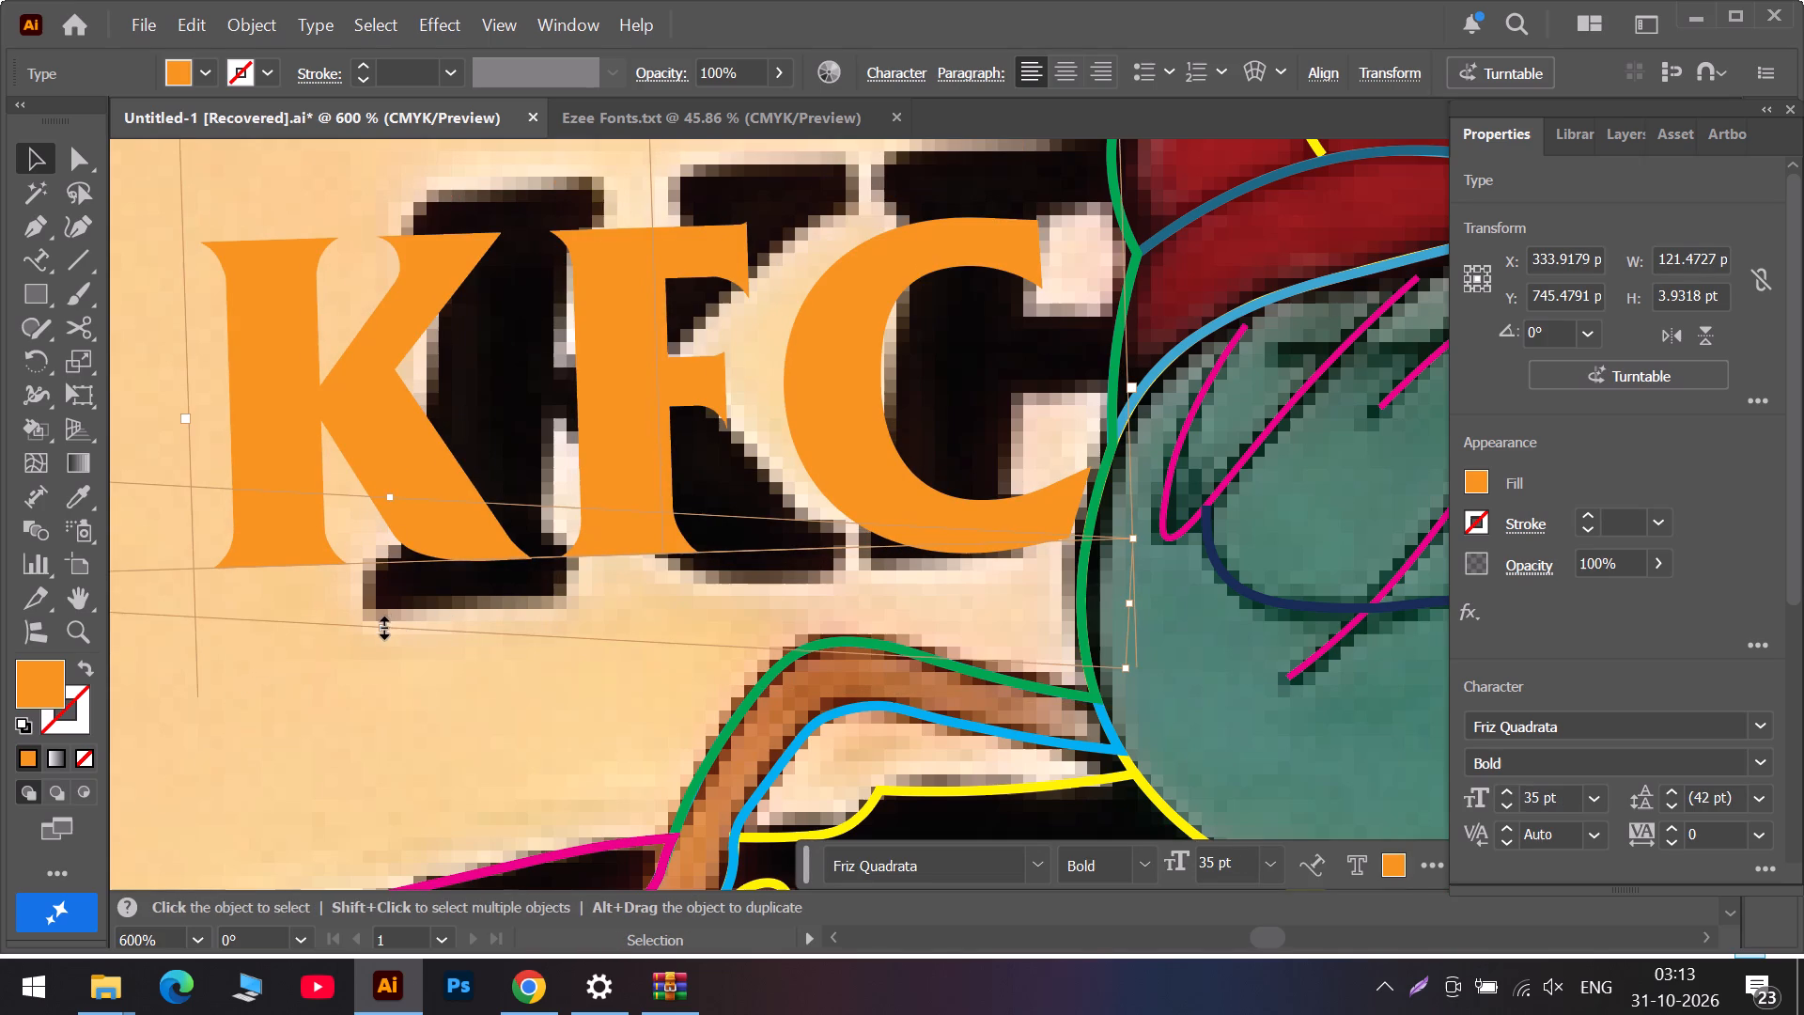
Scale the whole KFC path text up proportionally, and reduce its font size to 37 pt.
left_click_drag(381, 625, 381, 669)
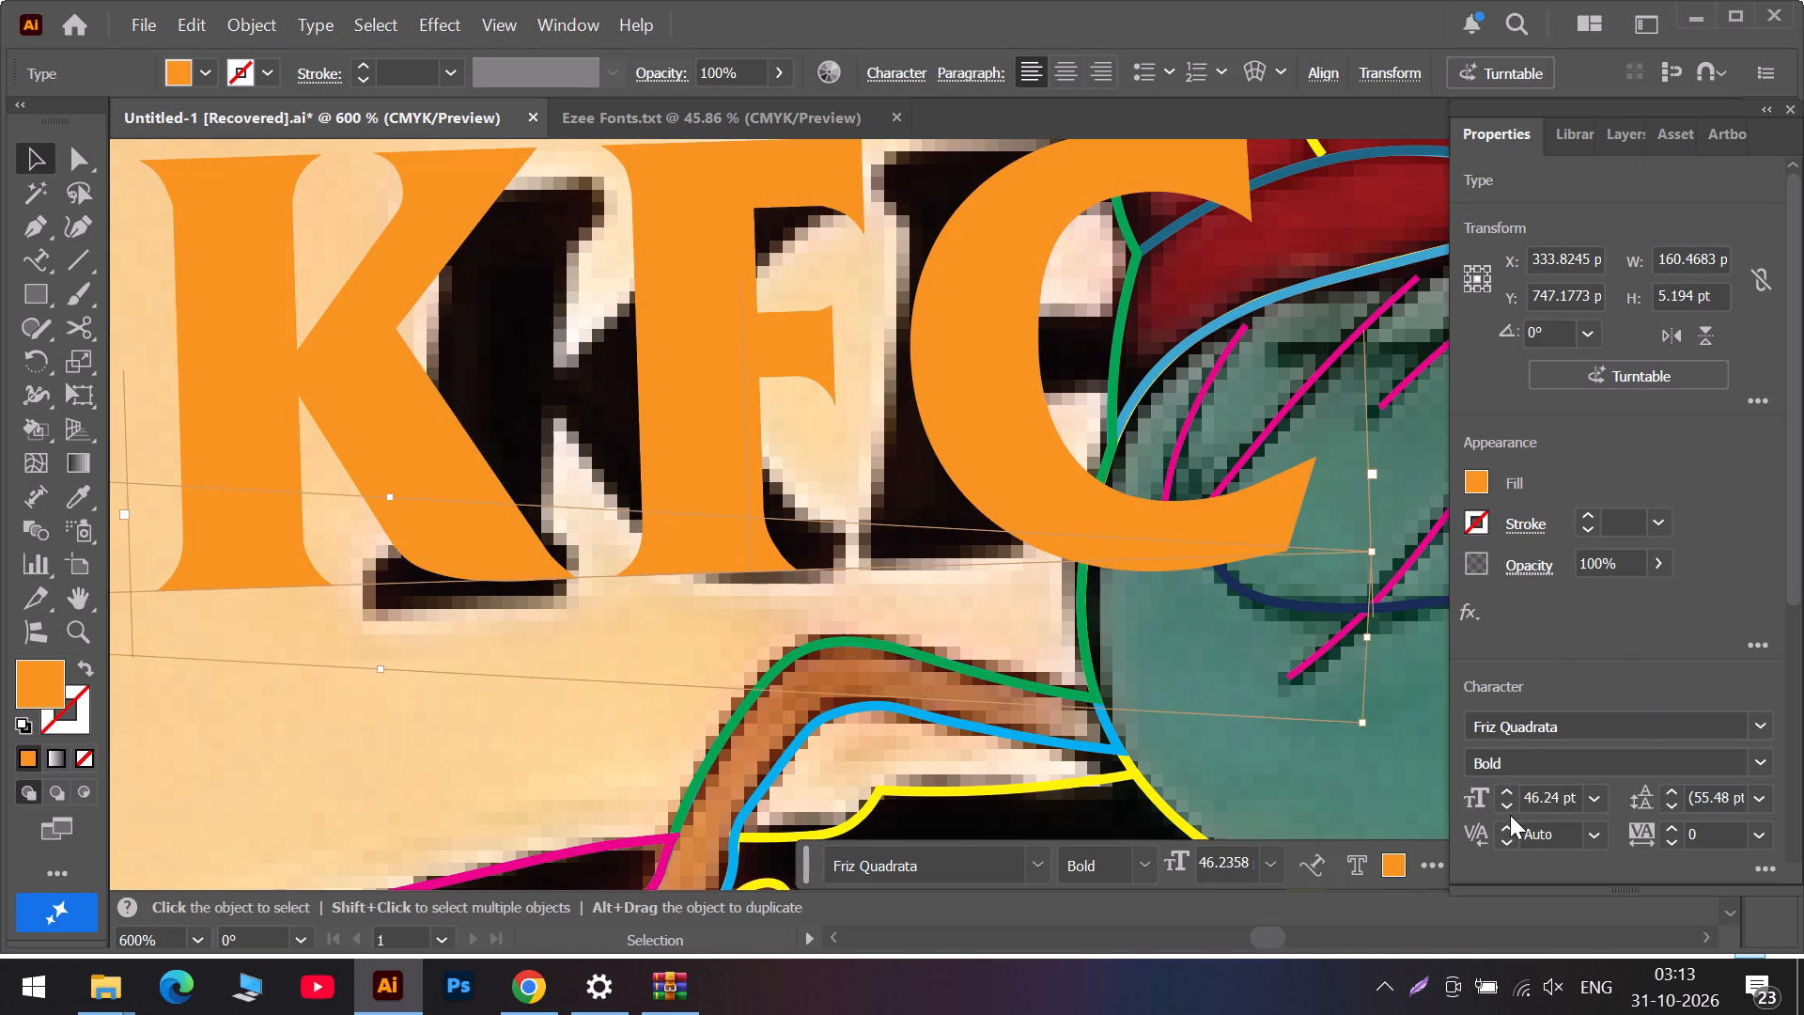
left_click(1502, 809)
left_click(1502, 808)
left_click(1502, 808)
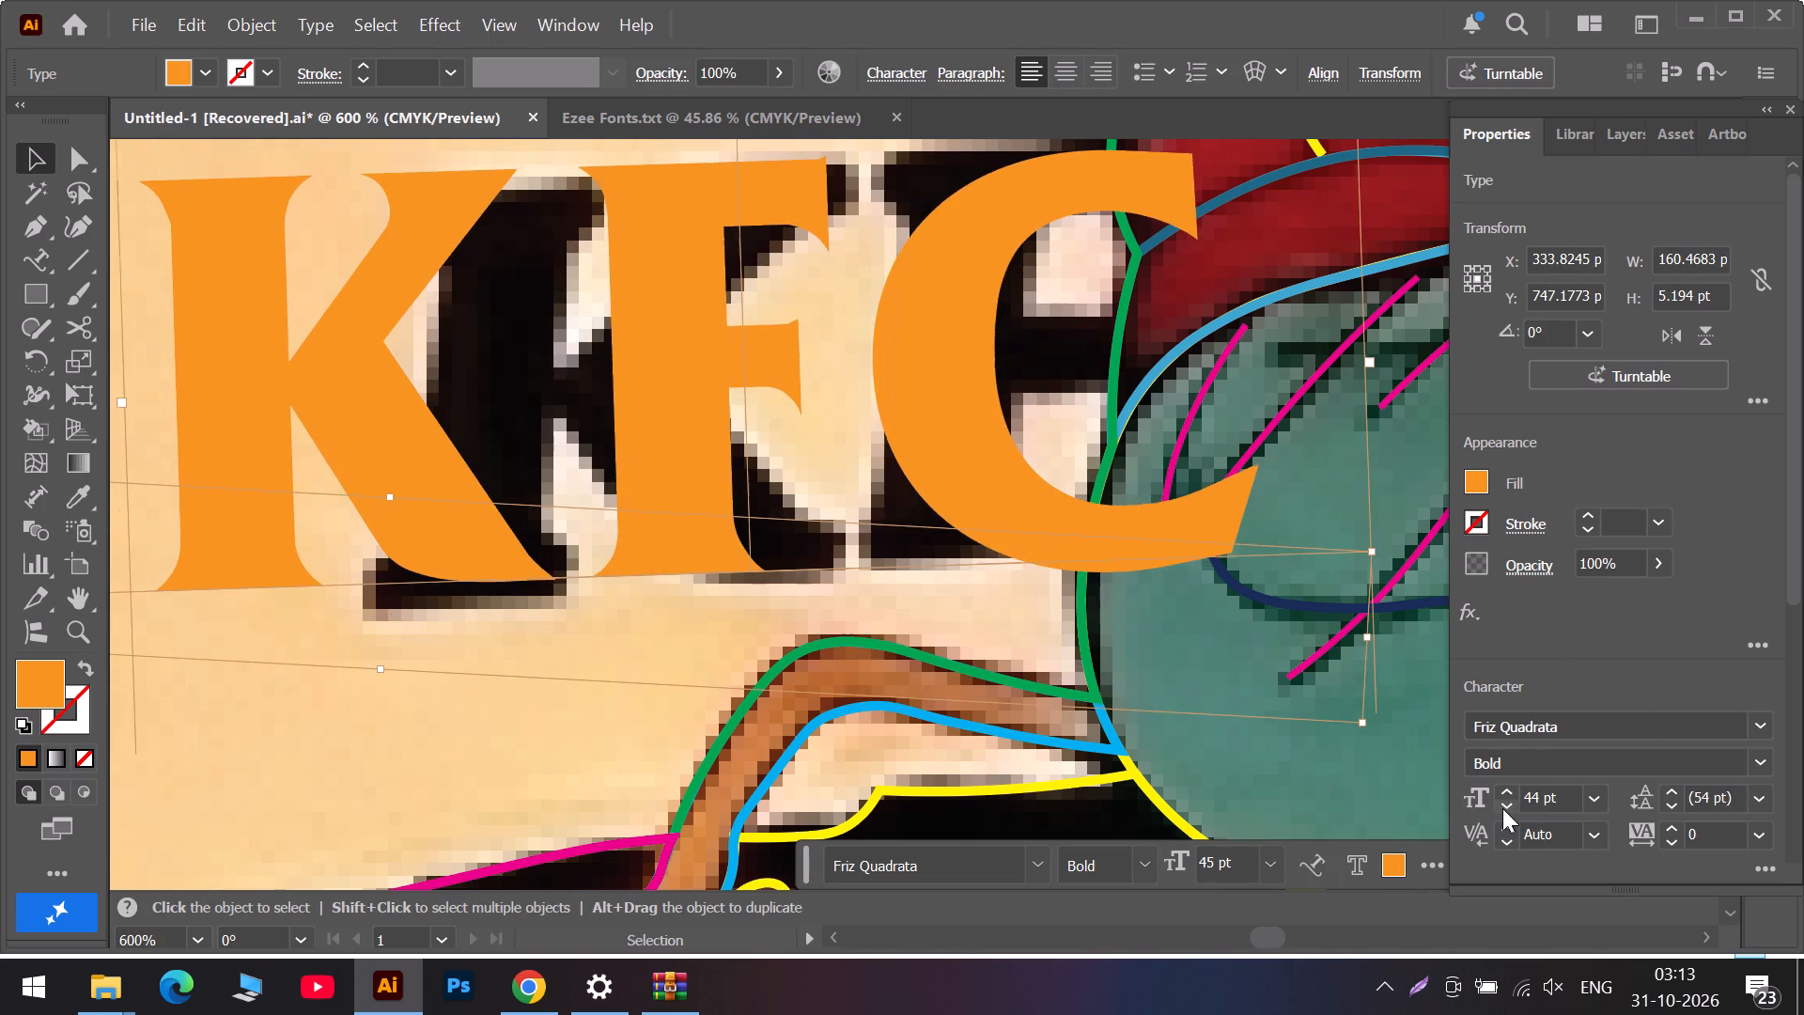
left_click(1502, 808)
triple_click(1502, 808)
left_click(1502, 808)
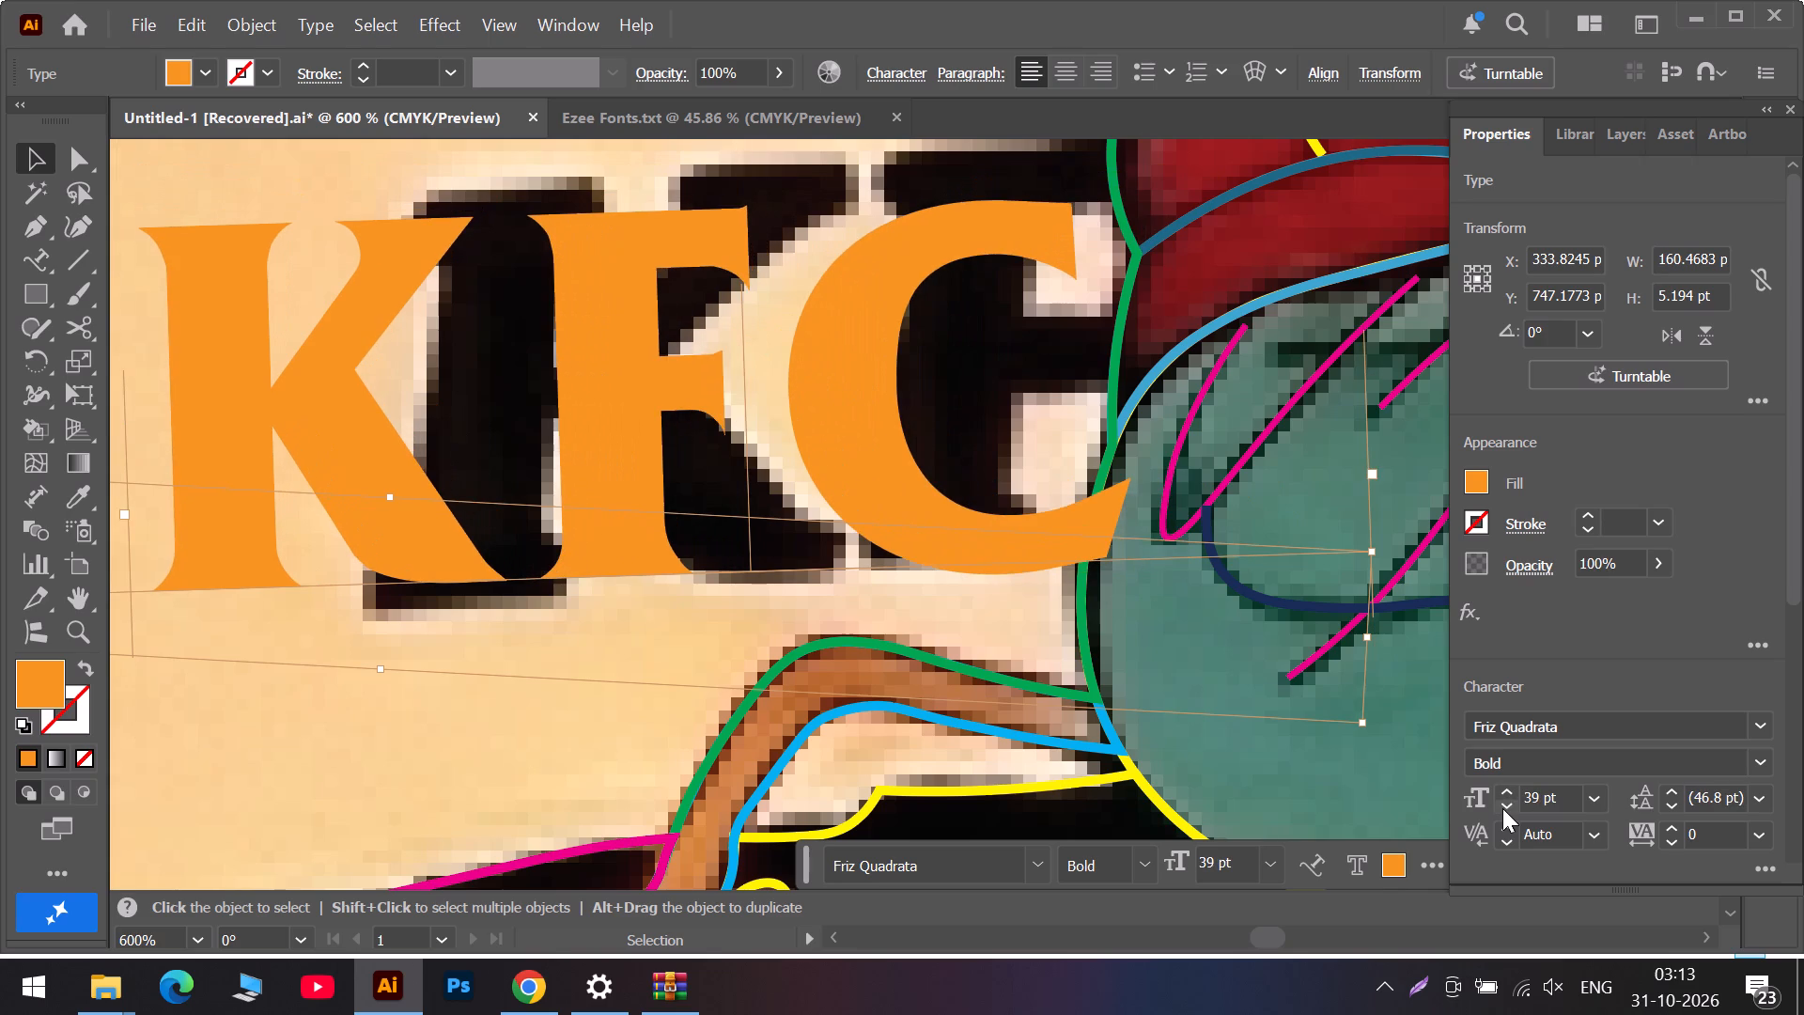
left_click(1502, 808)
scroll(930, 689, "down", 3, "alt")
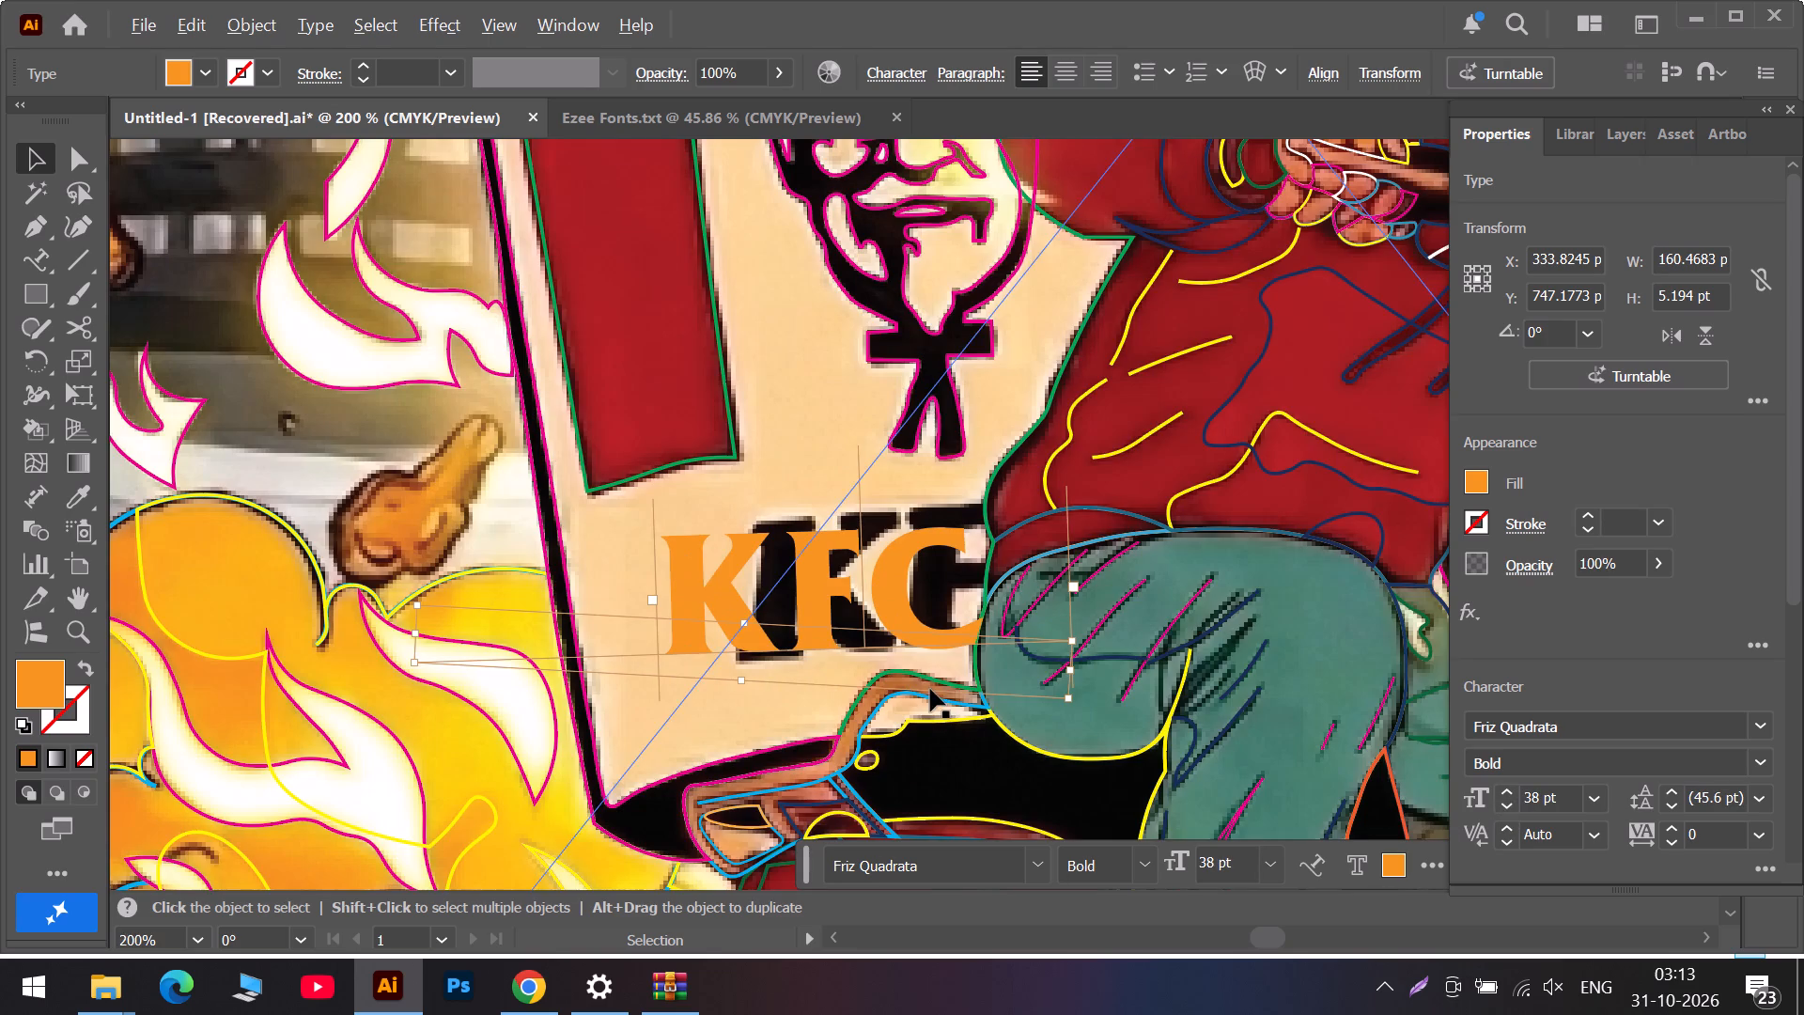
left_click(1509, 803)
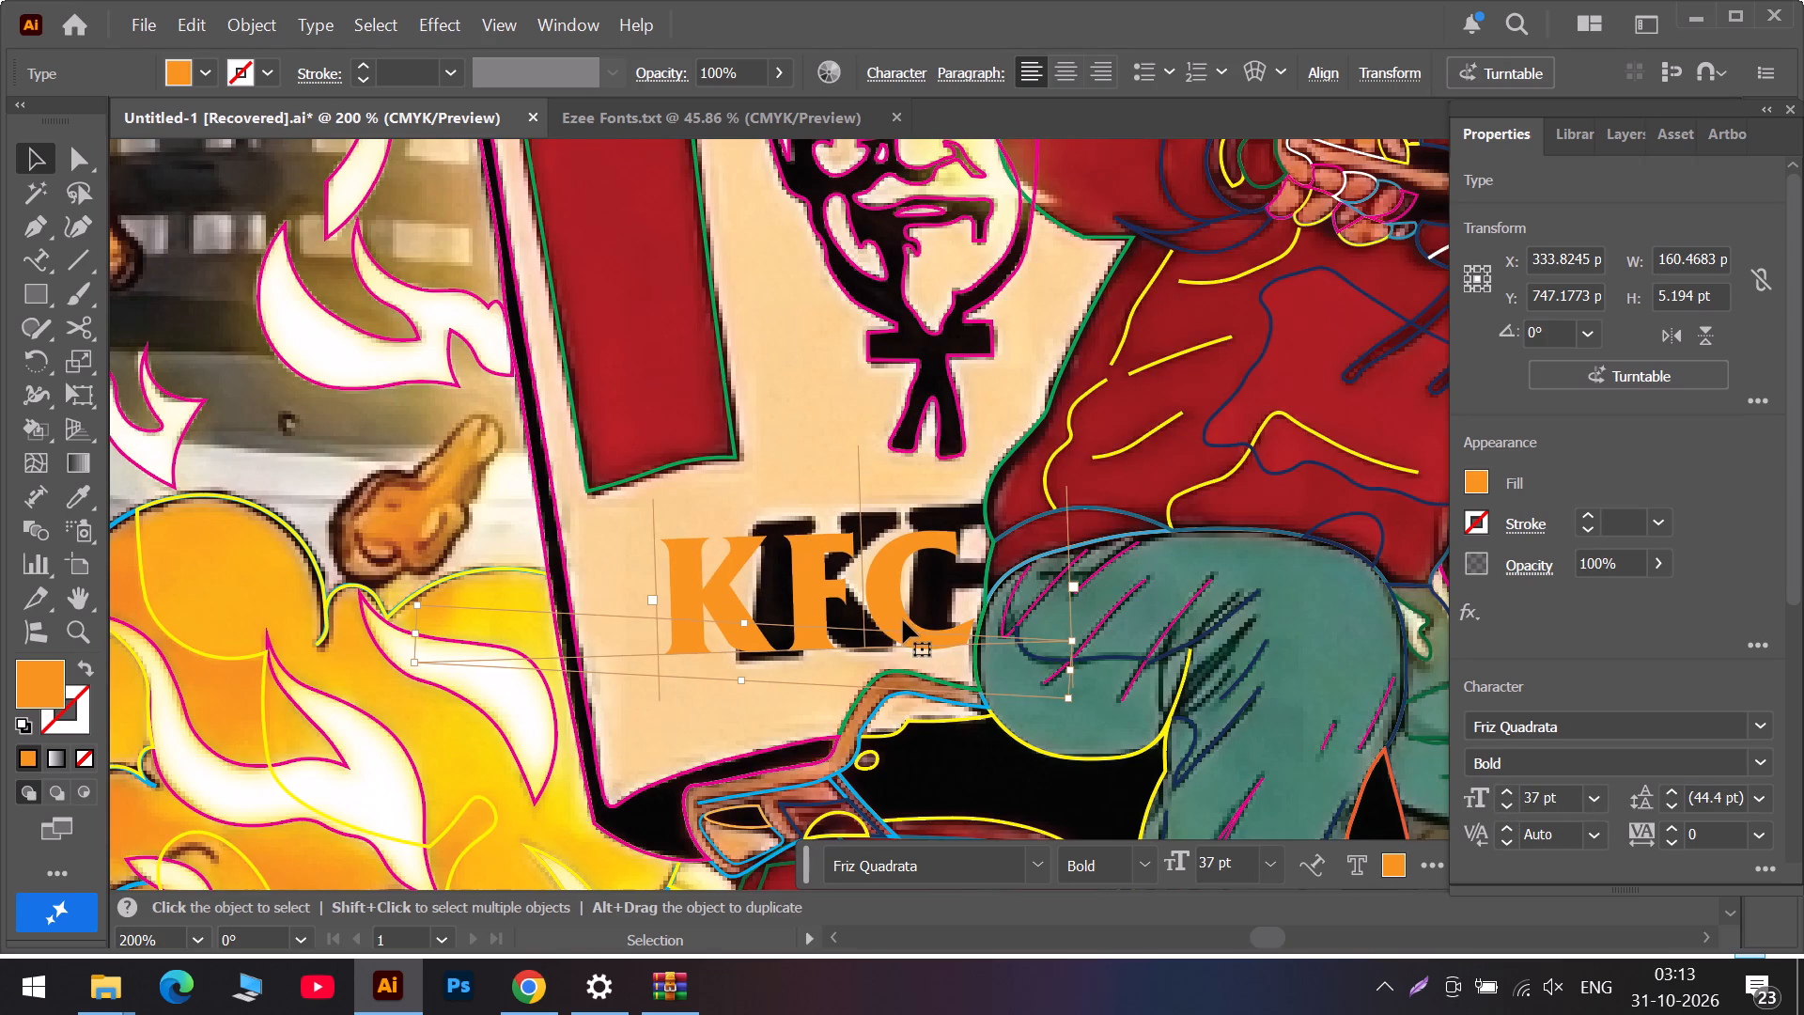
Rotate the KFC path text counterclockwise and move it right so its K overlaps the reference K.
left_click_drag(902, 619, 913, 605)
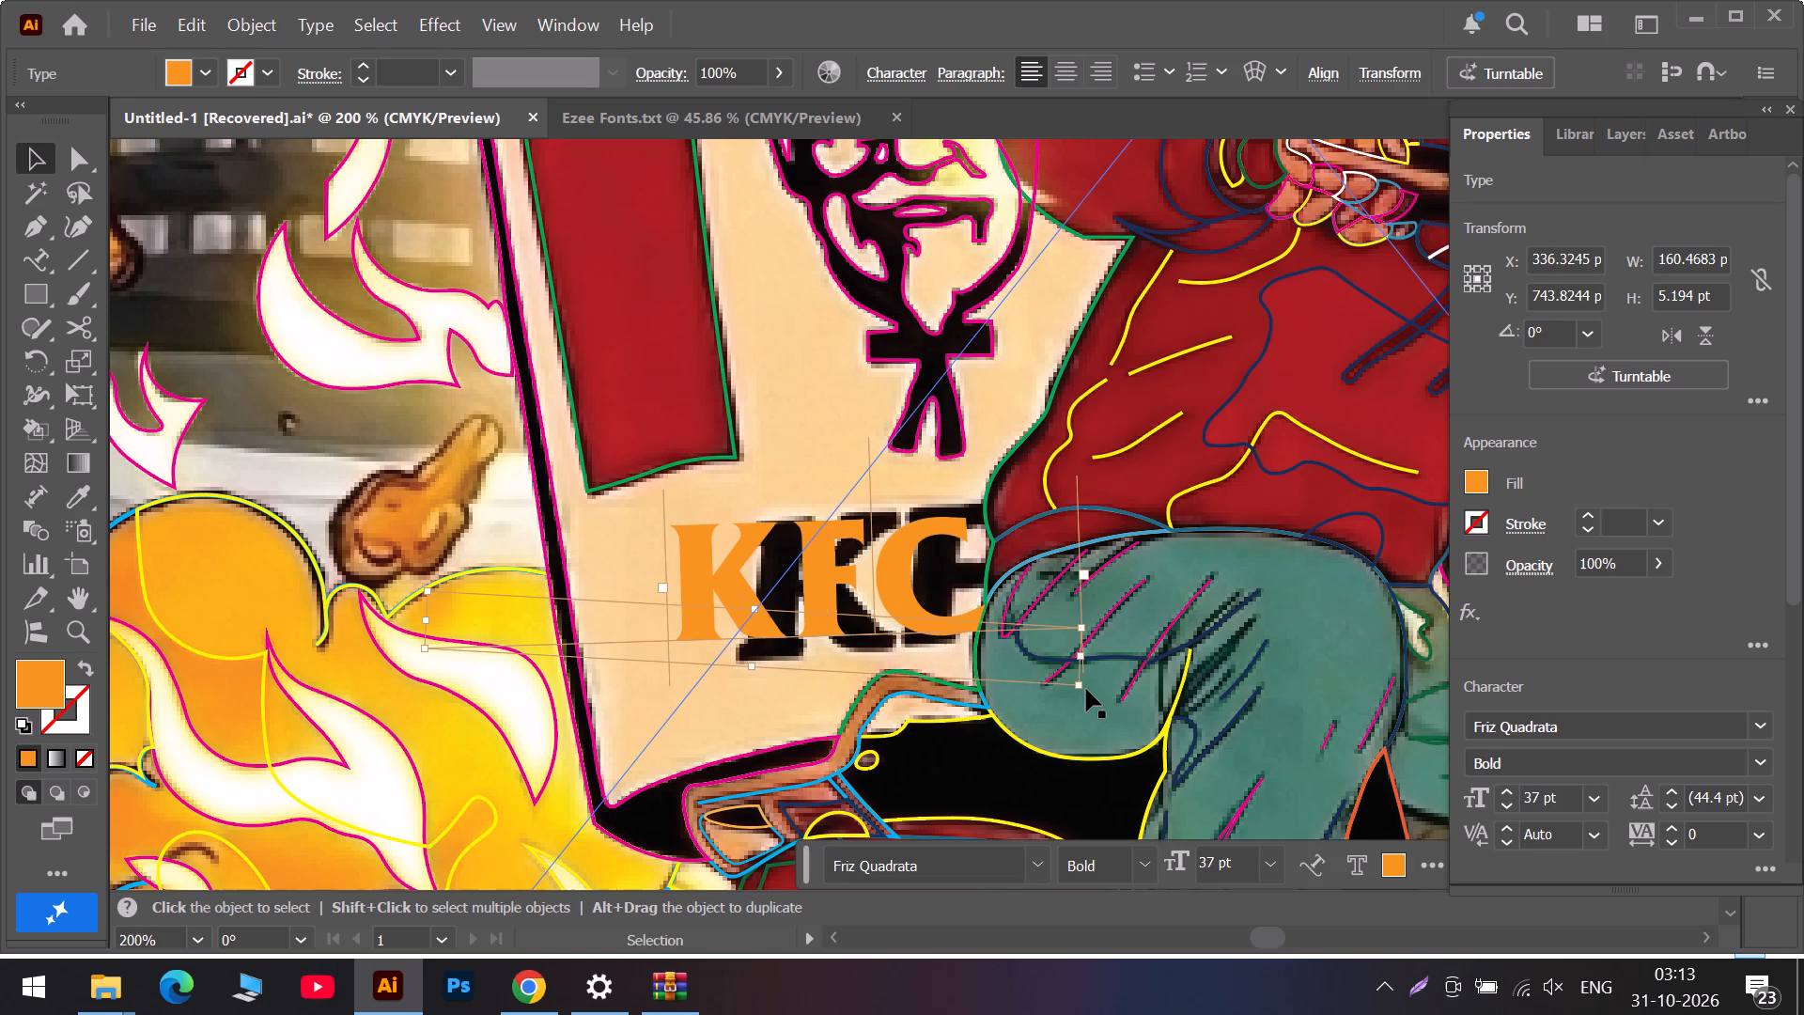
left_click_drag(1090, 692, 1096, 679)
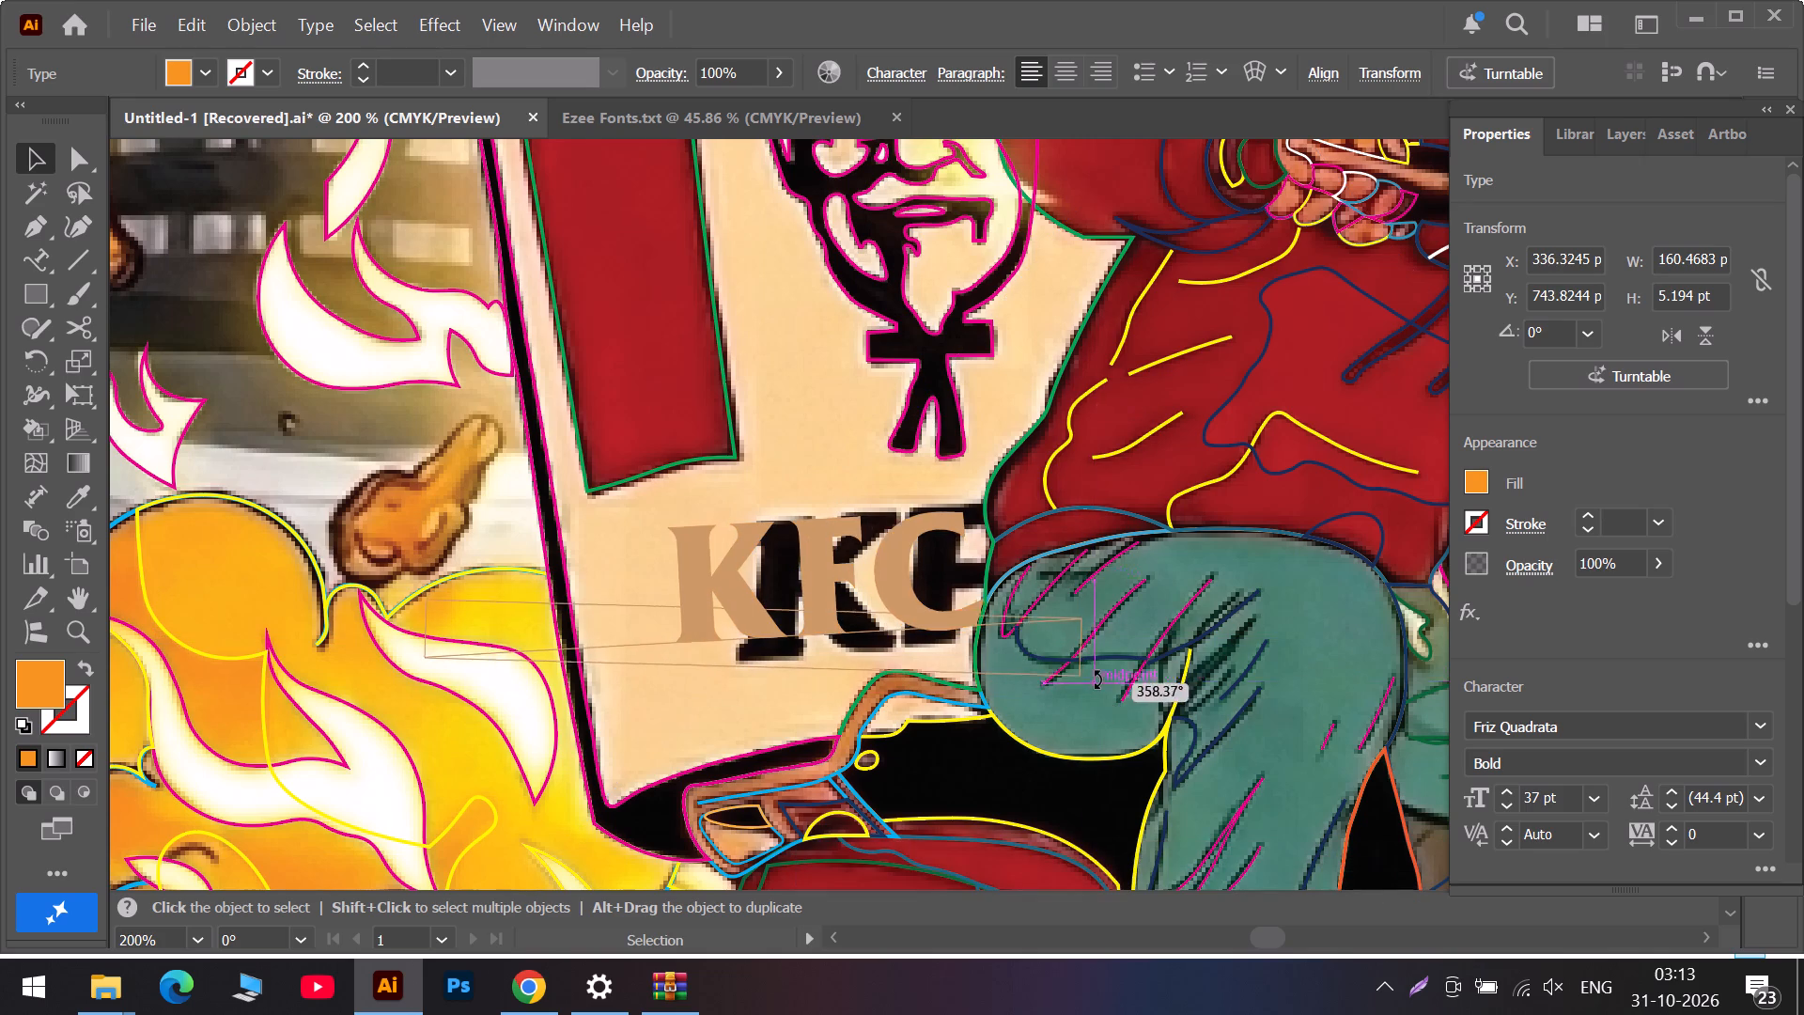
left_click_drag(1096, 679, 1104, 659)
left_click_drag(830, 601, 855, 607)
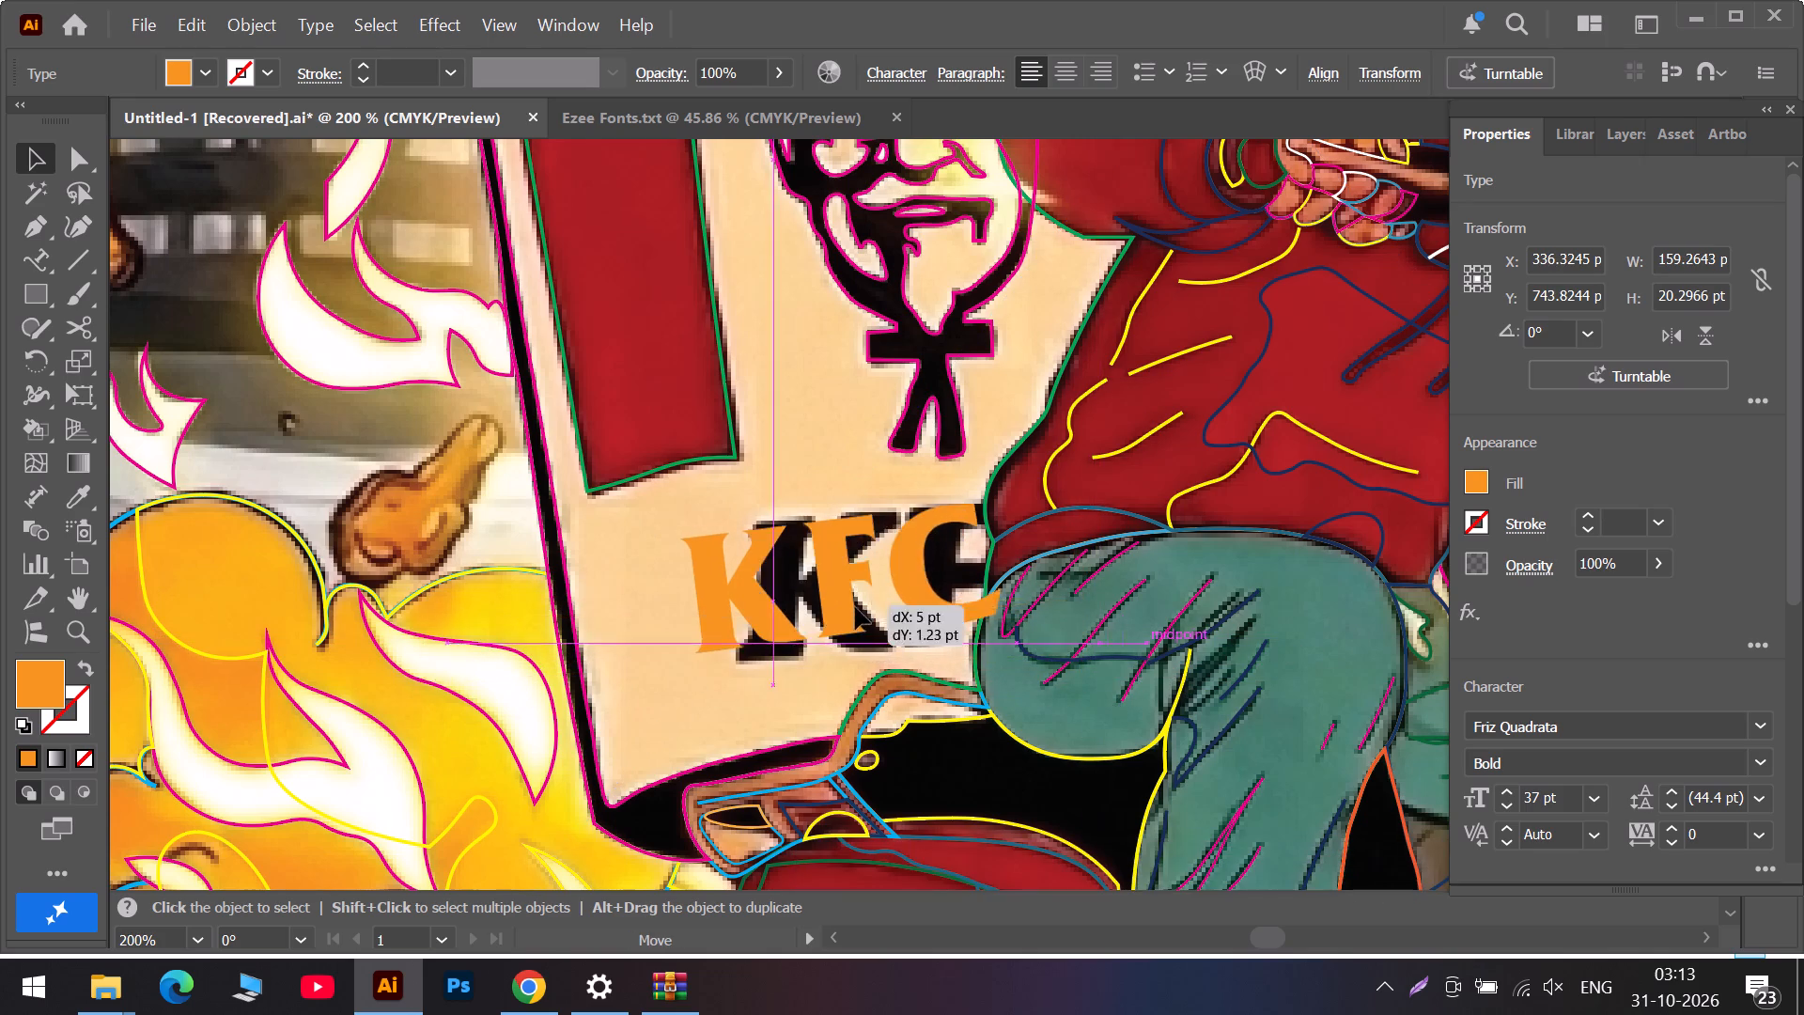
left_click_drag(855, 607, 903, 610)
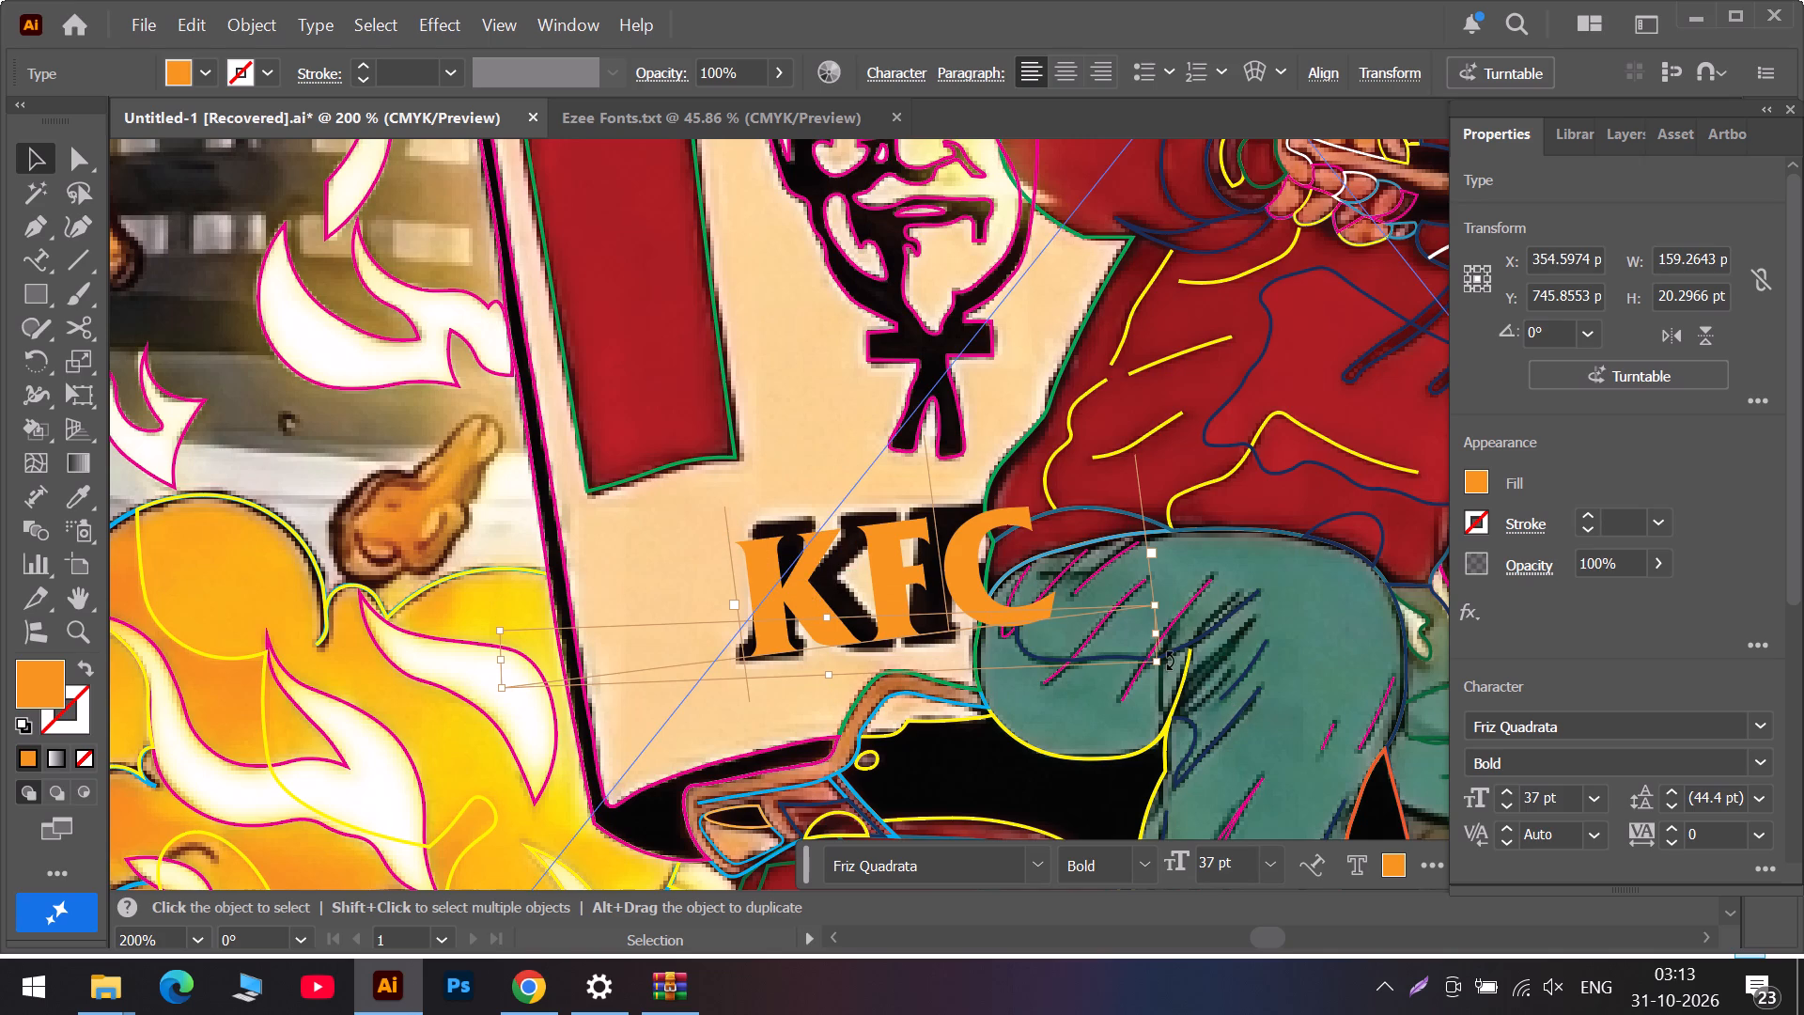
Rotate the KFC path text slightly clockwise, move it left to fit on the bucket beside the green sleeve, and deselect it.
left_click_drag(1169, 661, 1166, 673)
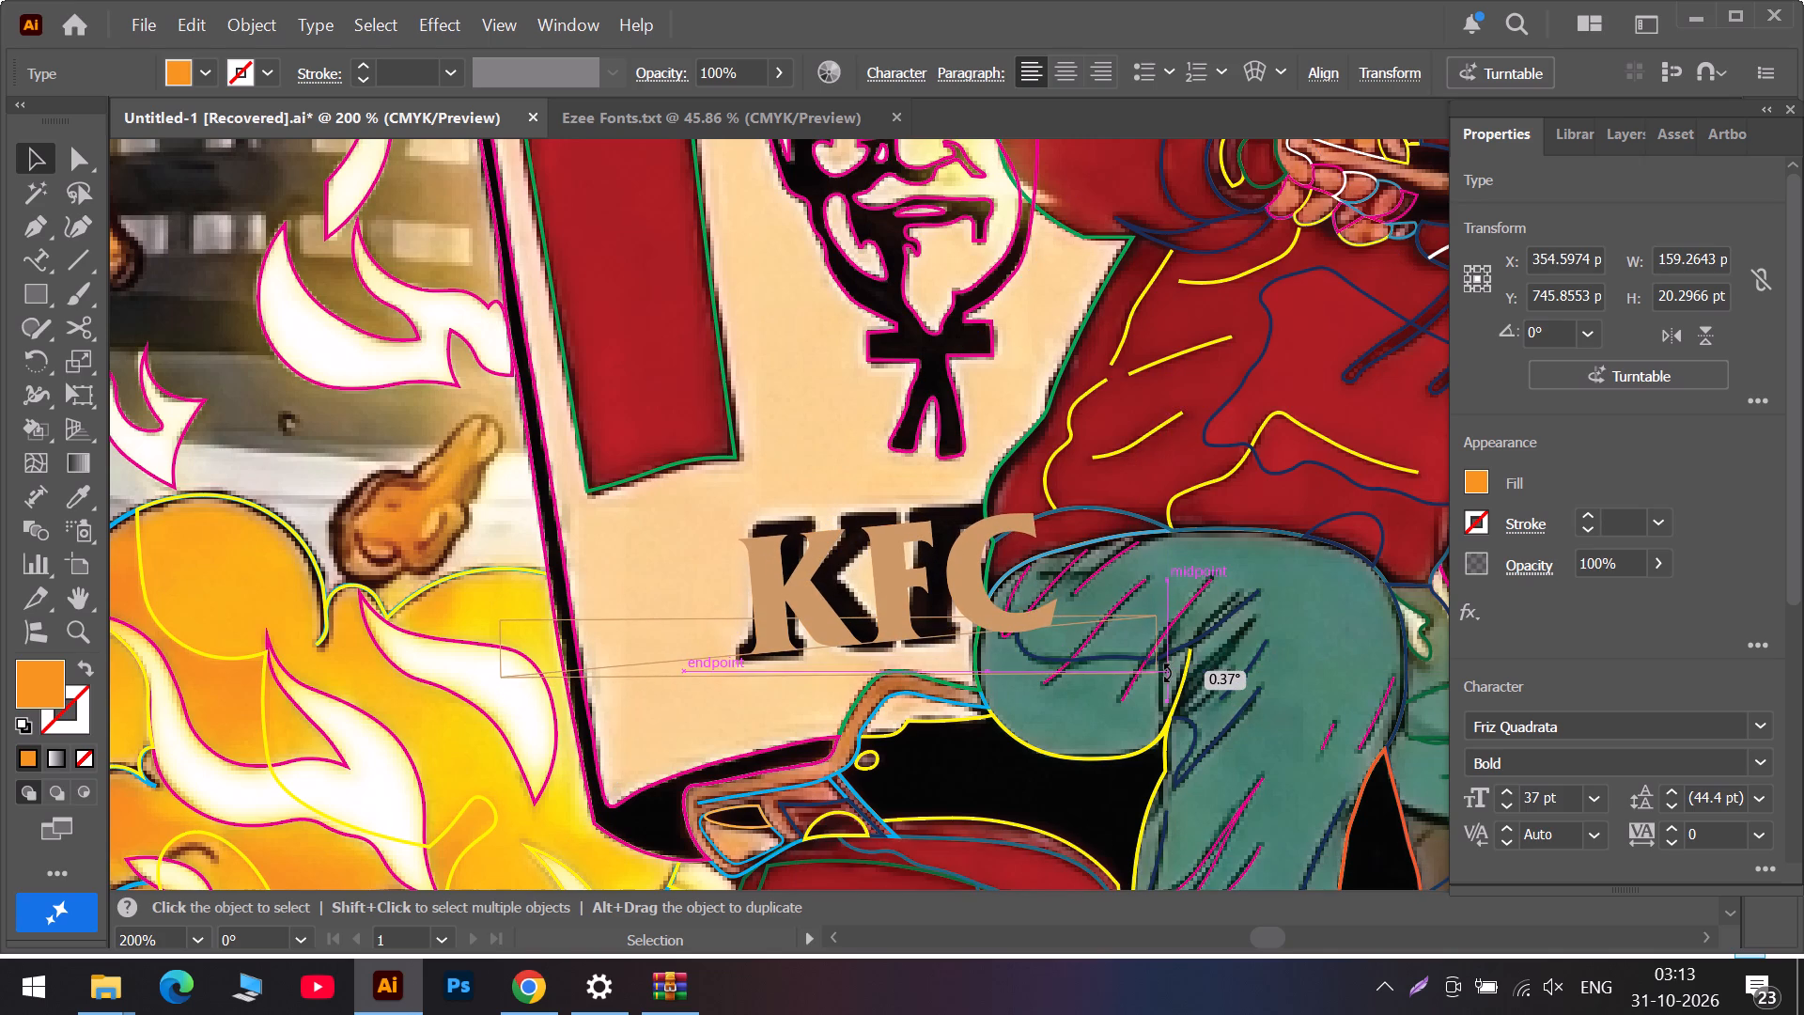
left_click_drag(1166, 673, 1164, 679)
left_click_drag(971, 601, 898, 600)
left_click(790, 692)
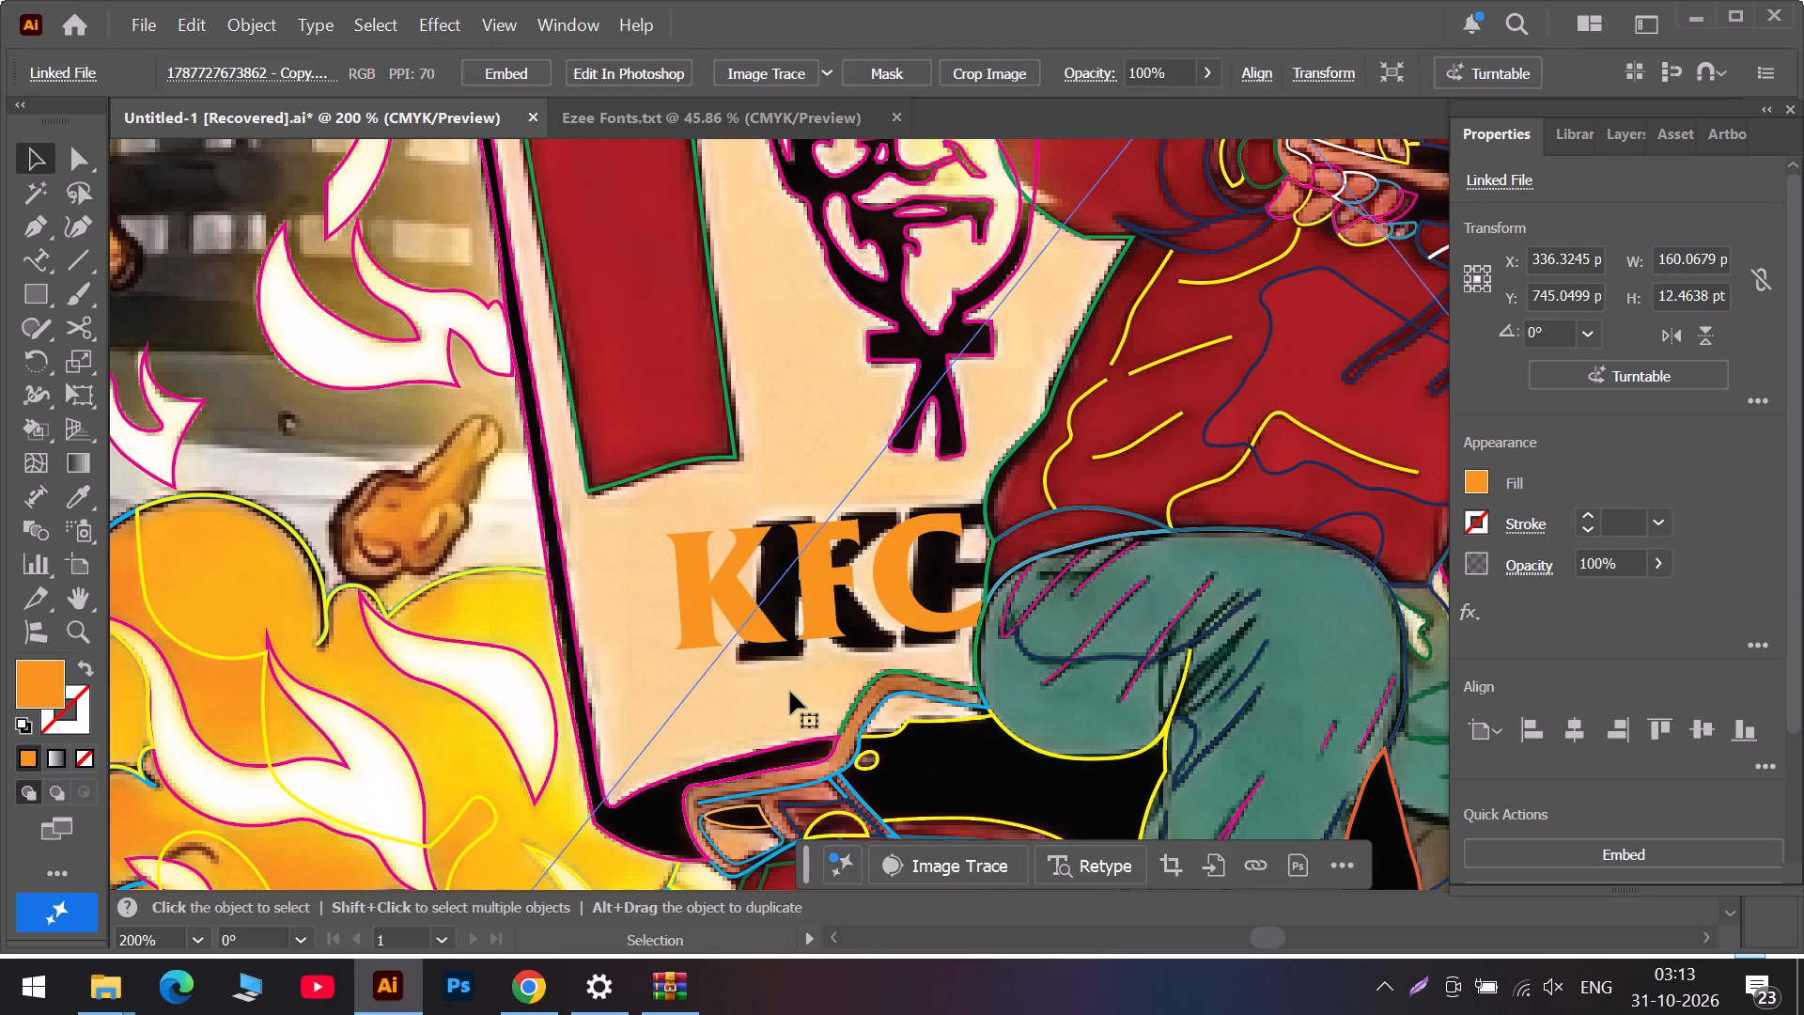
Lock Layer 2 and the KFC text's Layer 12, leaving the reference image's Layer 1 unlocked.
scroll(790, 692, "down", 3, "alt")
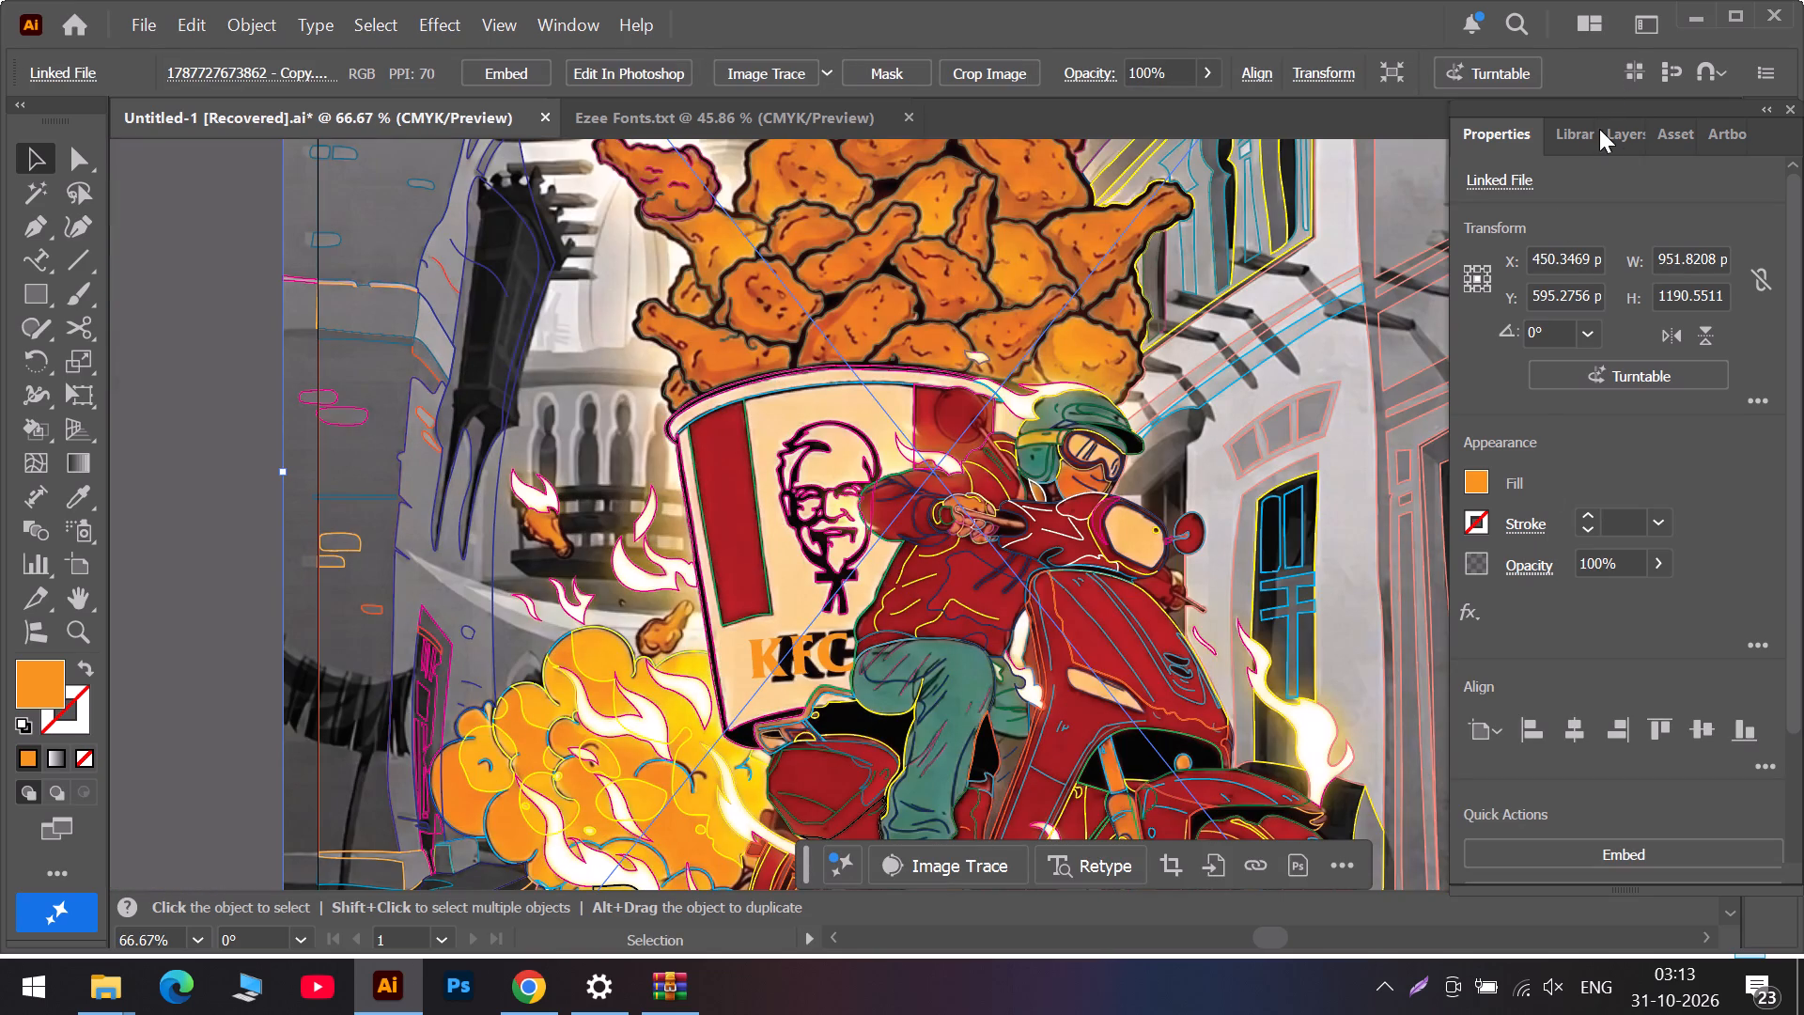
left_click(1620, 132)
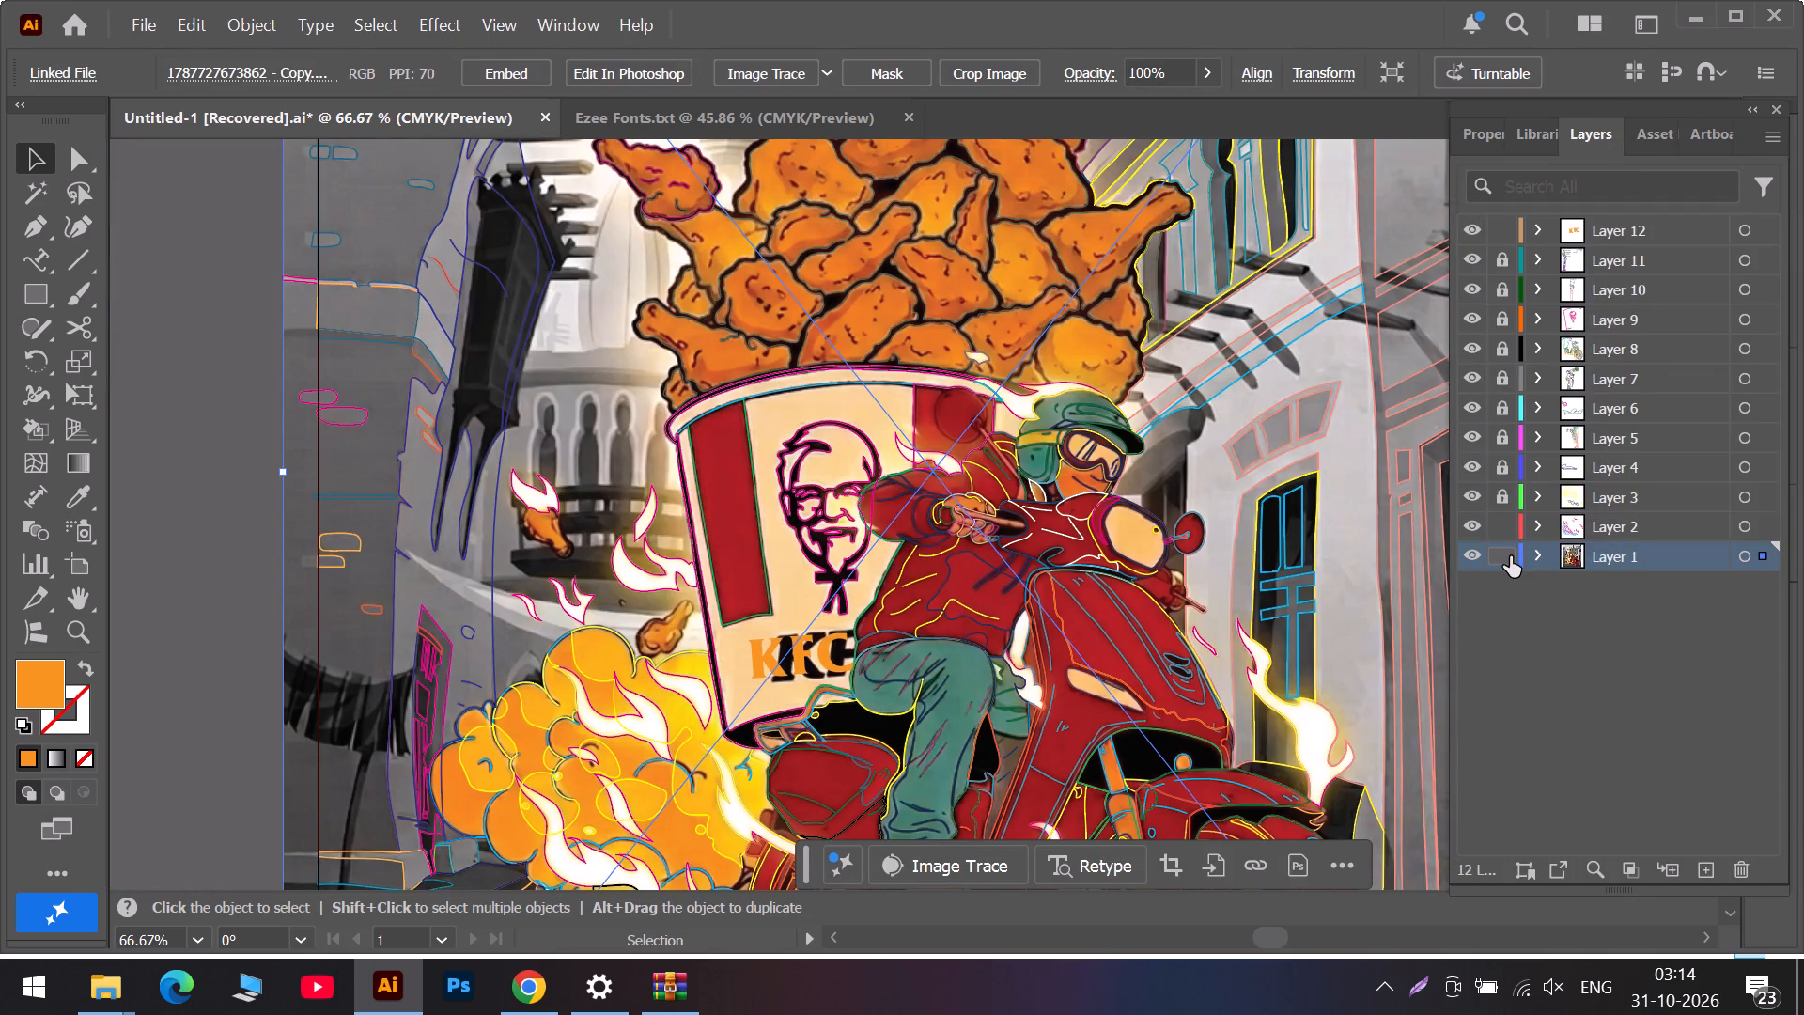
left_click(1510, 556)
left_click(1509, 524)
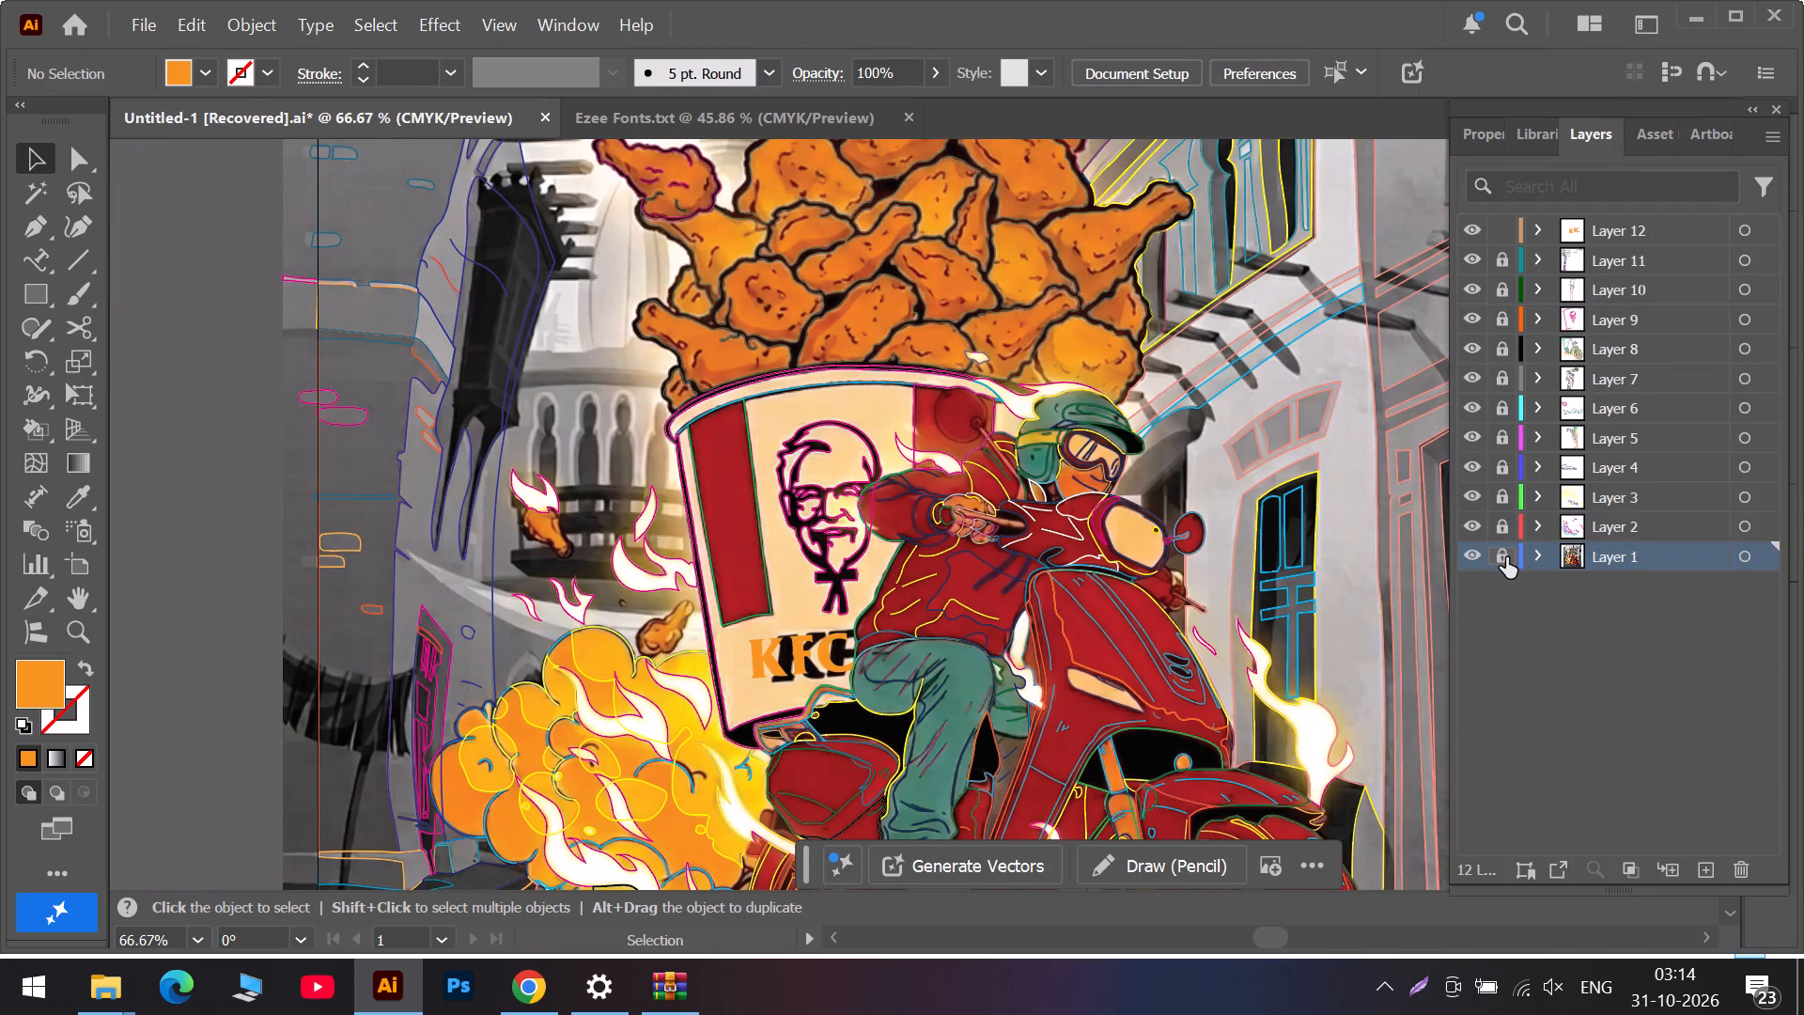
left_click(1506, 557)
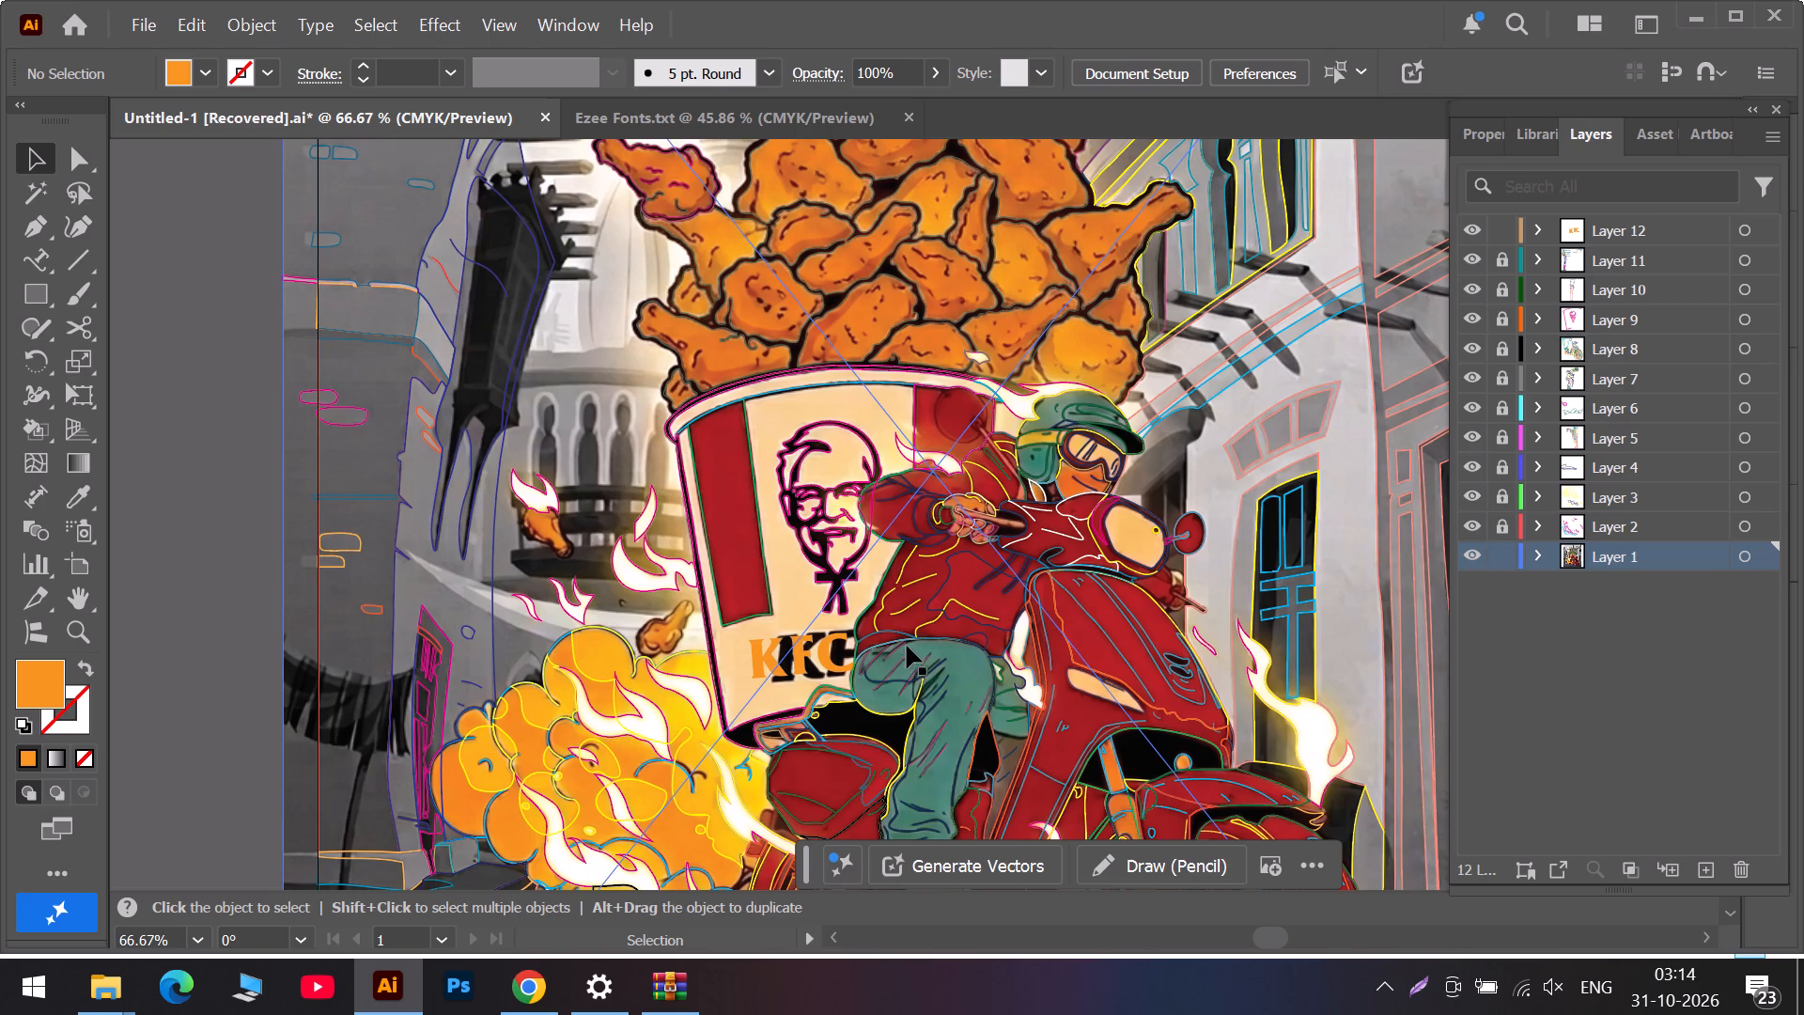
left_click(800, 655)
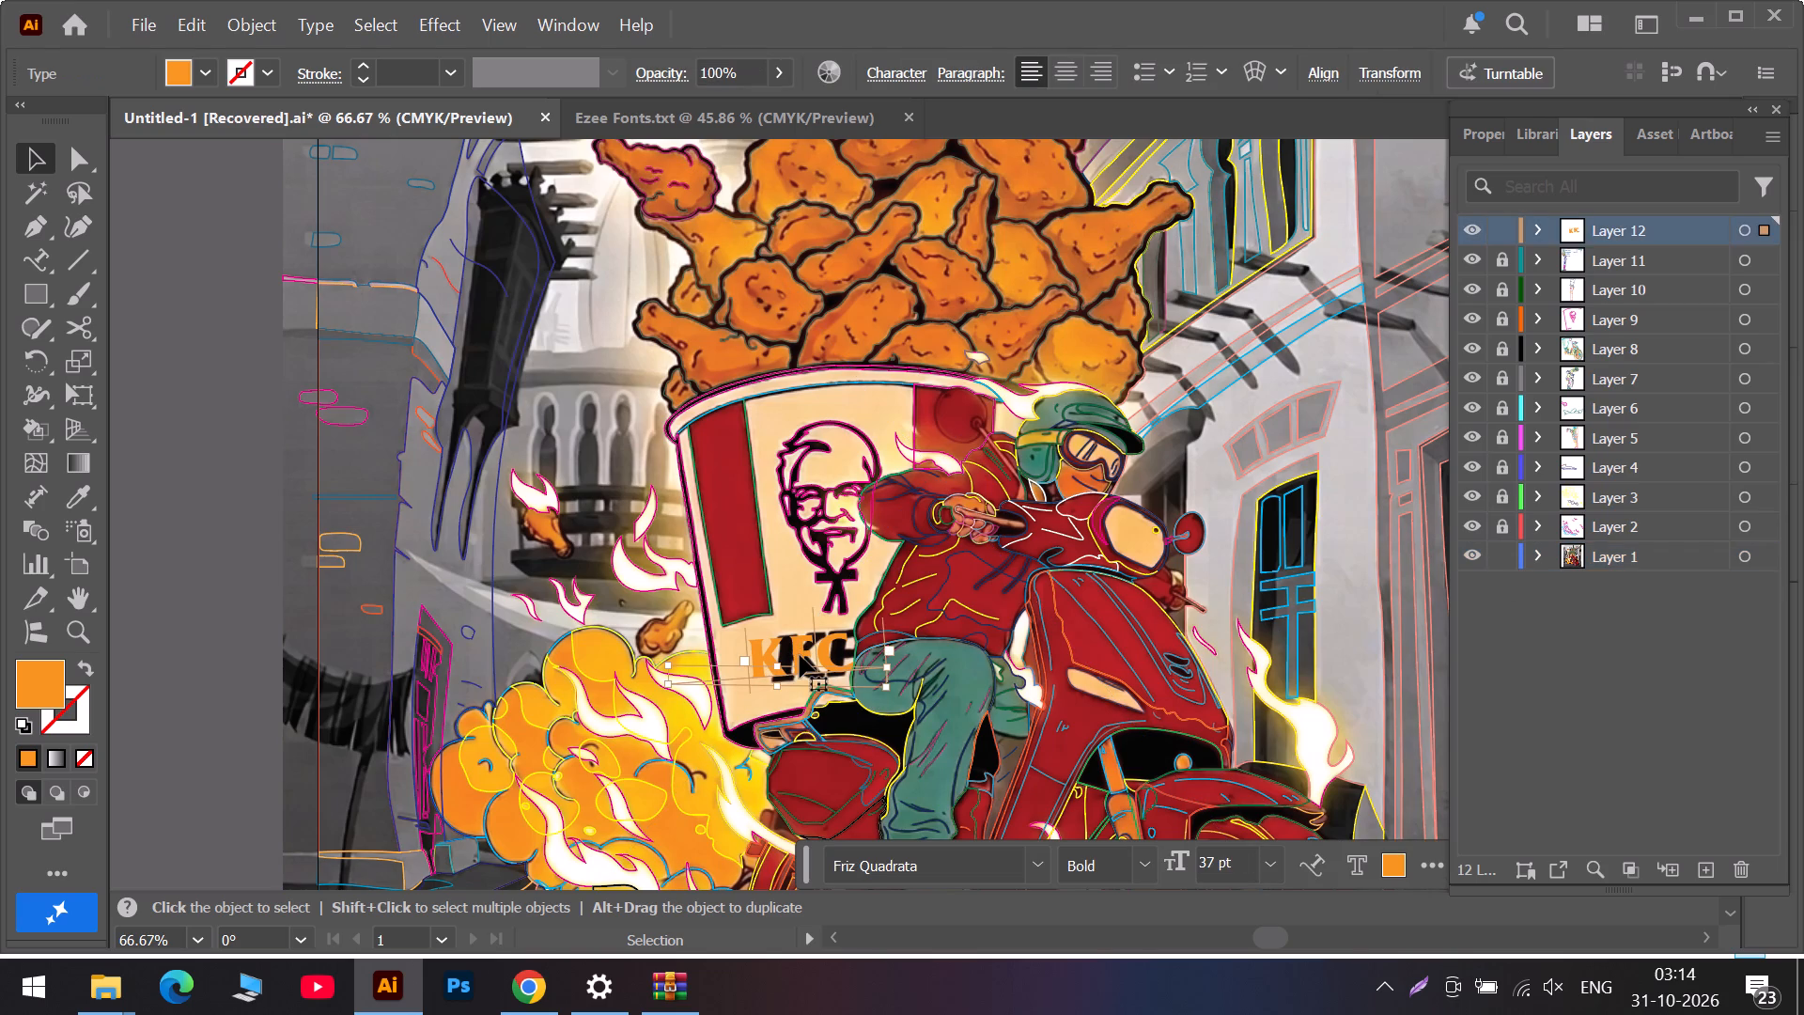
left_click(1499, 557)
left_click(1511, 238)
left_click(1506, 559)
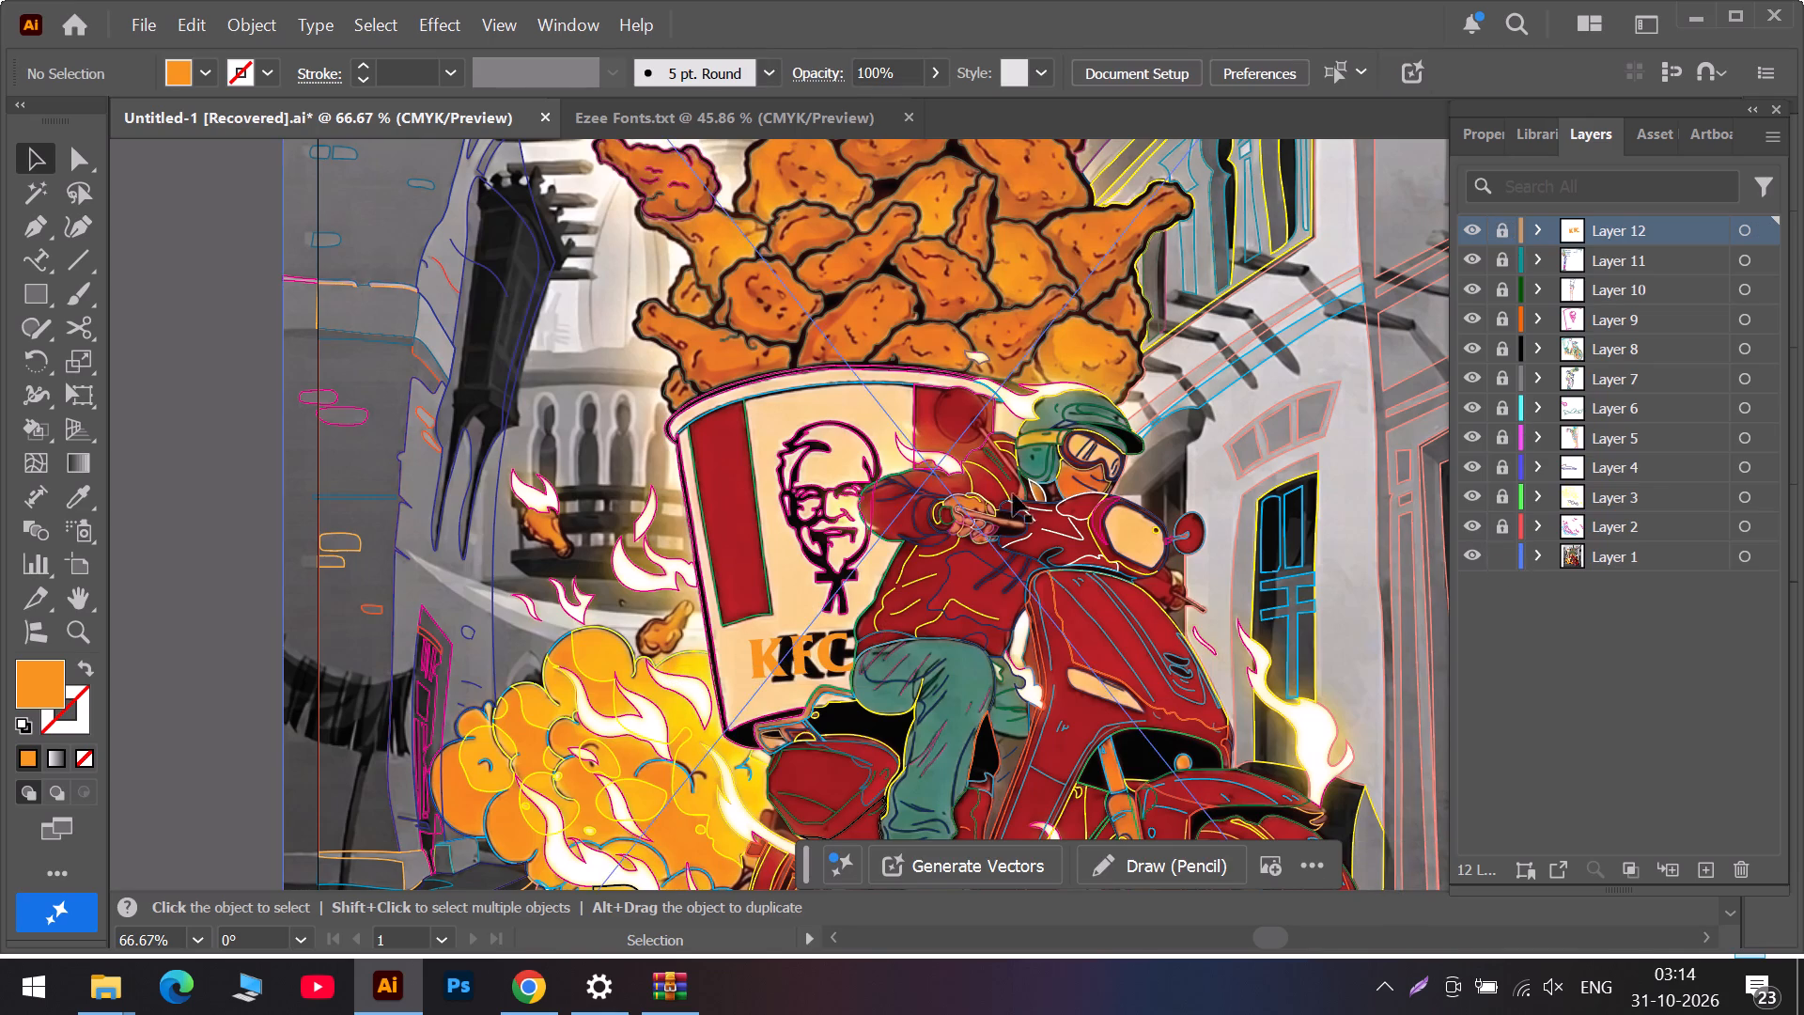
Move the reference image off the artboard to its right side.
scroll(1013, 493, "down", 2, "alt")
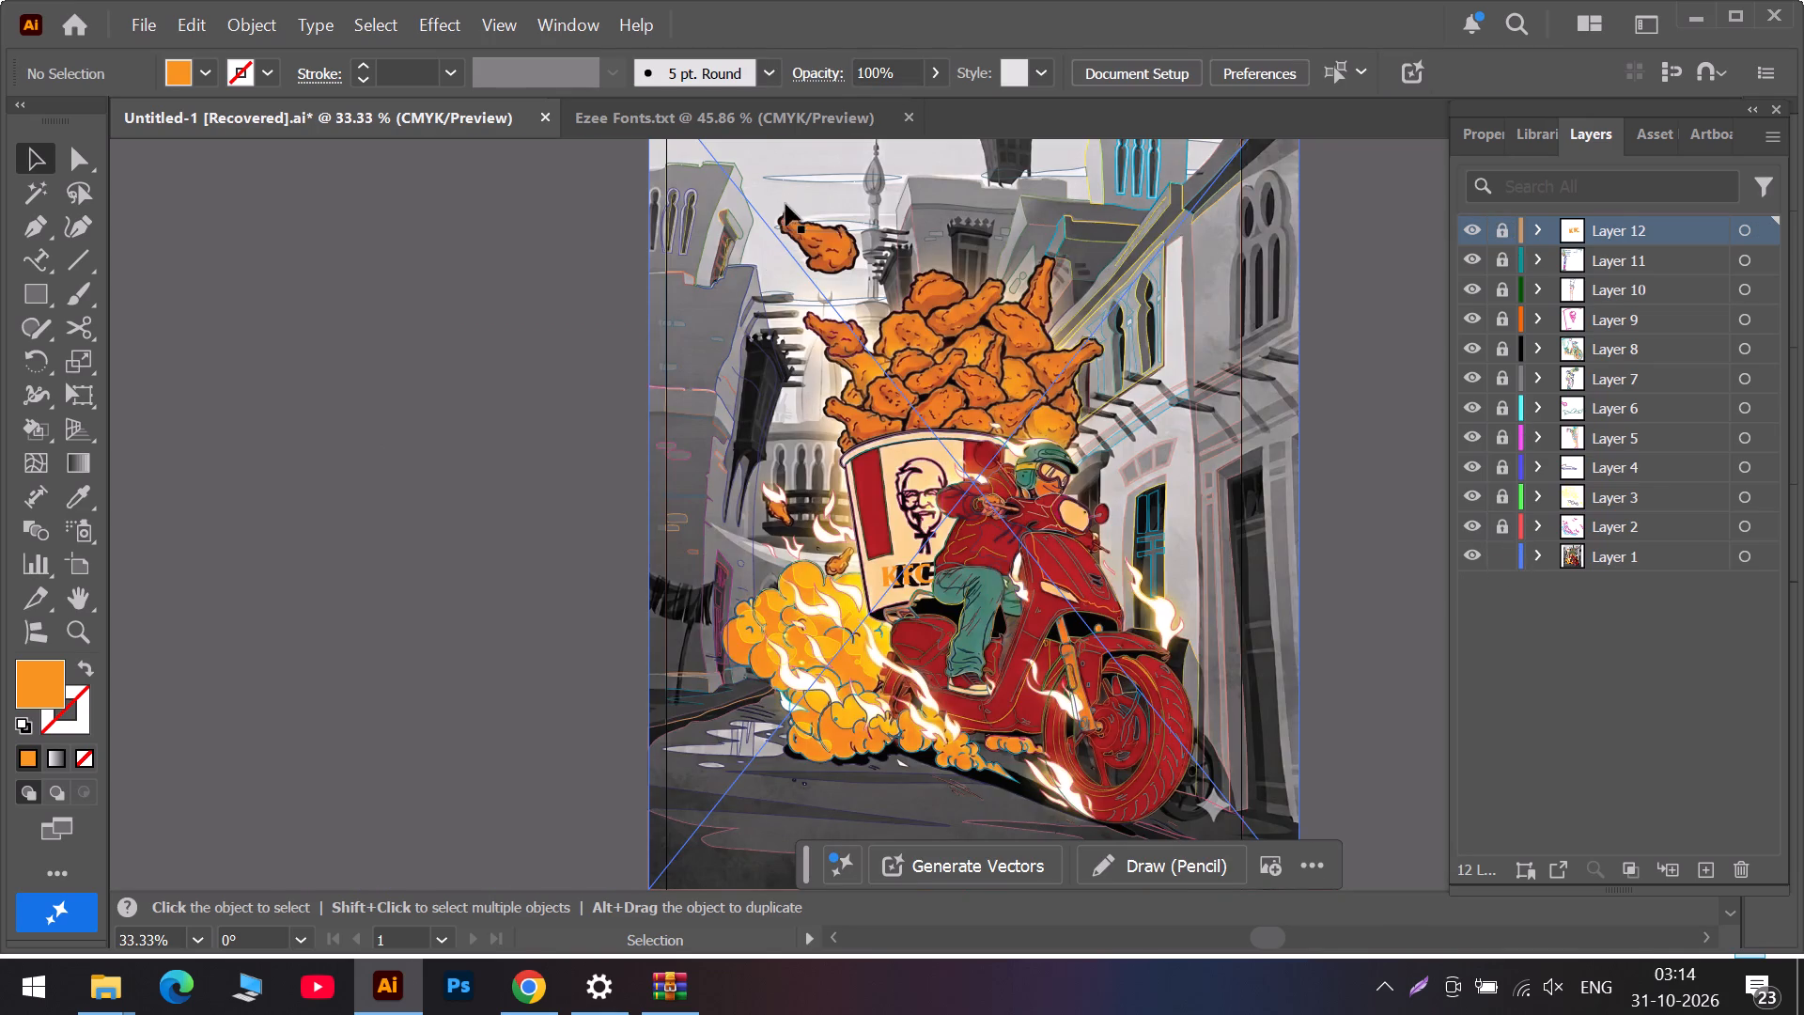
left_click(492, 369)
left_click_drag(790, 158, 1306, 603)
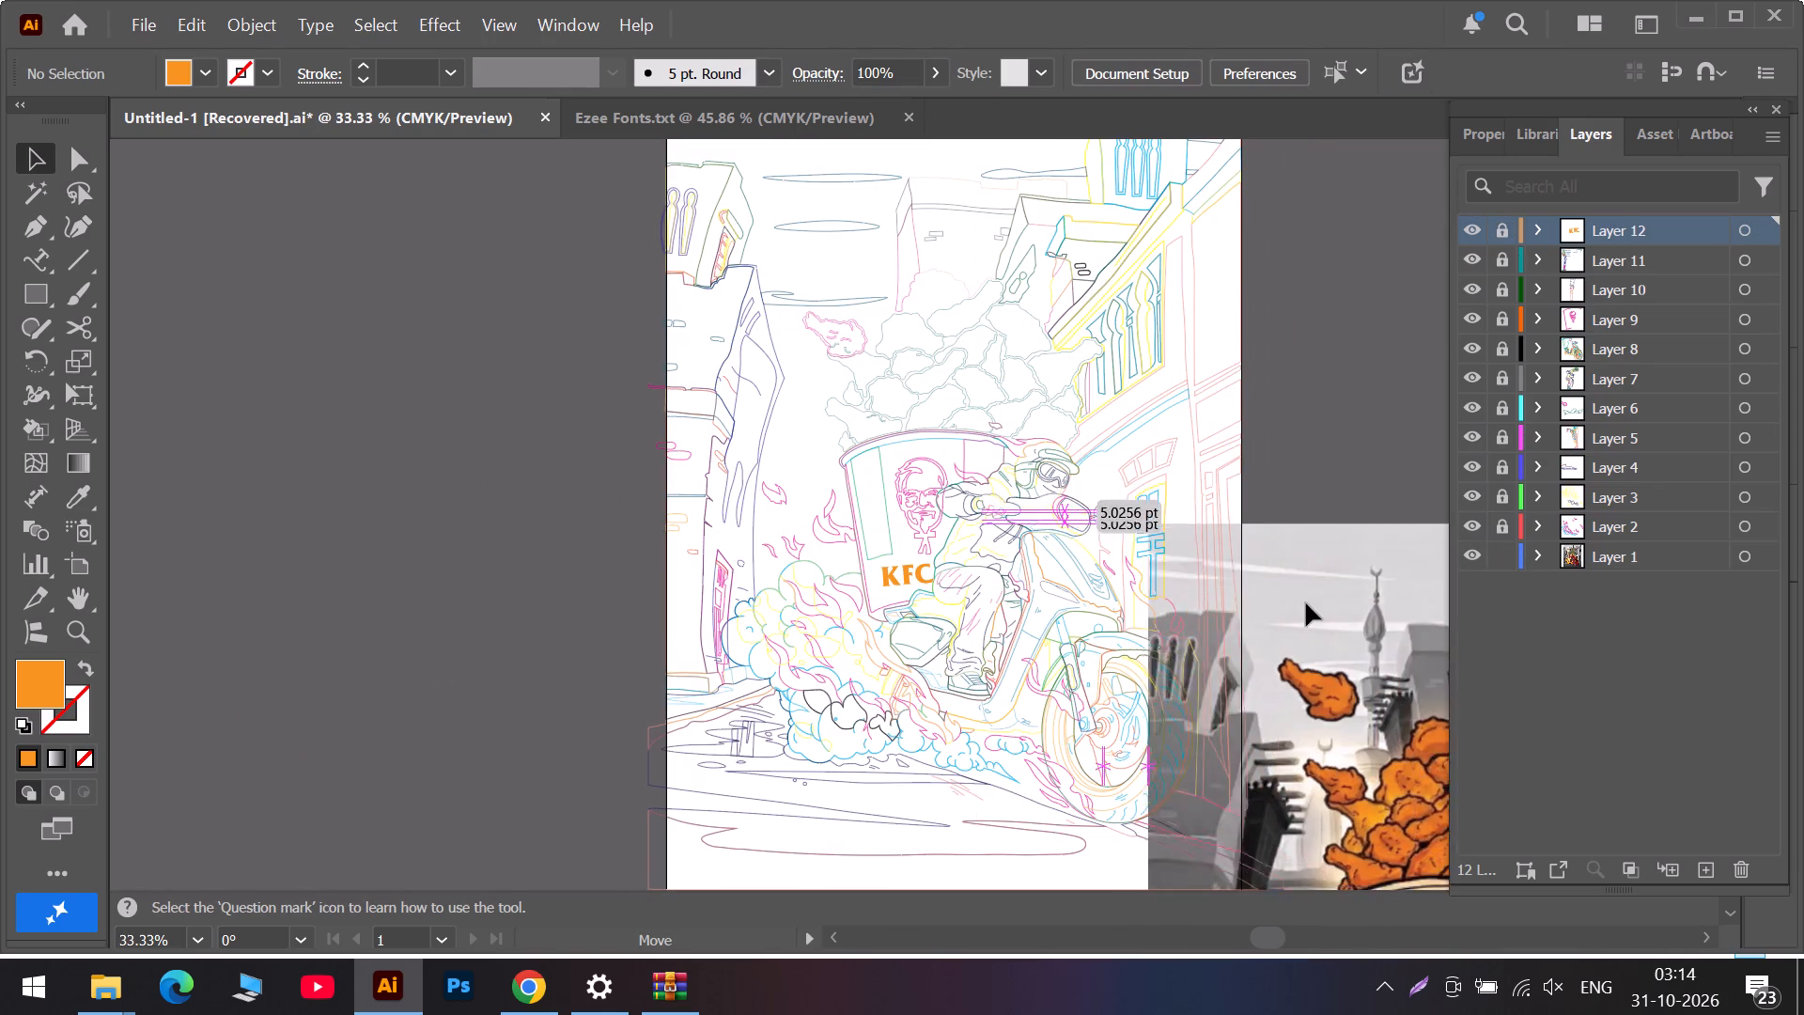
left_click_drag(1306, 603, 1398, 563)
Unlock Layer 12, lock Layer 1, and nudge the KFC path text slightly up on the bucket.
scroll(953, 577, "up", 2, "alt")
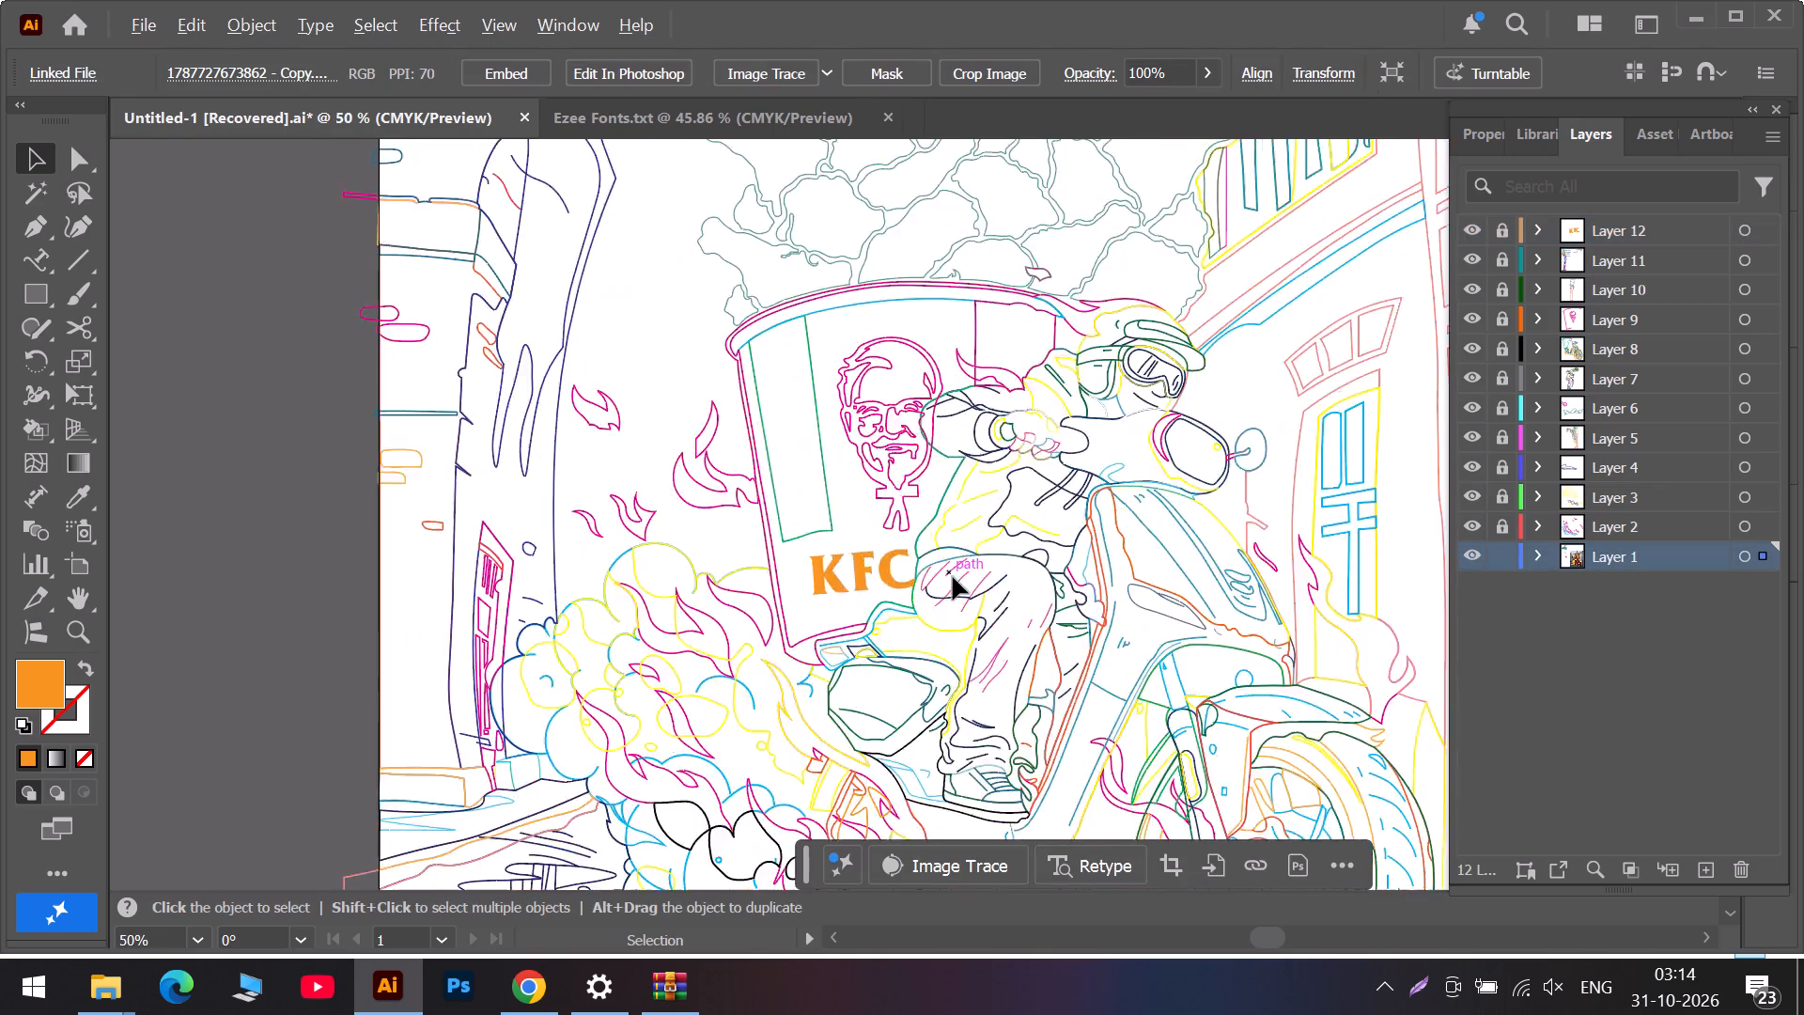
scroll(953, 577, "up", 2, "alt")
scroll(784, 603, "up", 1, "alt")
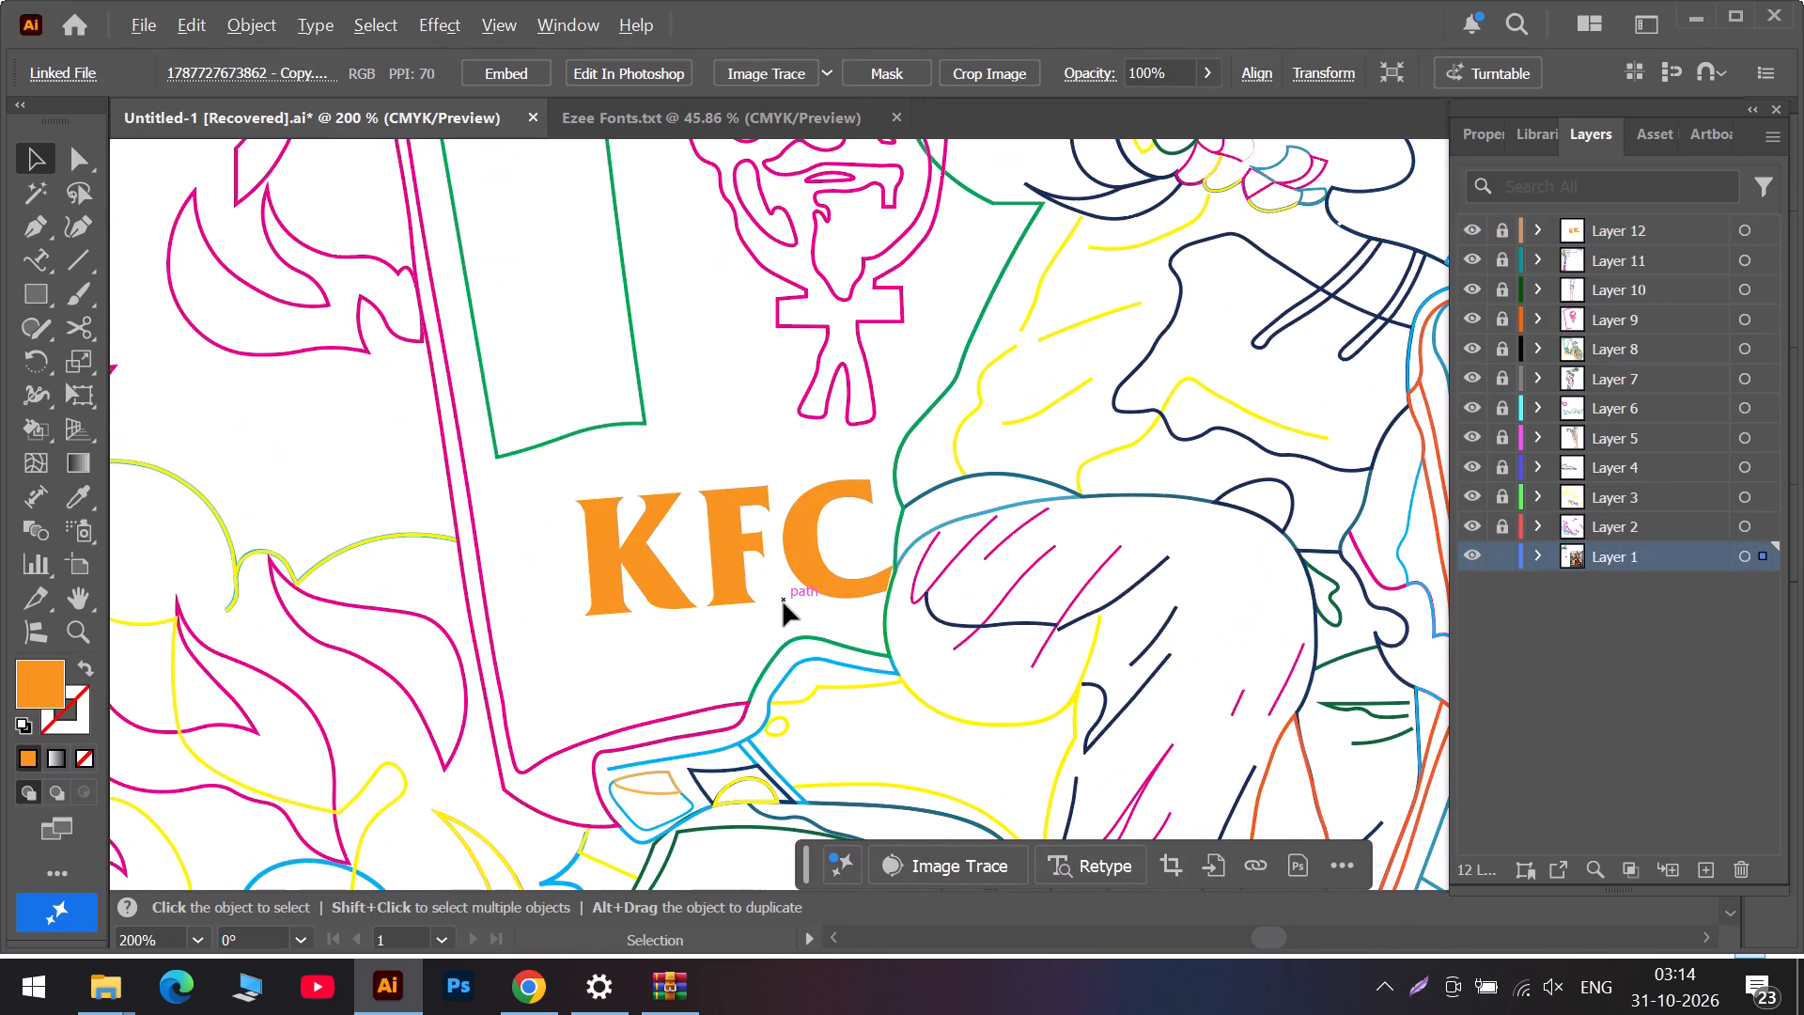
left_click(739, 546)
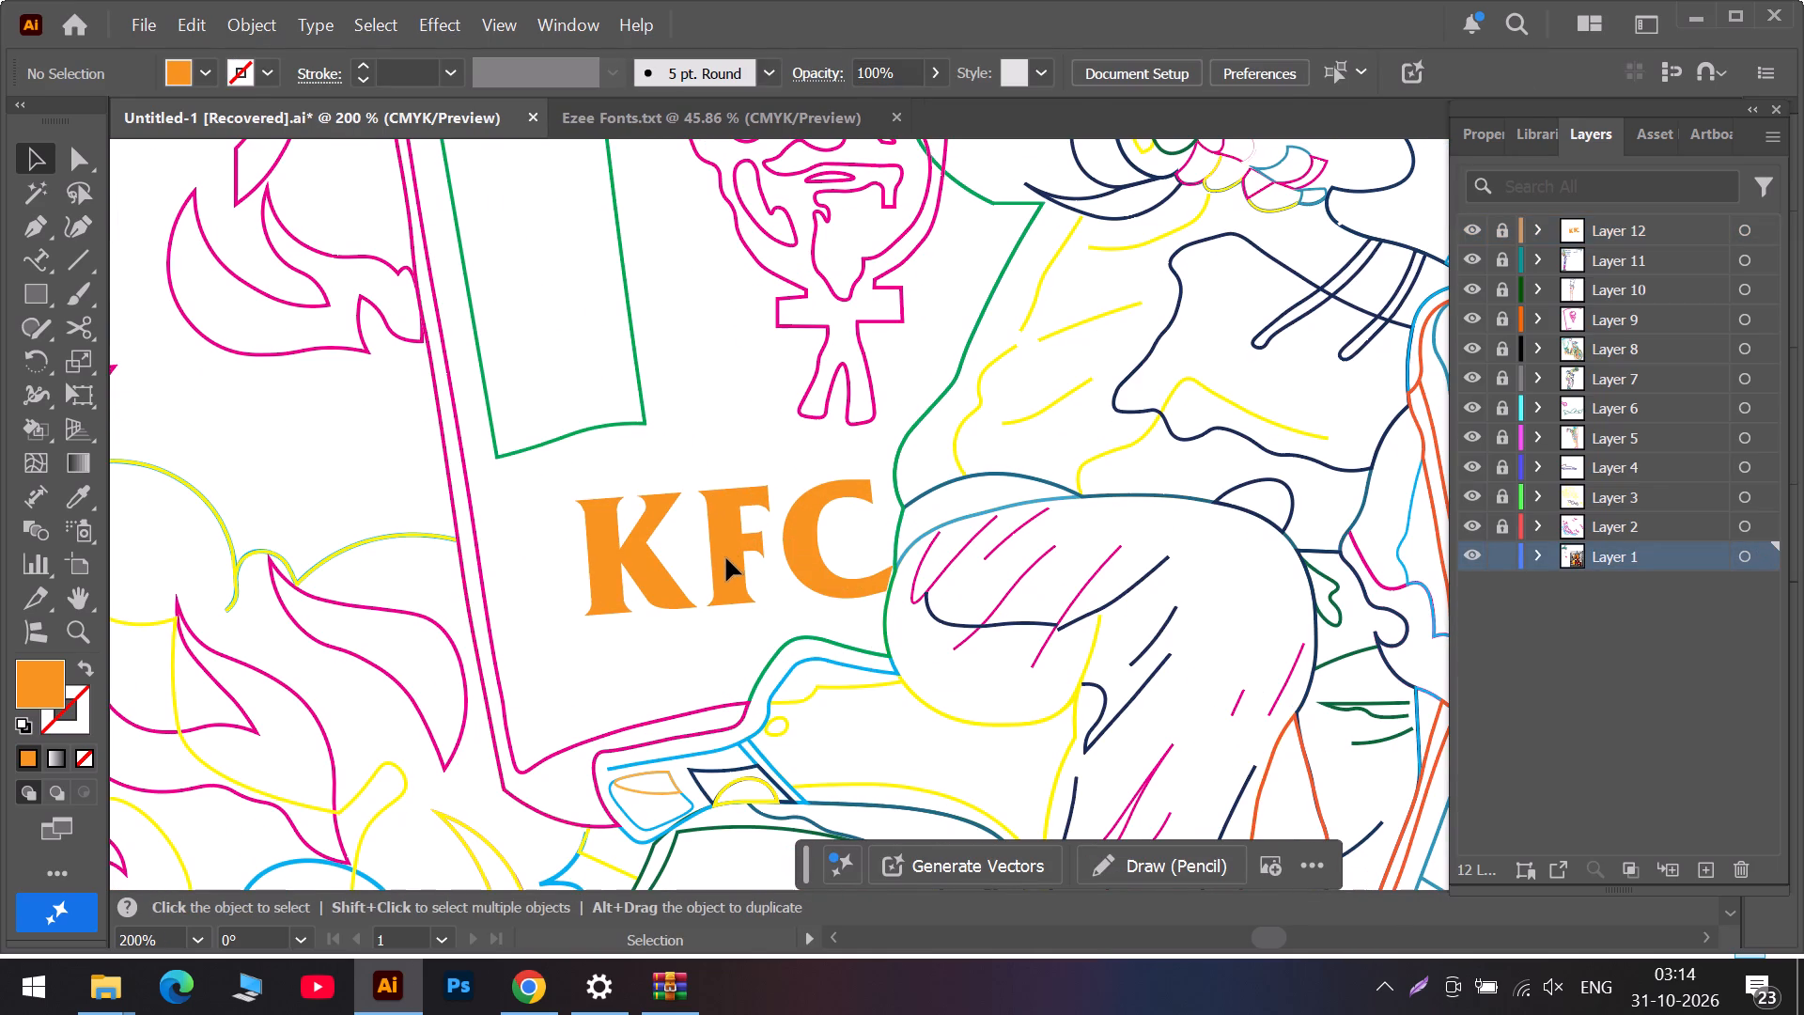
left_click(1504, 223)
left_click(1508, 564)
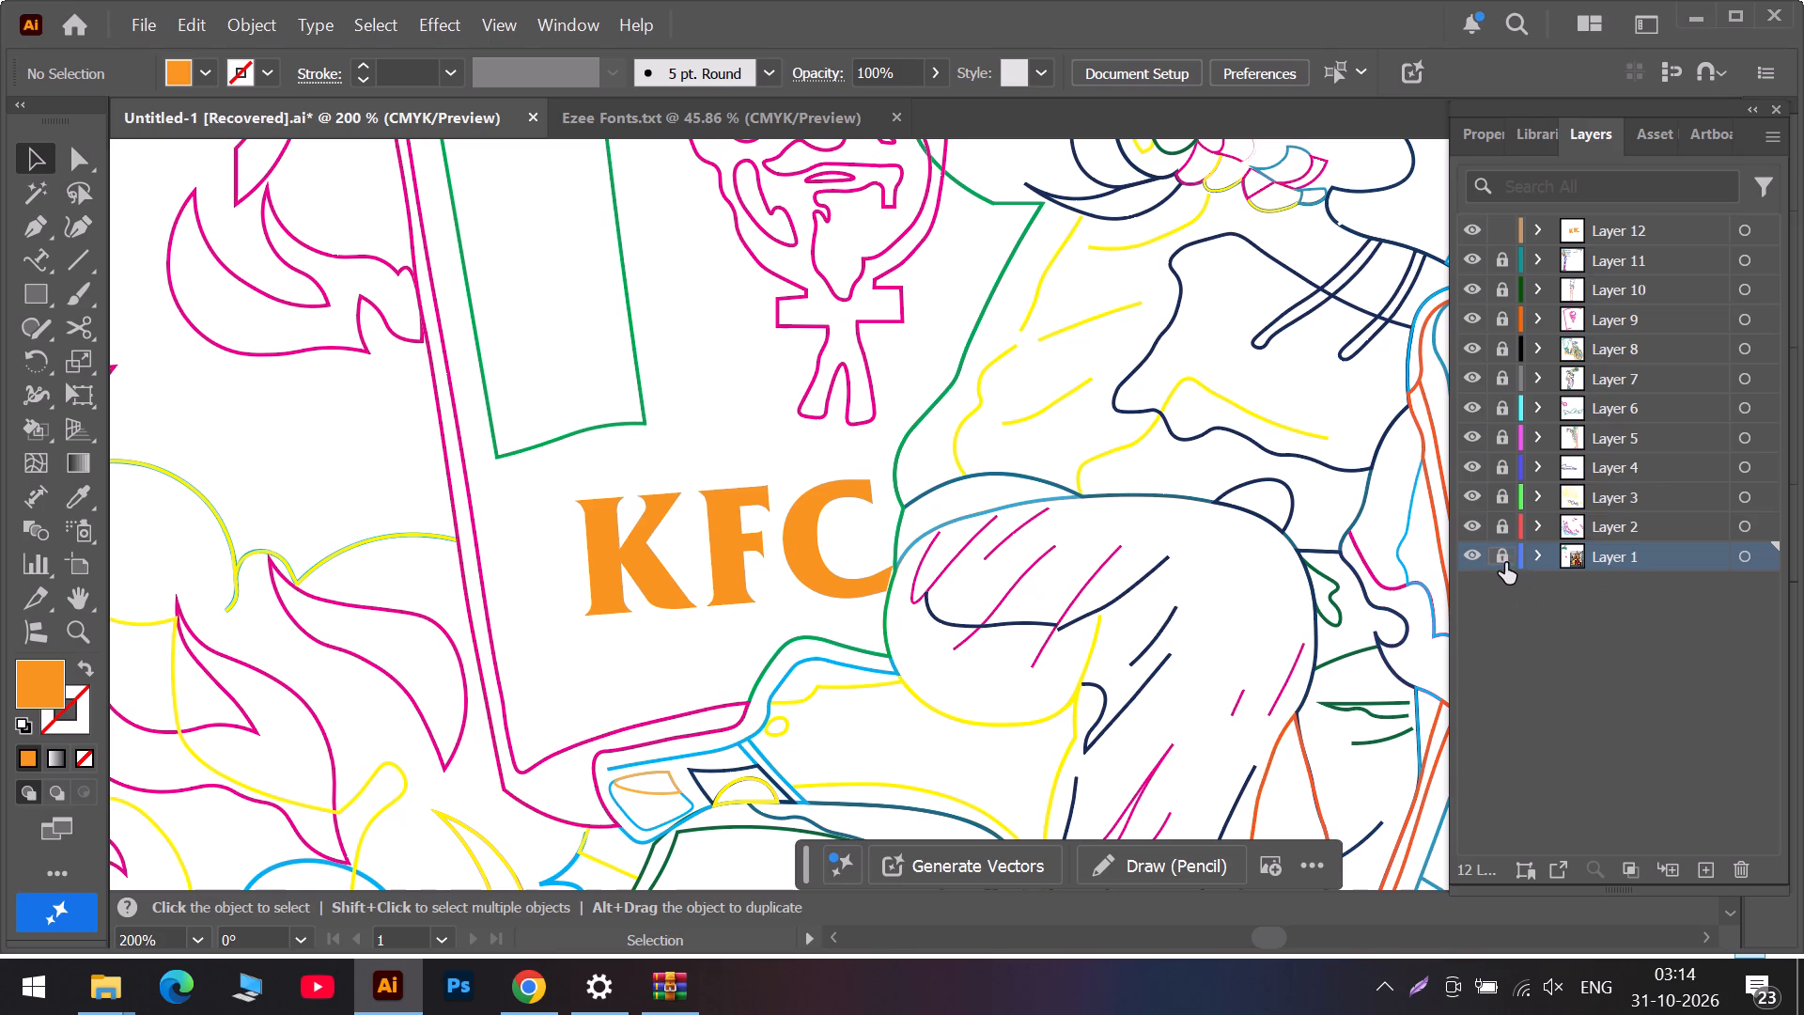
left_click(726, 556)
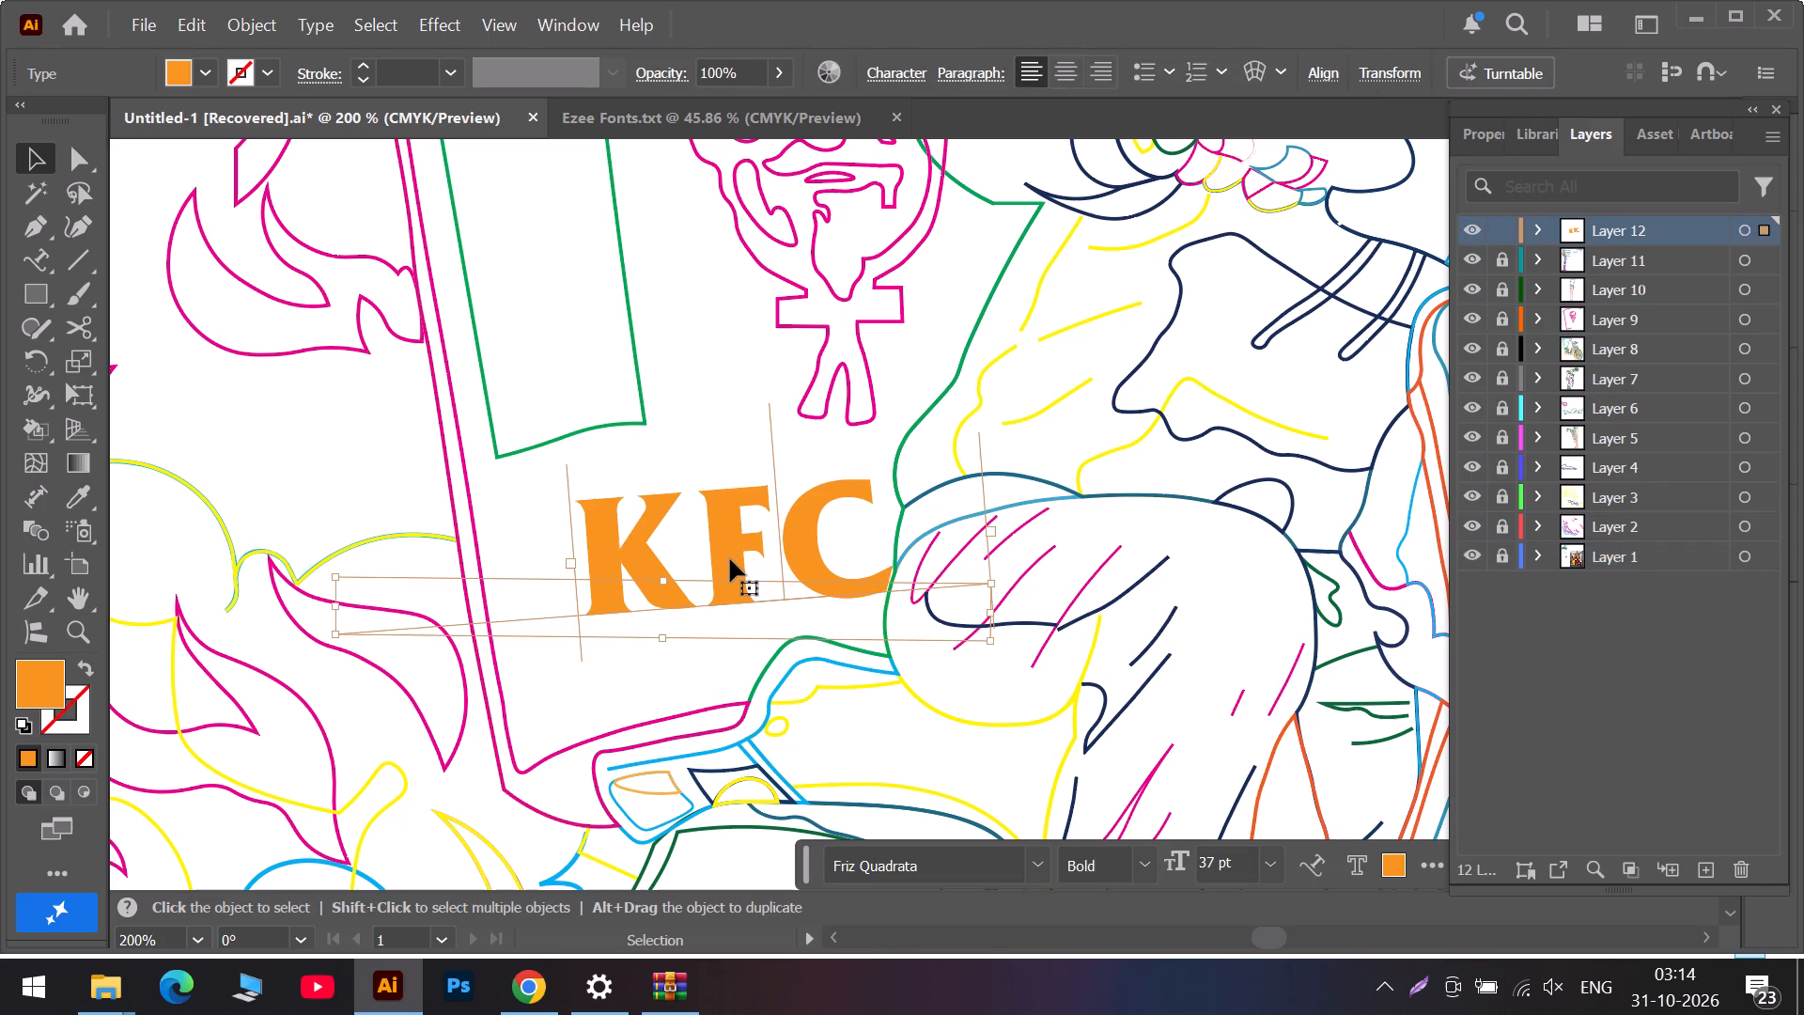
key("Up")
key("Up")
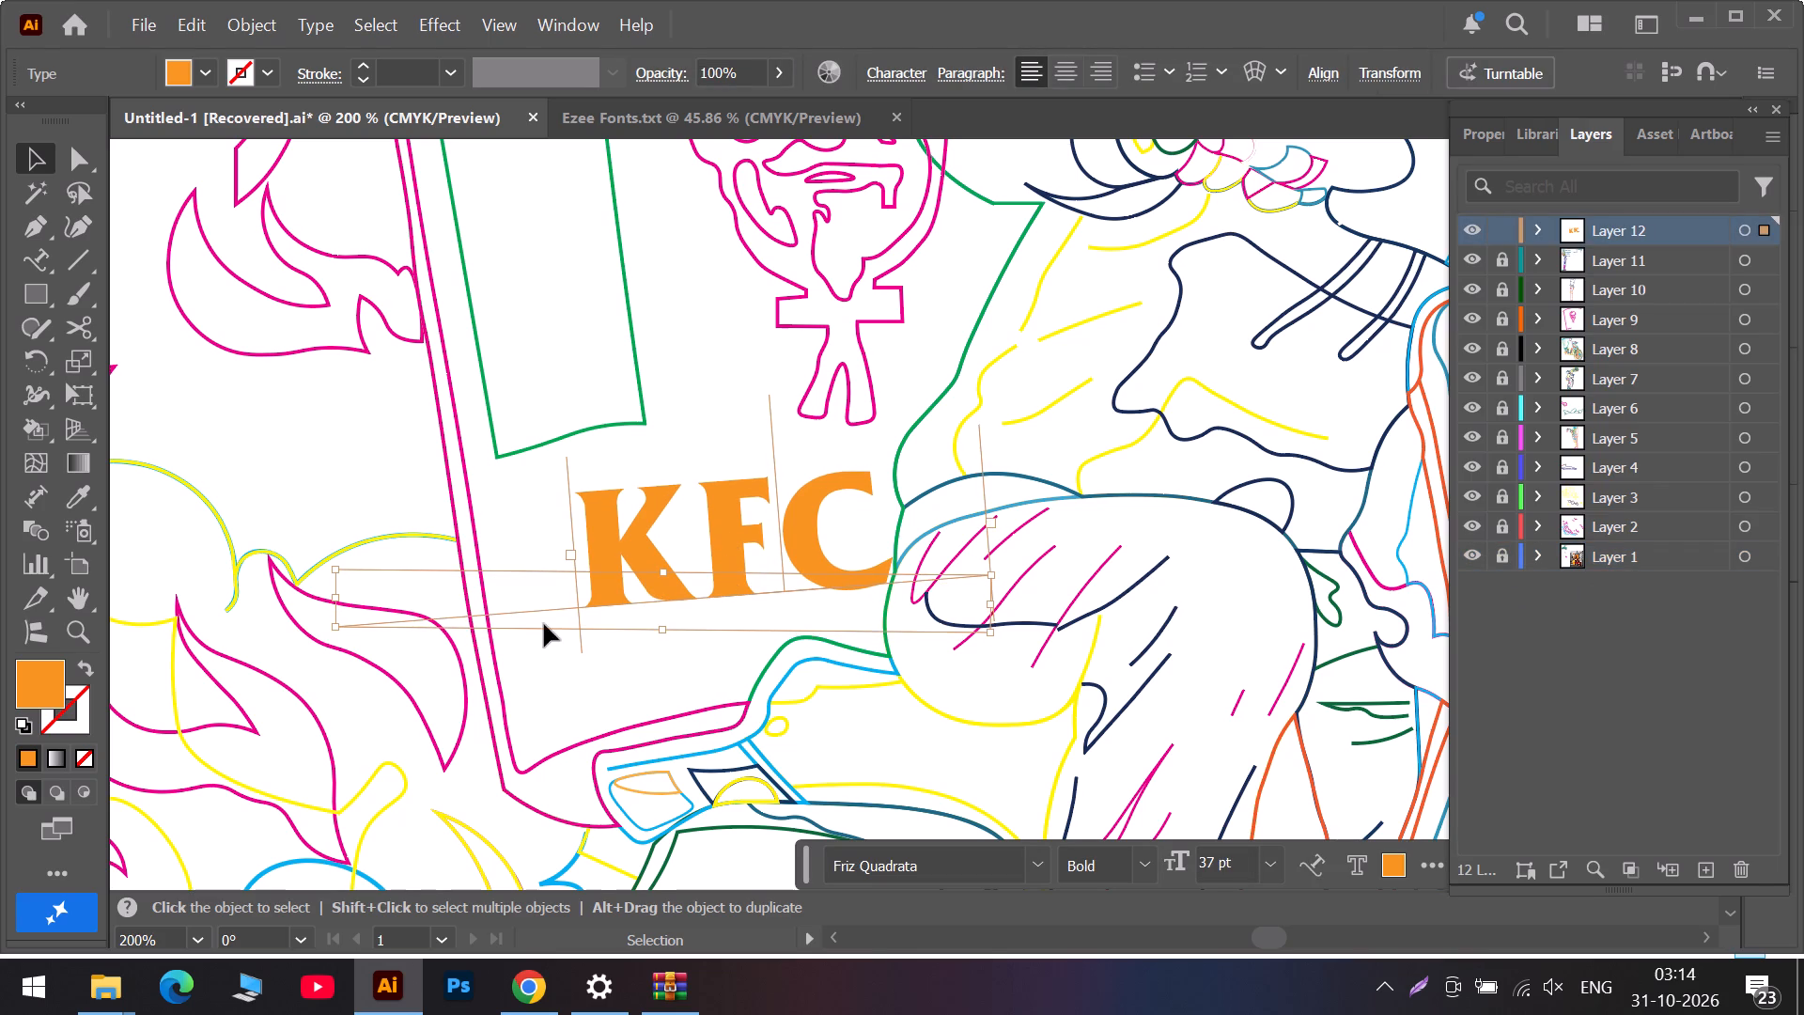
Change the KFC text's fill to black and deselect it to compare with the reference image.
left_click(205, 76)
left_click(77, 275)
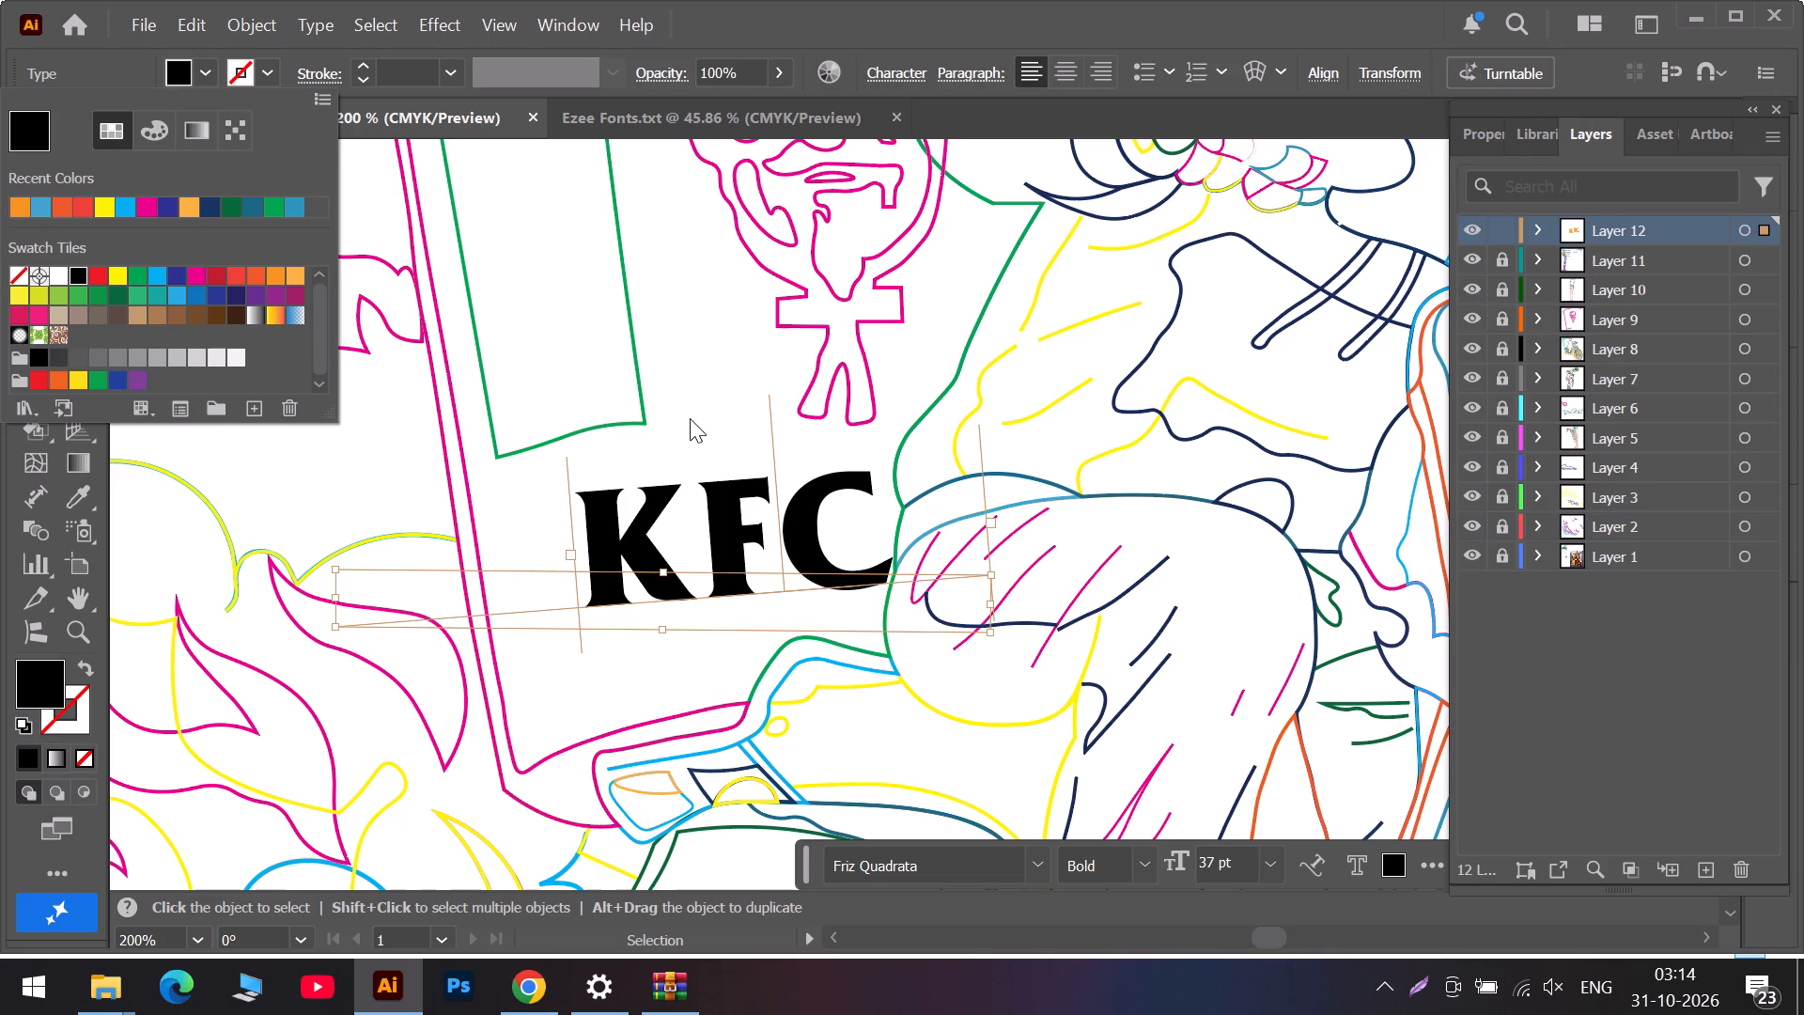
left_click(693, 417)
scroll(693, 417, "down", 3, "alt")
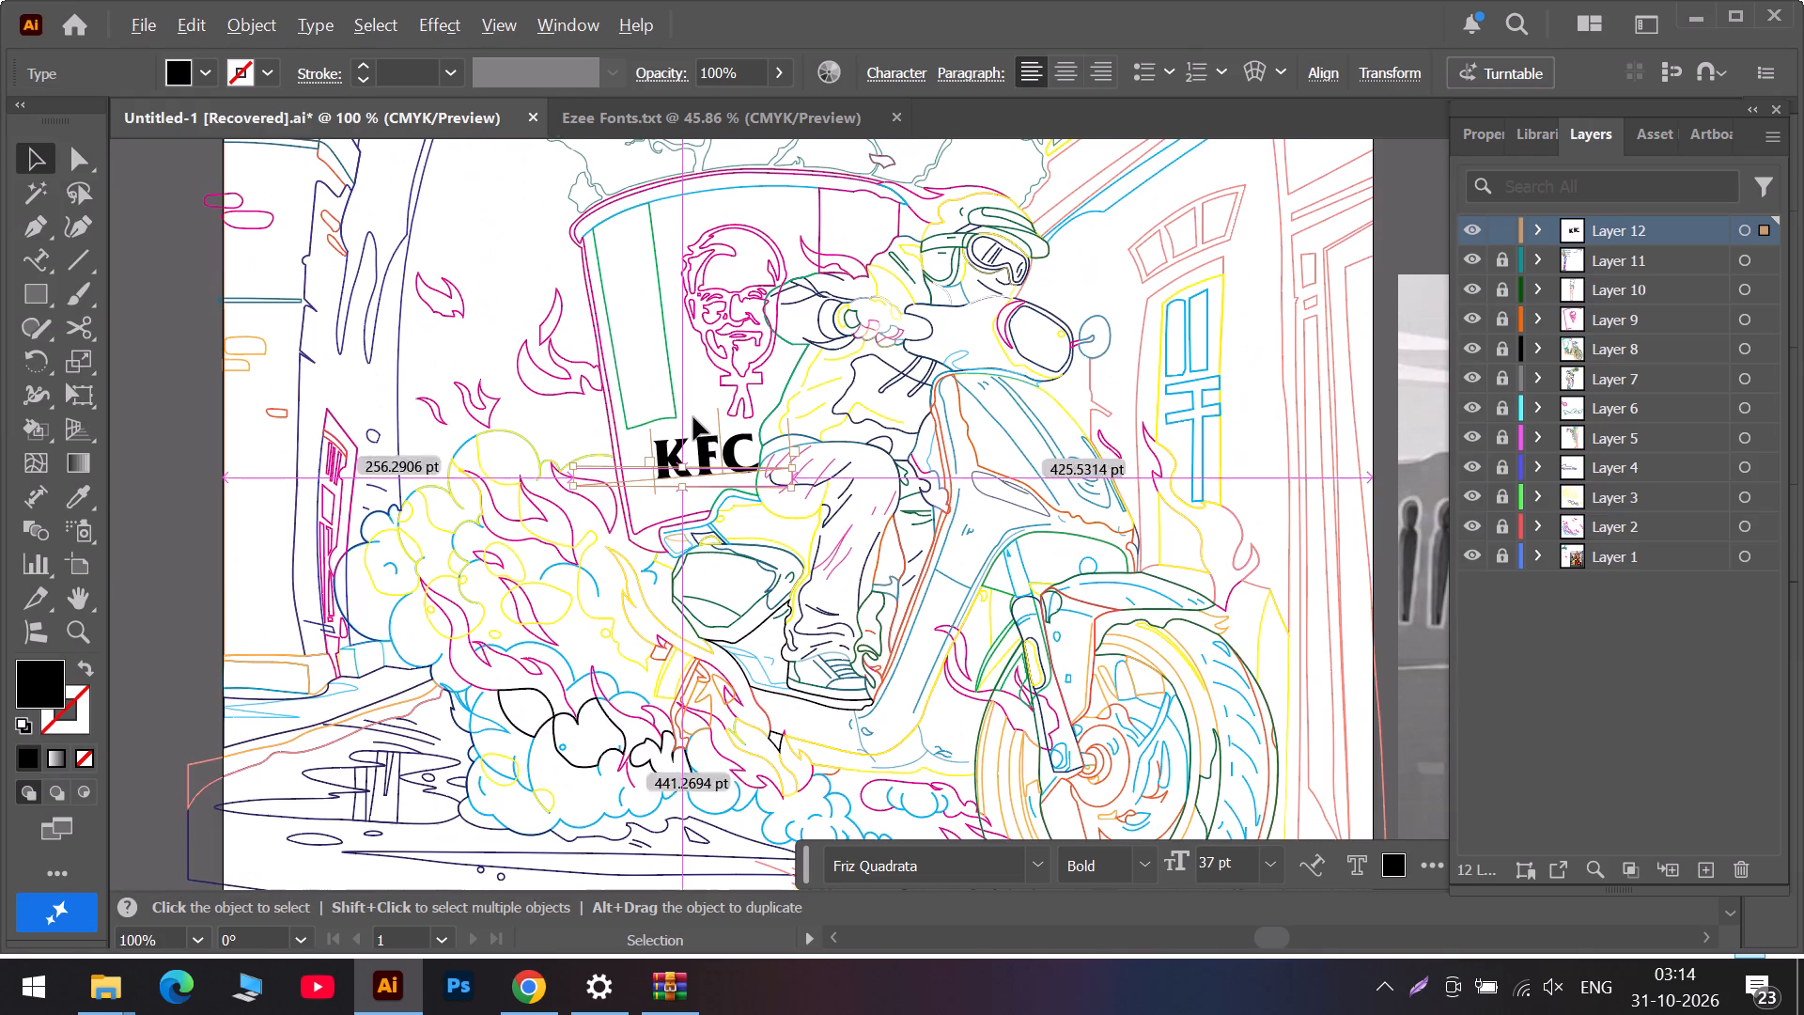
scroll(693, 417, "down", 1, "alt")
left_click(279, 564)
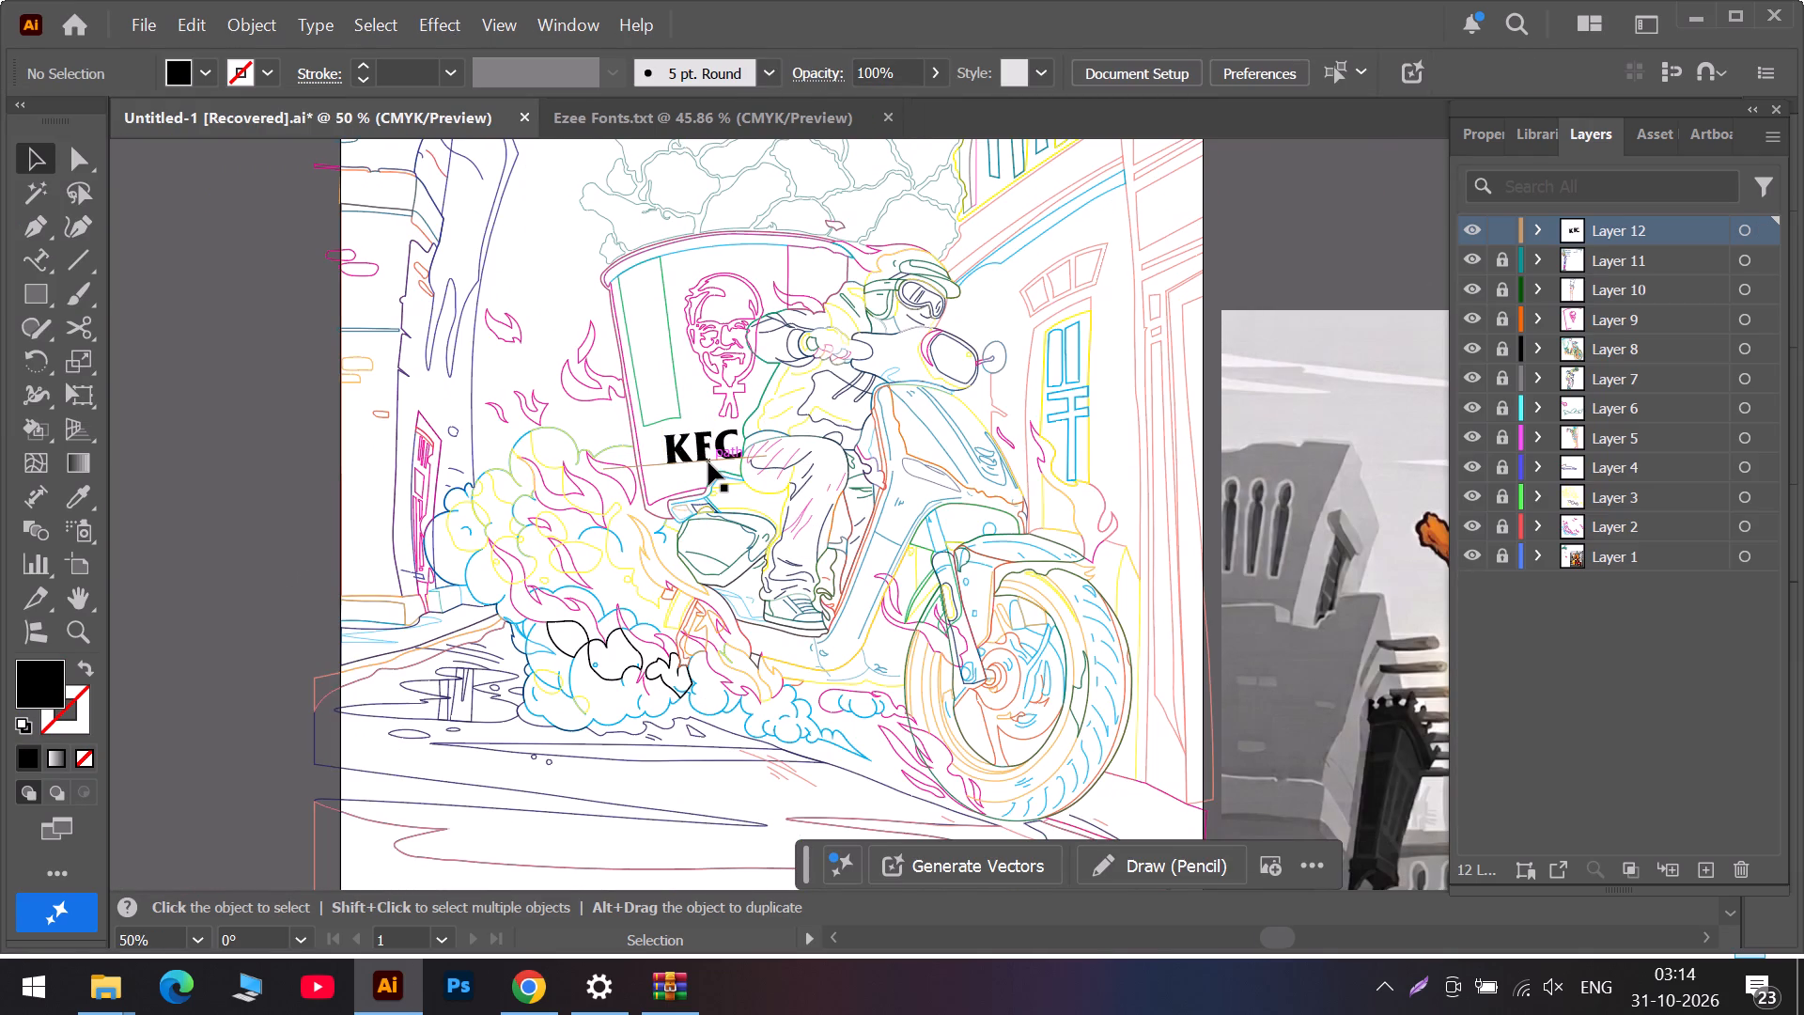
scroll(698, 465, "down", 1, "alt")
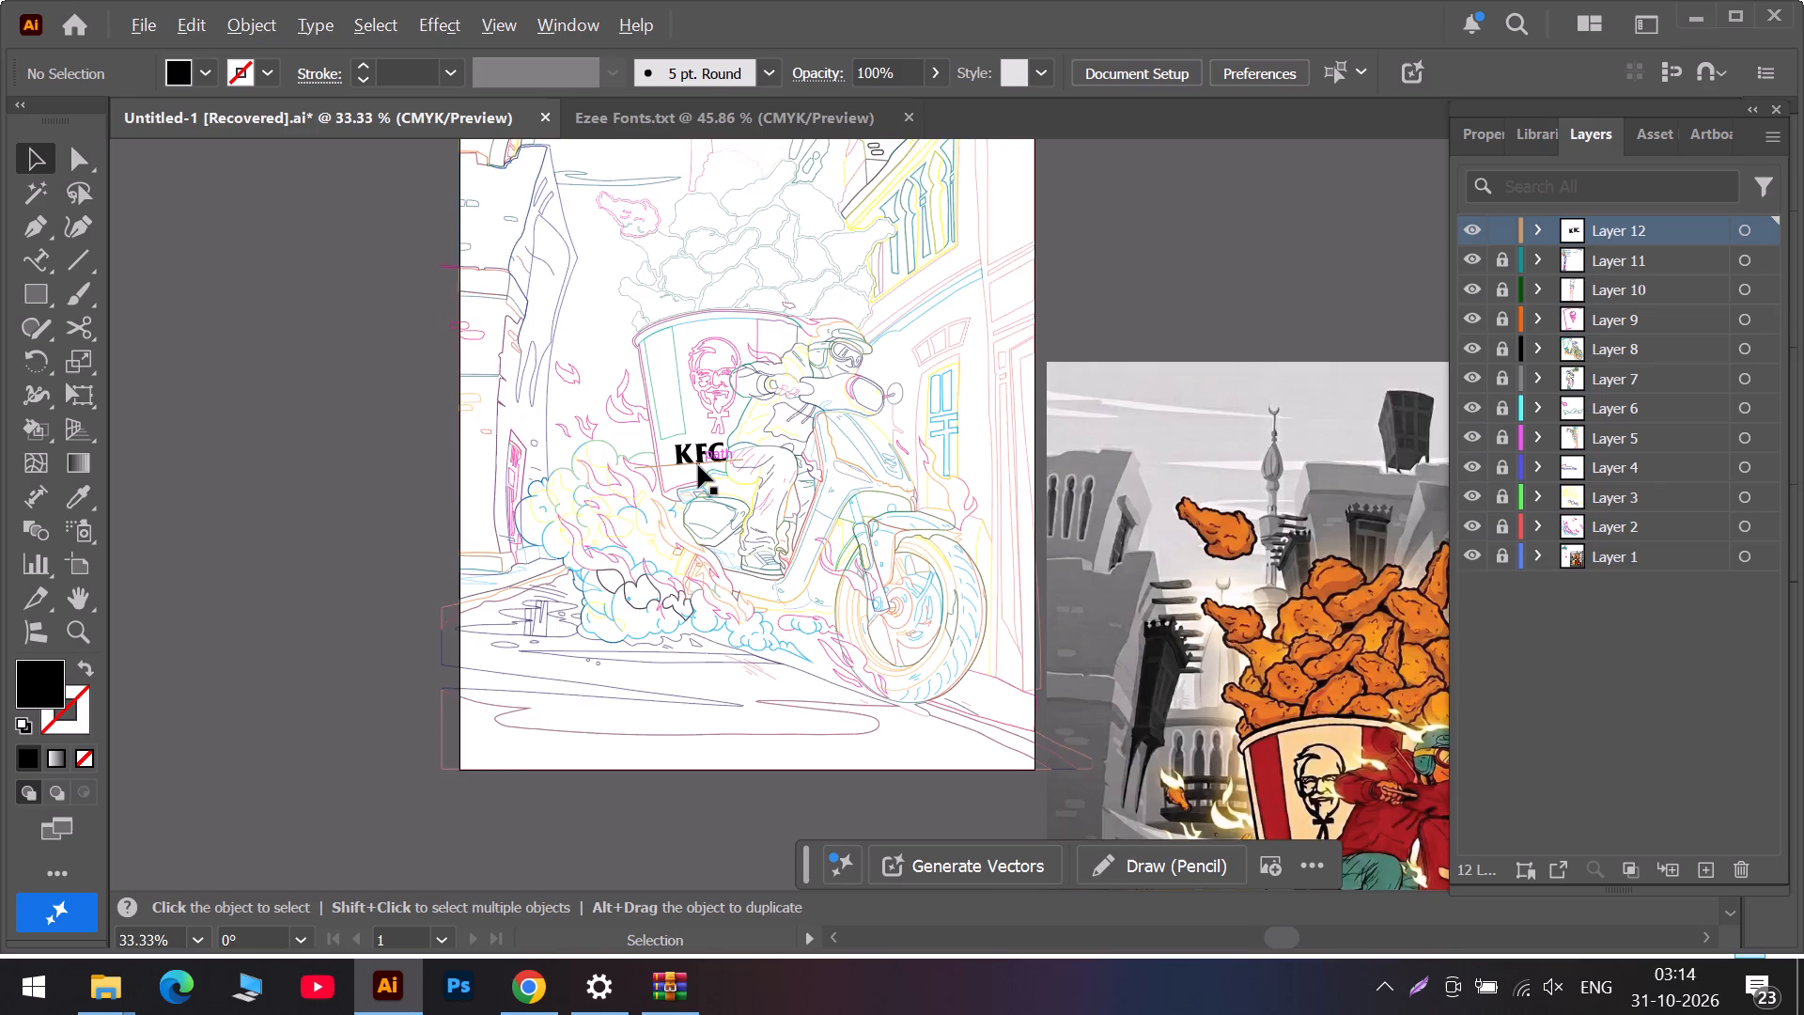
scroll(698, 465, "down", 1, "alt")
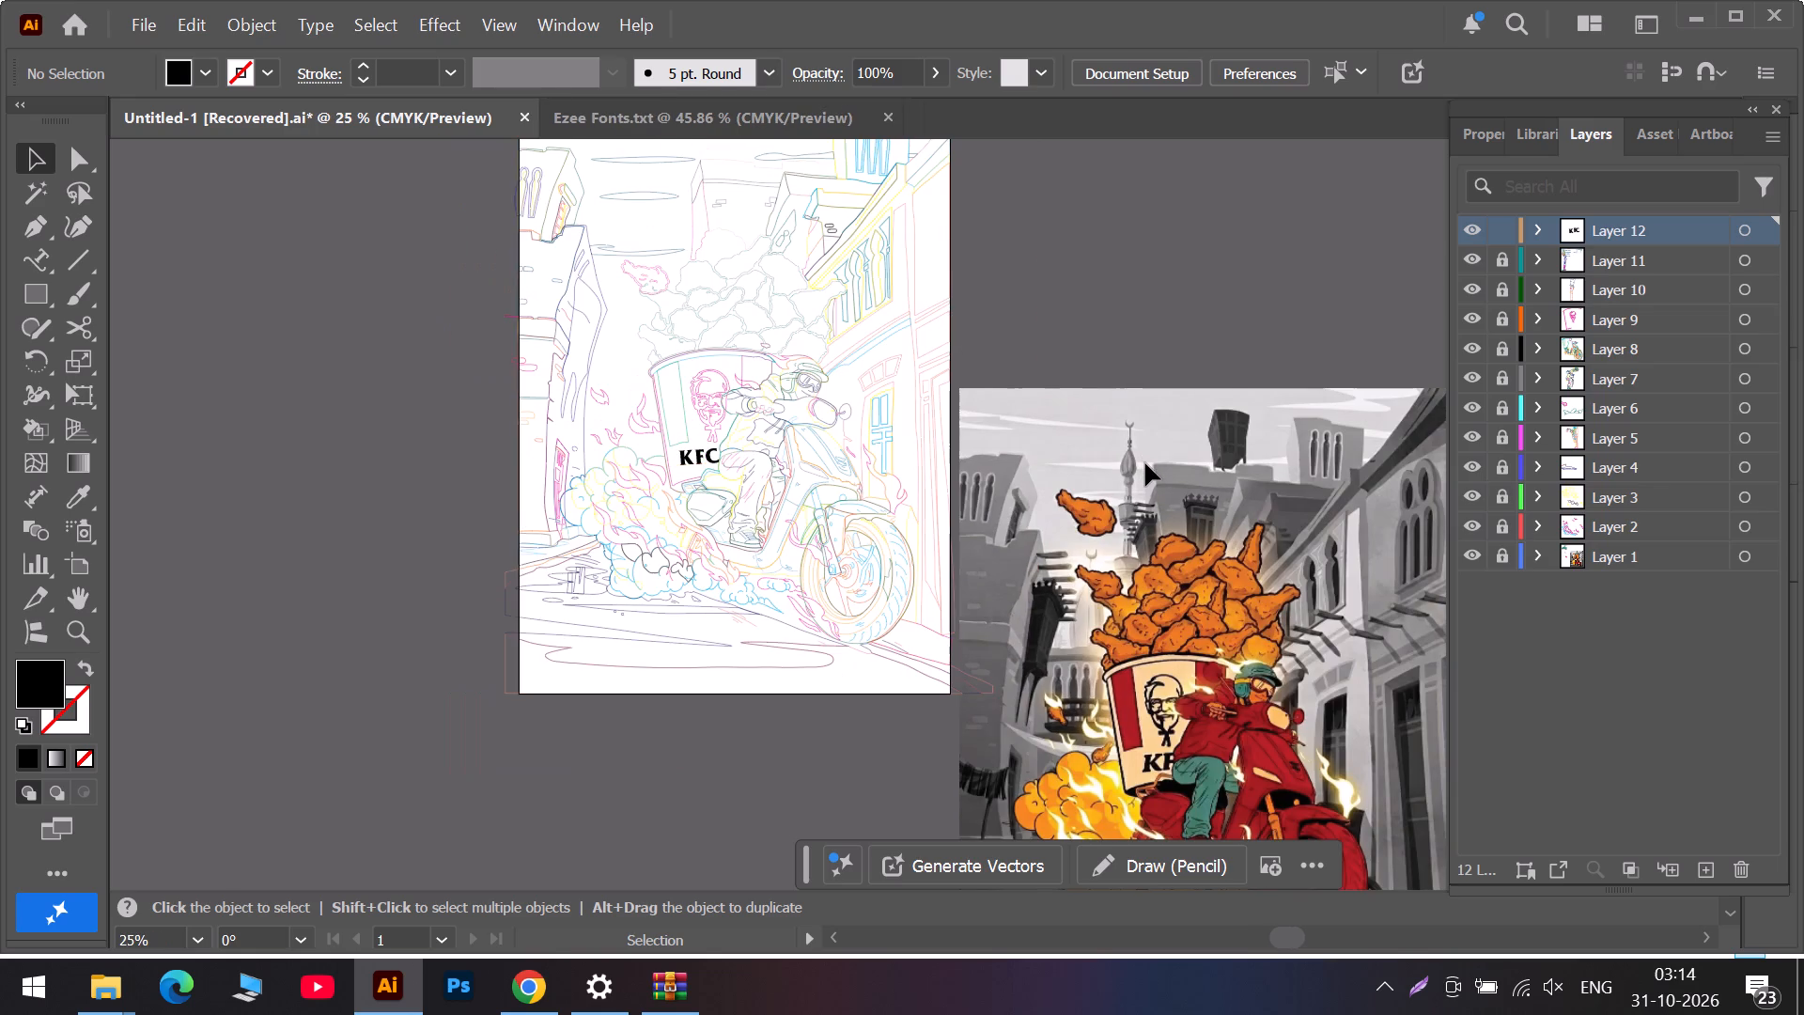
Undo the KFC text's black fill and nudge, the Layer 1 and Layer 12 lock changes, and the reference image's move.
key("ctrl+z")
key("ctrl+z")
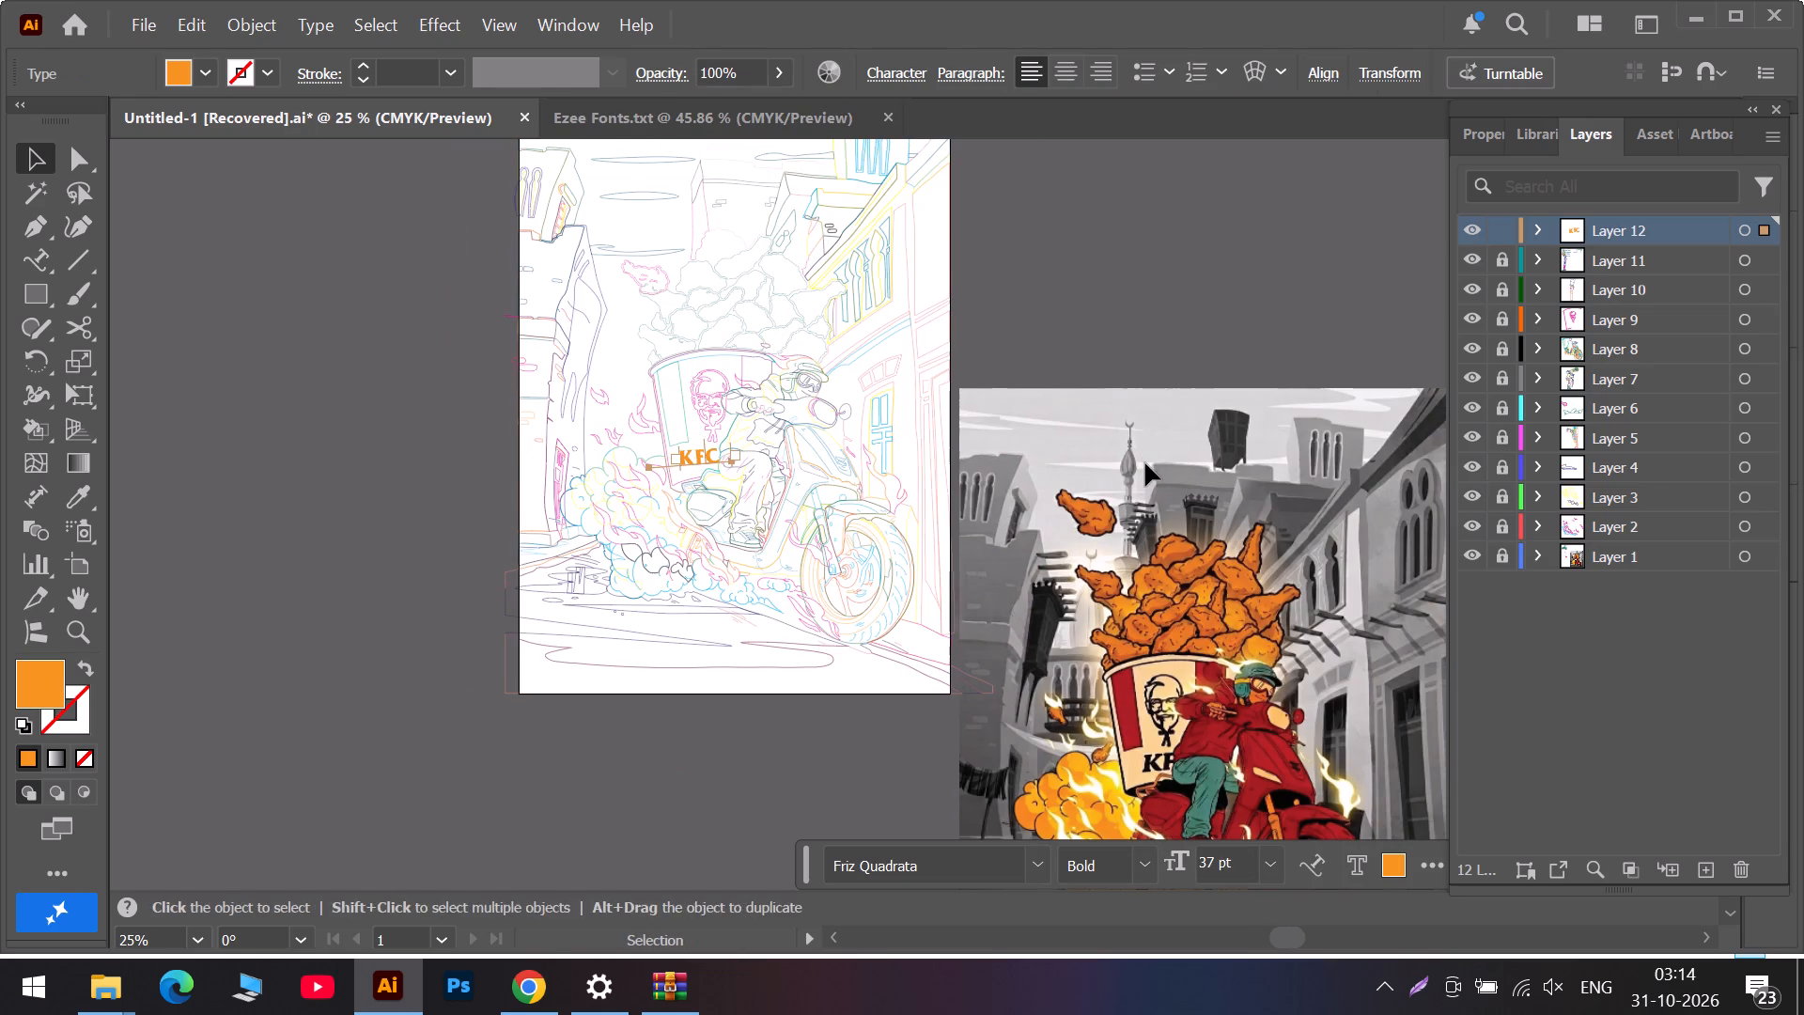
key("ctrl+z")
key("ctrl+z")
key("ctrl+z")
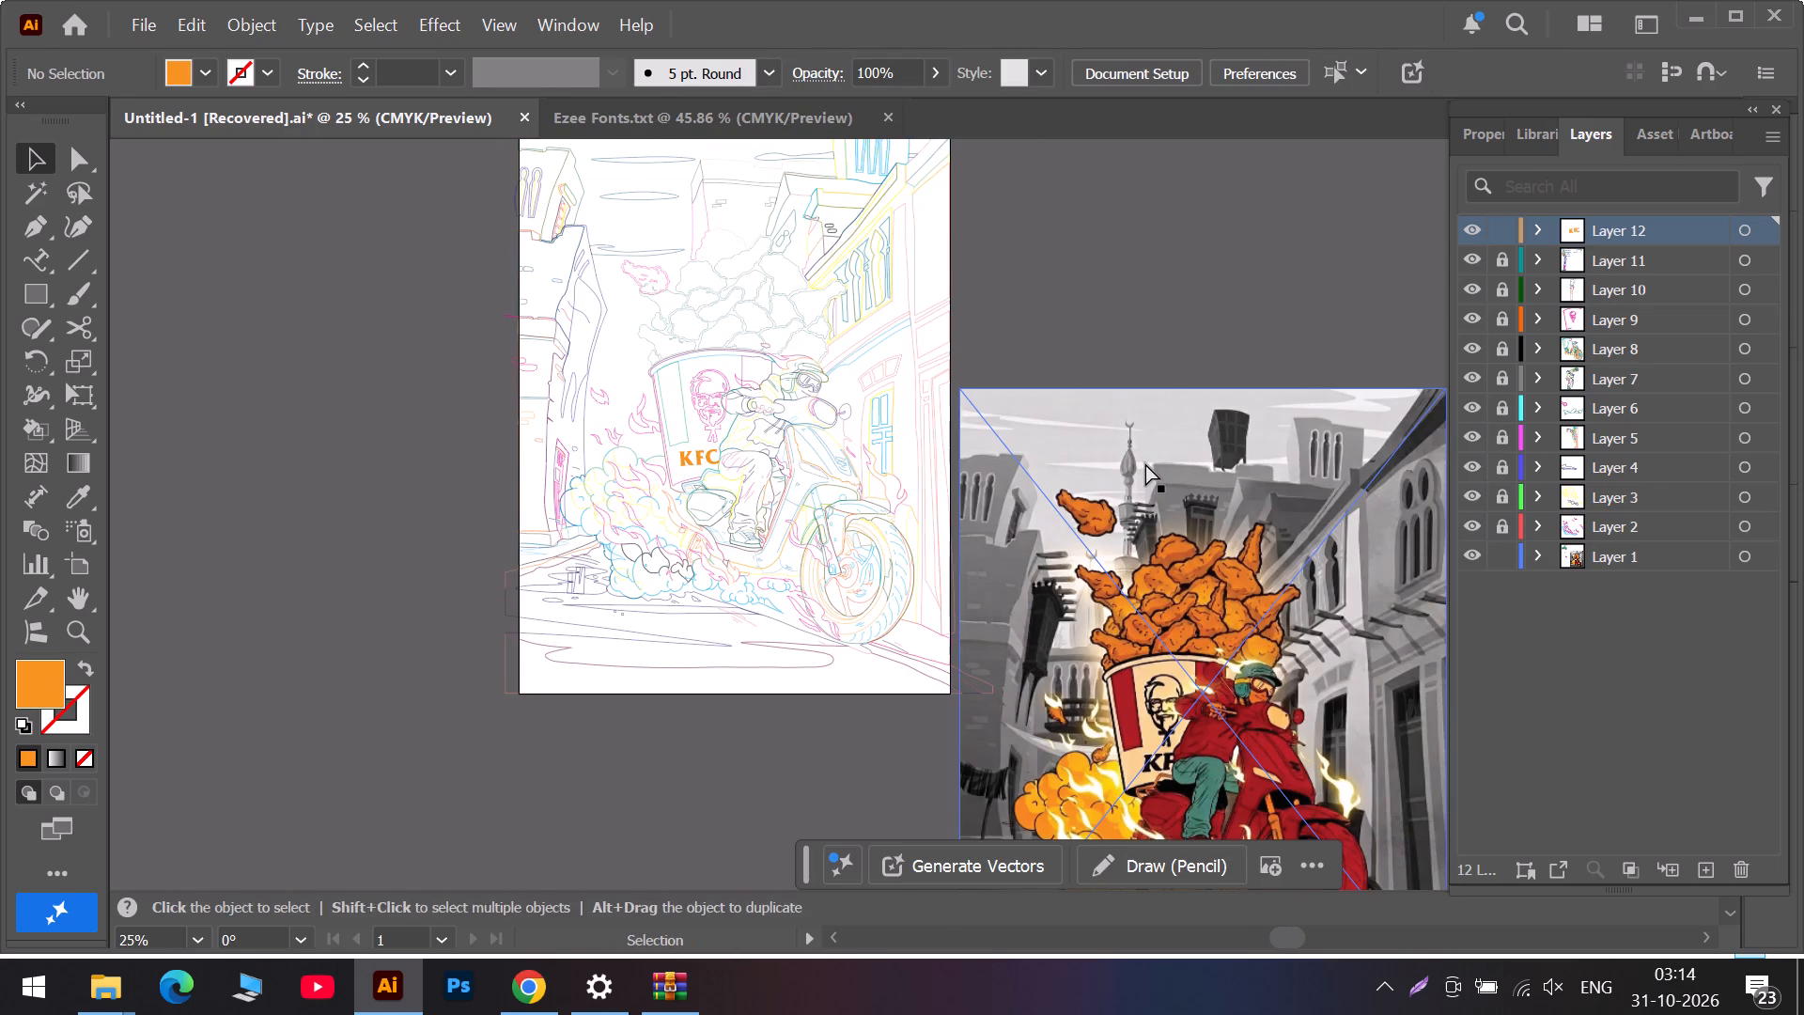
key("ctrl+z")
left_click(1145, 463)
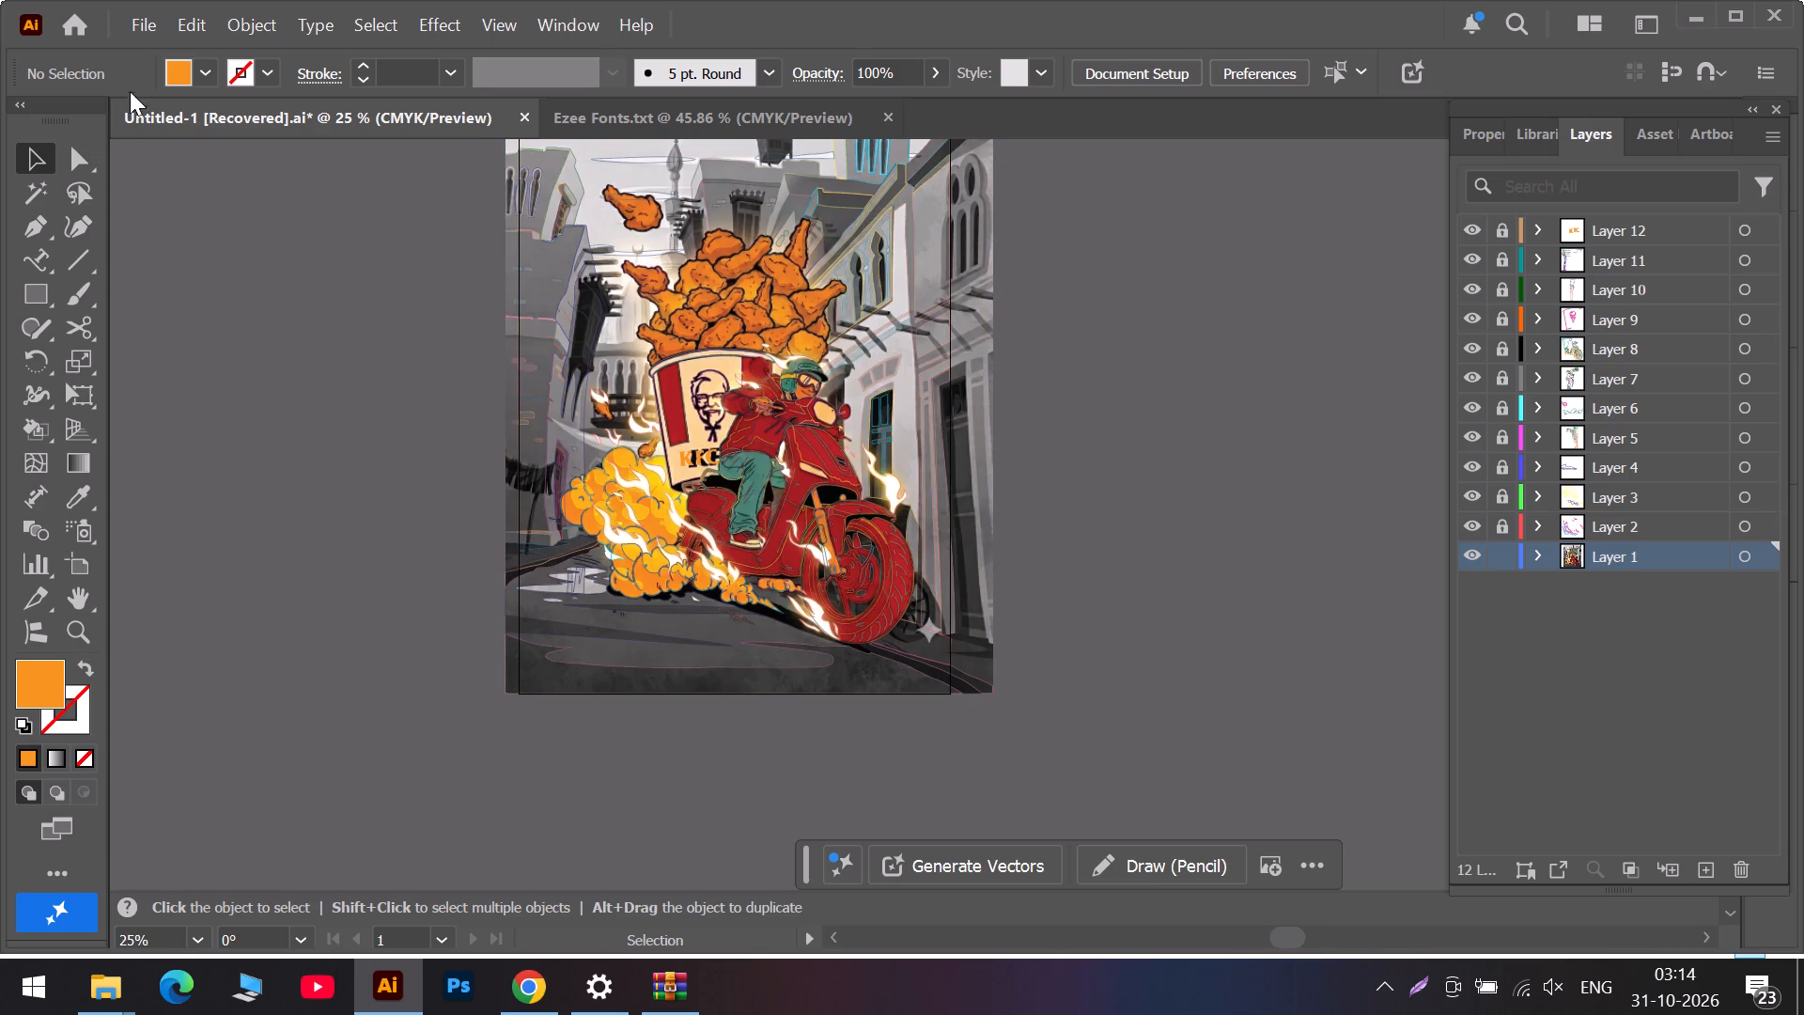
Save the illustration document.
left_click(147, 15)
left_click(225, 267)
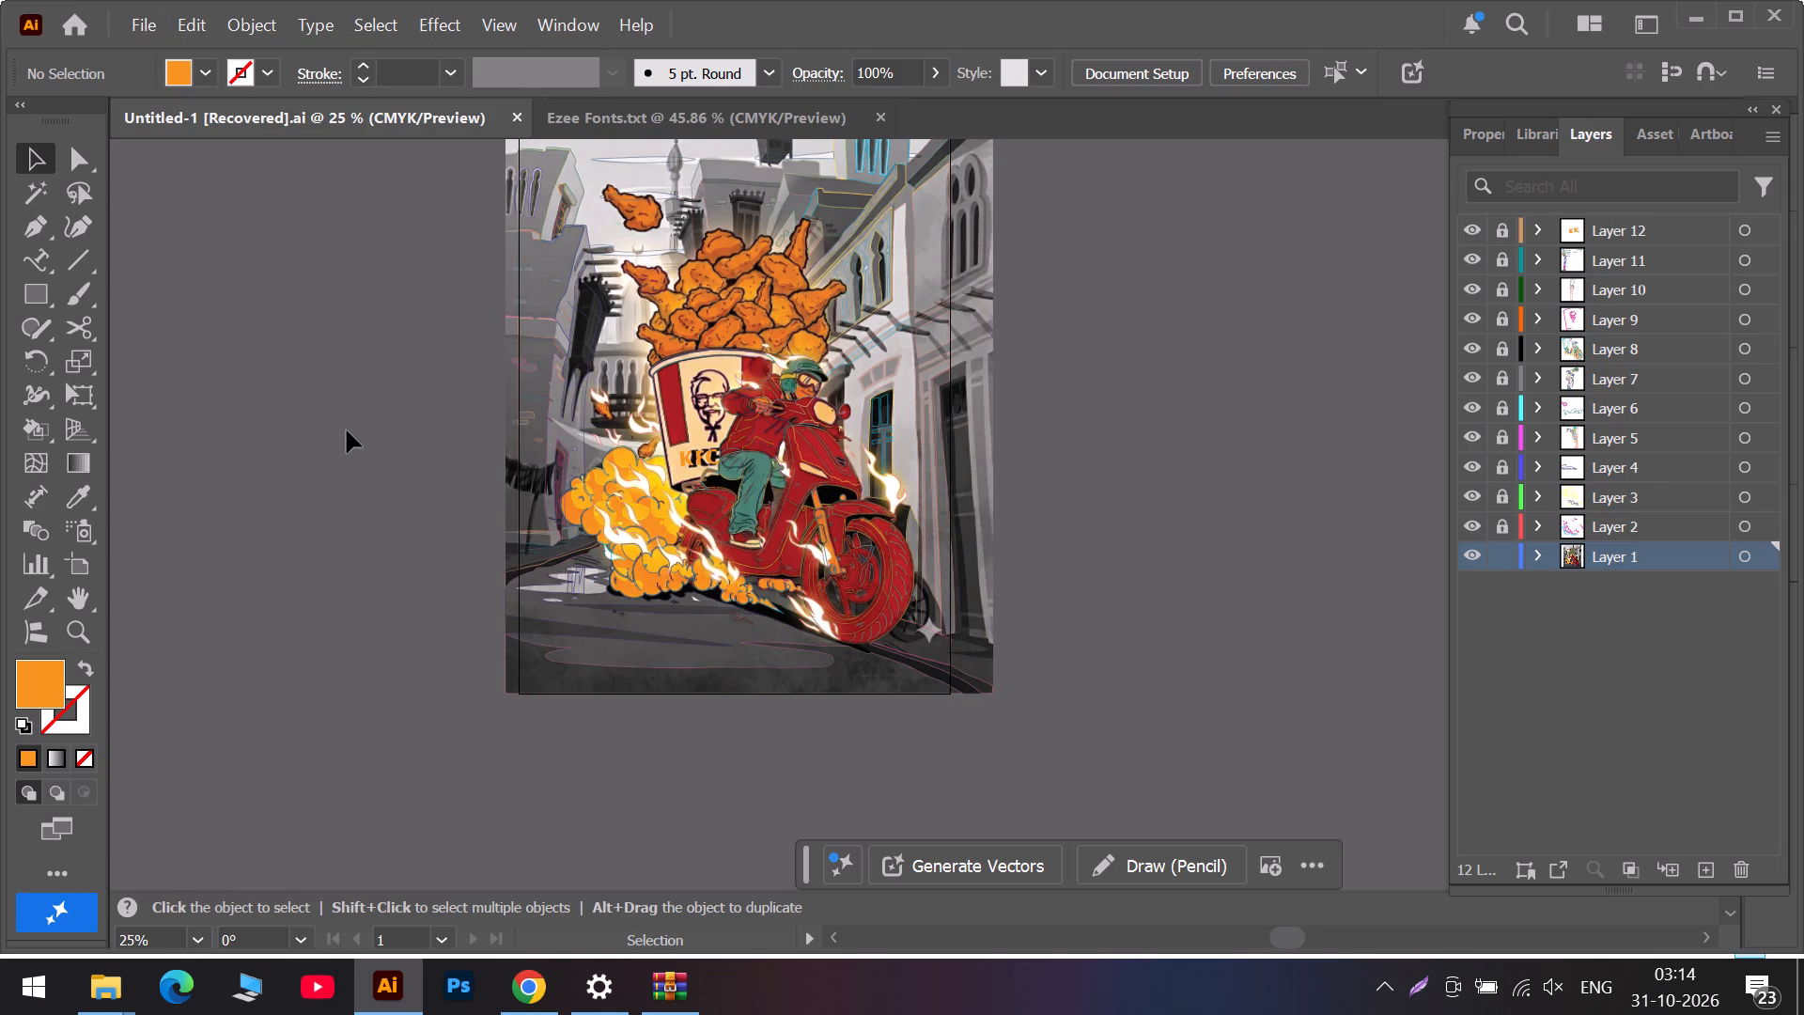
Lock Layer 1, unlock Layer 12, and save the document again.
left_click(1505, 564)
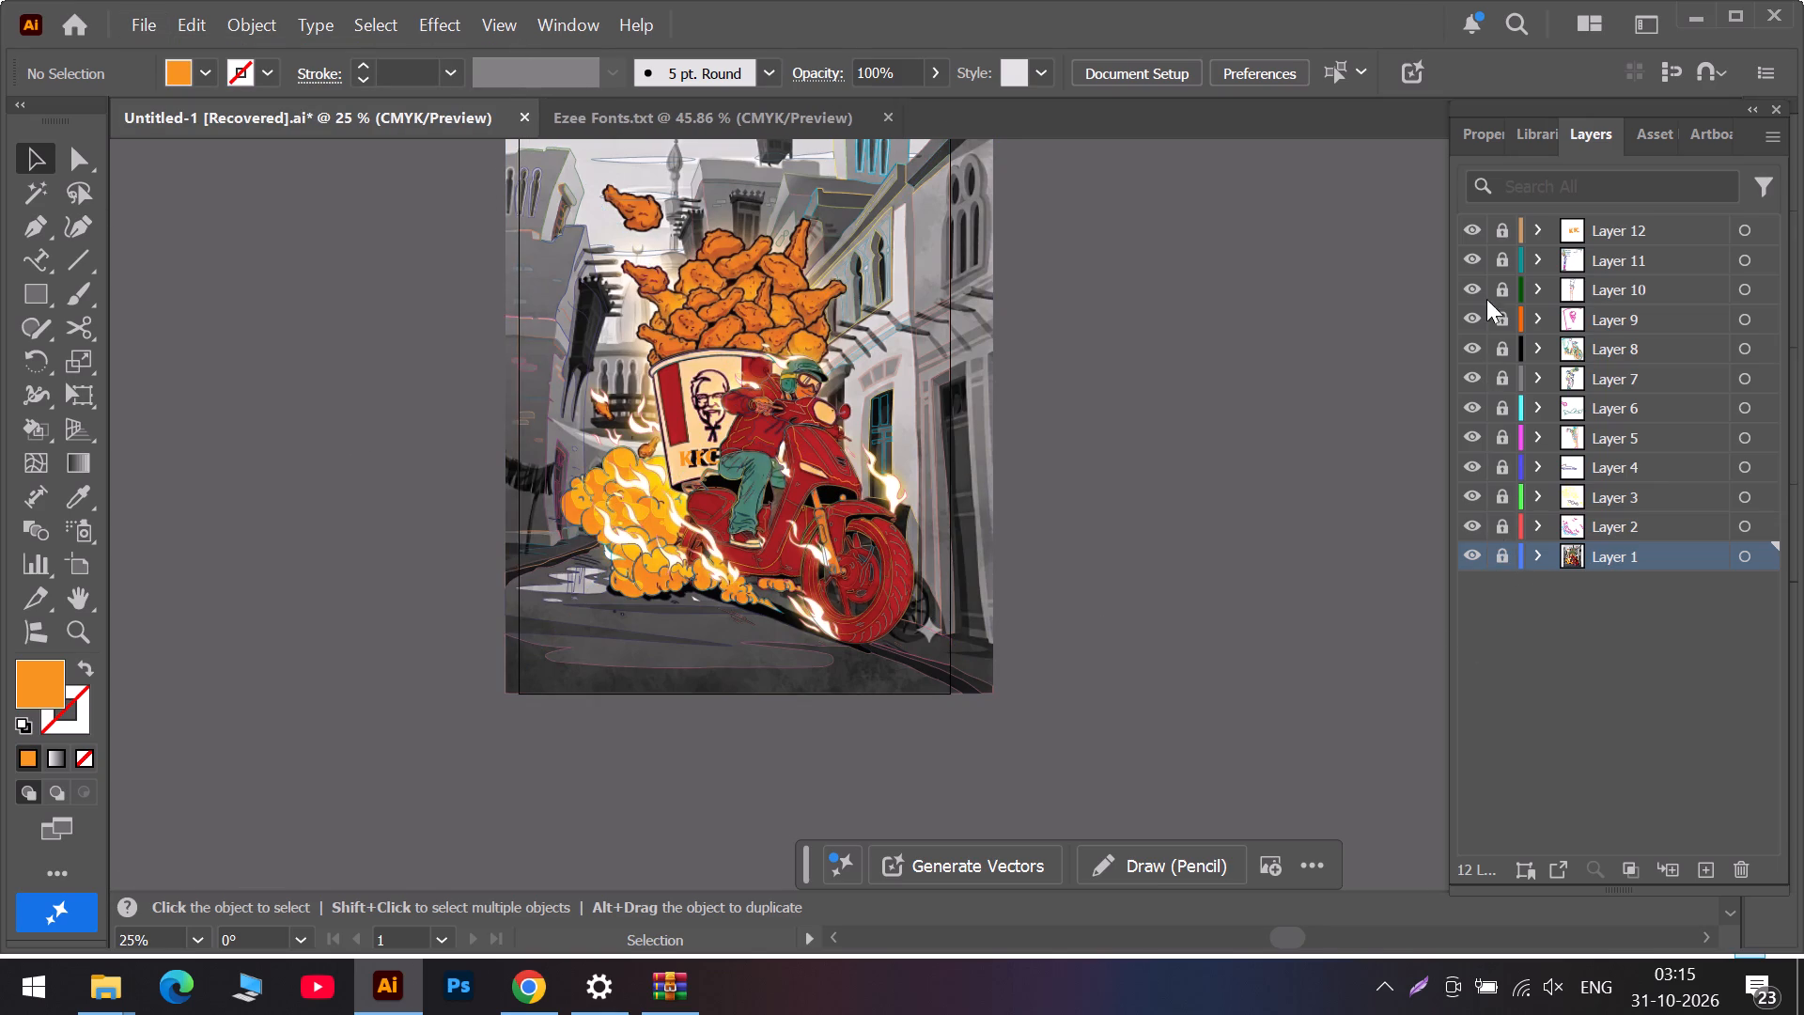
left_click(1501, 237)
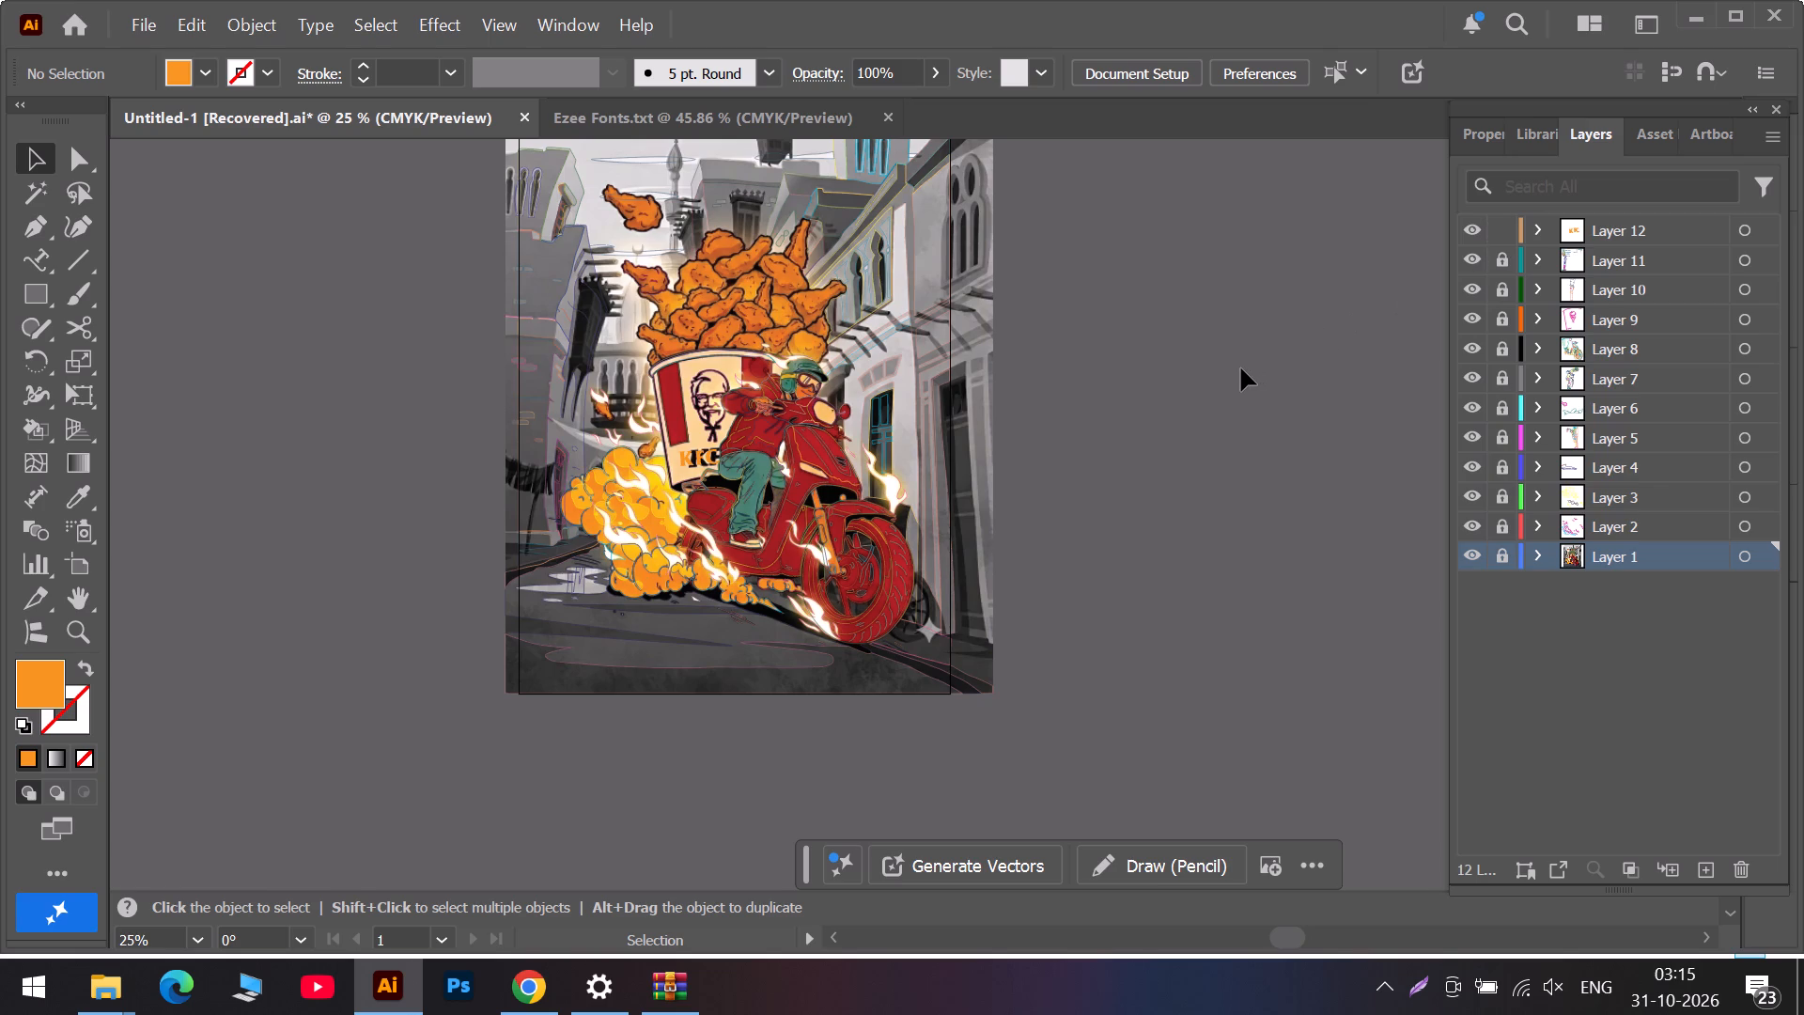
left_click(1241, 368)
left_click(142, 23)
left_click(209, 273)
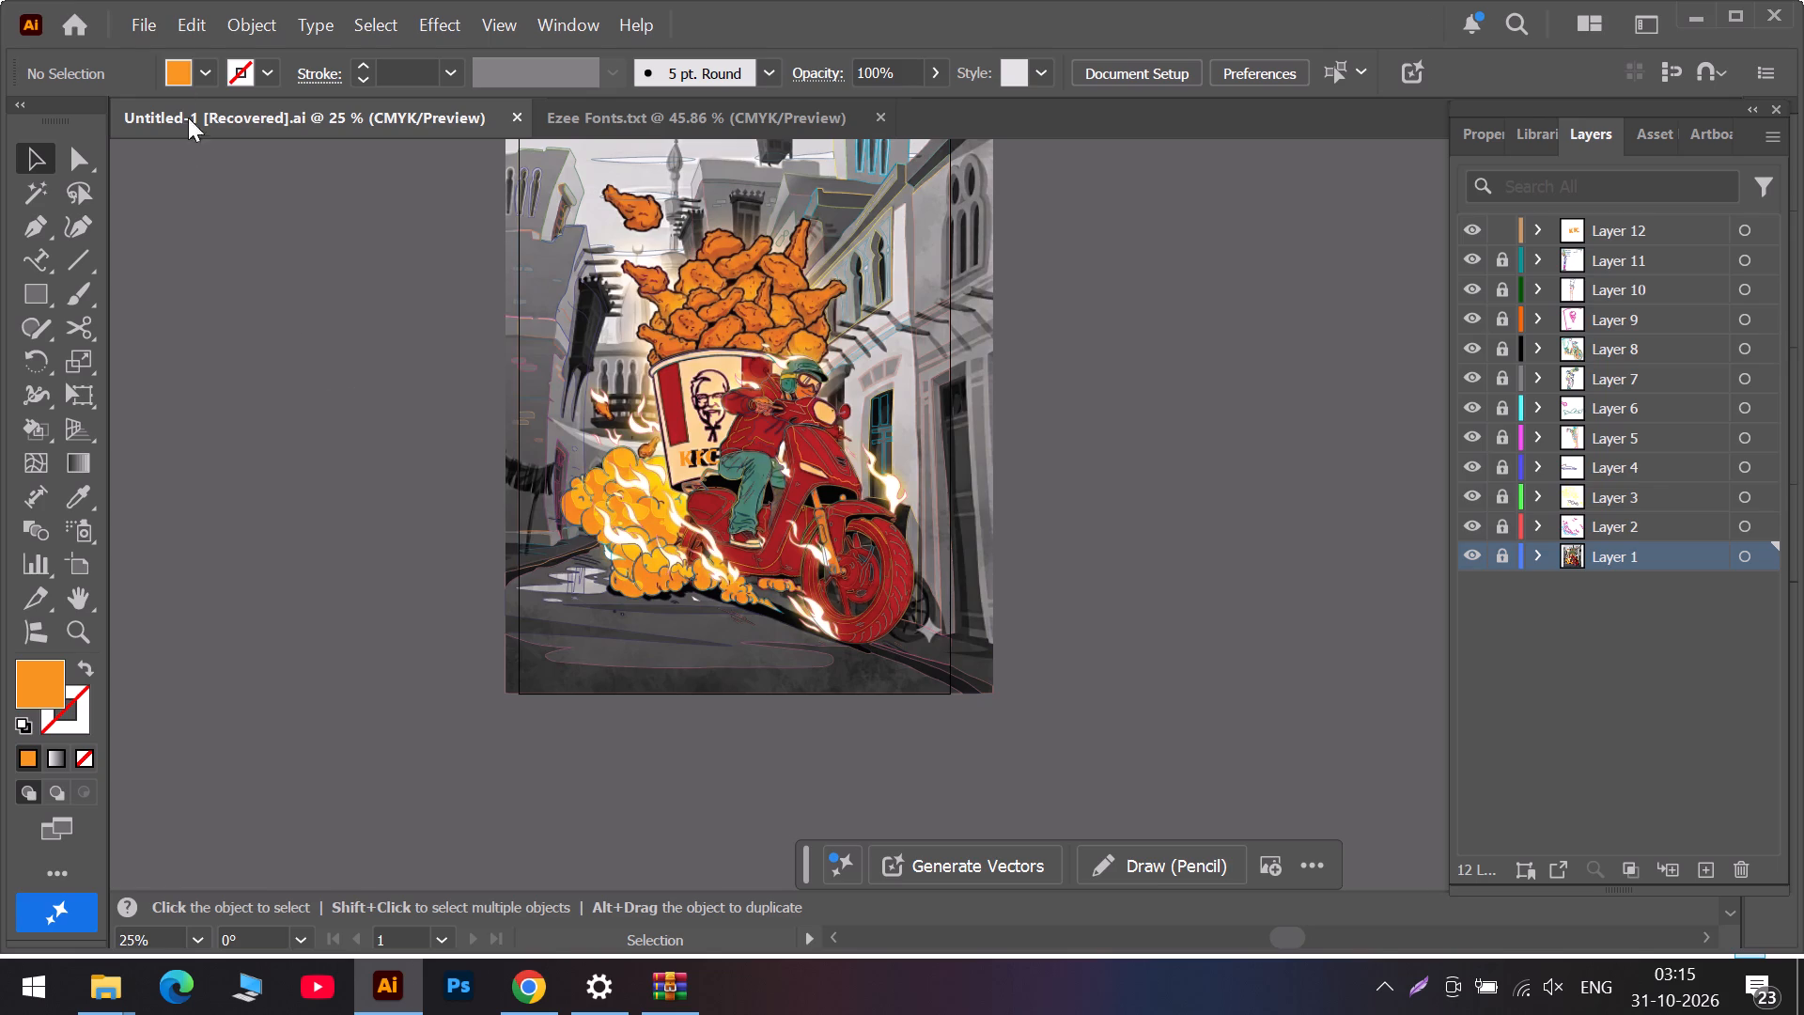
left_click(142, 25)
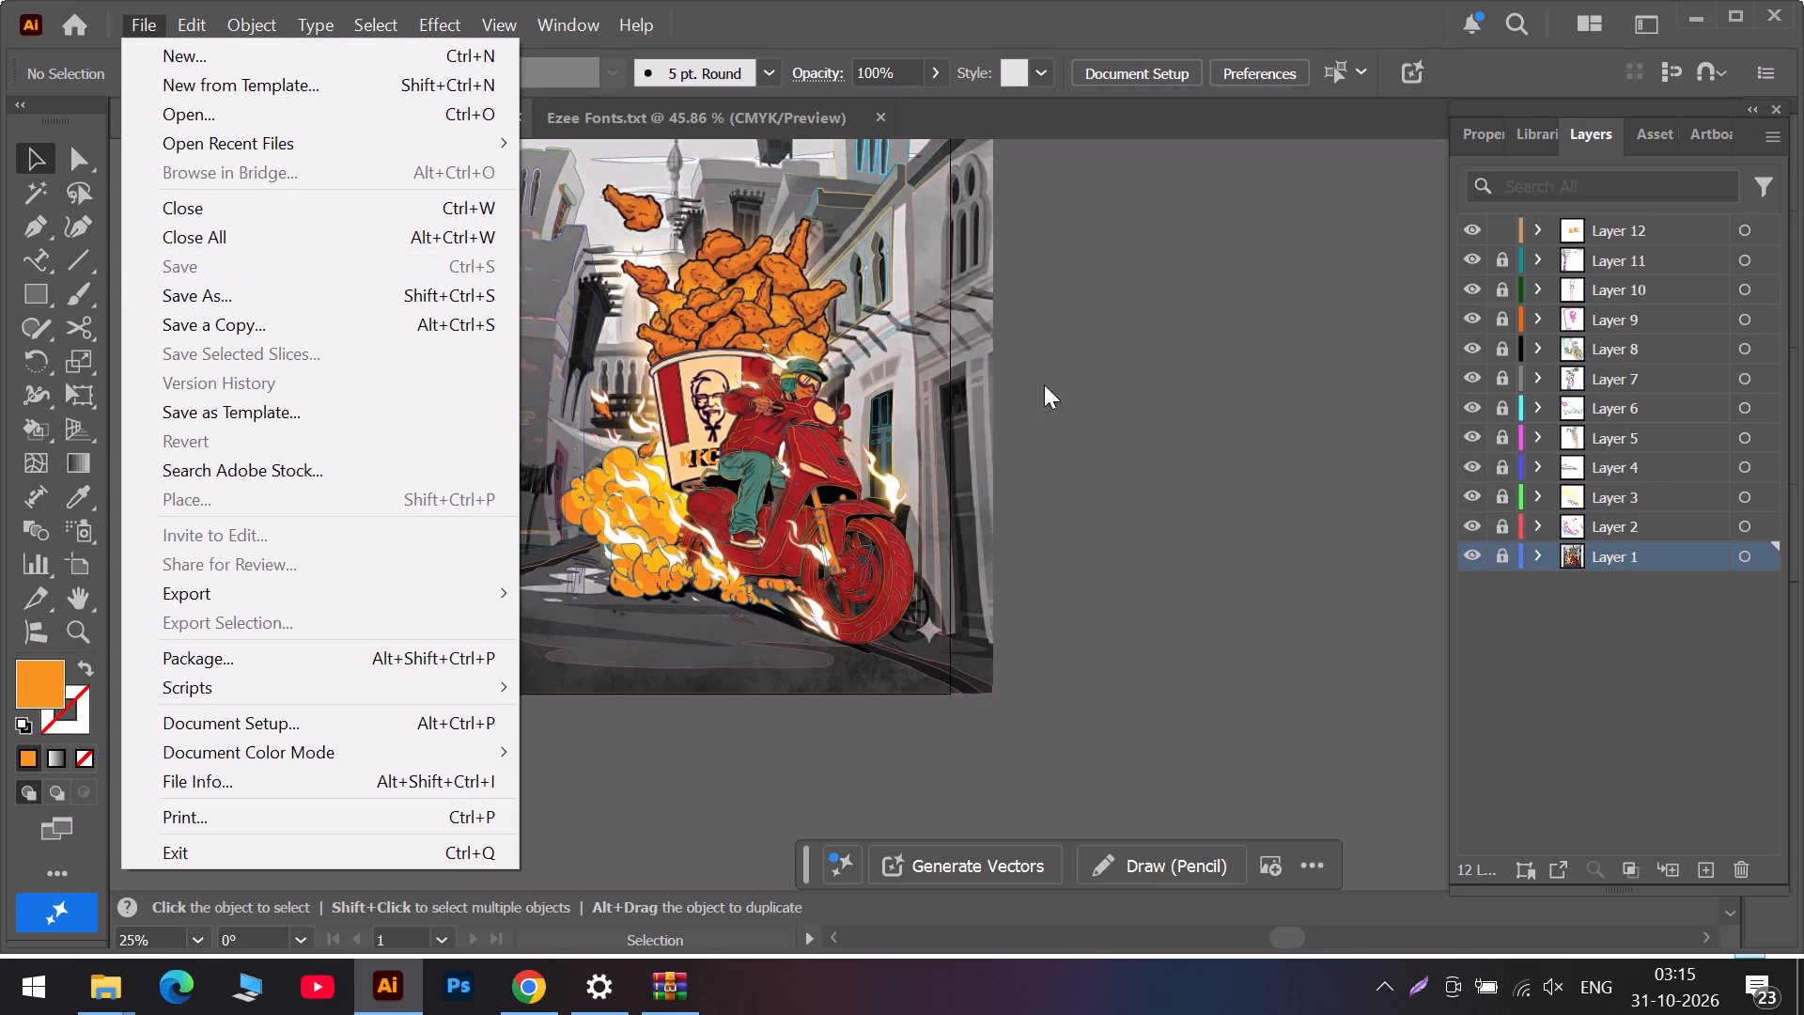
left_click(1092, 384)
Close the Ezee Fonts.txt document.
left_click(621, 105)
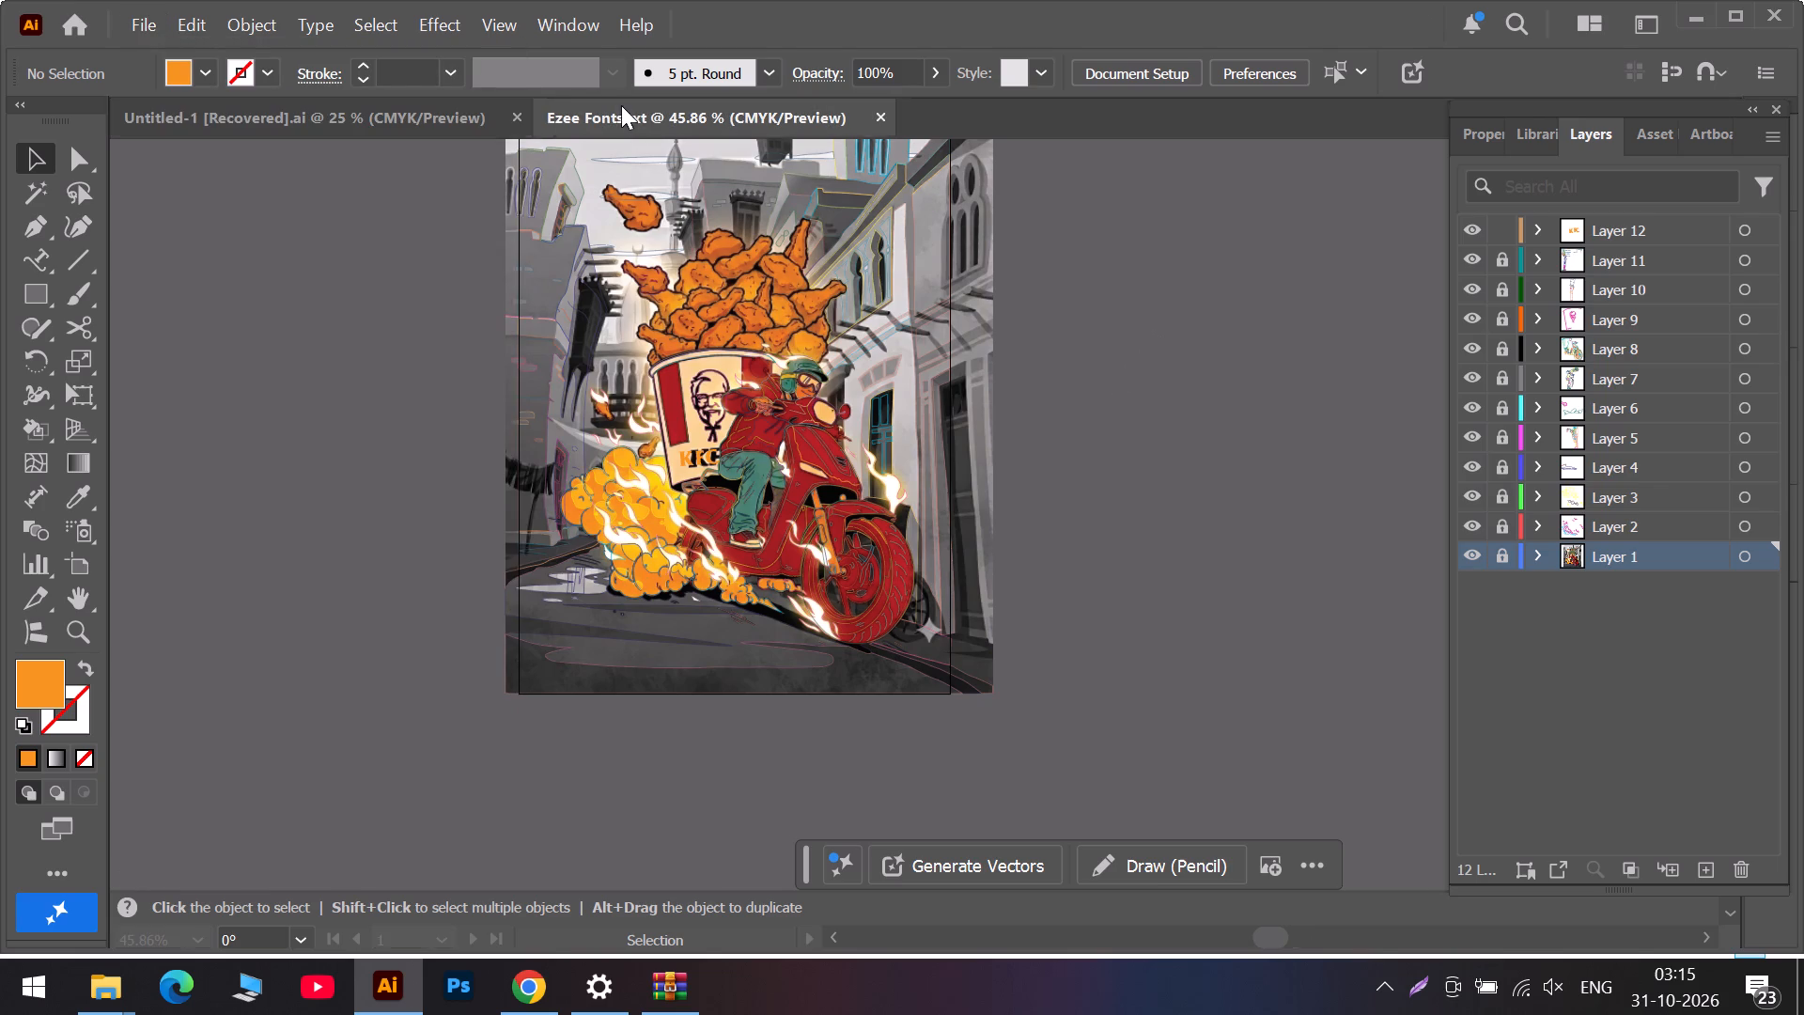
left_click(879, 118)
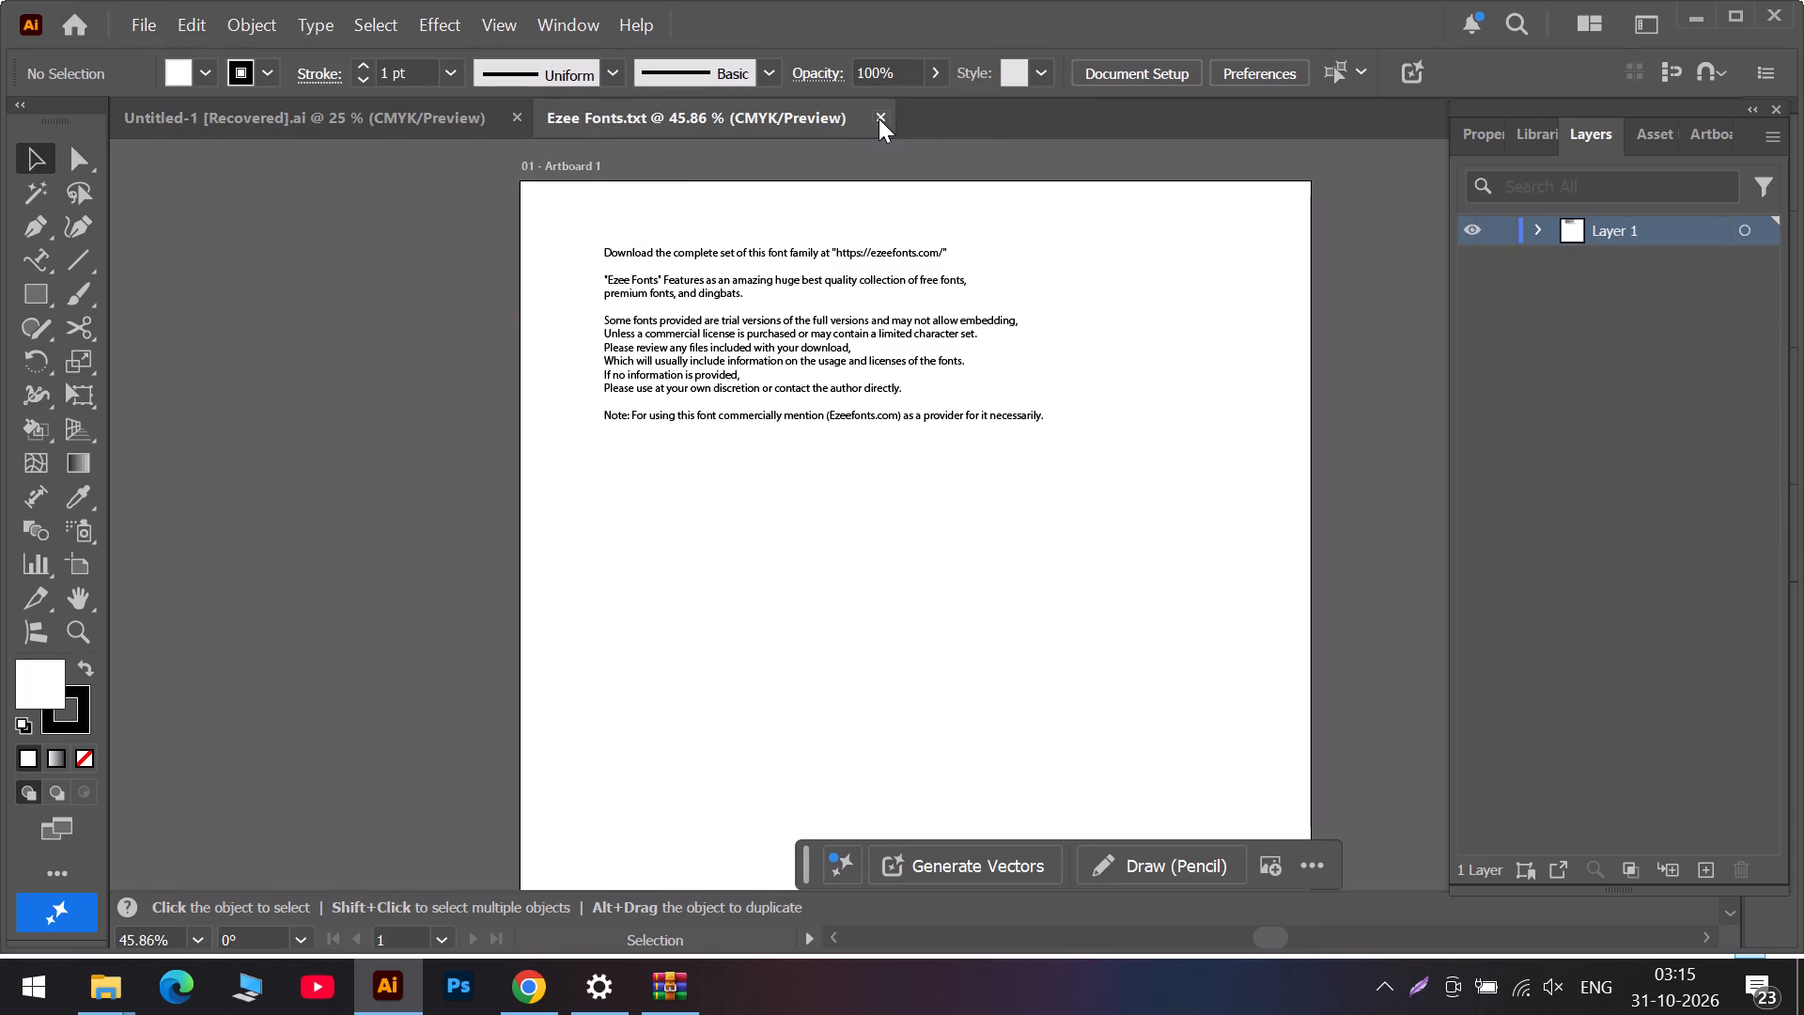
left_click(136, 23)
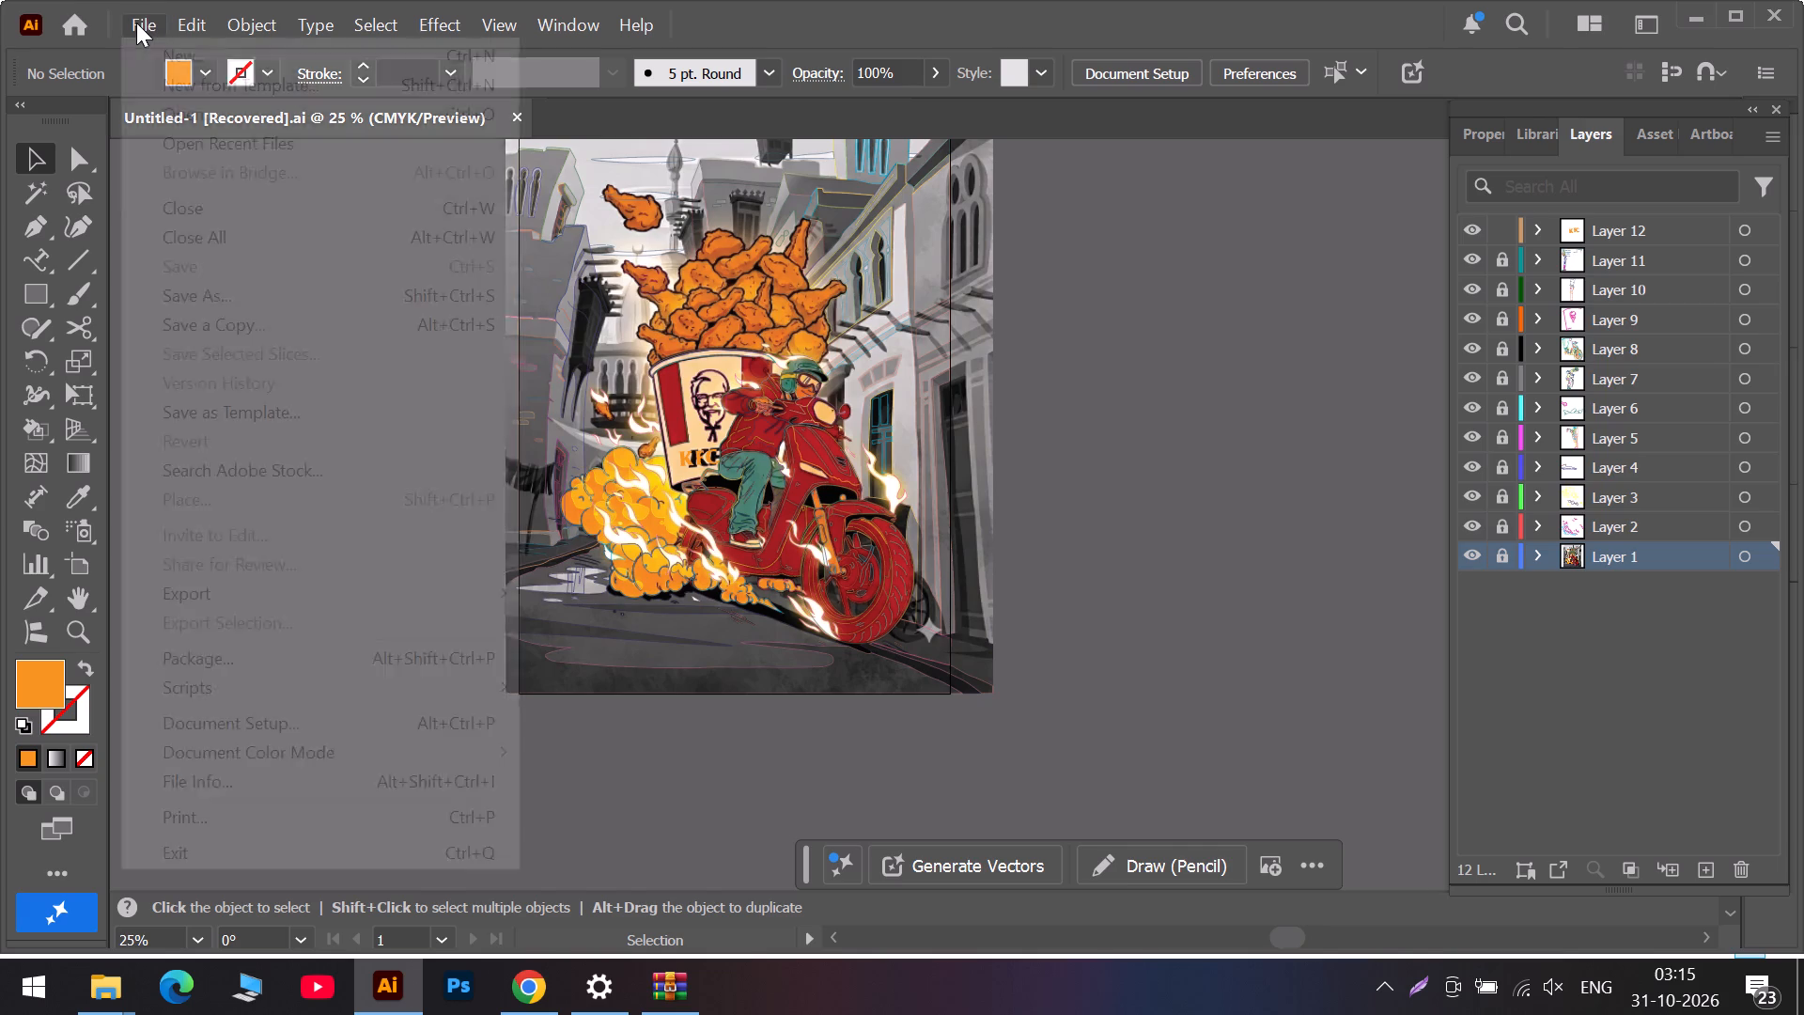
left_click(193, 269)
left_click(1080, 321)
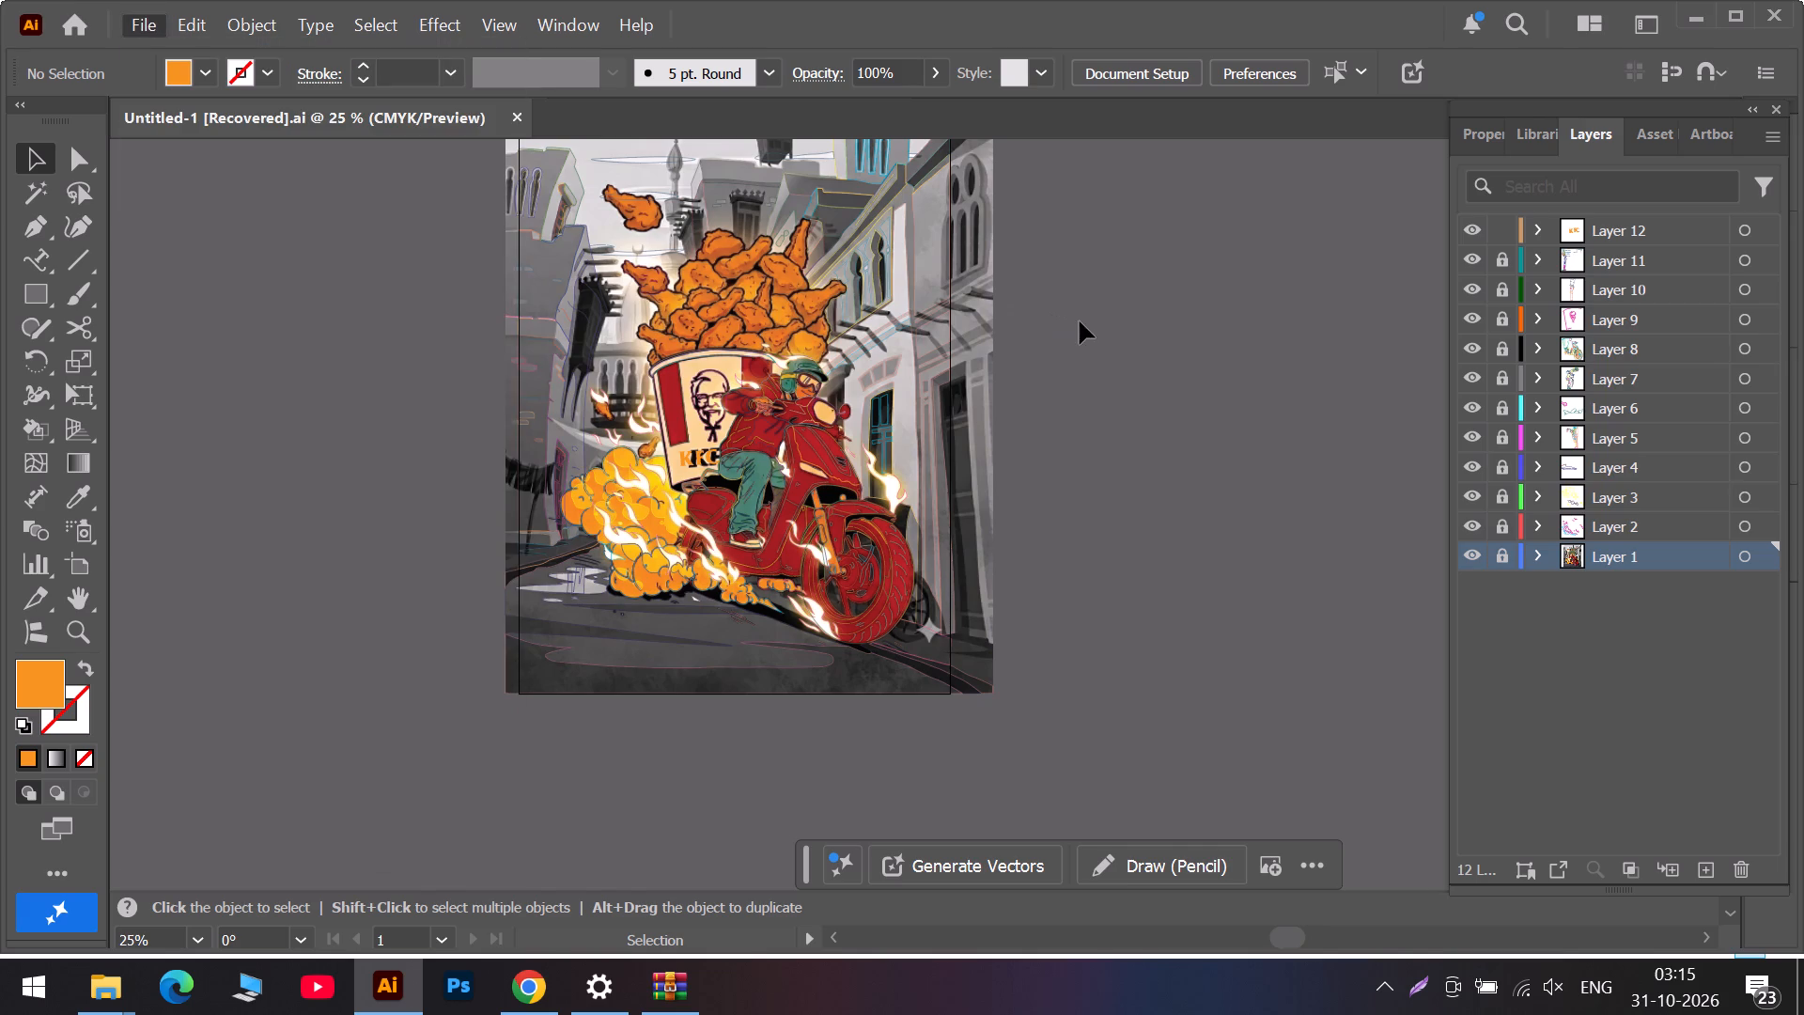
Make Layer 12 the active layer.
left_click(1651, 226)
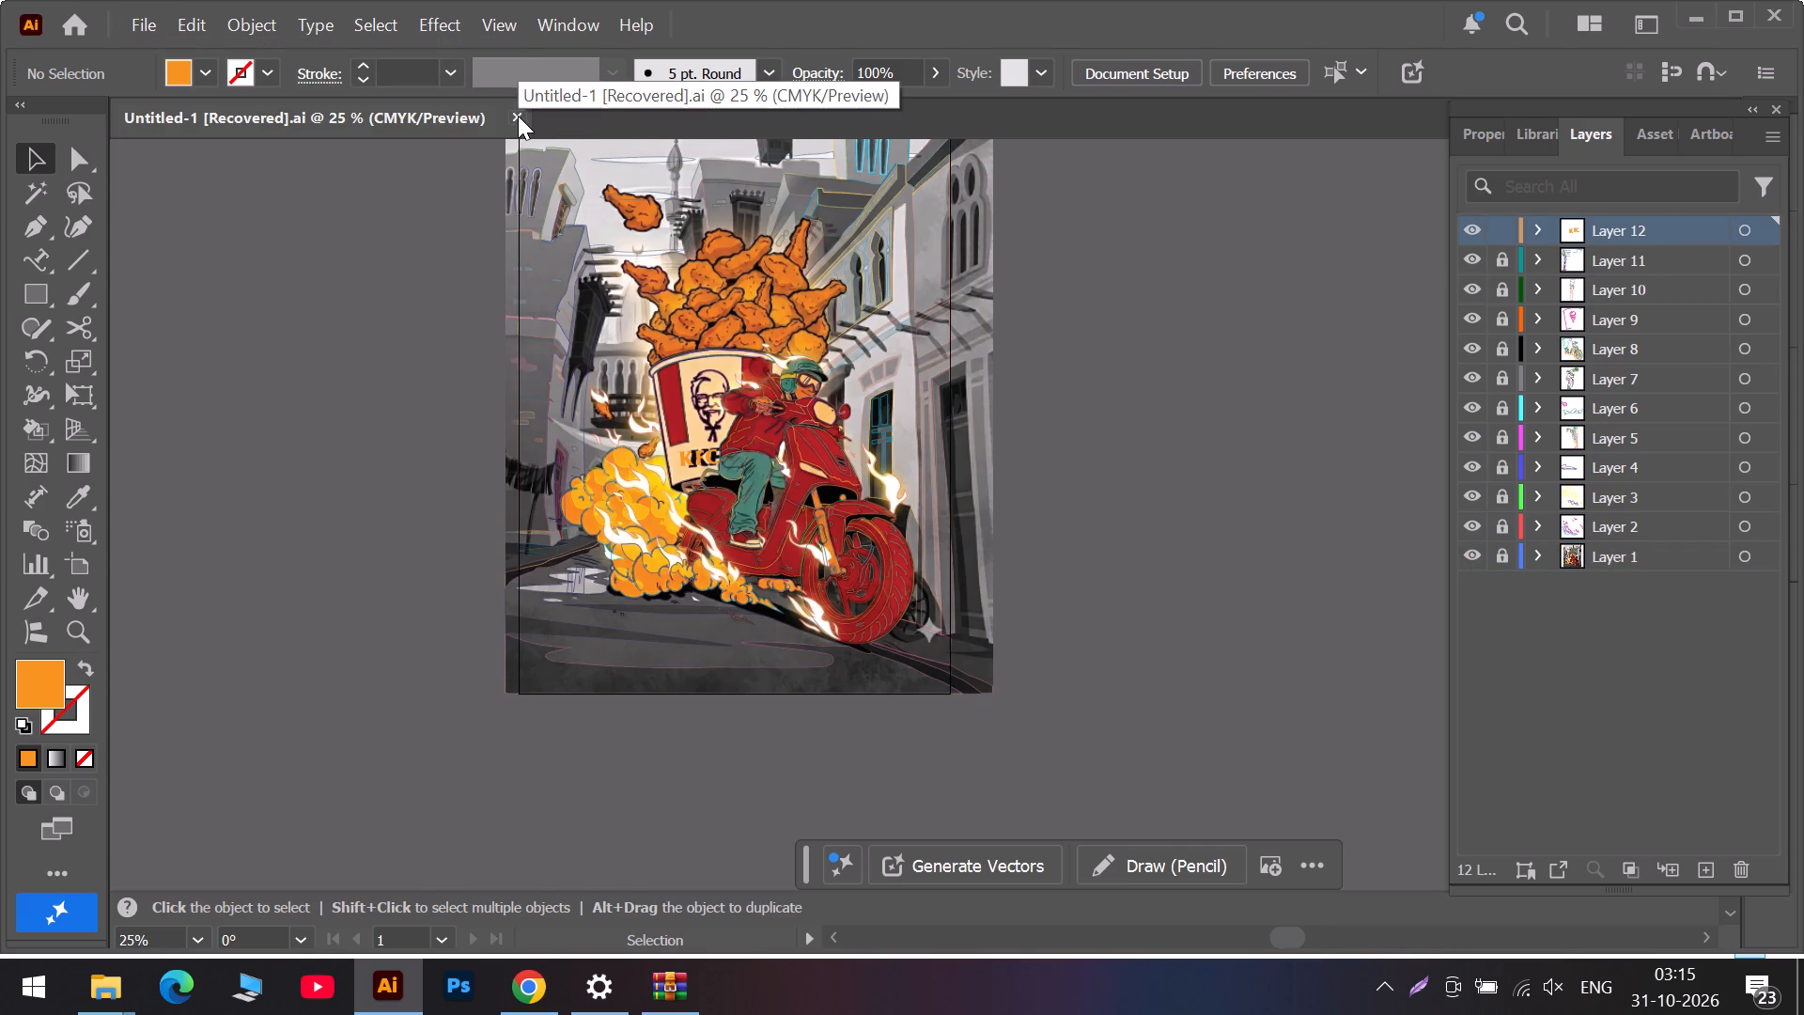
Show the hidden background apps in the system tray.
left_click(1392, 986)
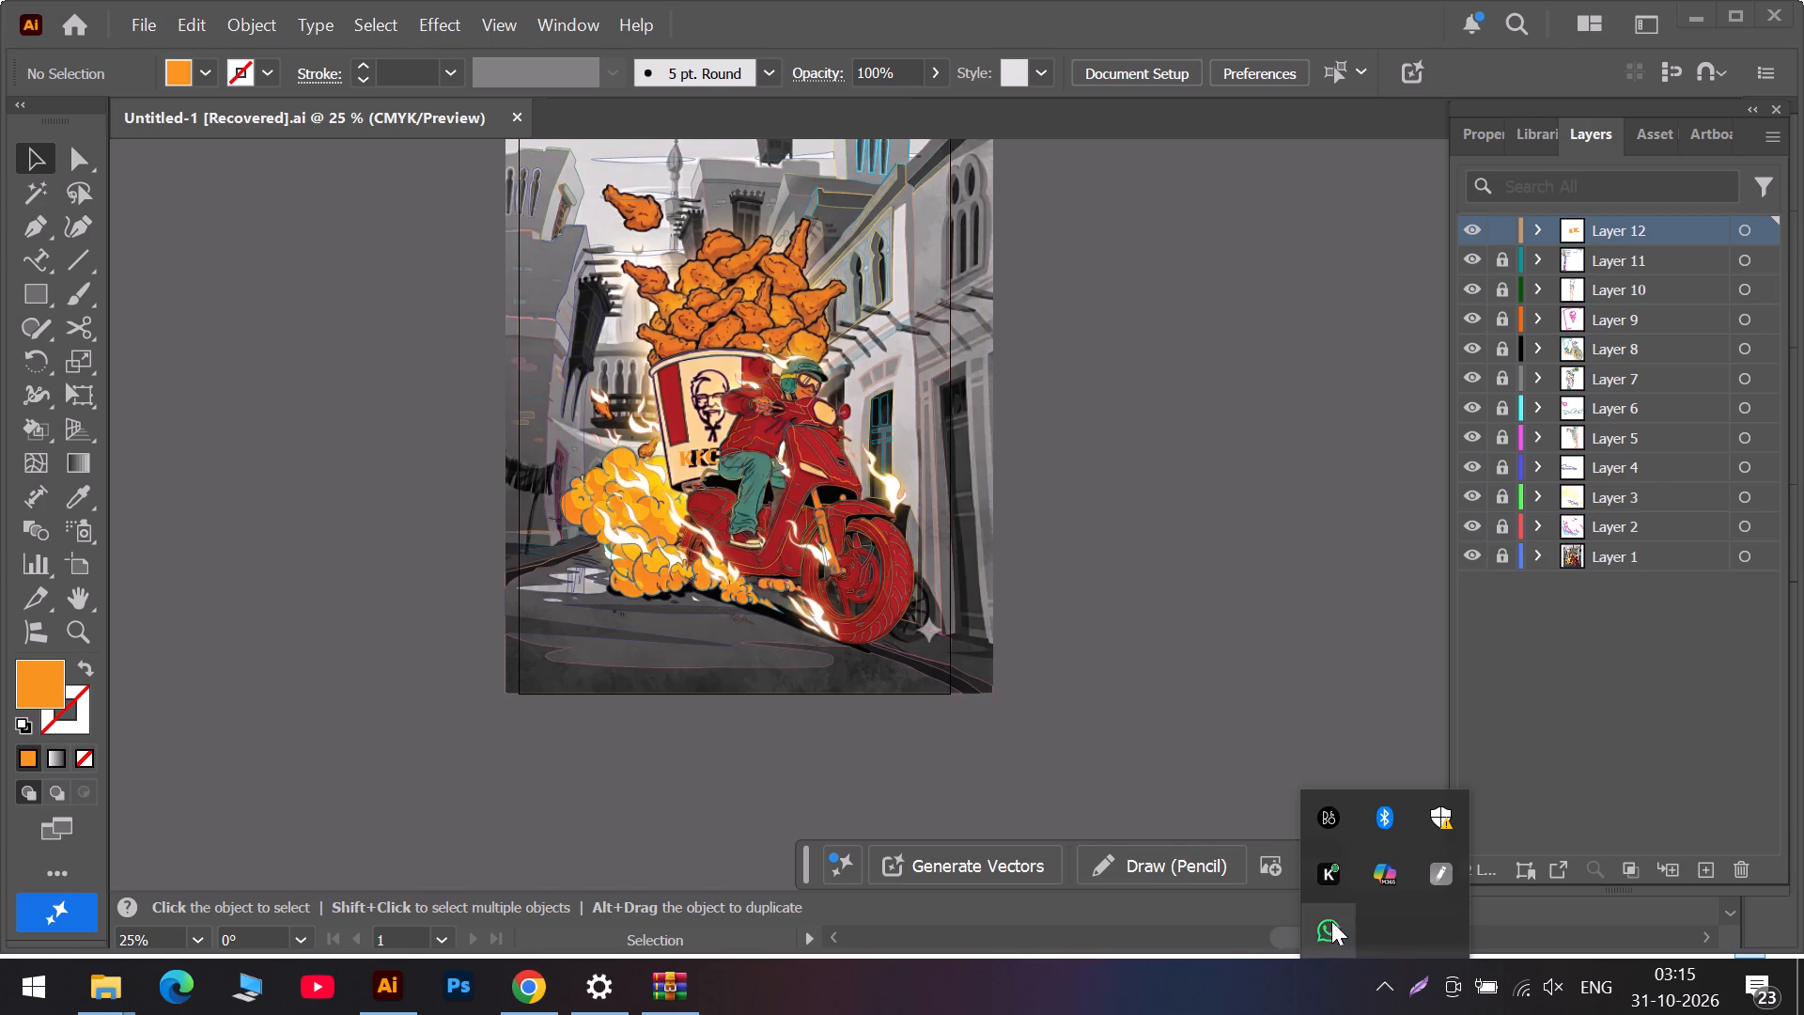